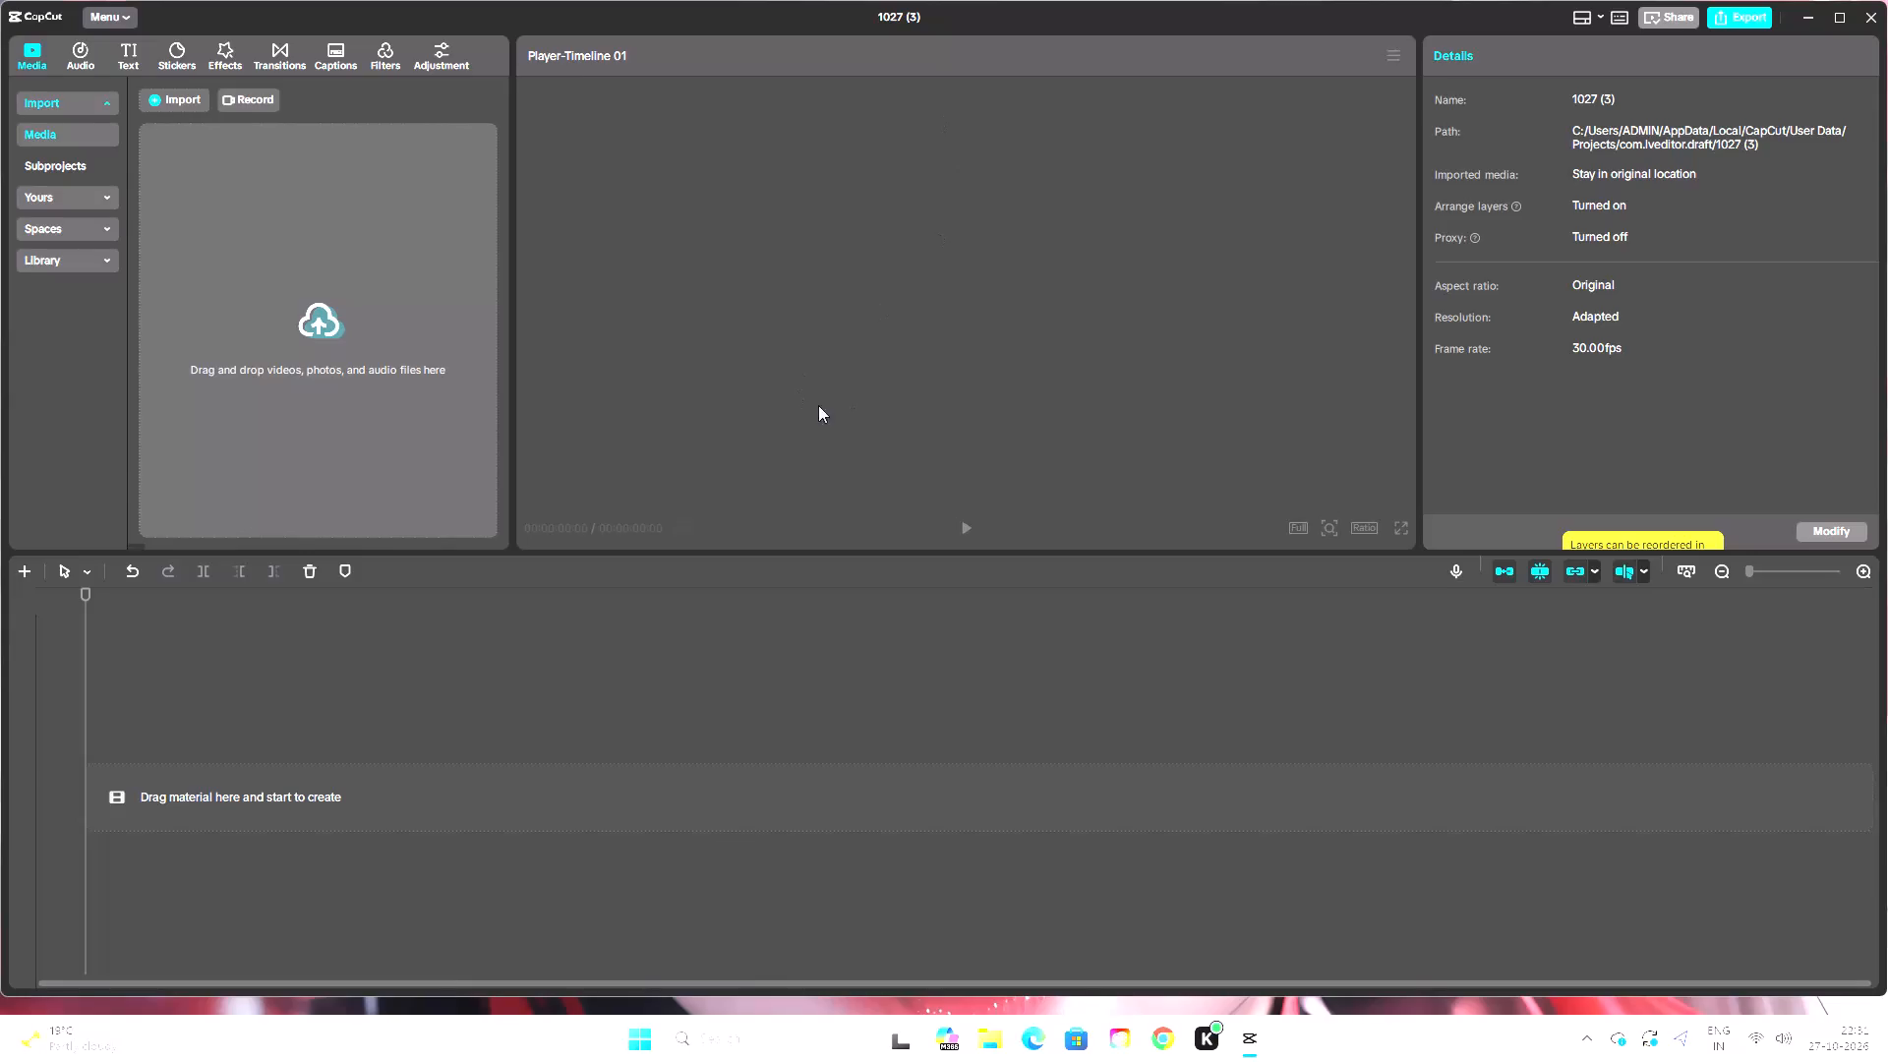
# Import the MeldStudio recording video from the mw4 folder on Local Disk (D:) into the project media.
pyautogui.click(185, 98)
pyautogui.click(214, 139)
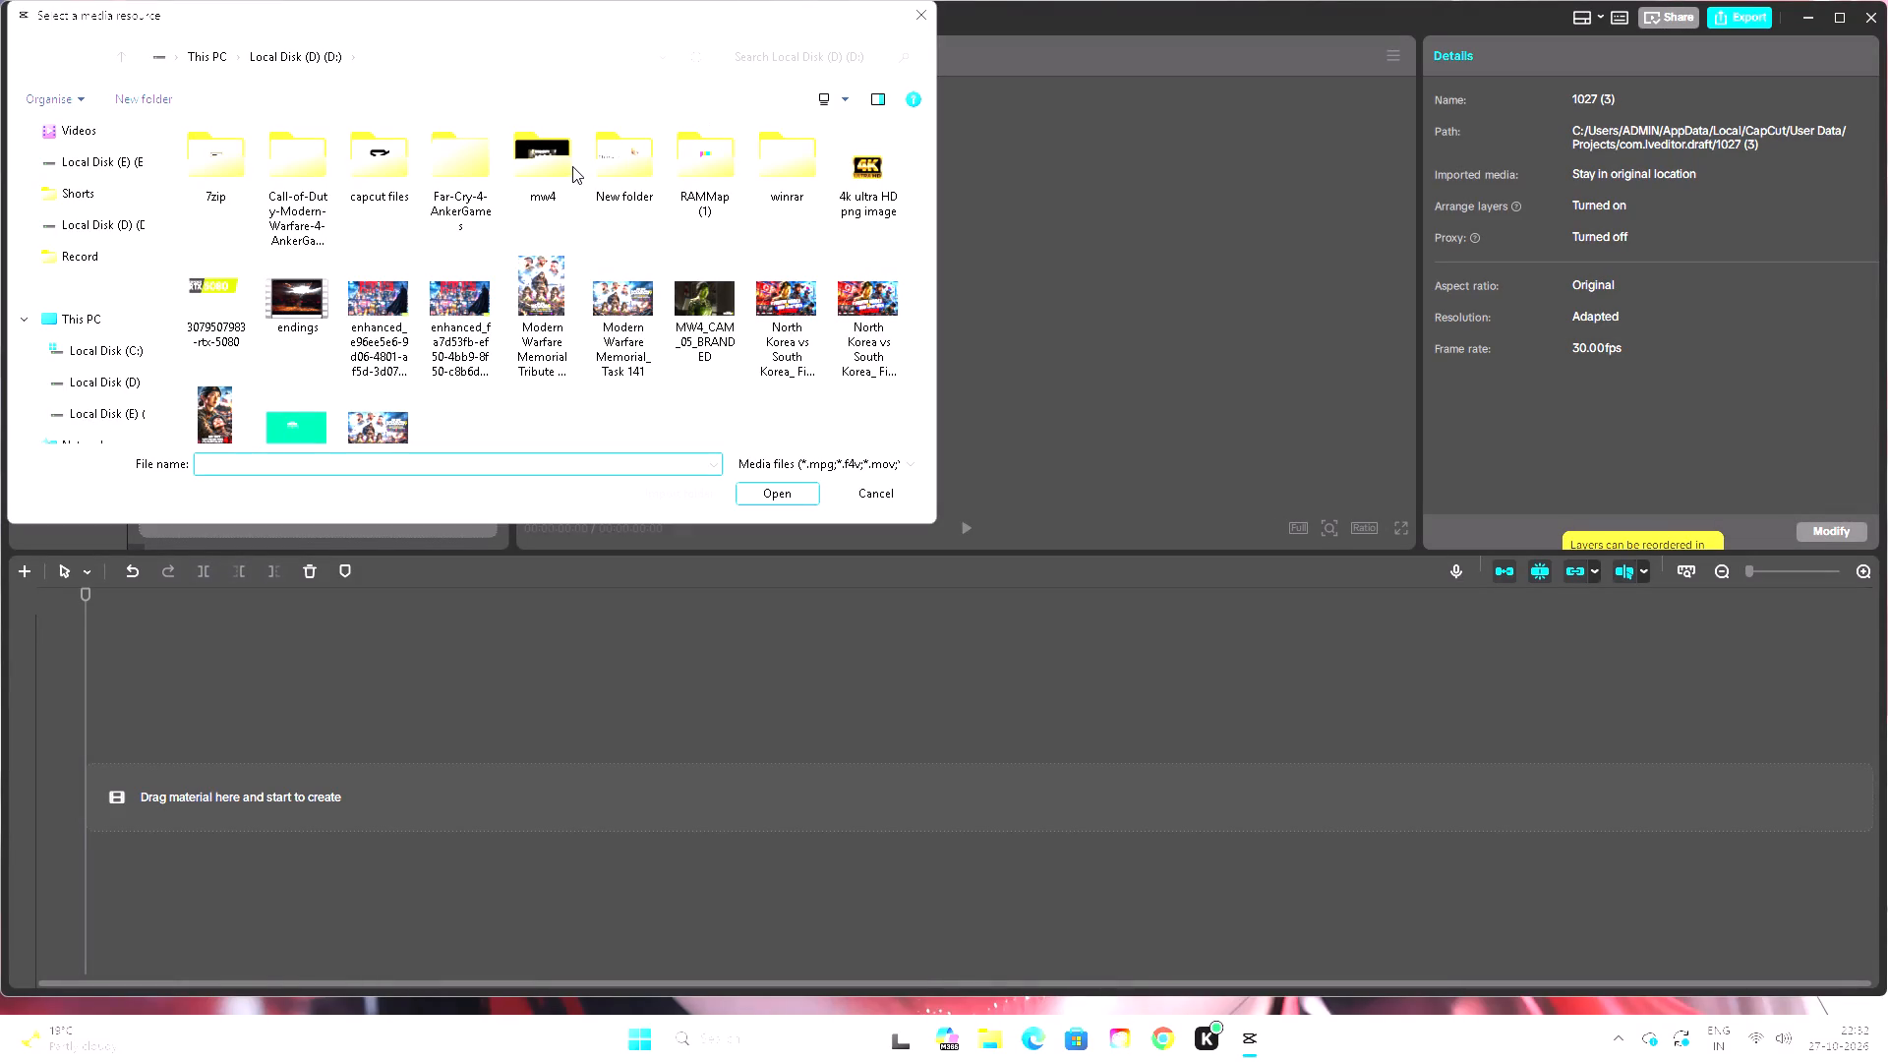
pyautogui.doubleClick(571, 166)
pyautogui.click(221, 188)
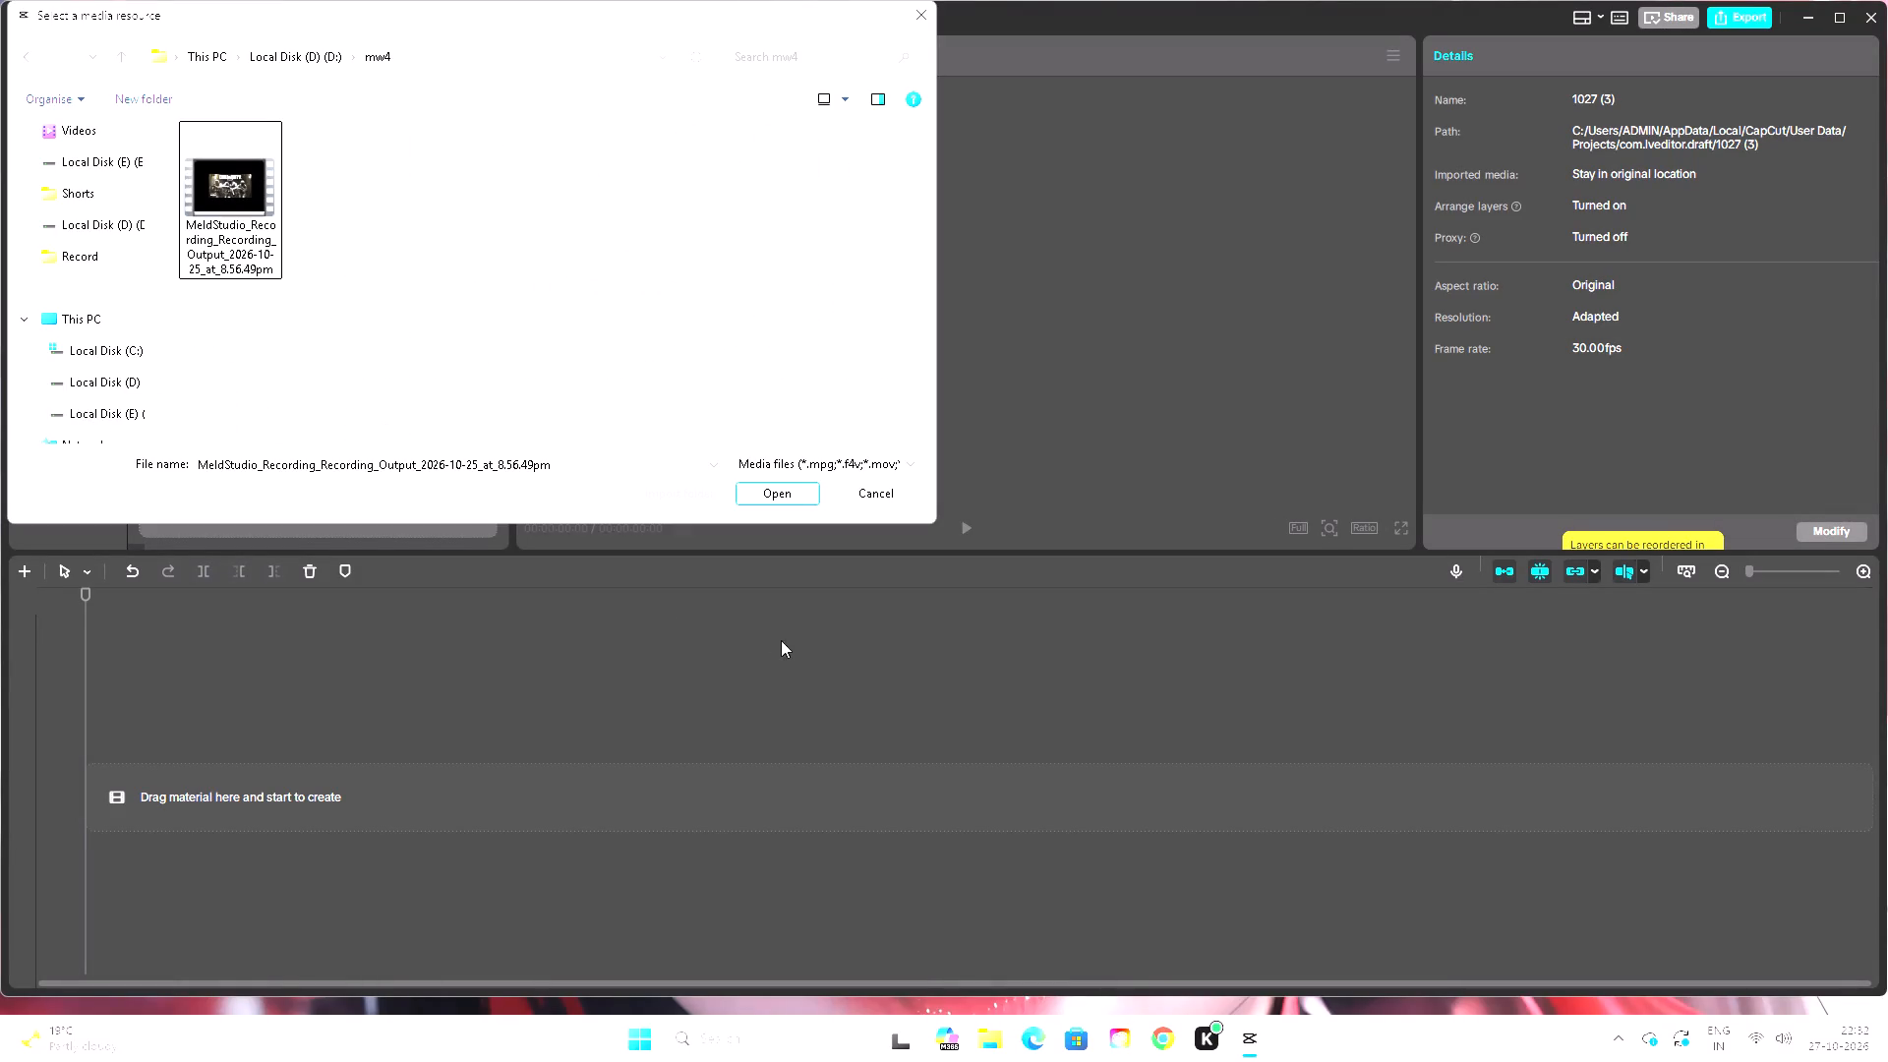
pyautogui.click(768, 499)
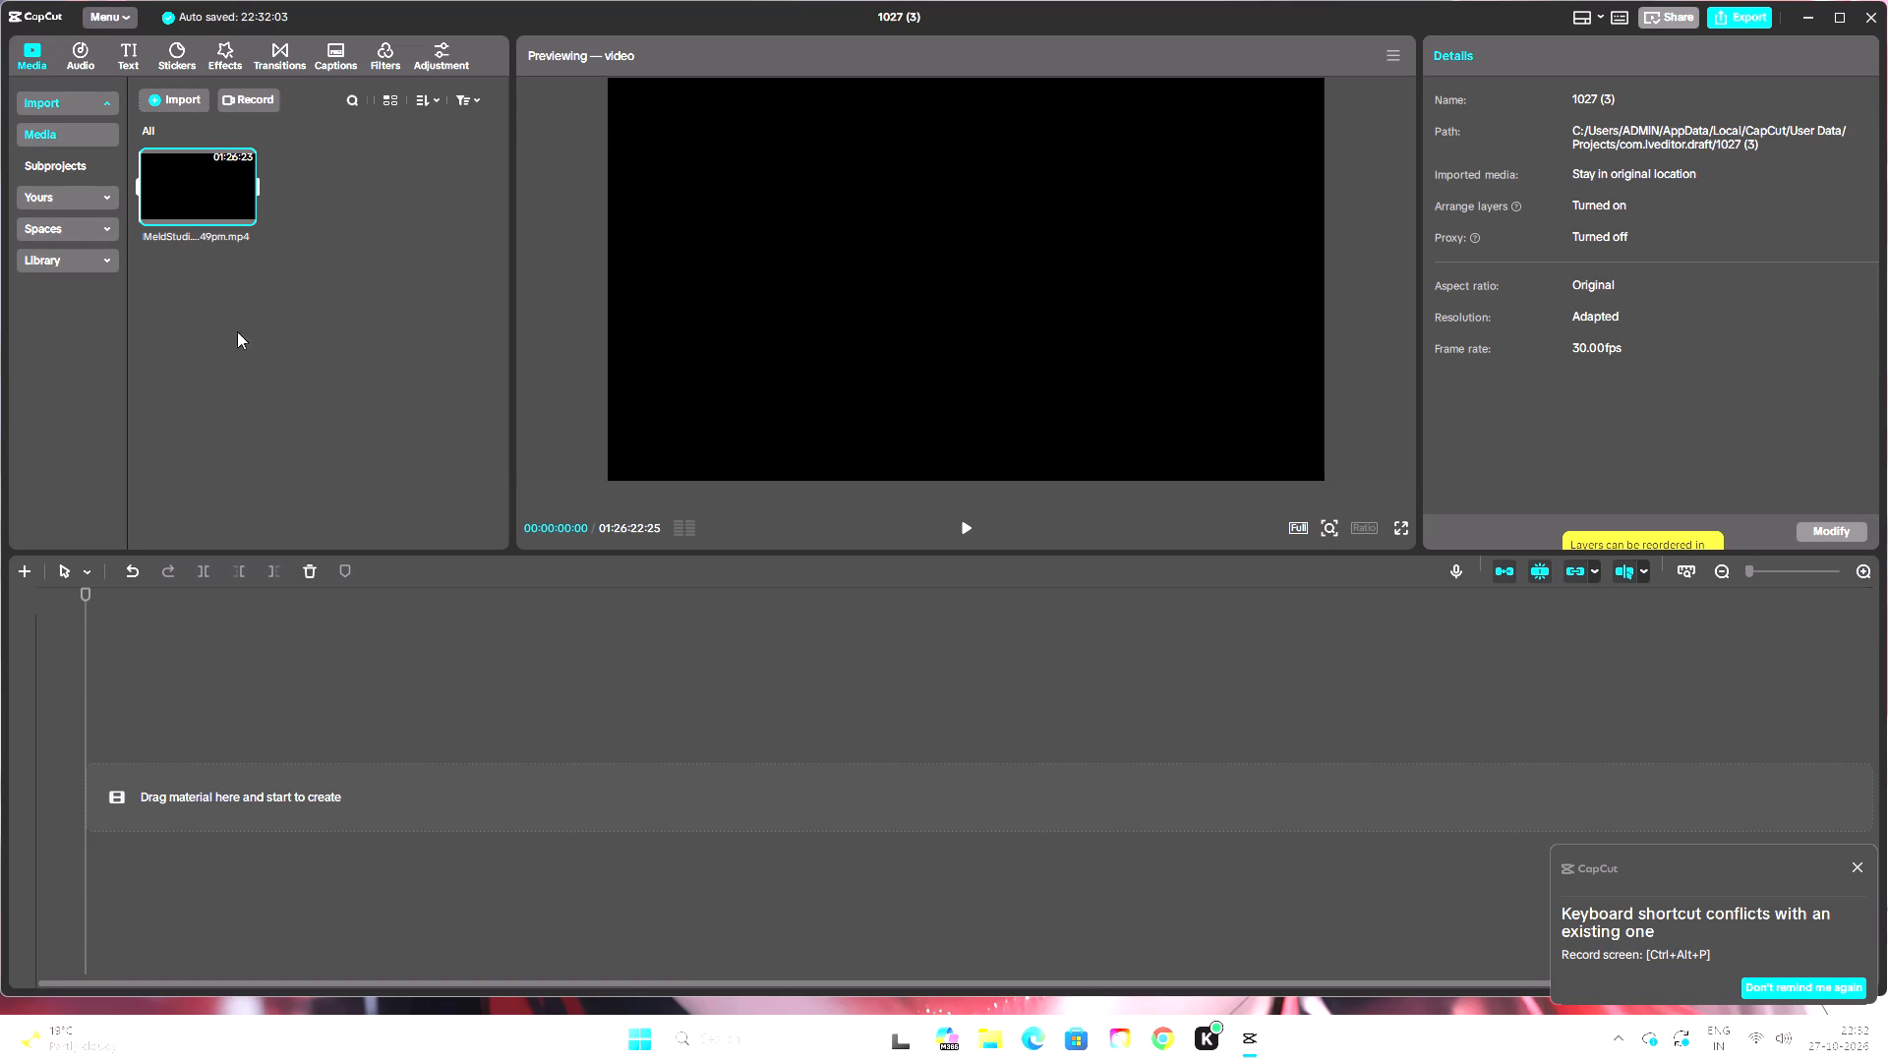
# Place the imported MeldStudio recording at the start of the timeline and dismiss the audio-track and shortcut notices.
pyautogui.moveTo(203, 166); pyautogui.dragTo(182, 757)
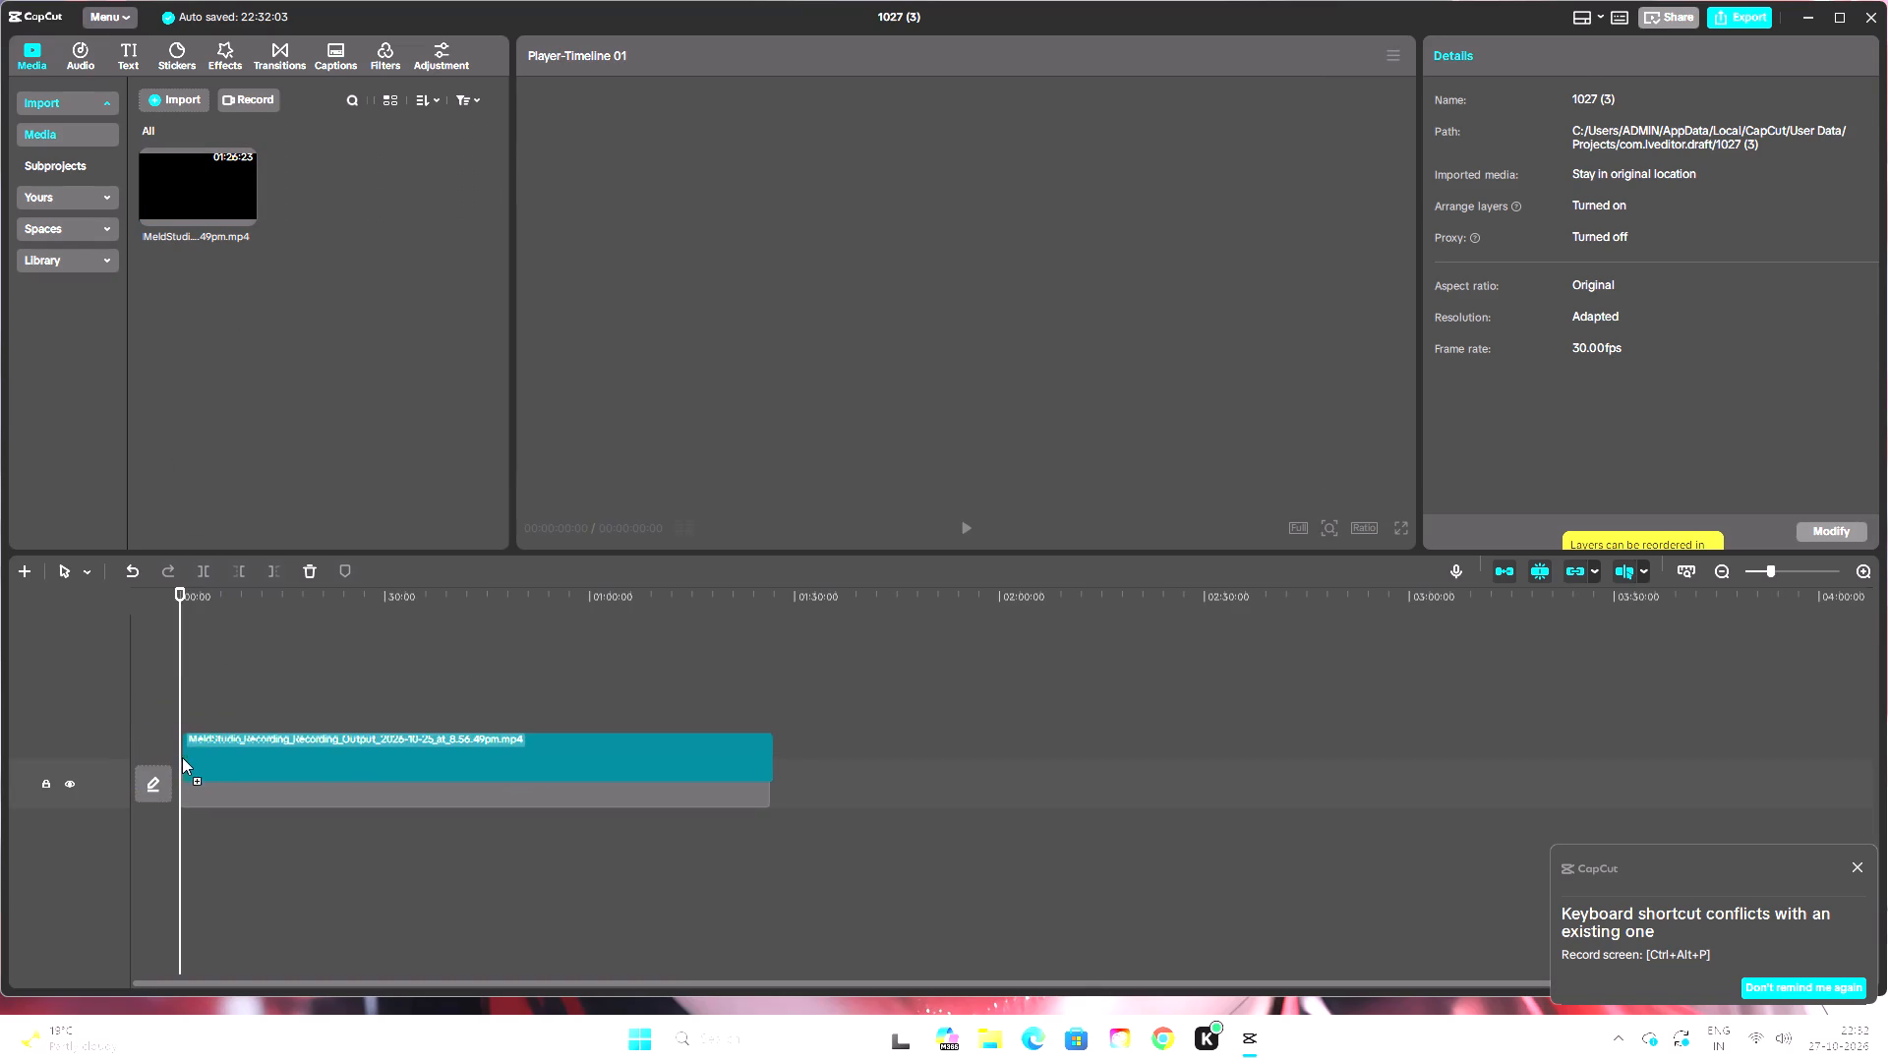
pyautogui.moveTo(182, 757); pyautogui.dragTo(181, 788)
pyautogui.doubleClick(1861, 570)
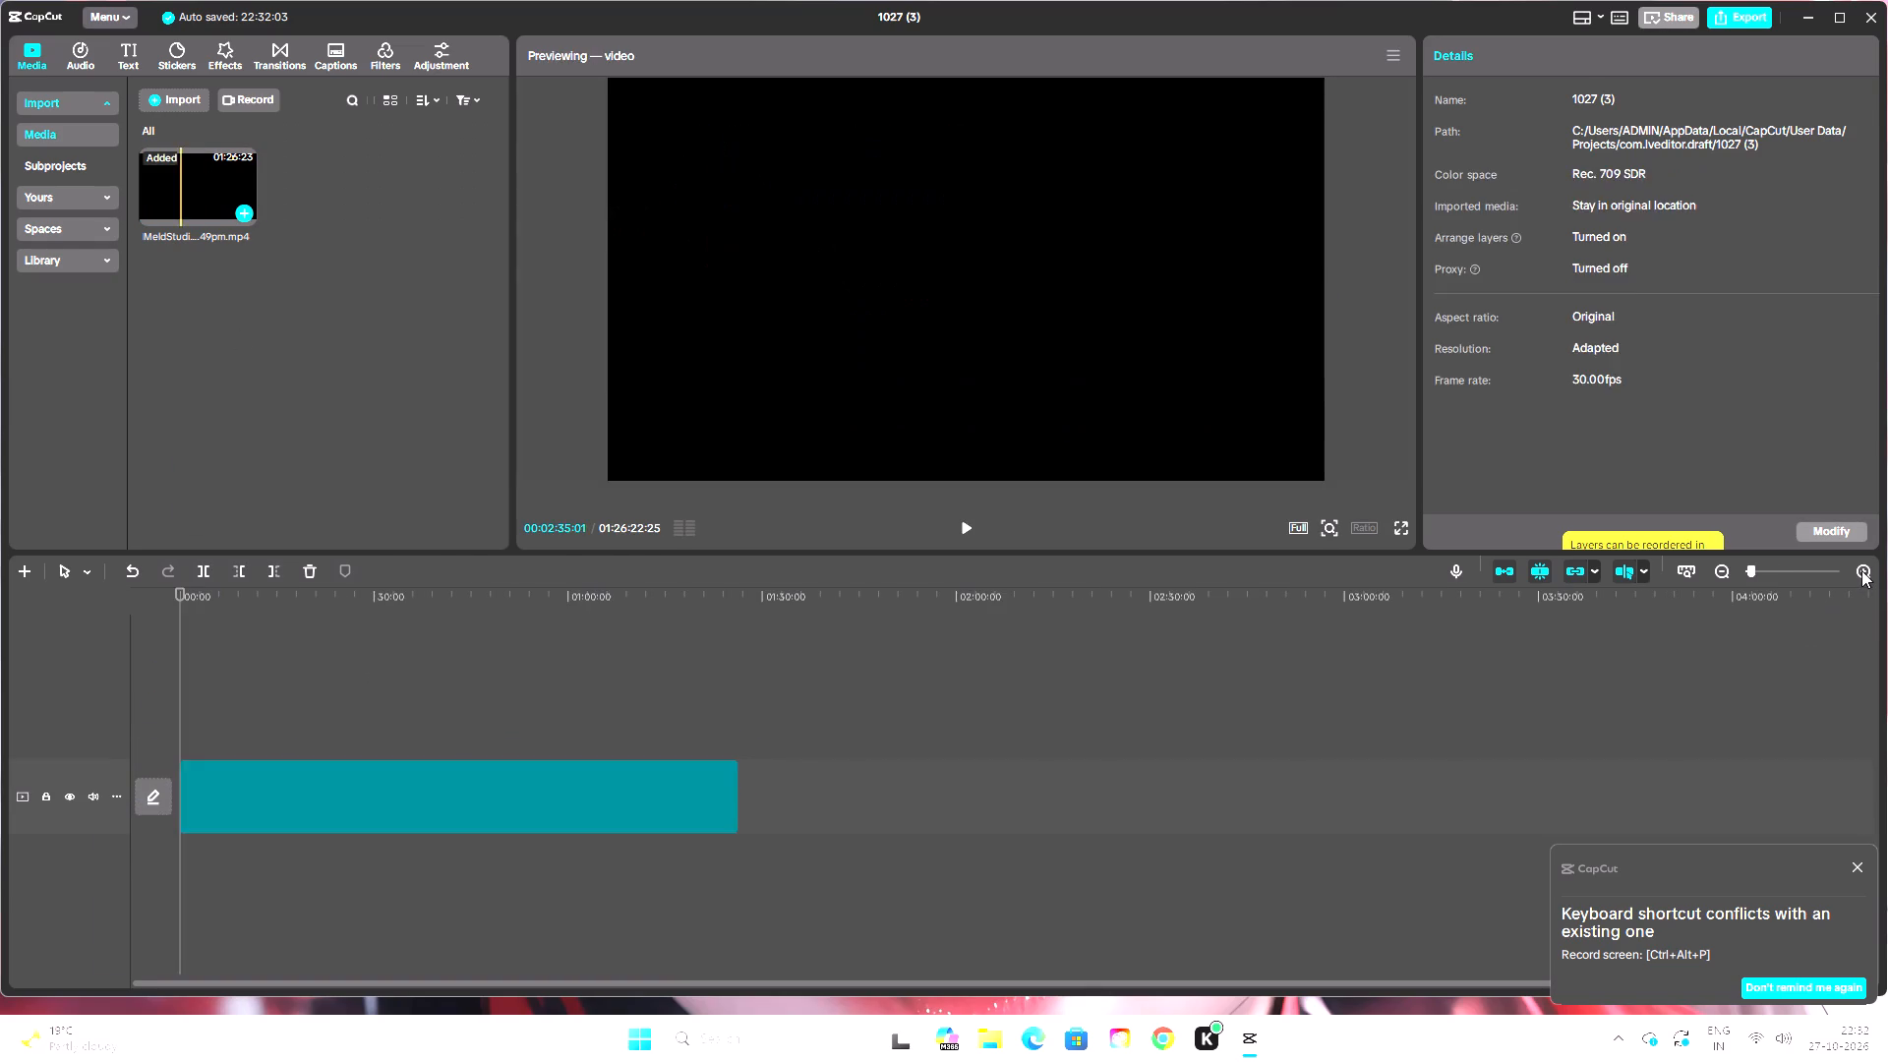
pyautogui.click(1072, 562)
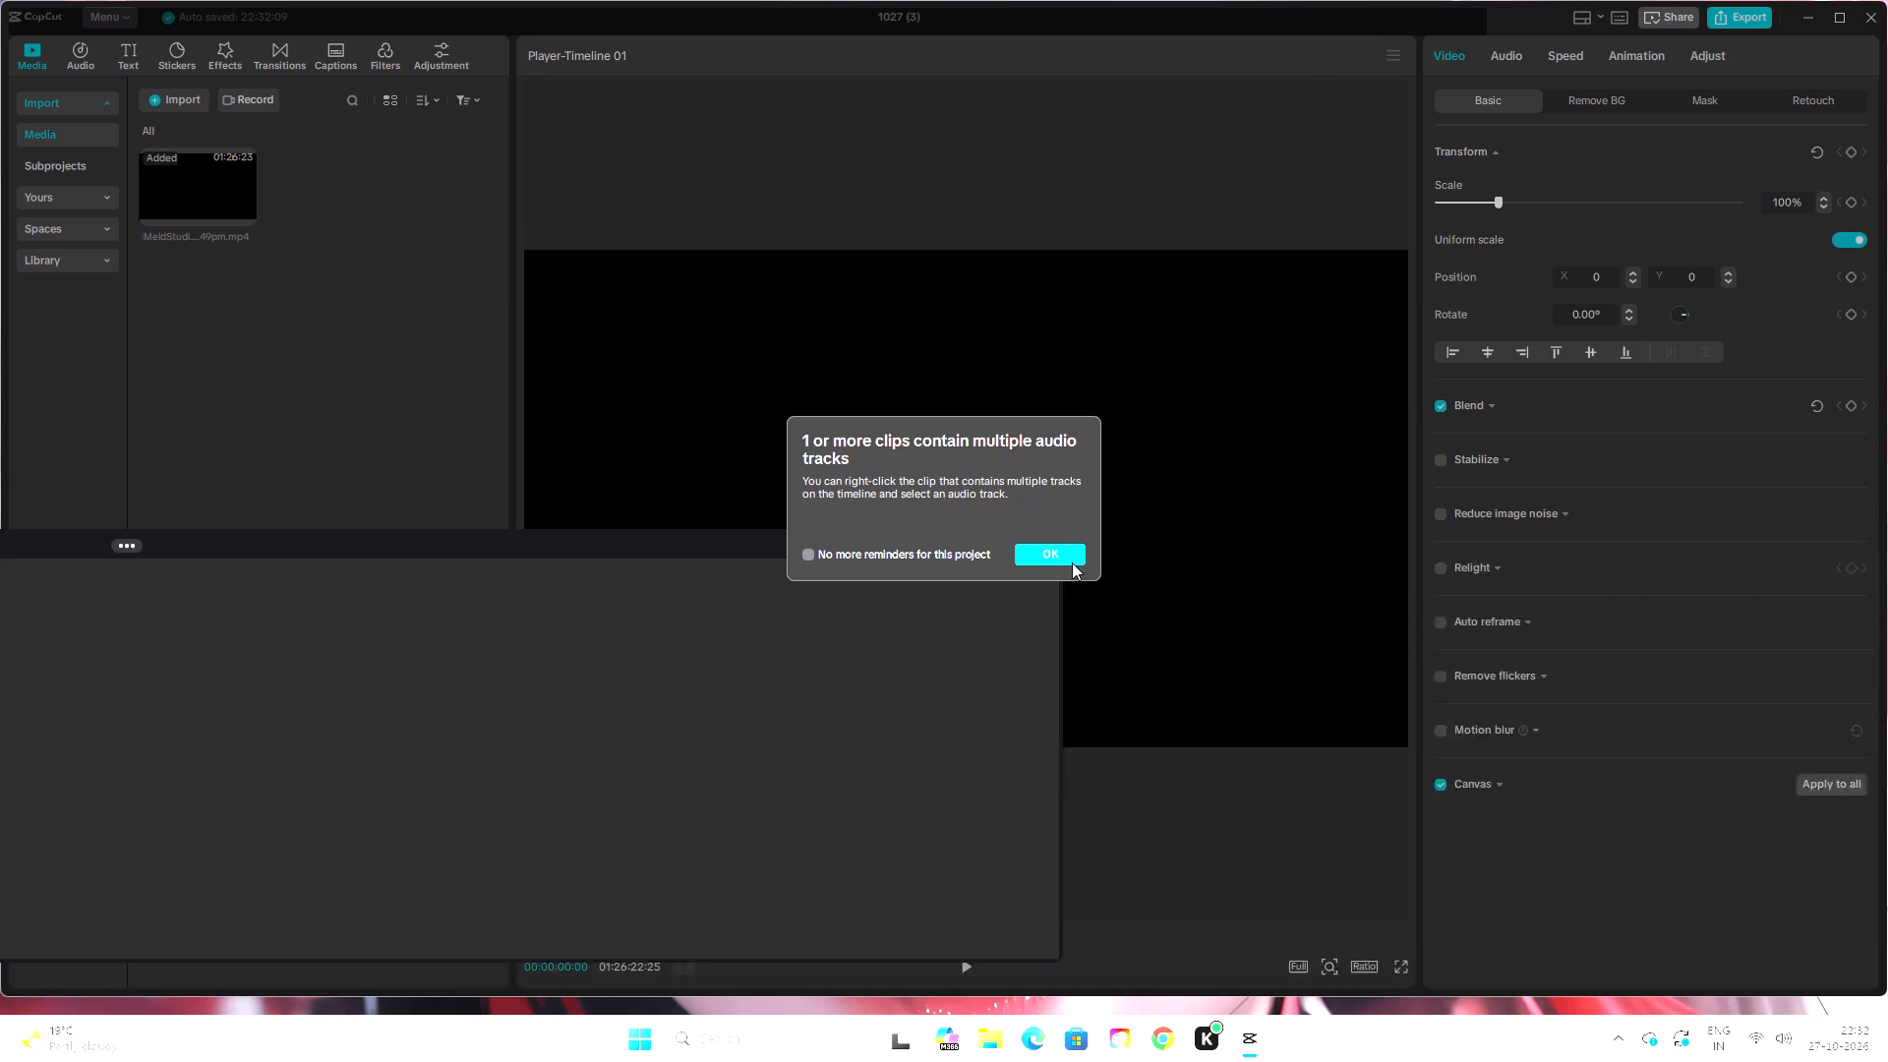
pyautogui.click(1047, 551)
pyautogui.click(1858, 871)
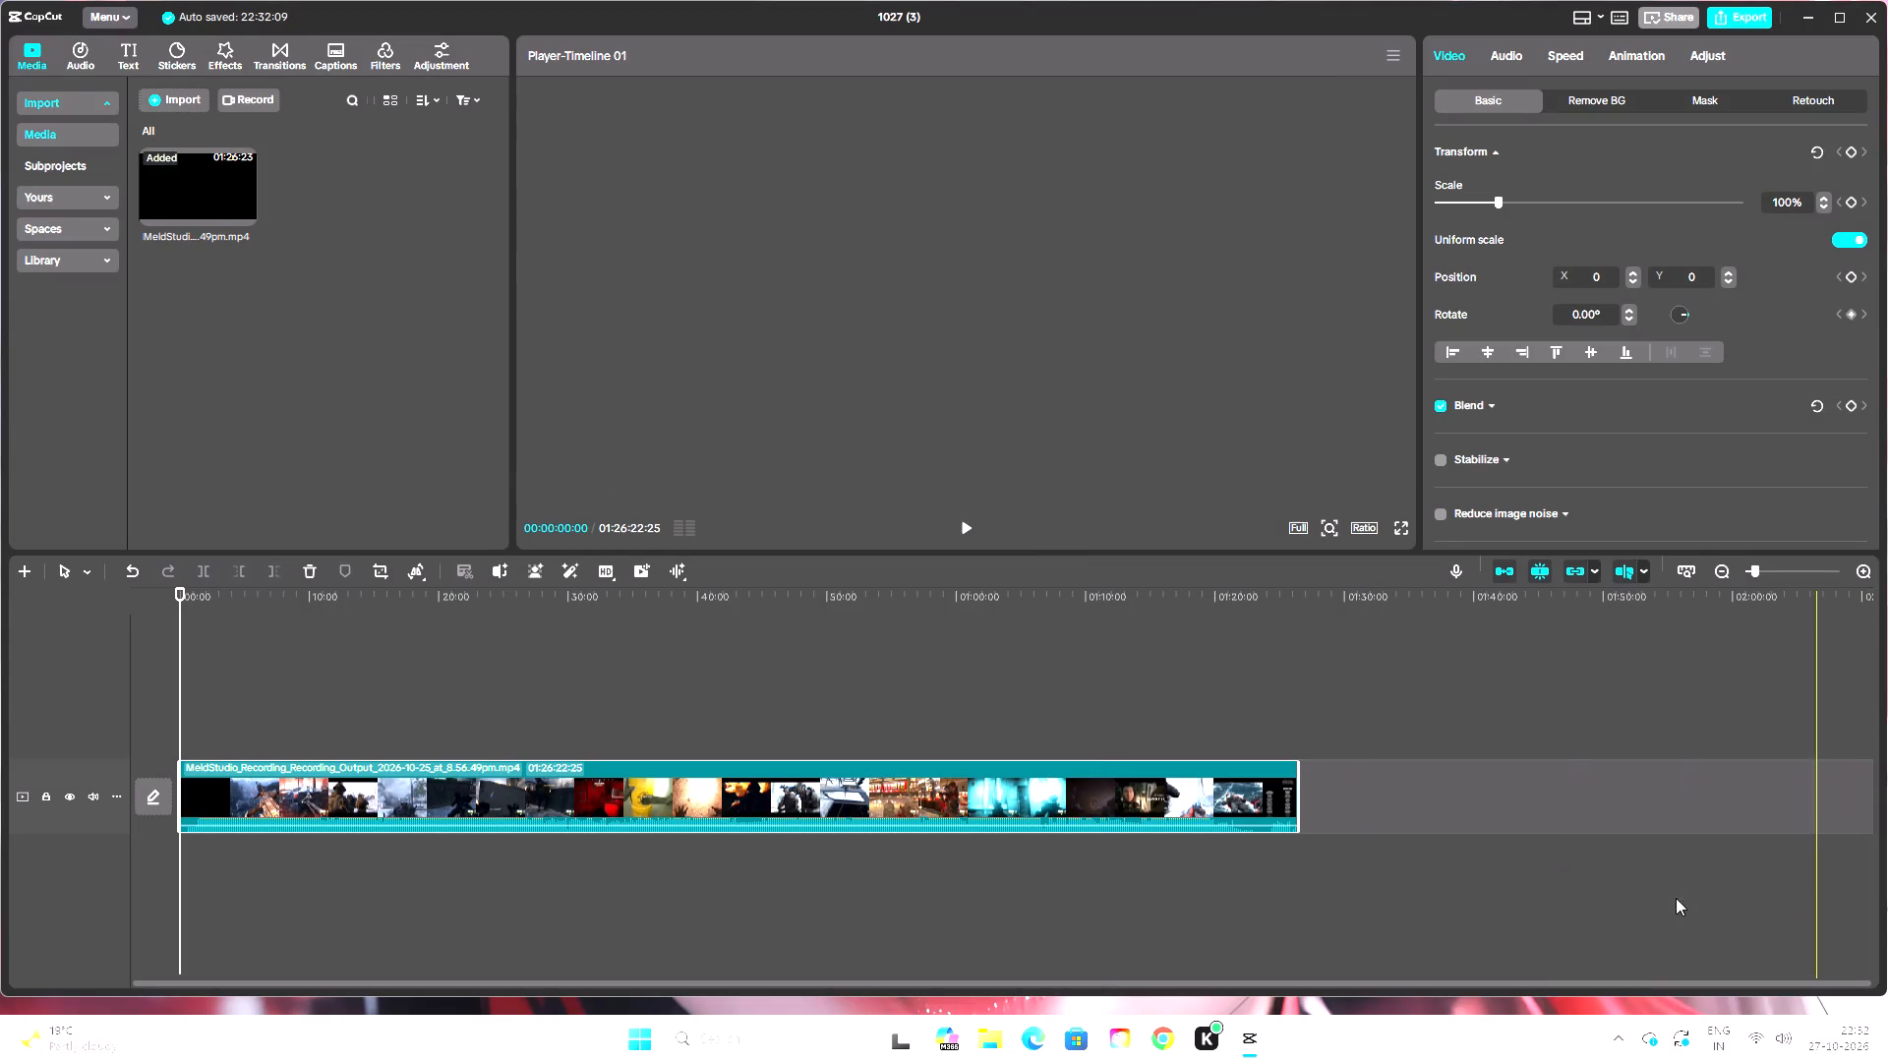
# Find the helicopter cutscene at about 00:46:08 and delete everything before it from the clip.
pyautogui.moveTo(181, 602); pyautogui.dragTo(960, 762)
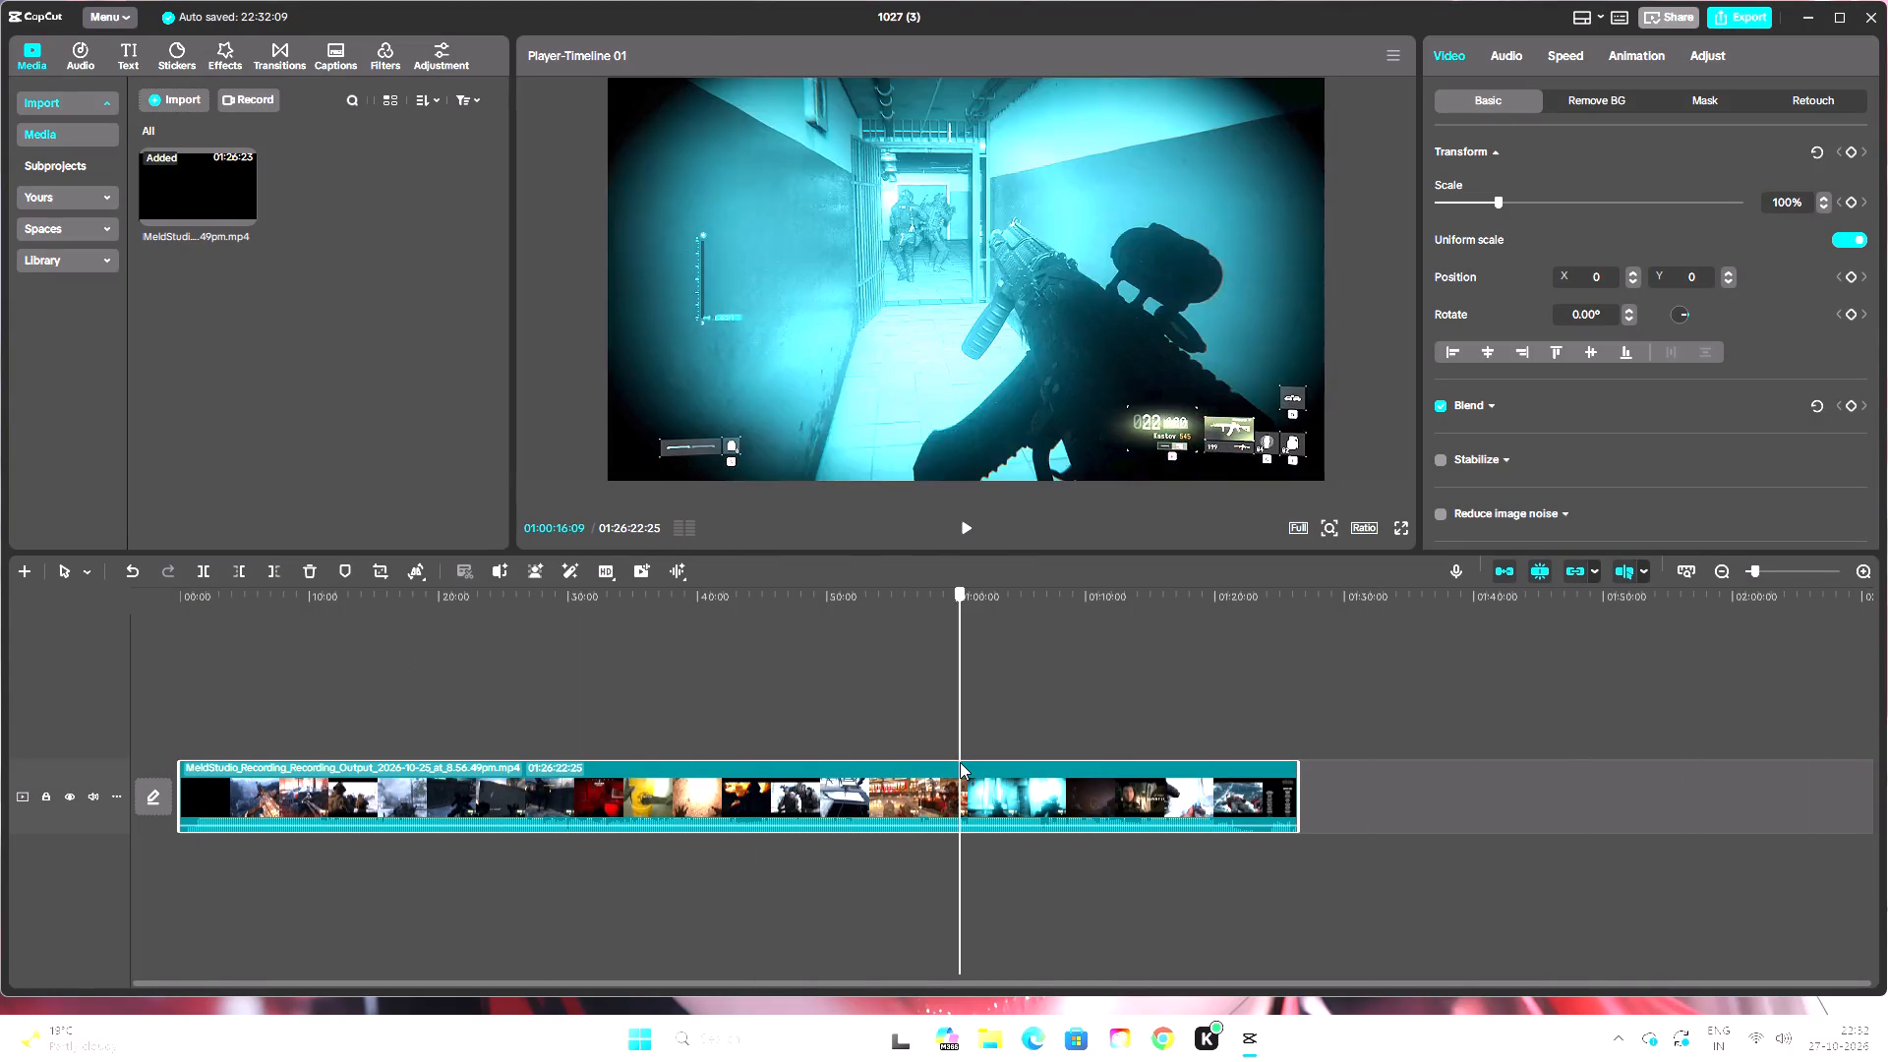
pyautogui.moveTo(960, 762); pyautogui.dragTo(1040, 778)
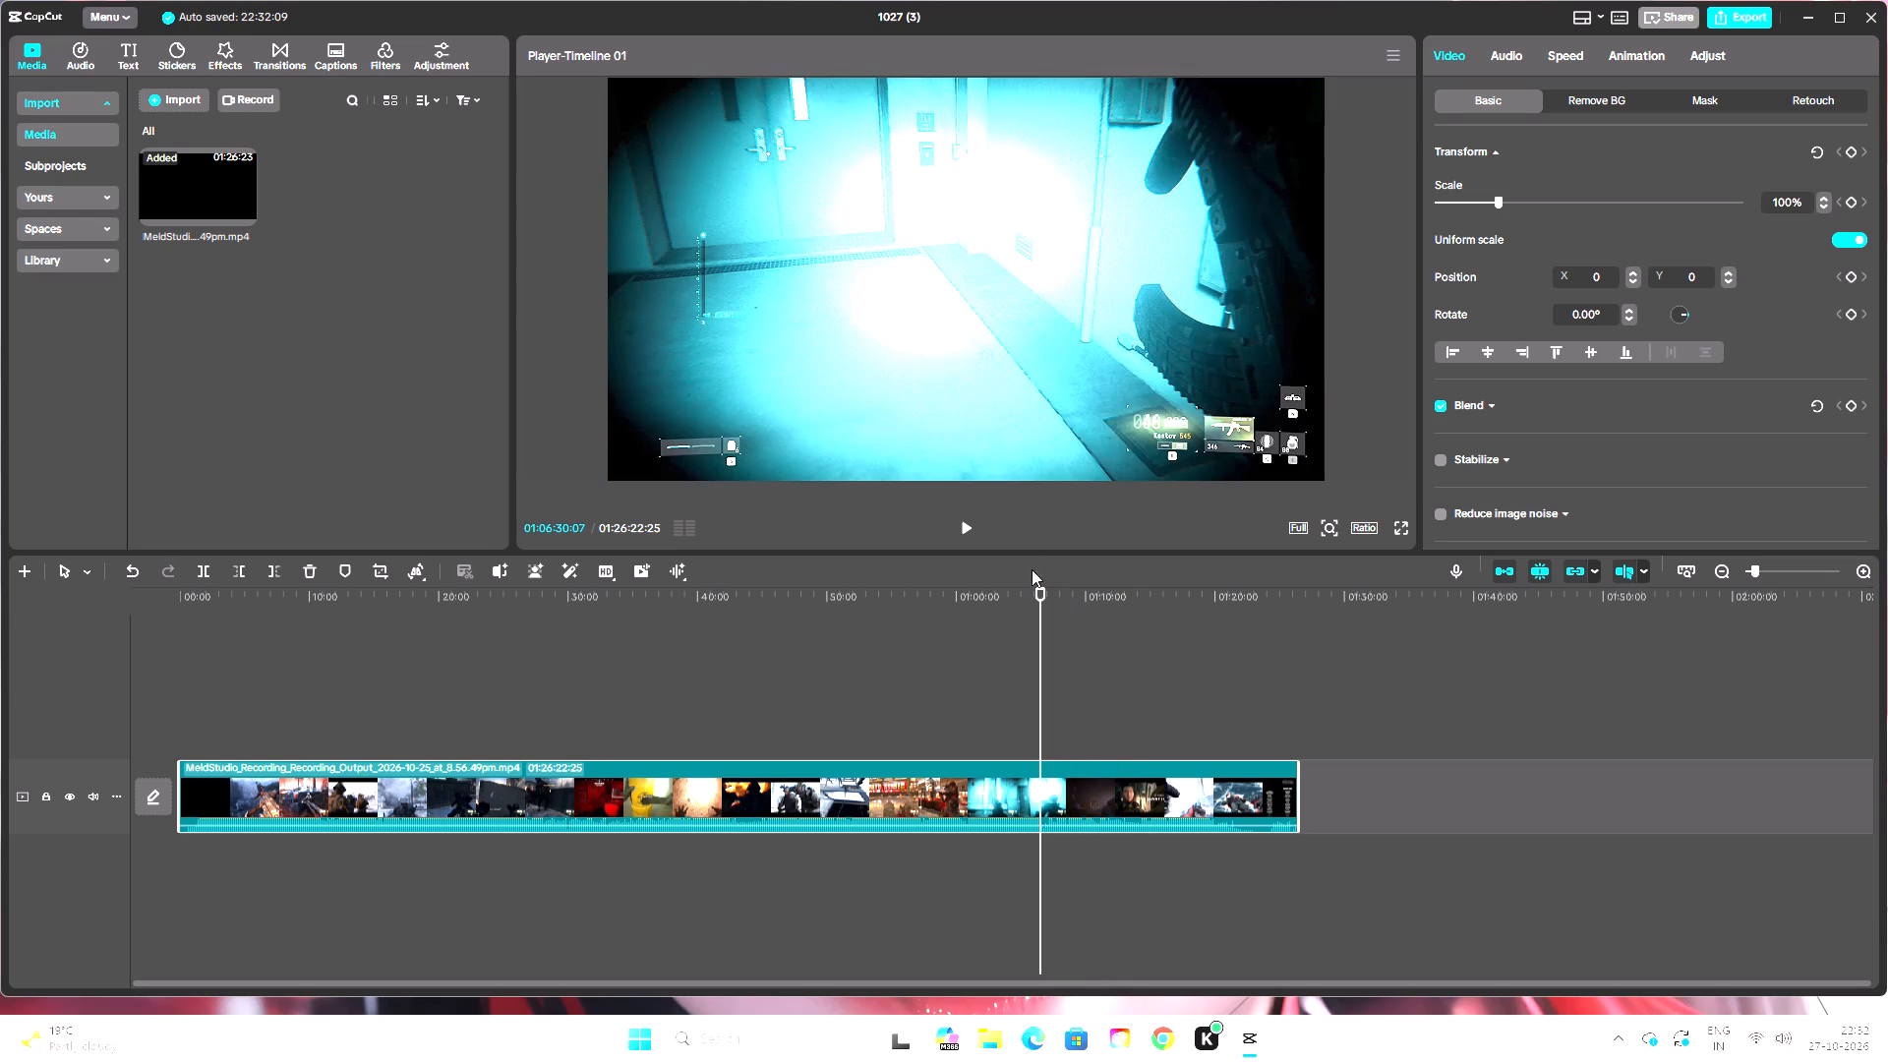
pyautogui.moveTo(1039, 593); pyautogui.dragTo(1085, 611)
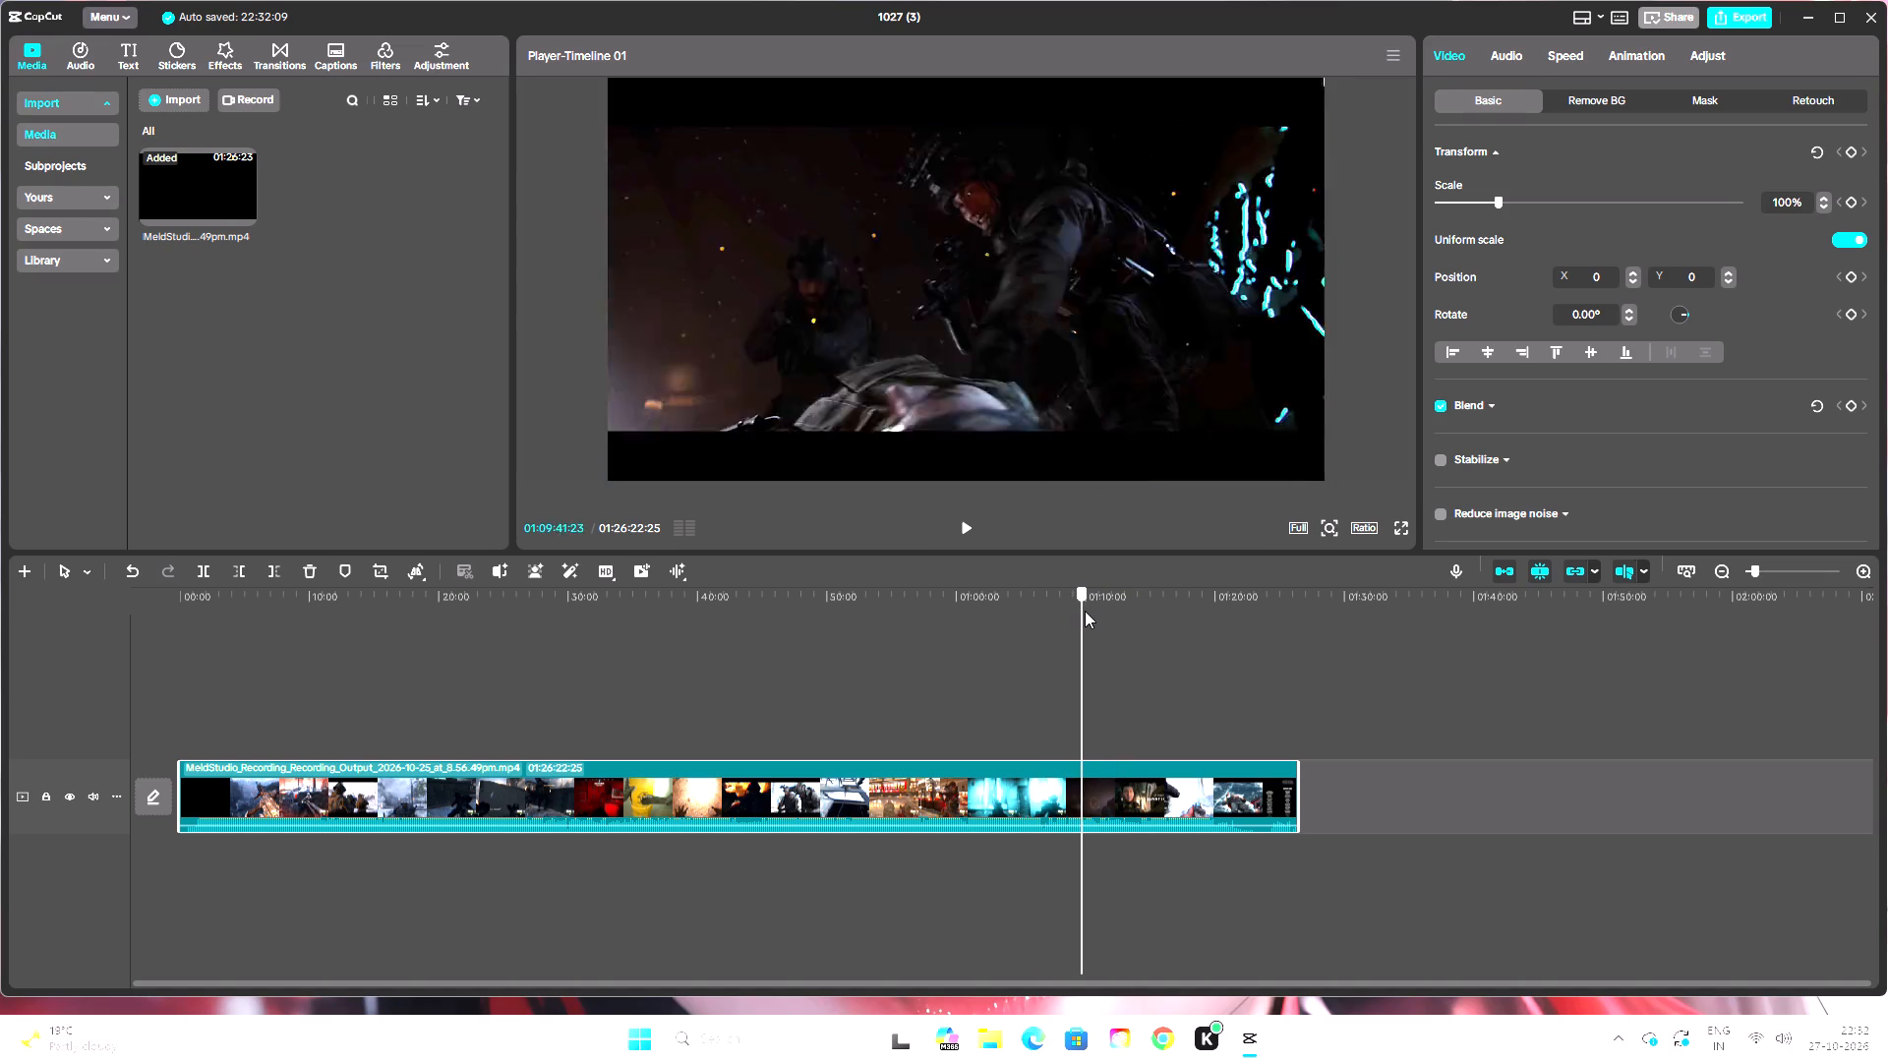
pyautogui.moveTo(1085, 611); pyautogui.dragTo(1088, 613)
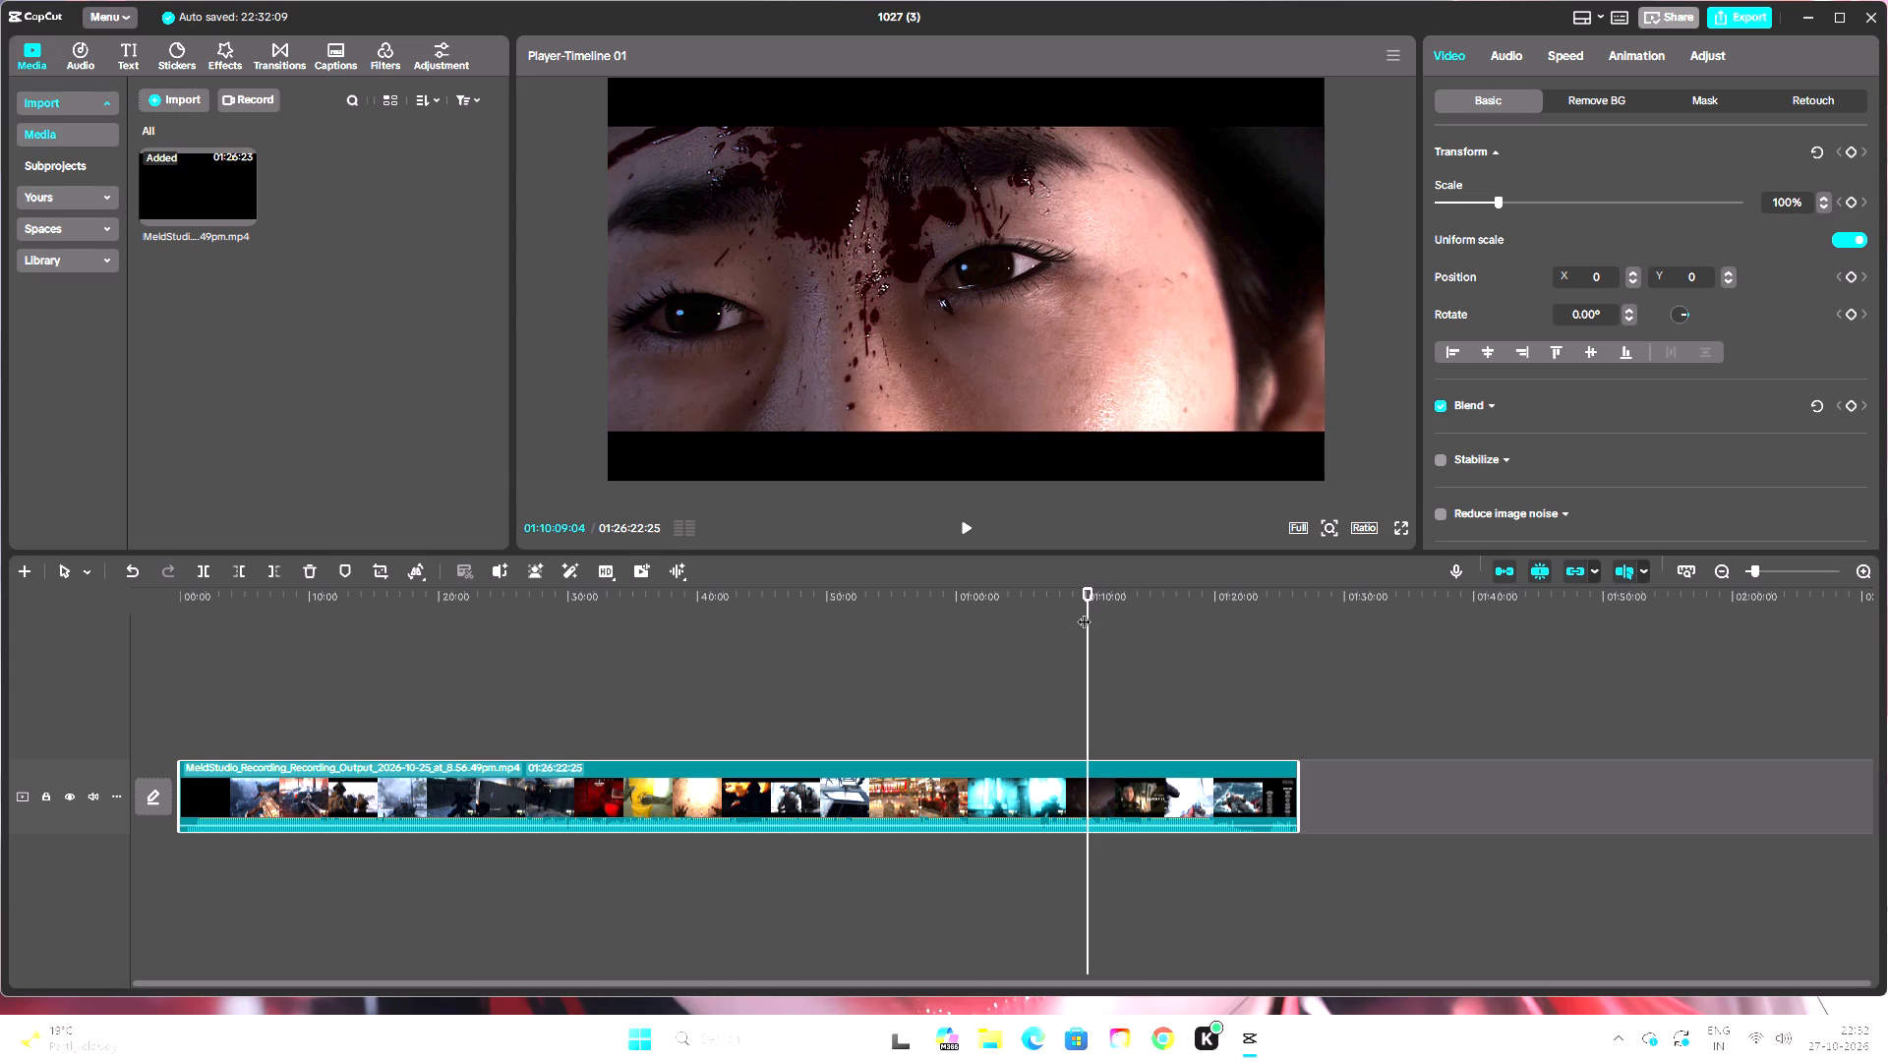
pyautogui.moveTo(1083, 594); pyautogui.dragTo(1095, 601)
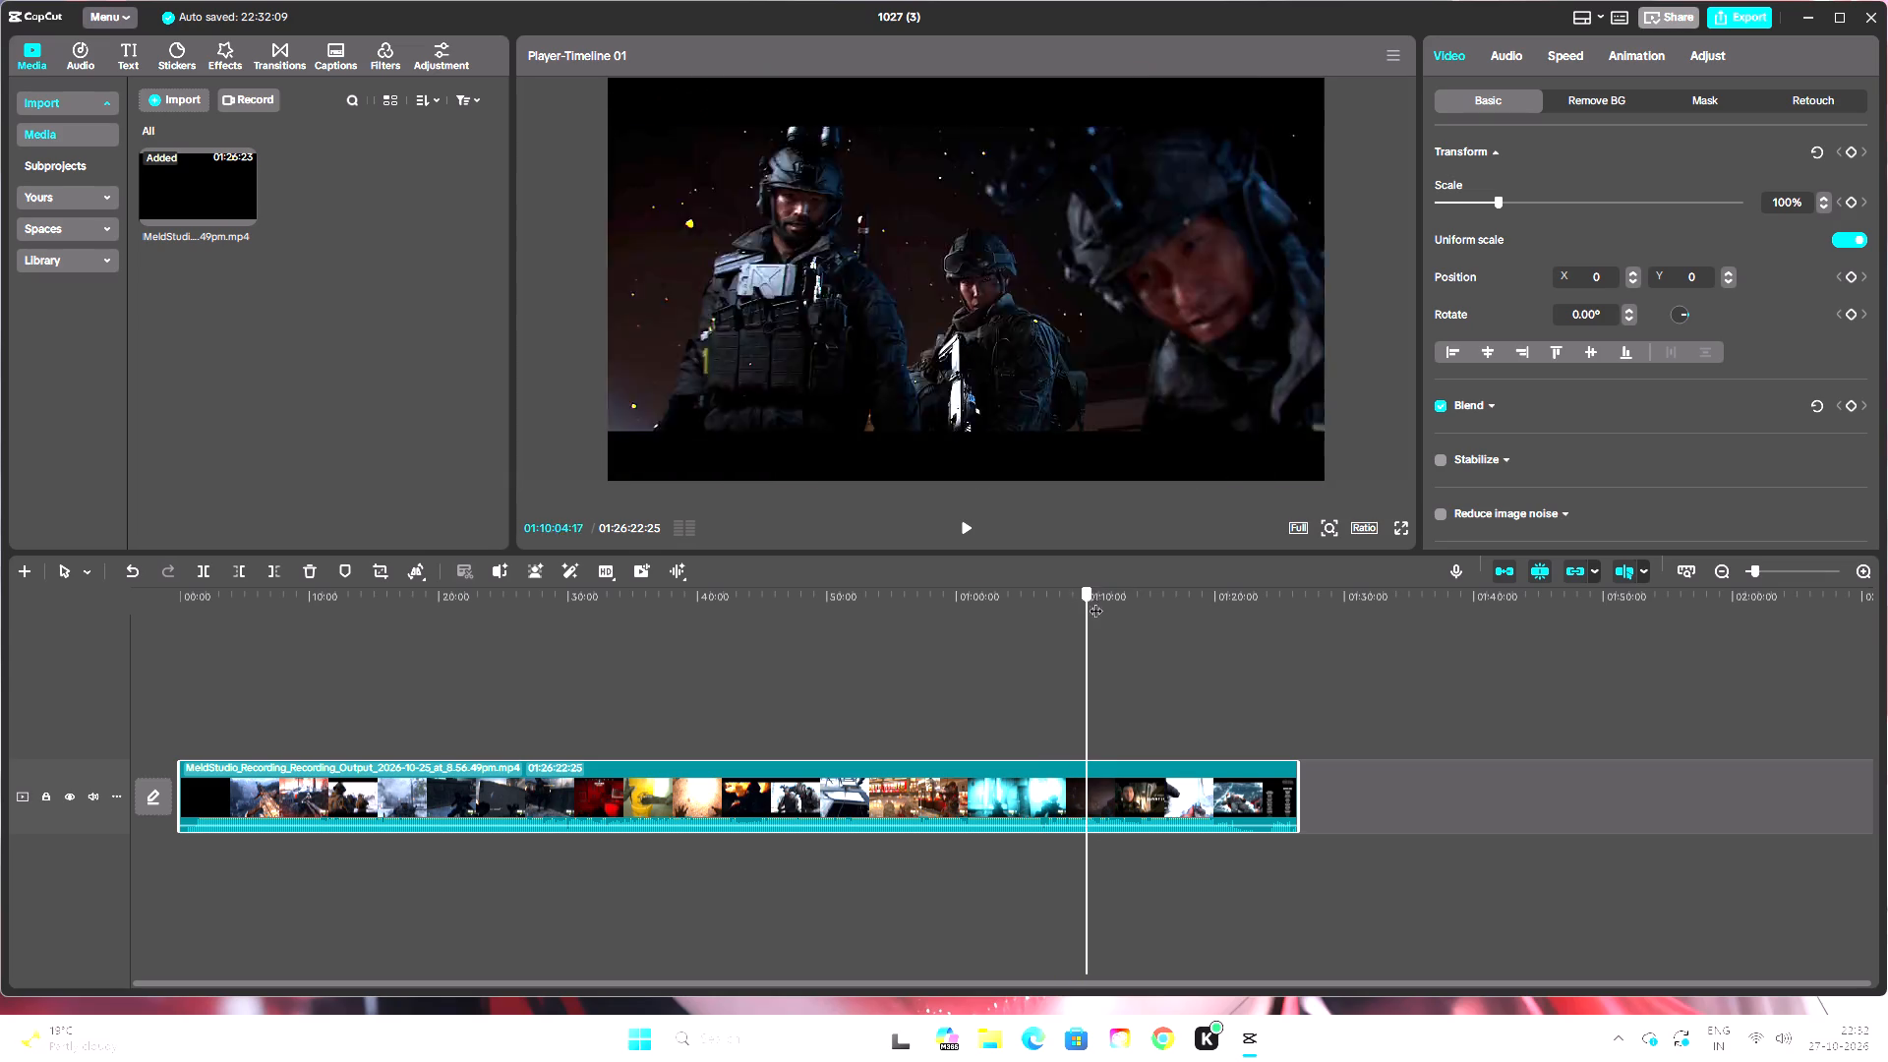
pyautogui.moveTo(1095, 601); pyautogui.dragTo(1273, 650)
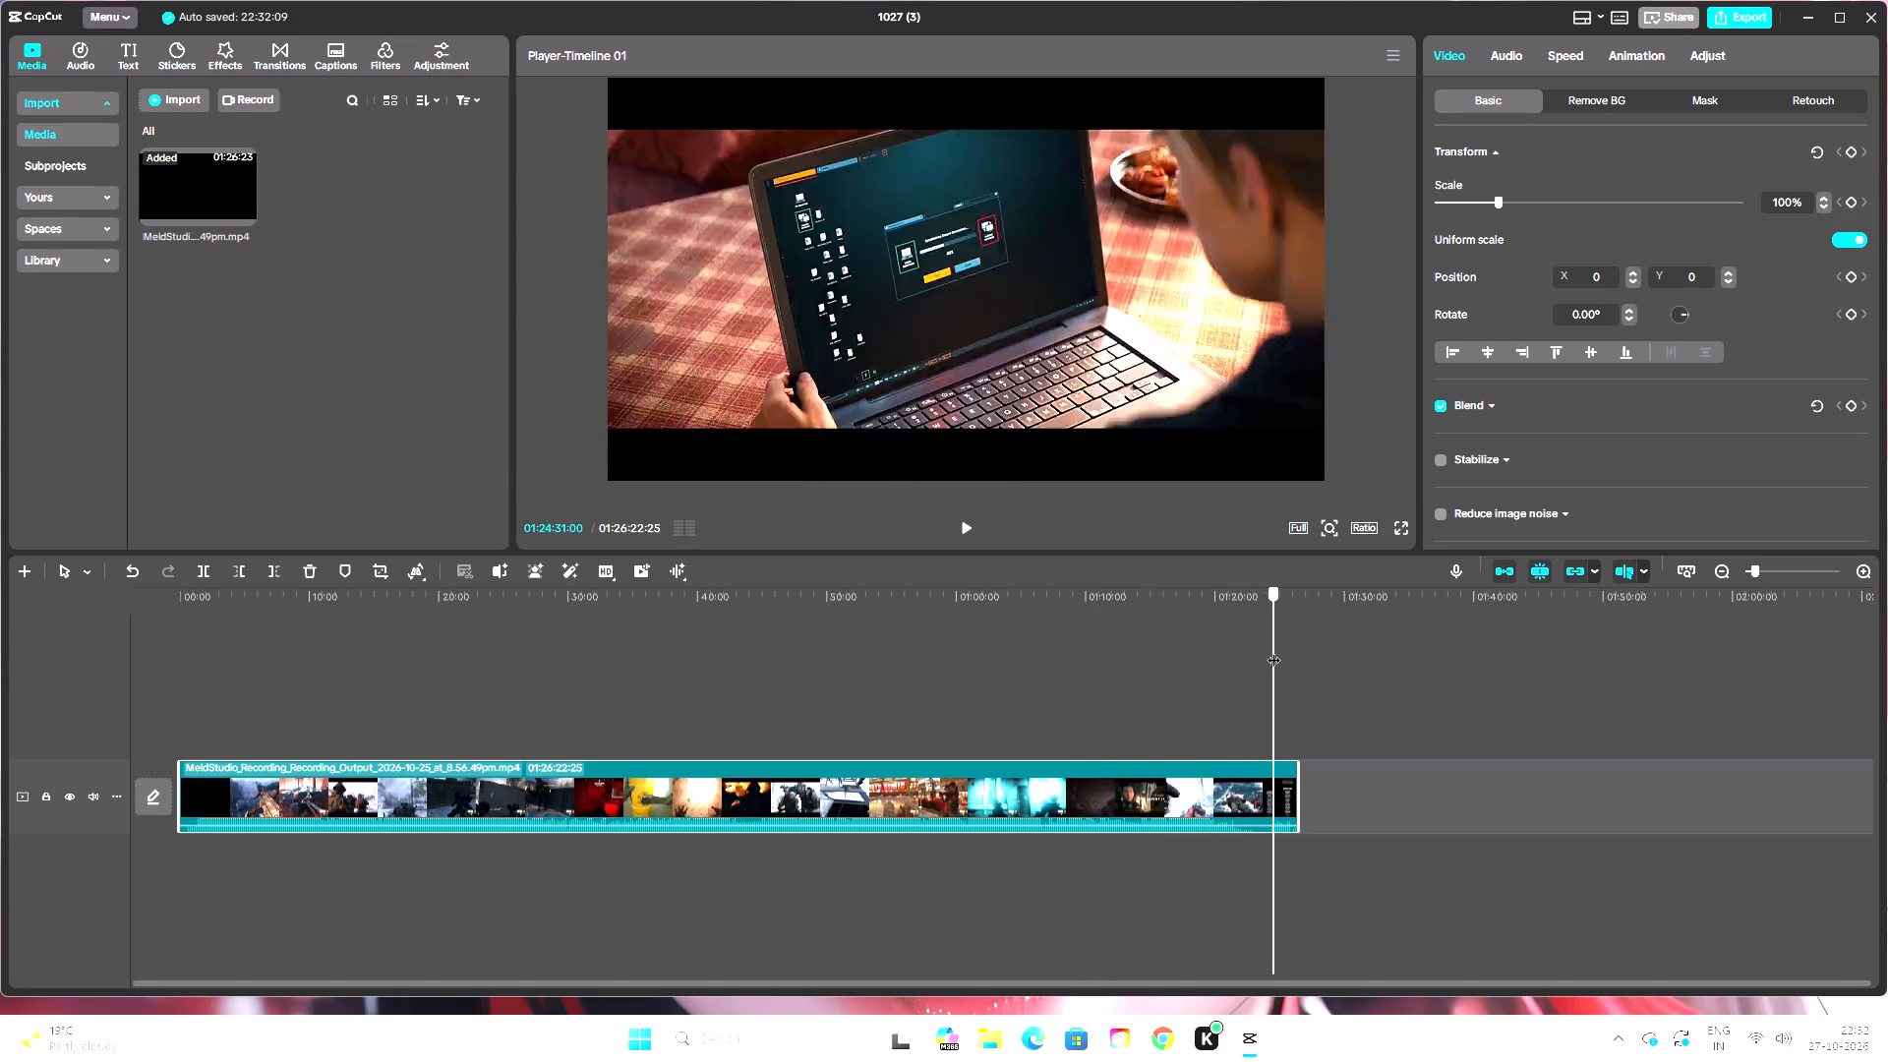
pyautogui.moveTo(1273, 650); pyautogui.dragTo(899, 689)
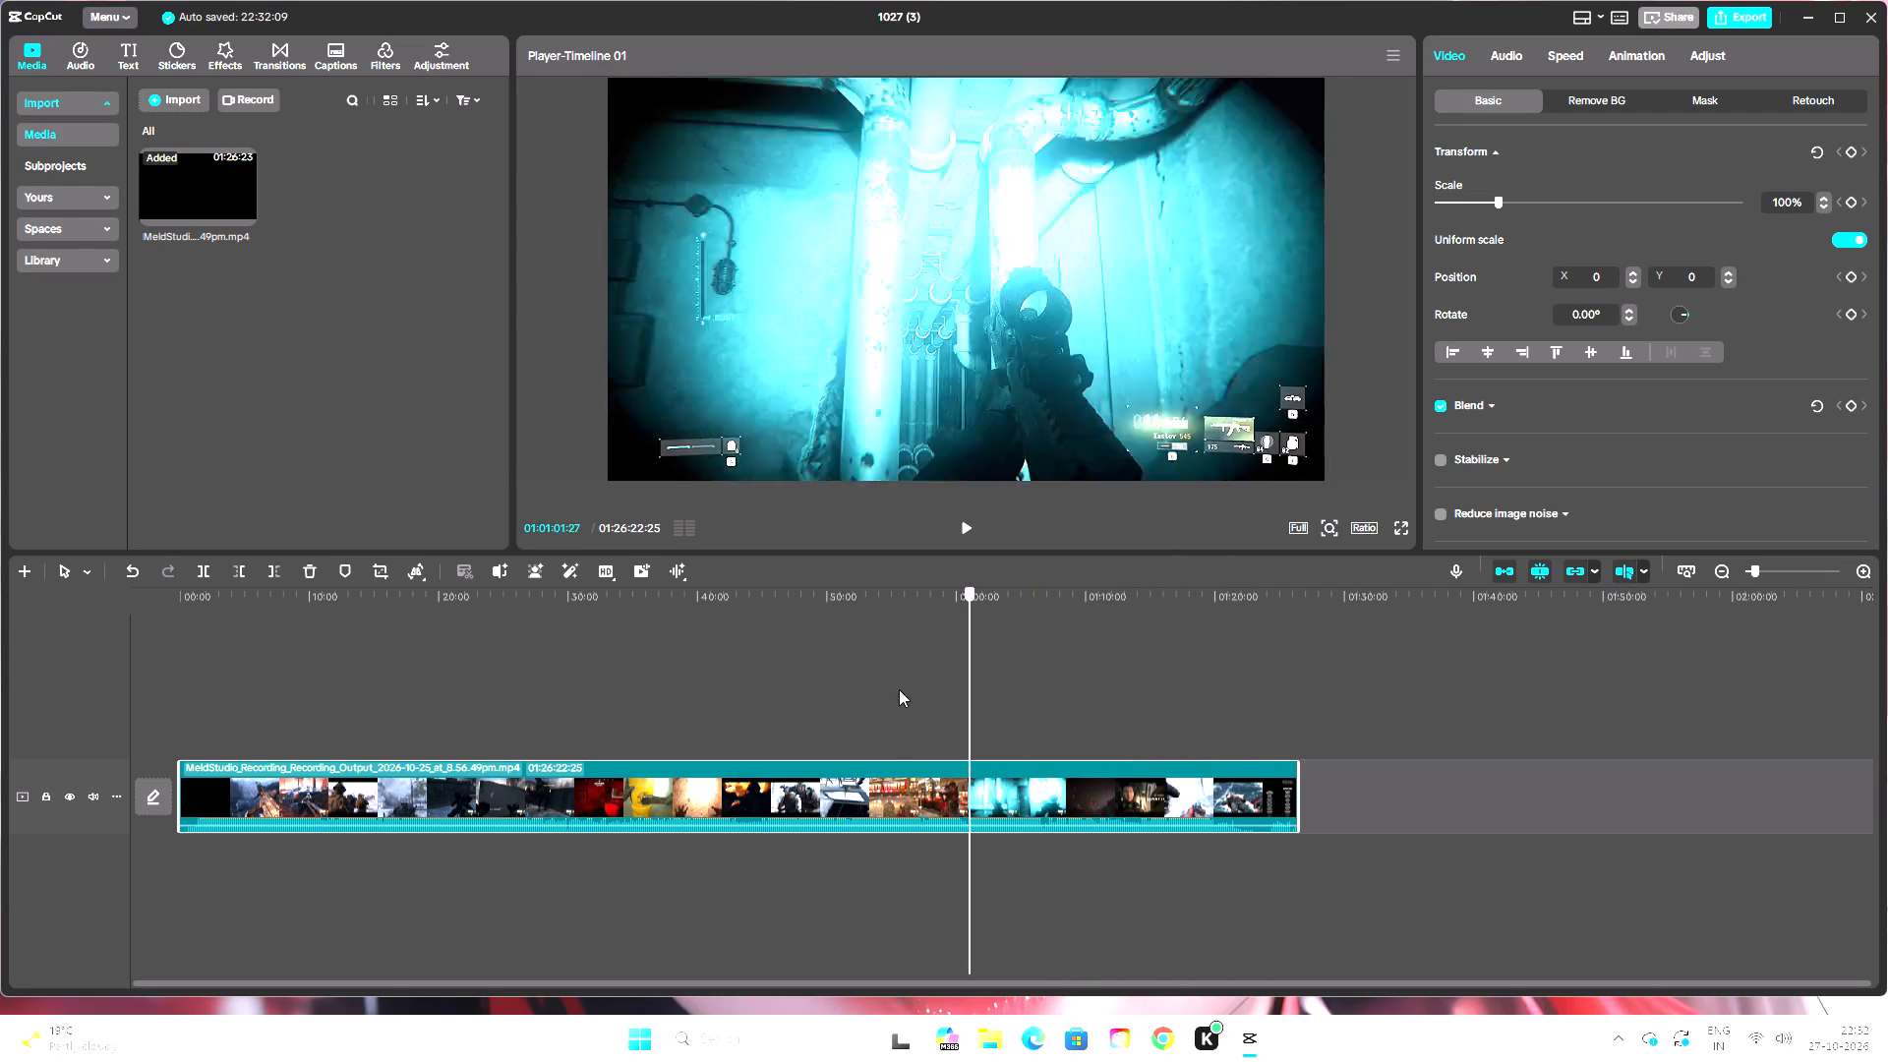
pyautogui.moveTo(899, 689); pyautogui.dragTo(750, 707)
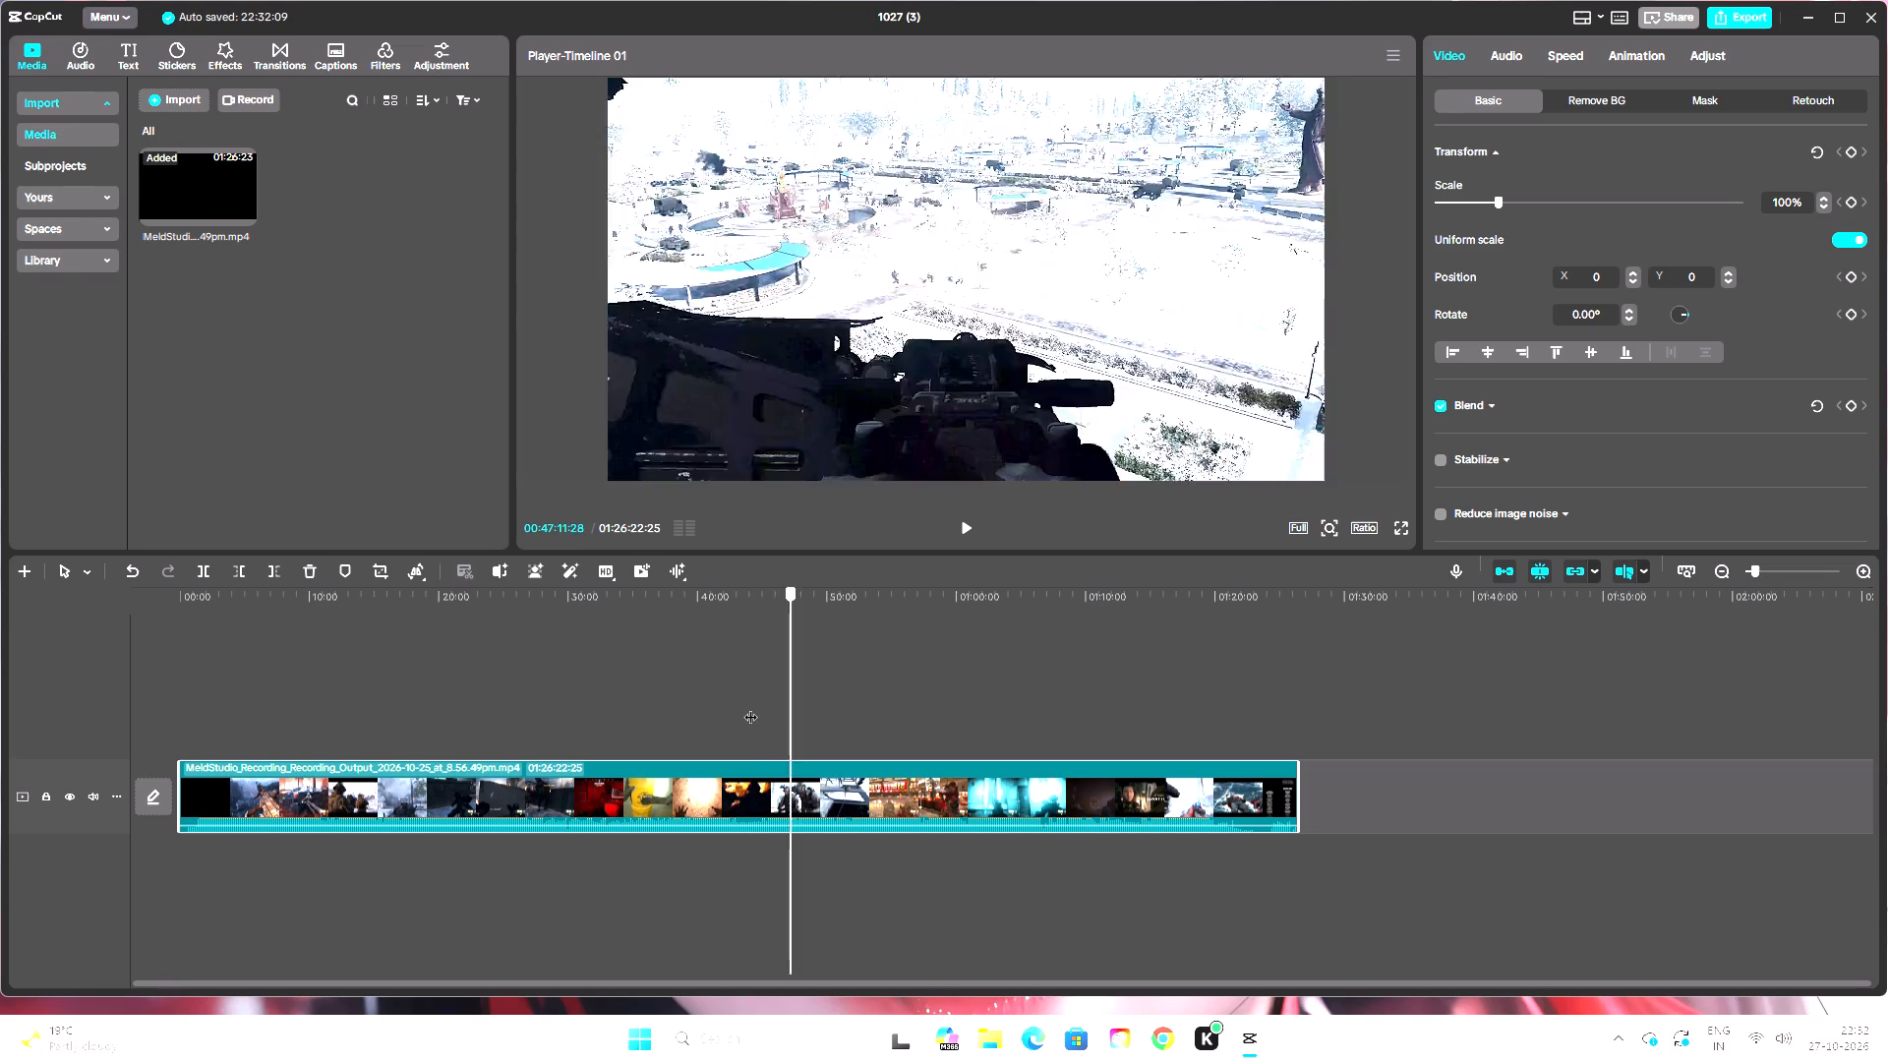
pyautogui.moveTo(750, 707); pyautogui.dragTo(754, 711)
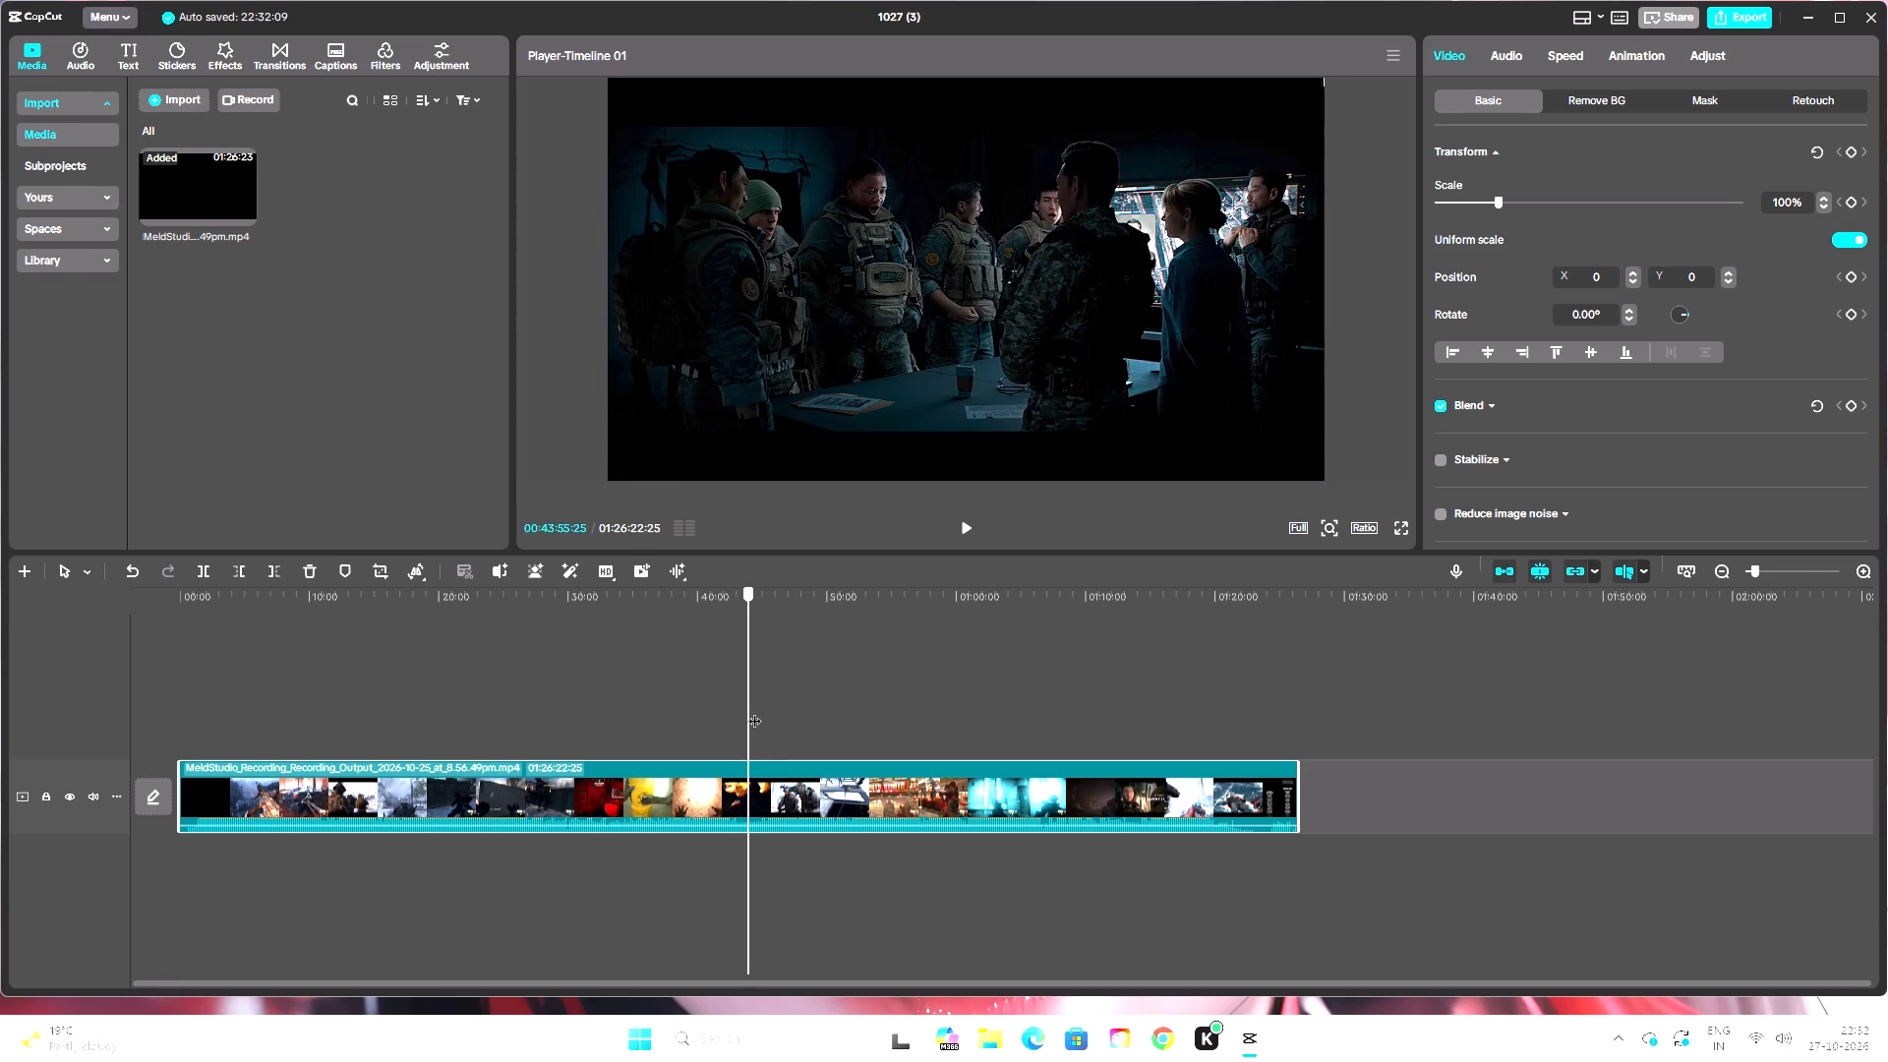
pyautogui.moveTo(754, 711); pyautogui.dragTo(776, 708)
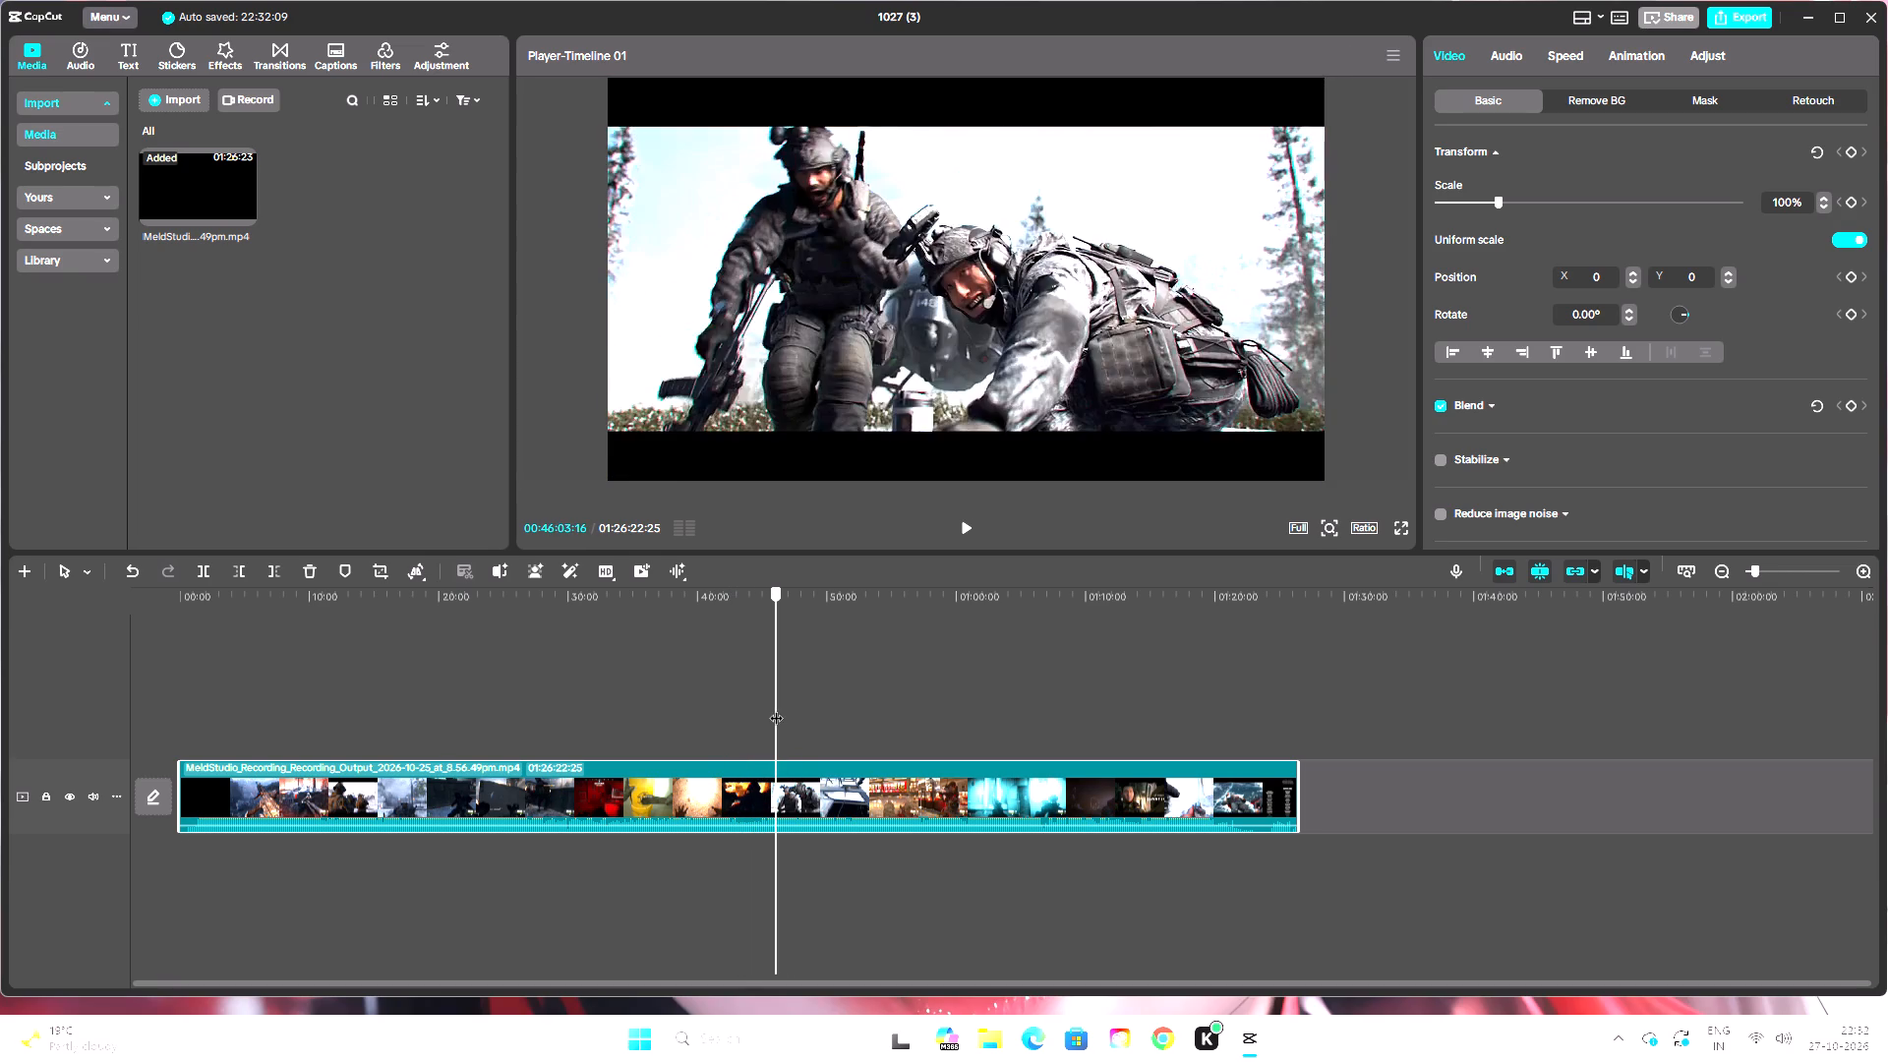
pyautogui.moveTo(776, 708); pyautogui.dragTo(782, 712)
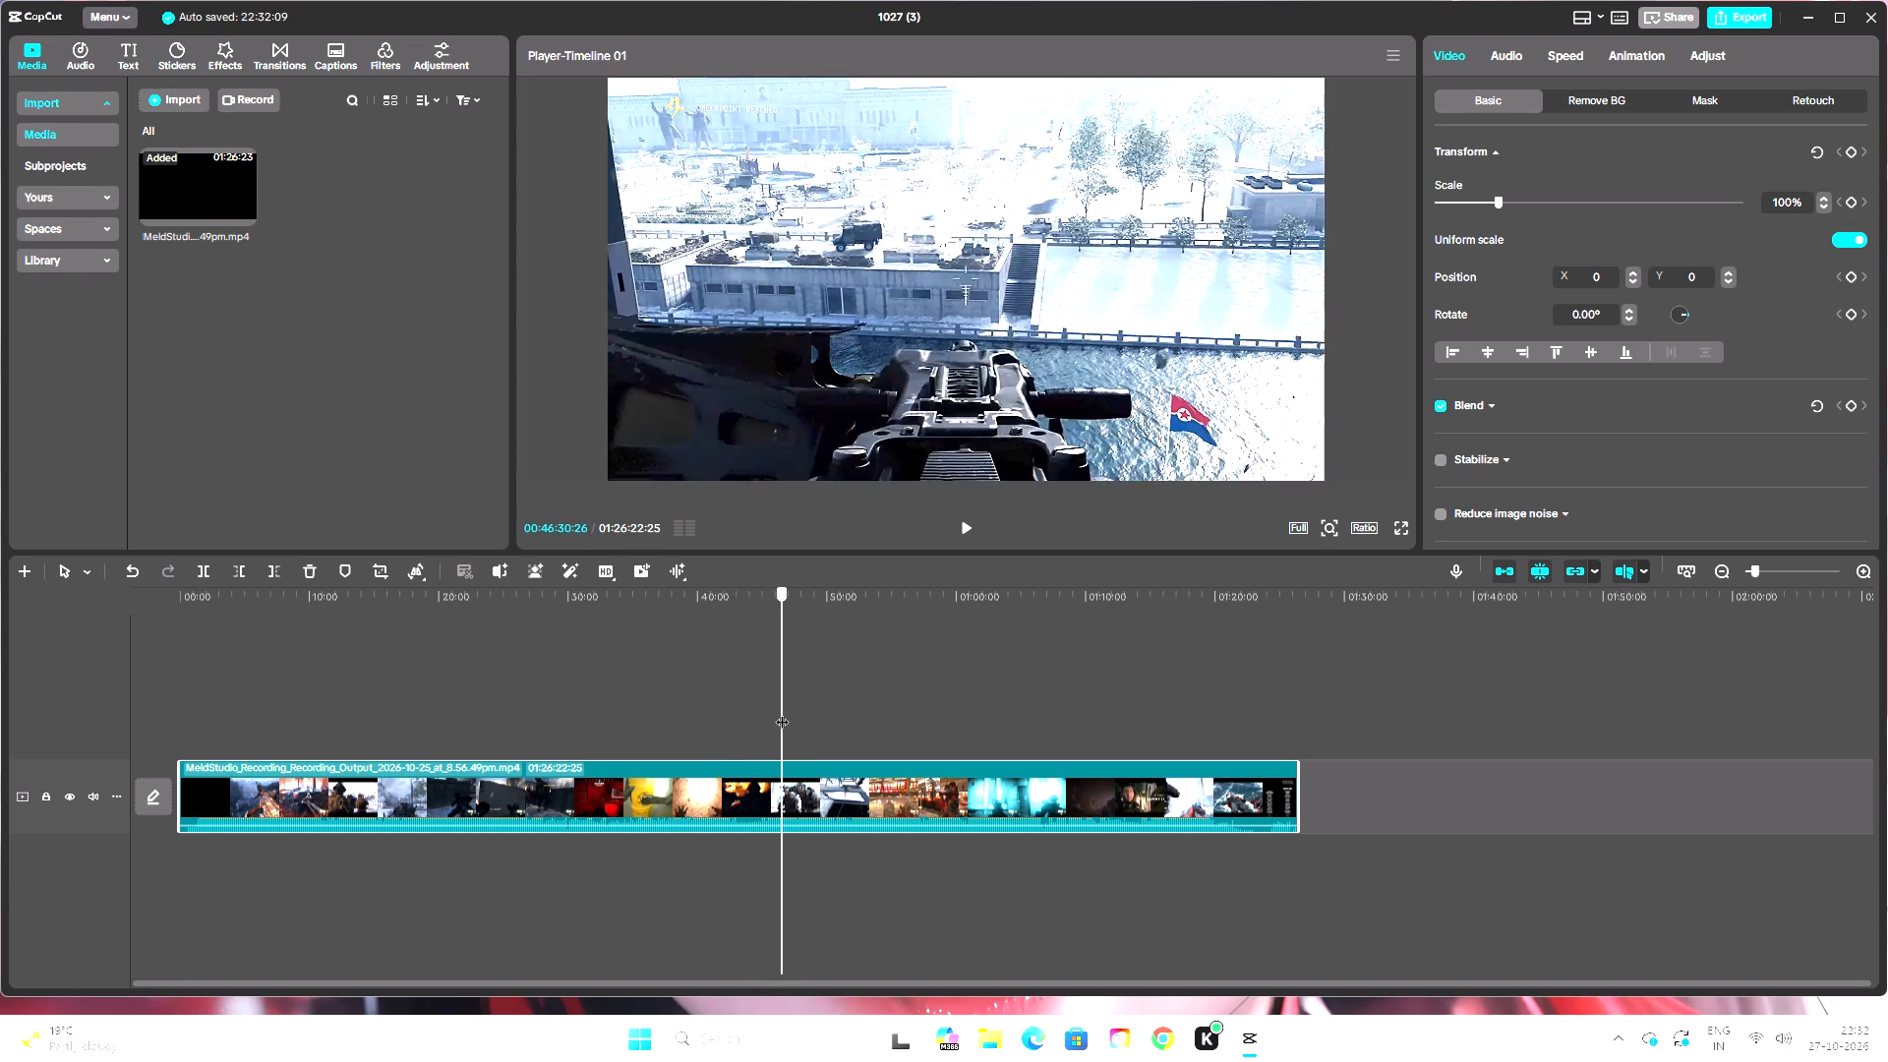
pyautogui.moveTo(782, 712); pyautogui.dragTo(777, 715)
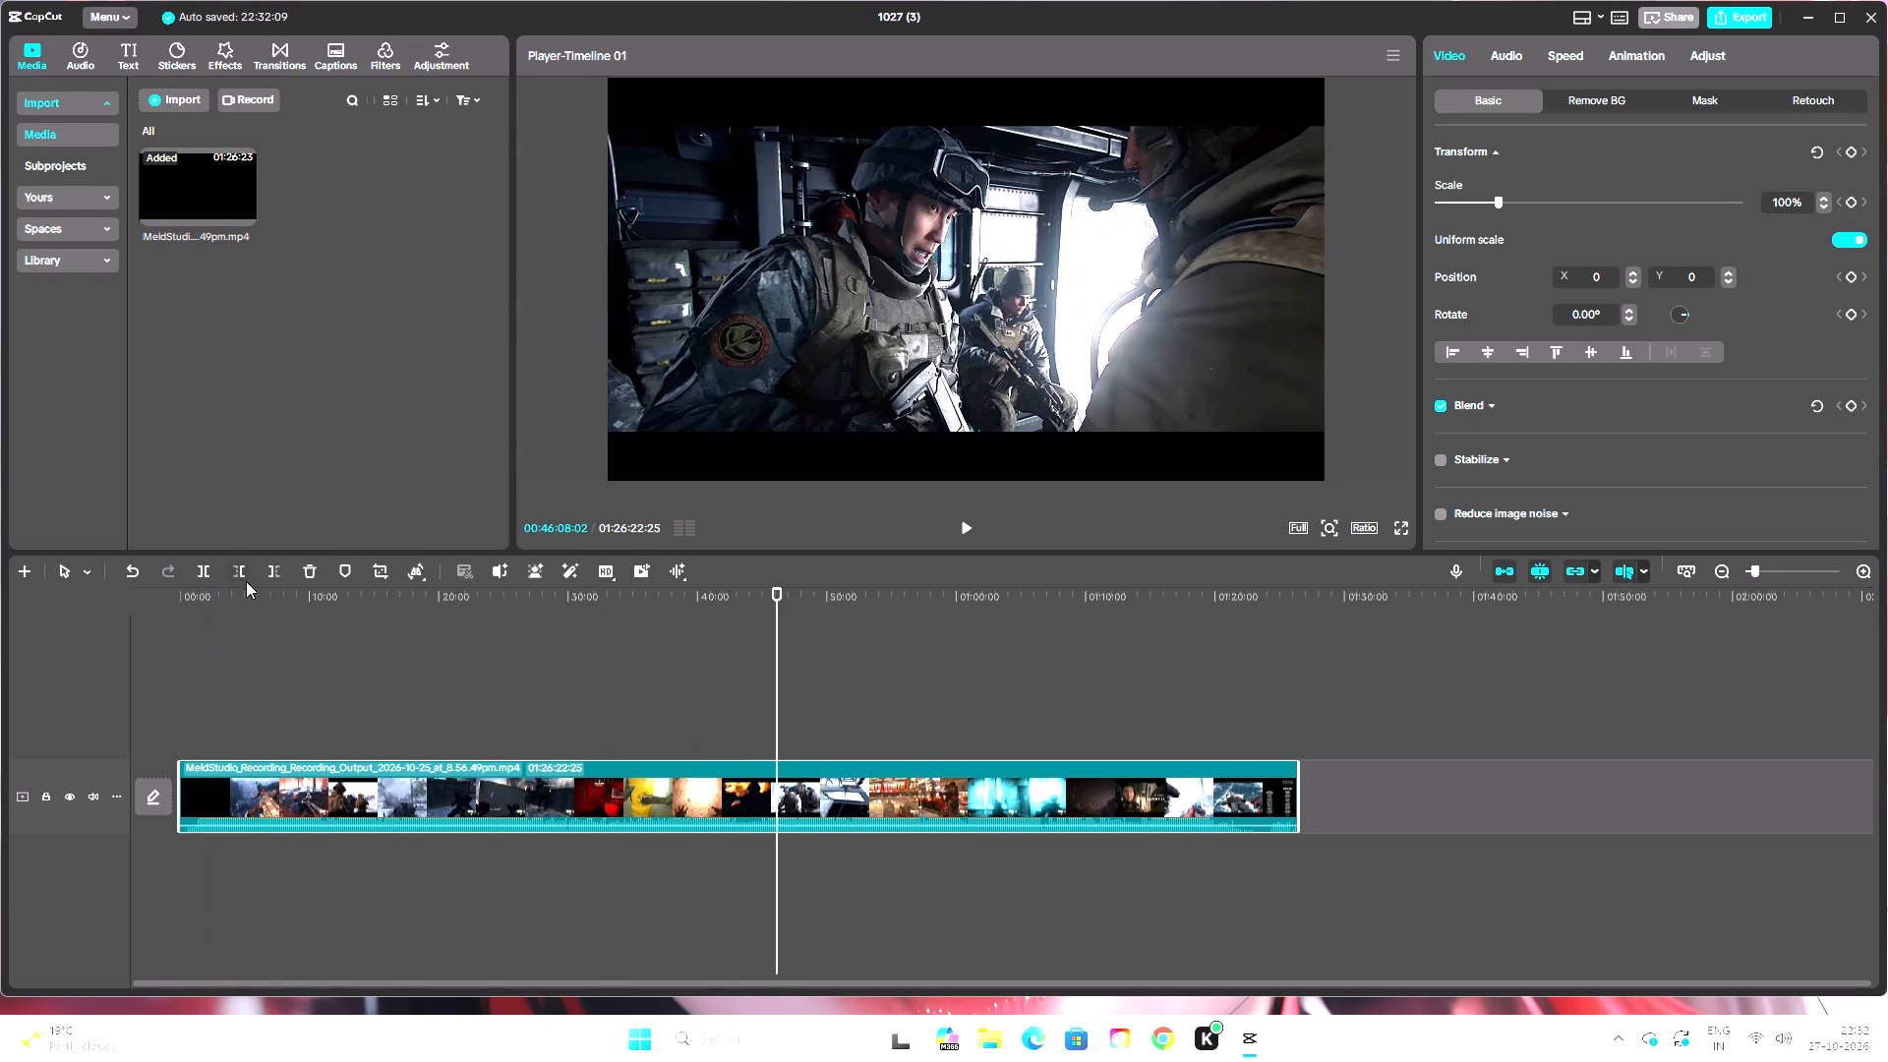
pyautogui.click(245, 575)
# Find the end of the helicopter section at about 00:02:44 and delete the rest of the clip after it.
pyautogui.moveTo(699, 590); pyautogui.dragTo(372, 651)
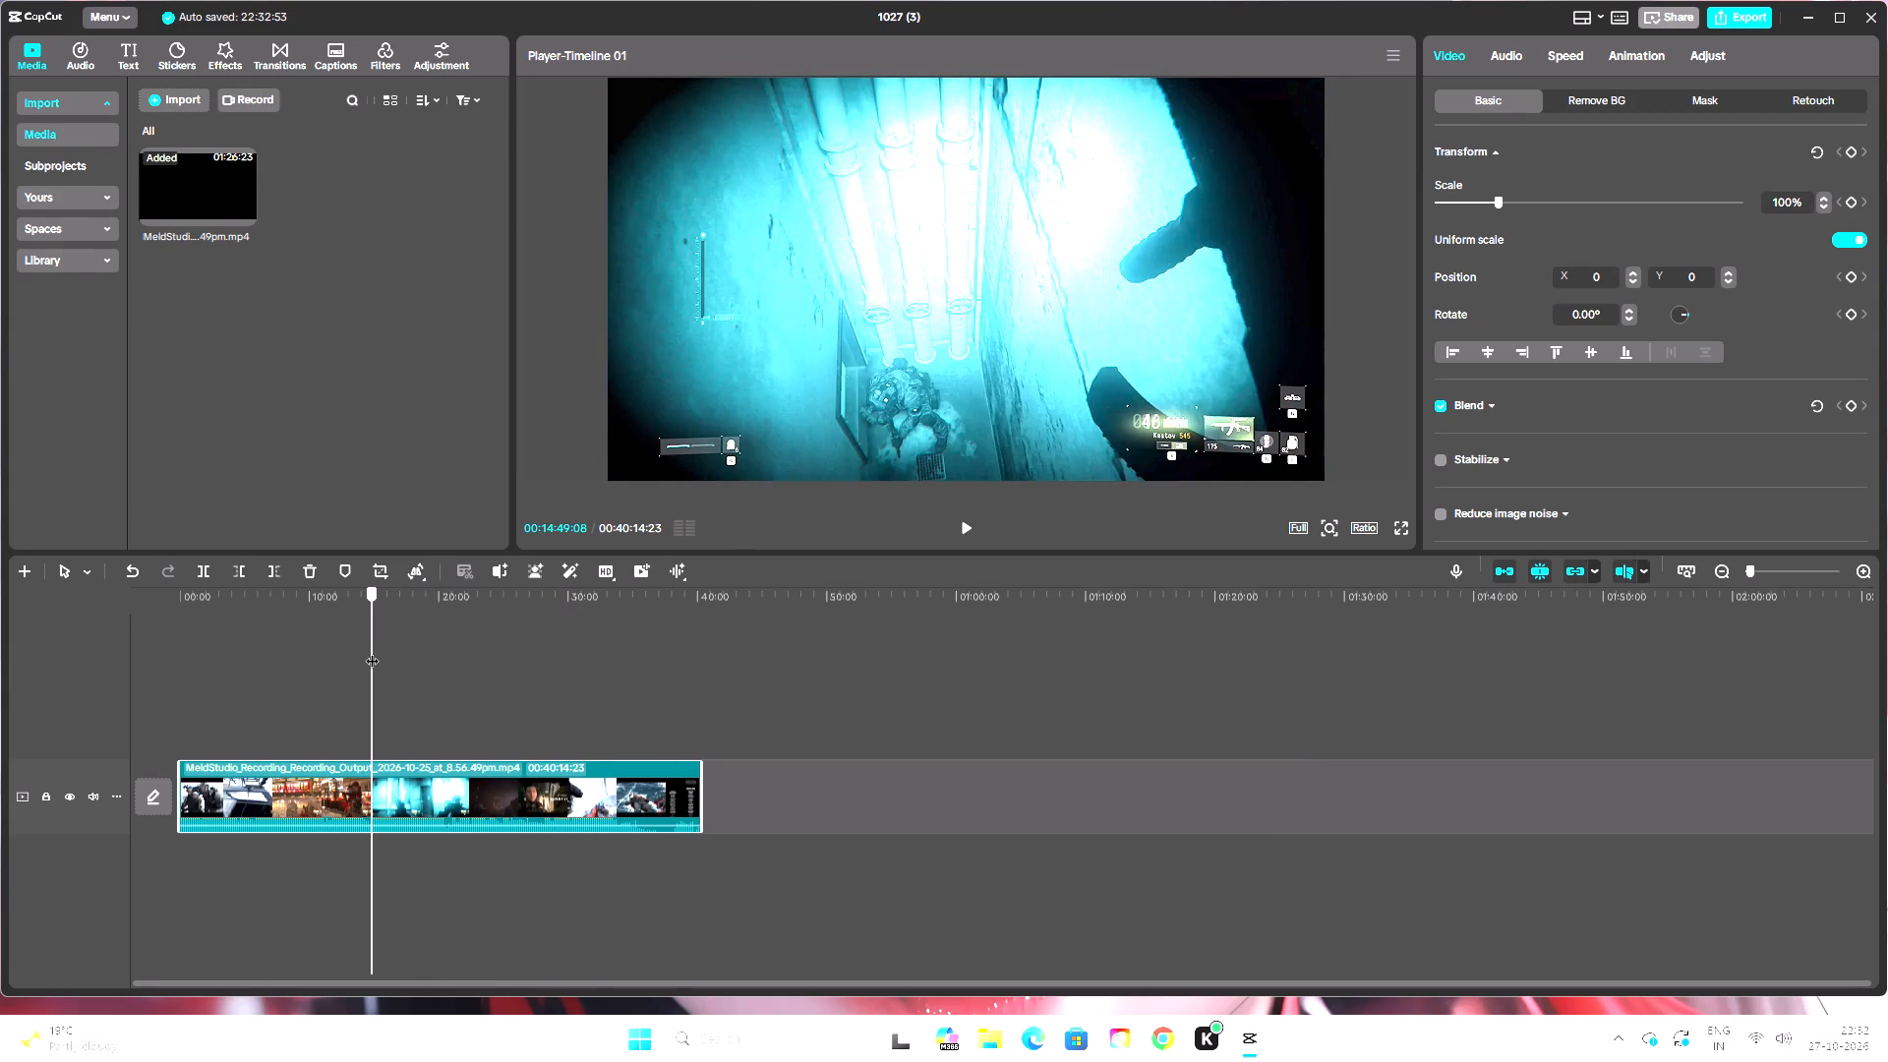
pyautogui.moveTo(372, 651); pyautogui.dragTo(301, 663)
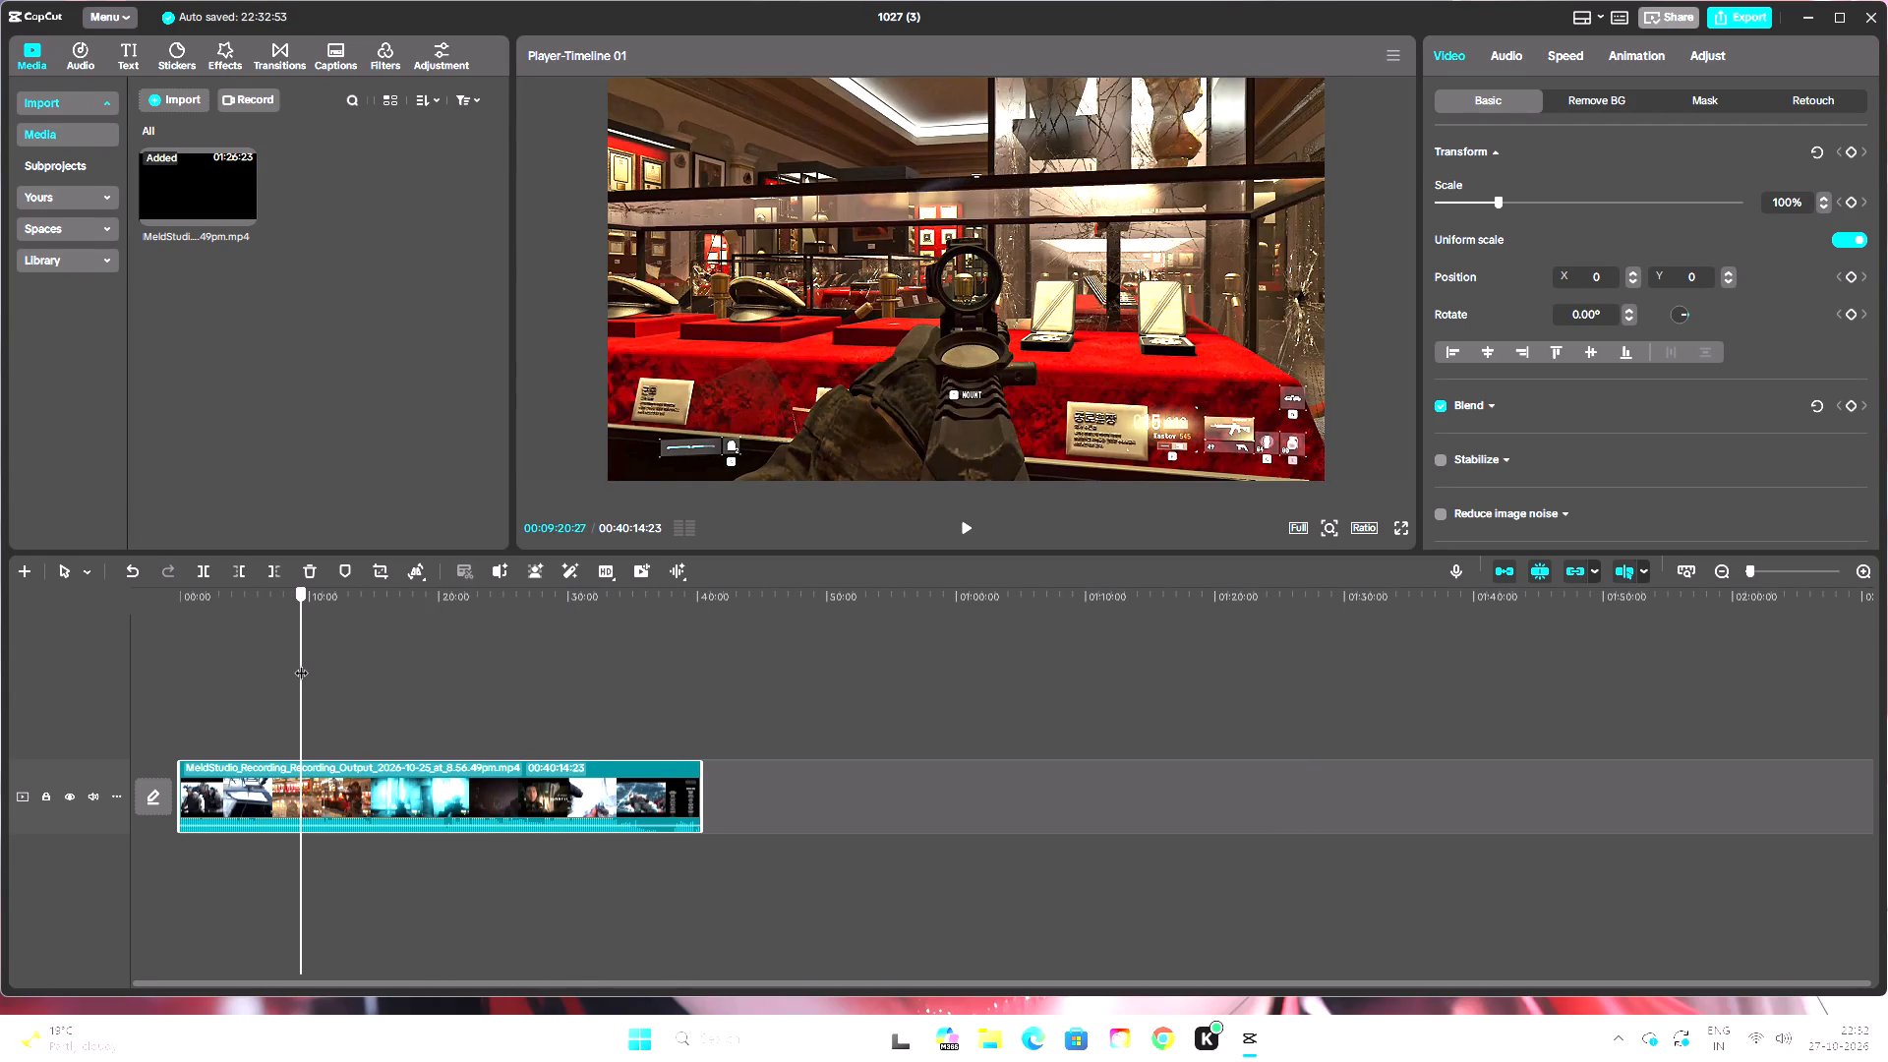
pyautogui.moveTo(301, 663); pyautogui.dragTo(263, 673)
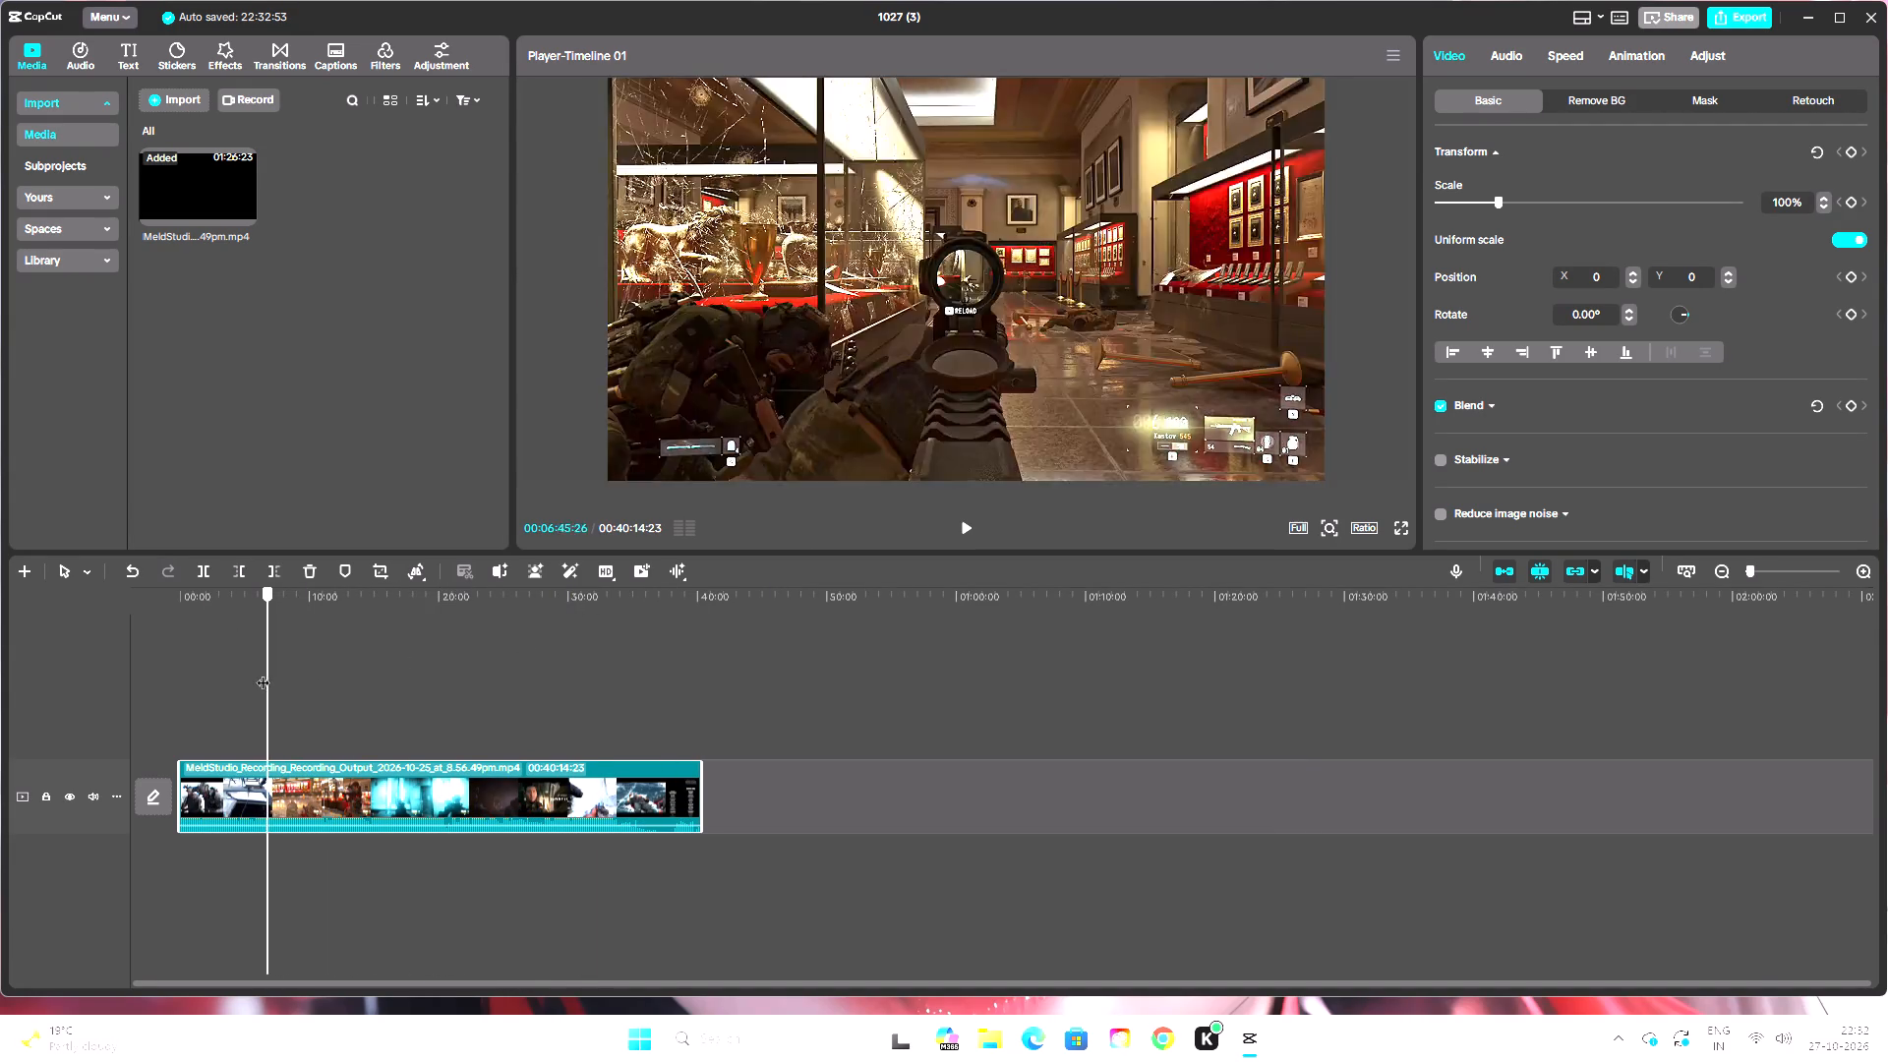
pyautogui.moveTo(263, 673); pyautogui.dragTo(221, 683)
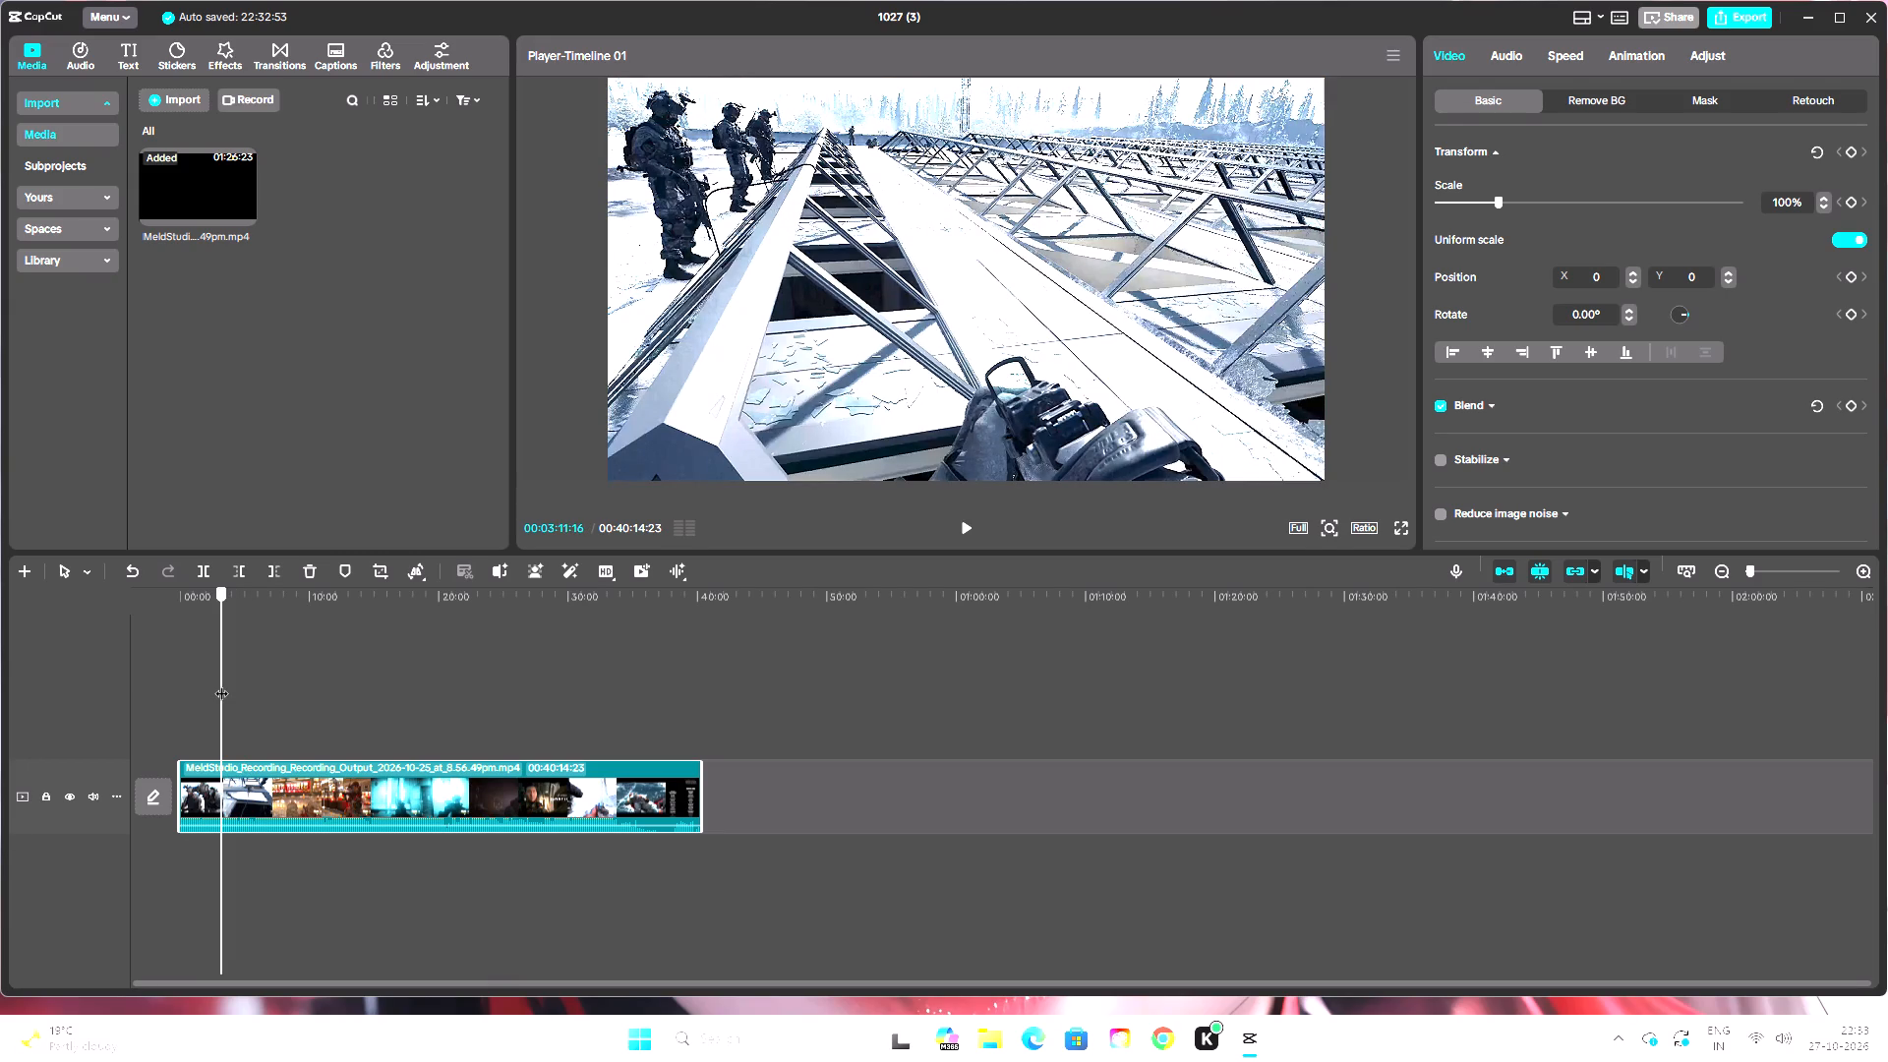
pyautogui.moveTo(221, 683); pyautogui.dragTo(212, 688)
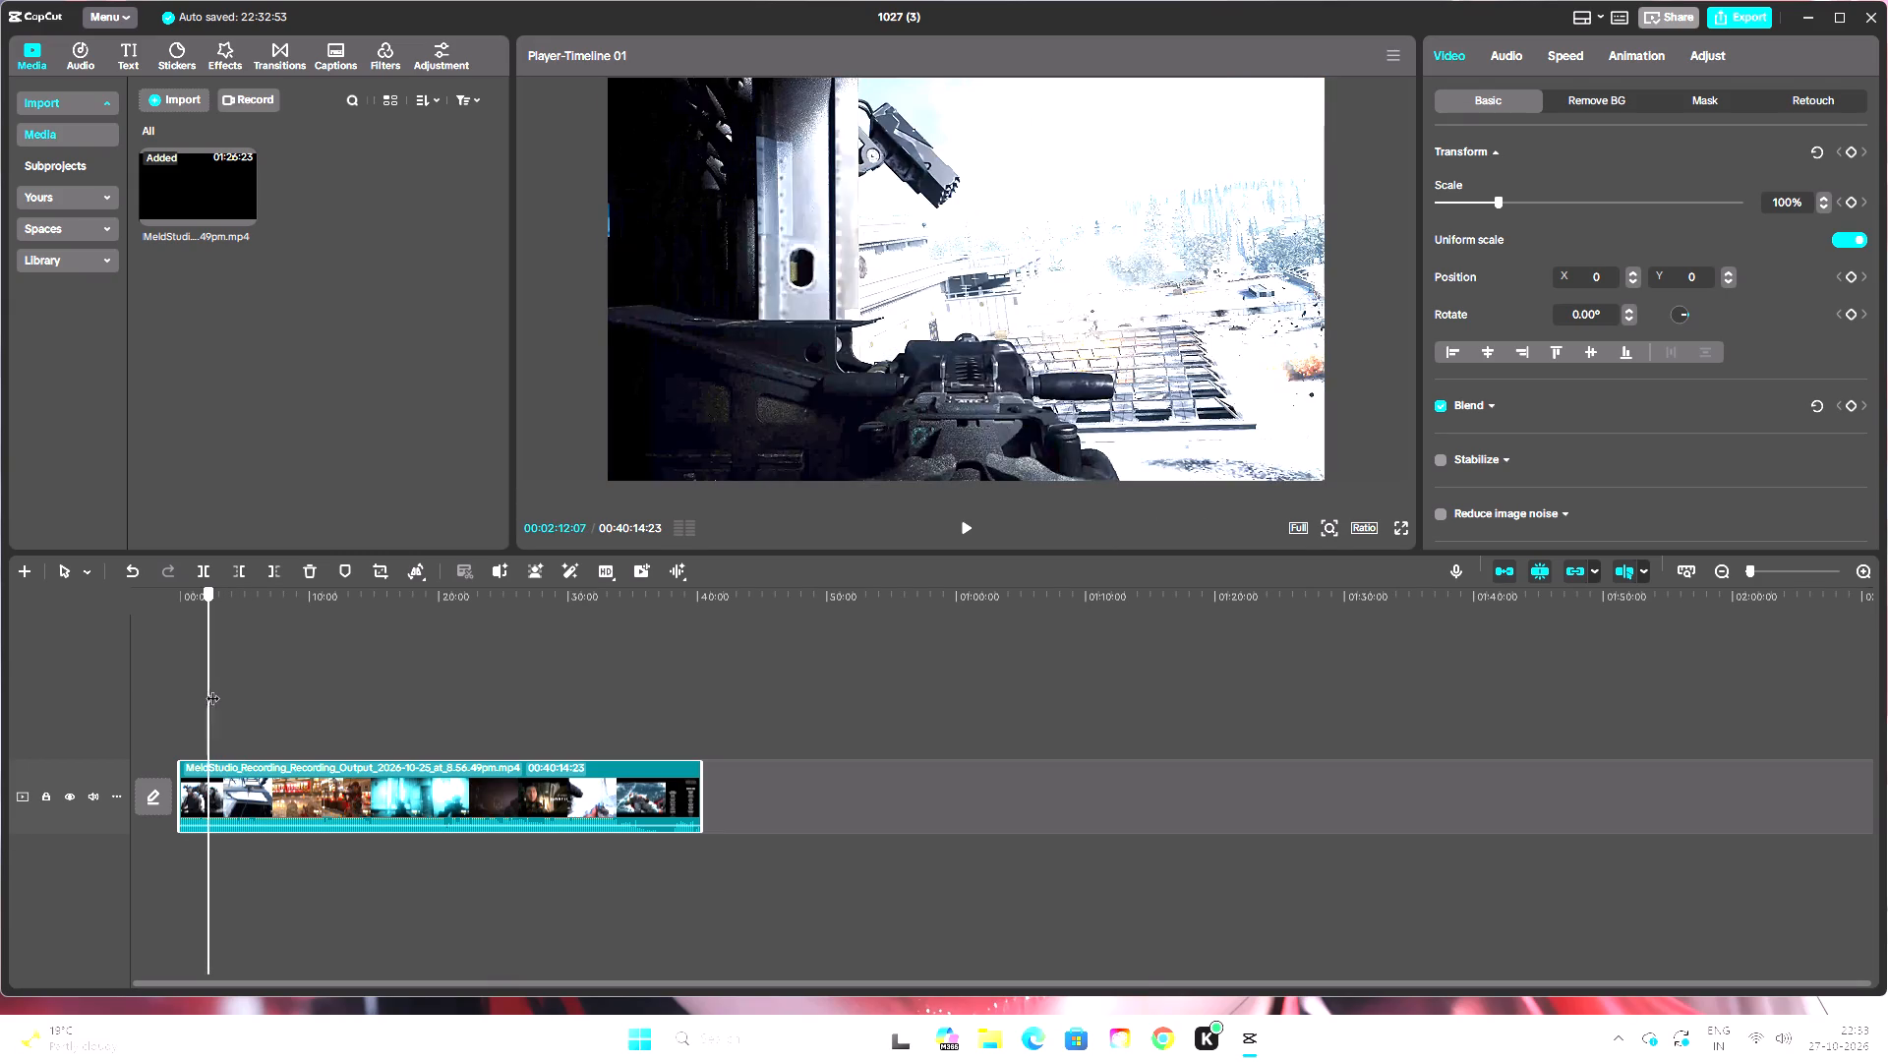
pyautogui.moveTo(212, 688); pyautogui.dragTo(221, 685)
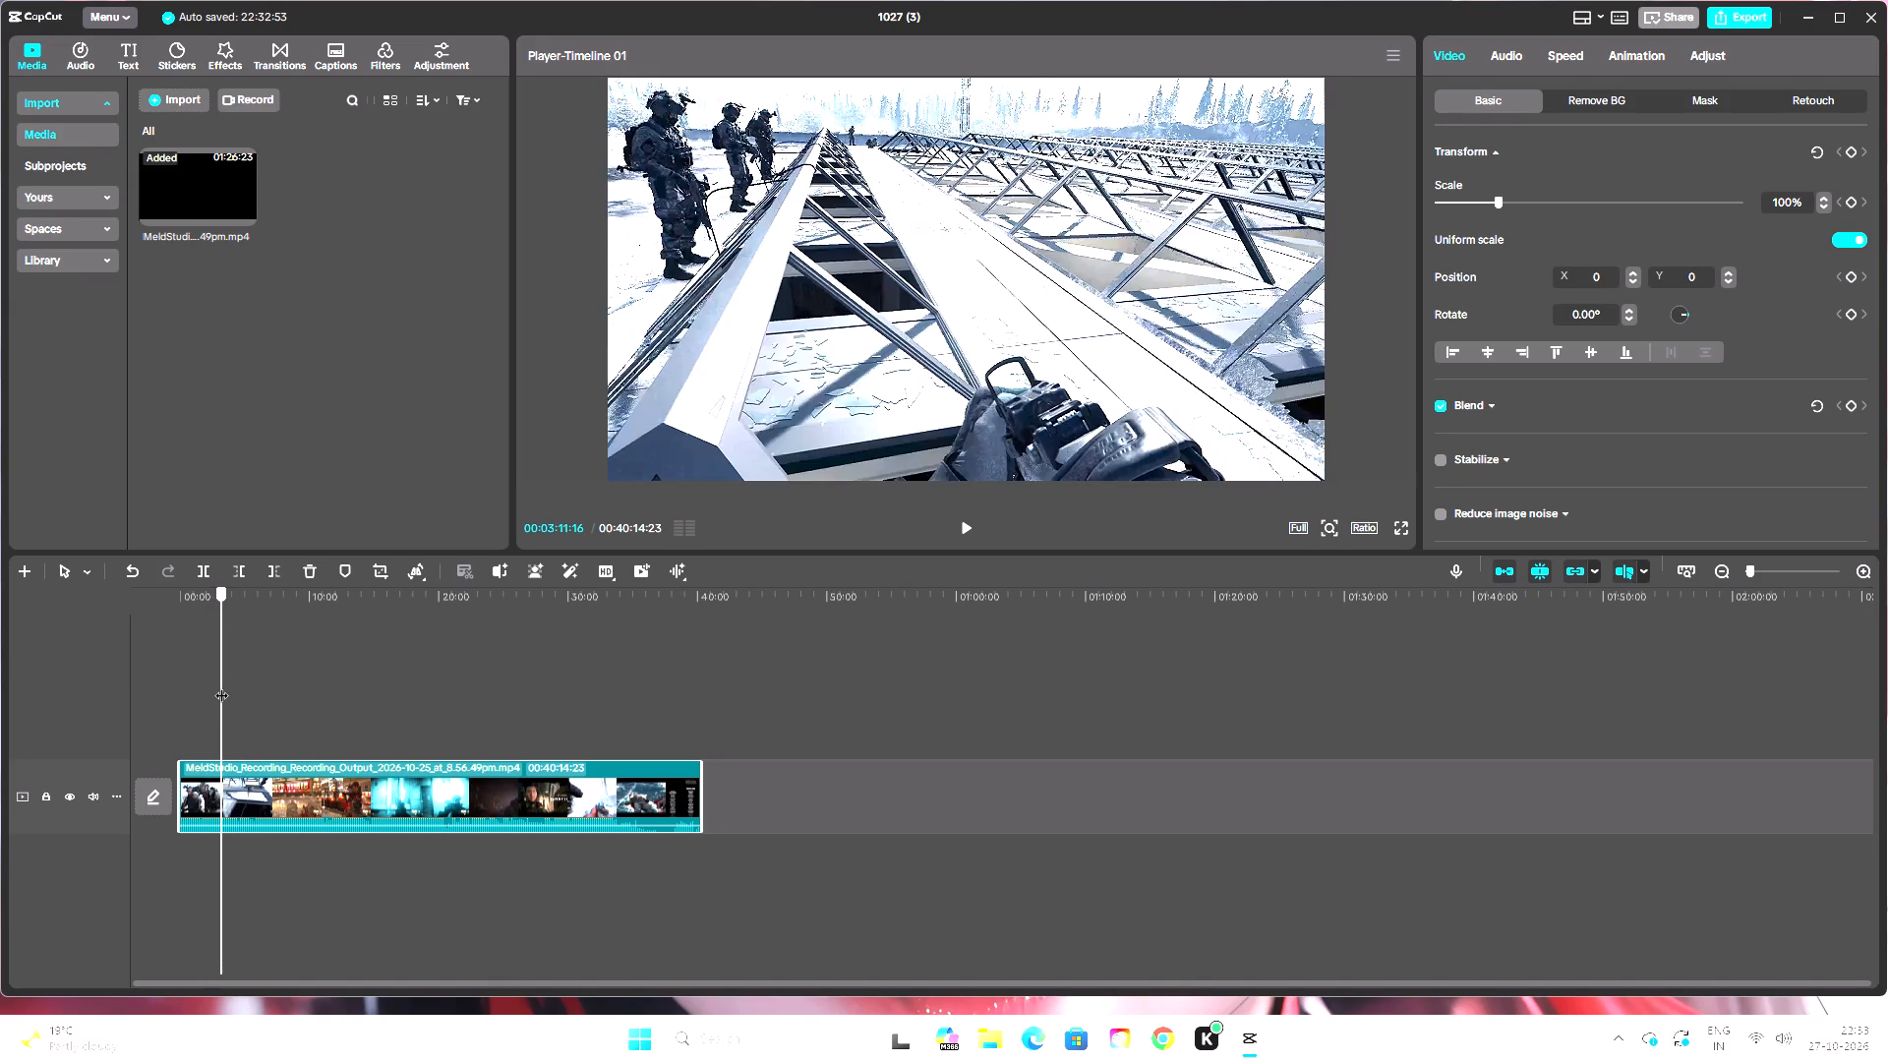
pyautogui.moveTo(221, 685); pyautogui.dragTo(215, 692)
pyautogui.click(270, 570)
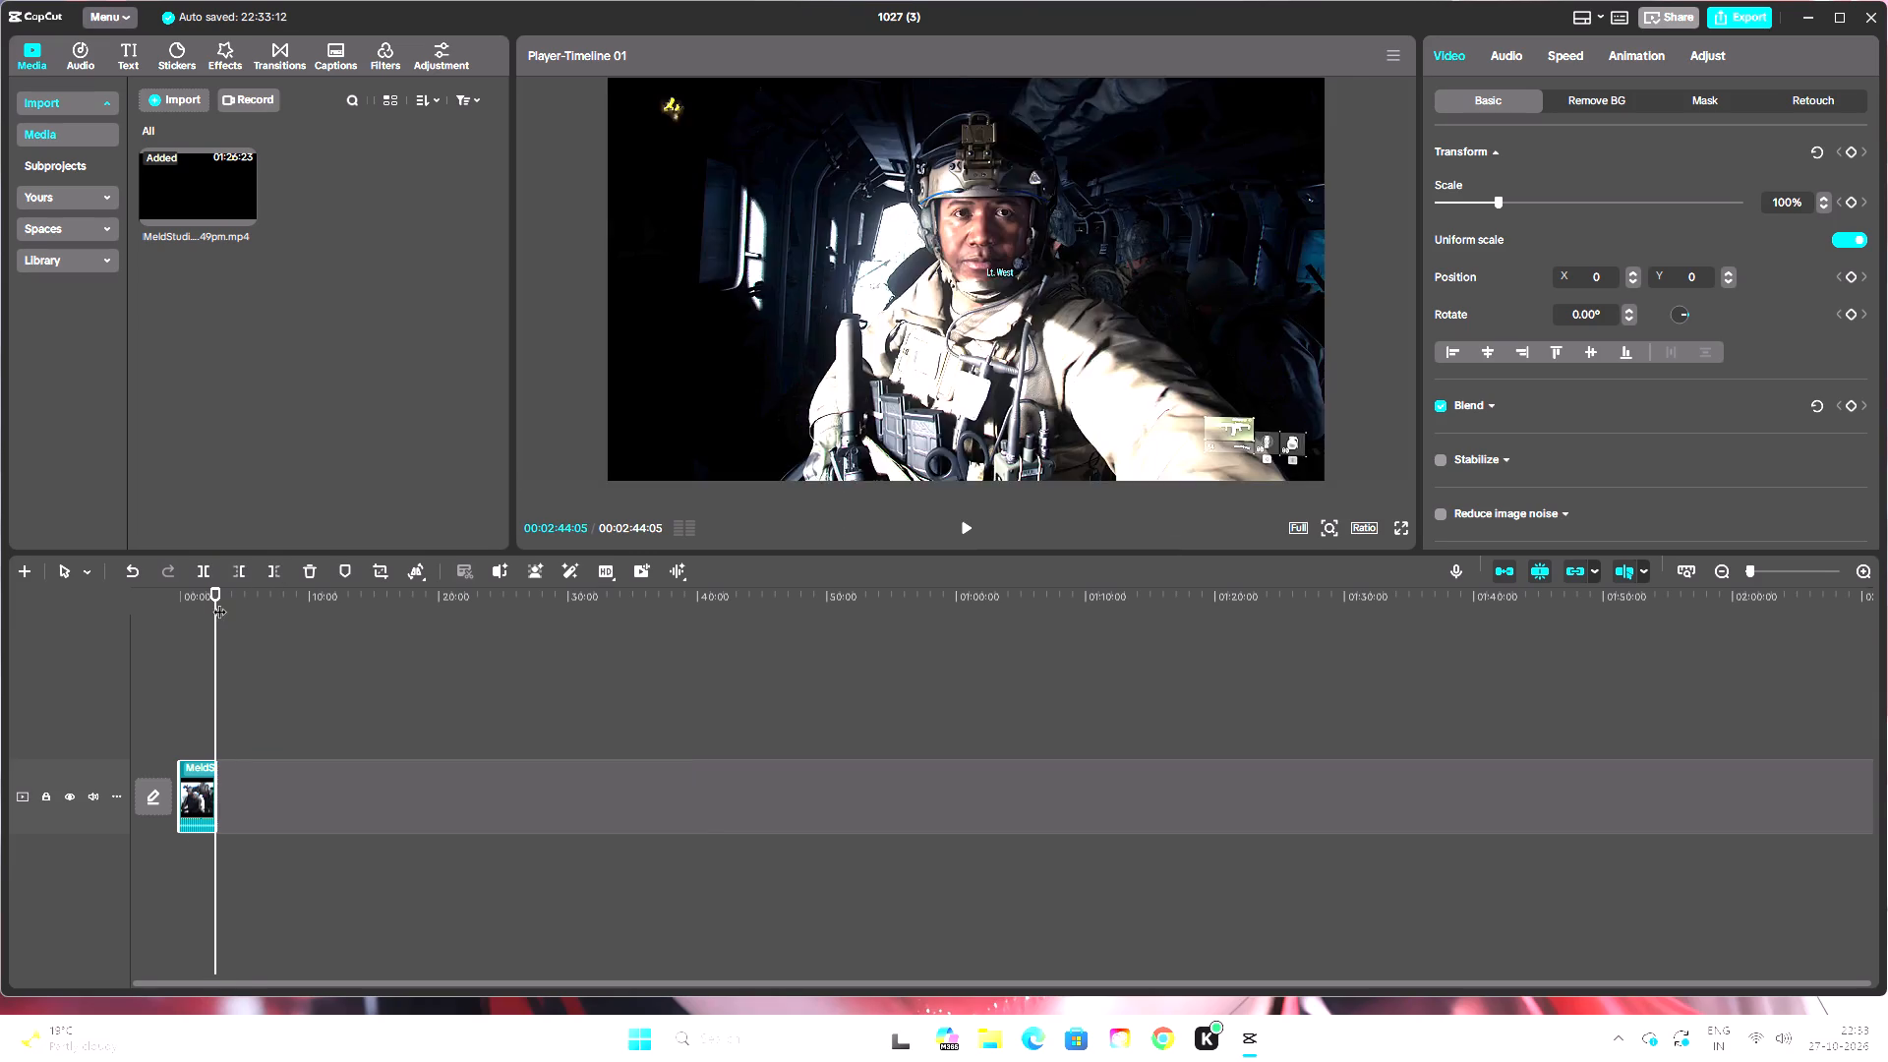
# Review the opening of the shortened clip and delete its first 15 seconds, up to the checkpoint moment over the snowy forest.
pyautogui.moveTo(219, 602); pyautogui.dragTo(172, 624)
pyautogui.click(1851, 573)
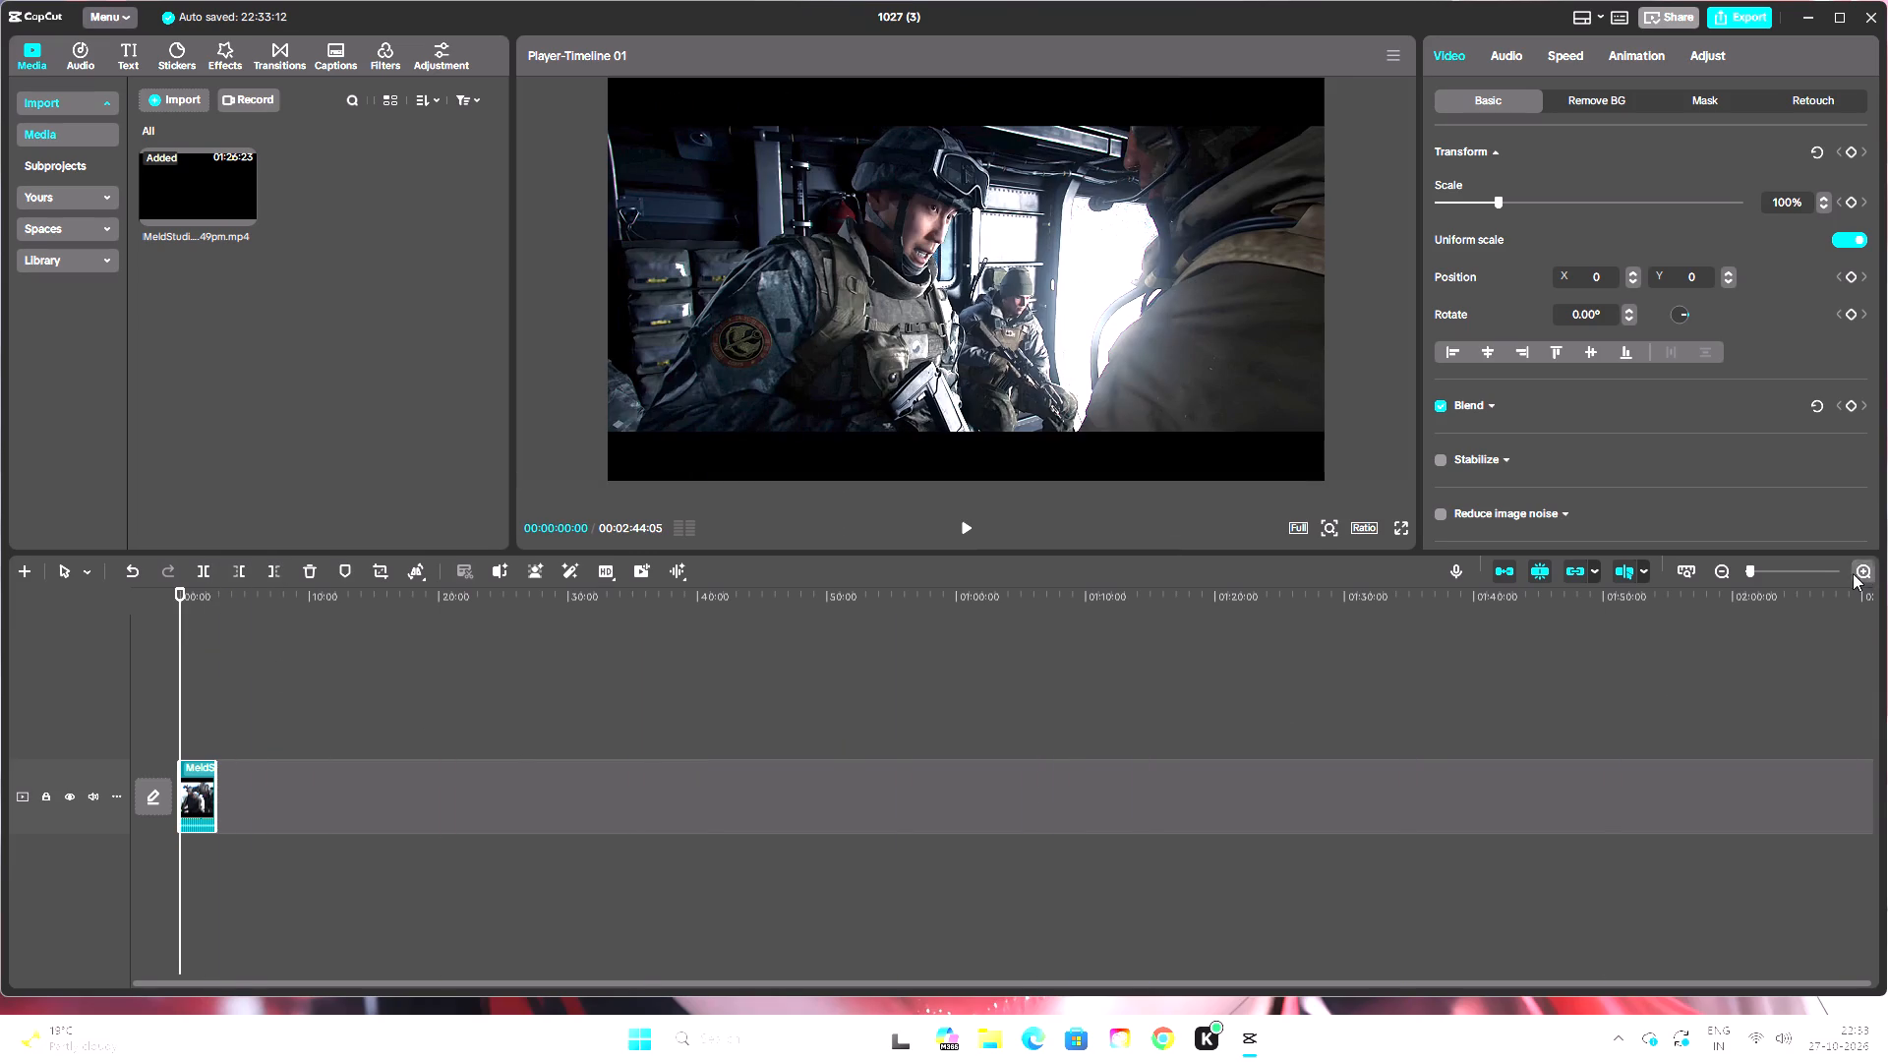
pyautogui.click(1853, 573)
pyautogui.click(1863, 574)
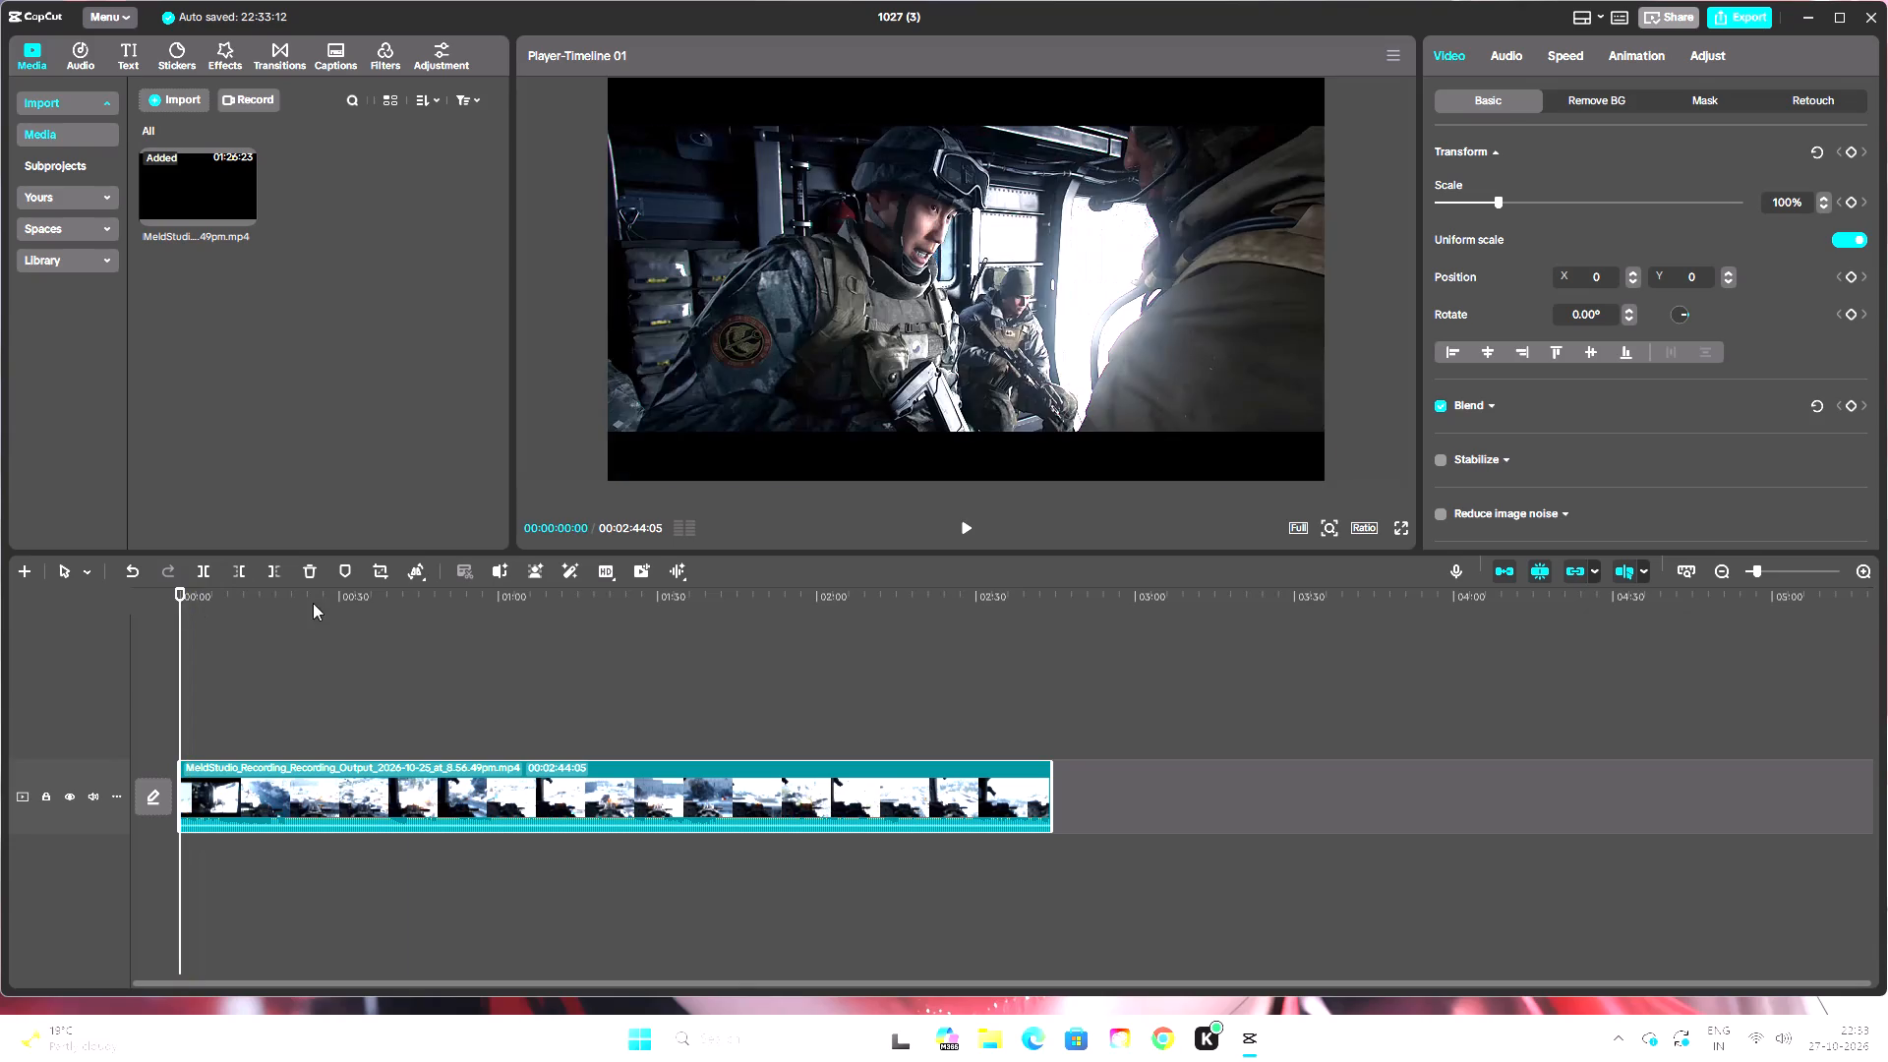
pyautogui.click(960, 527)
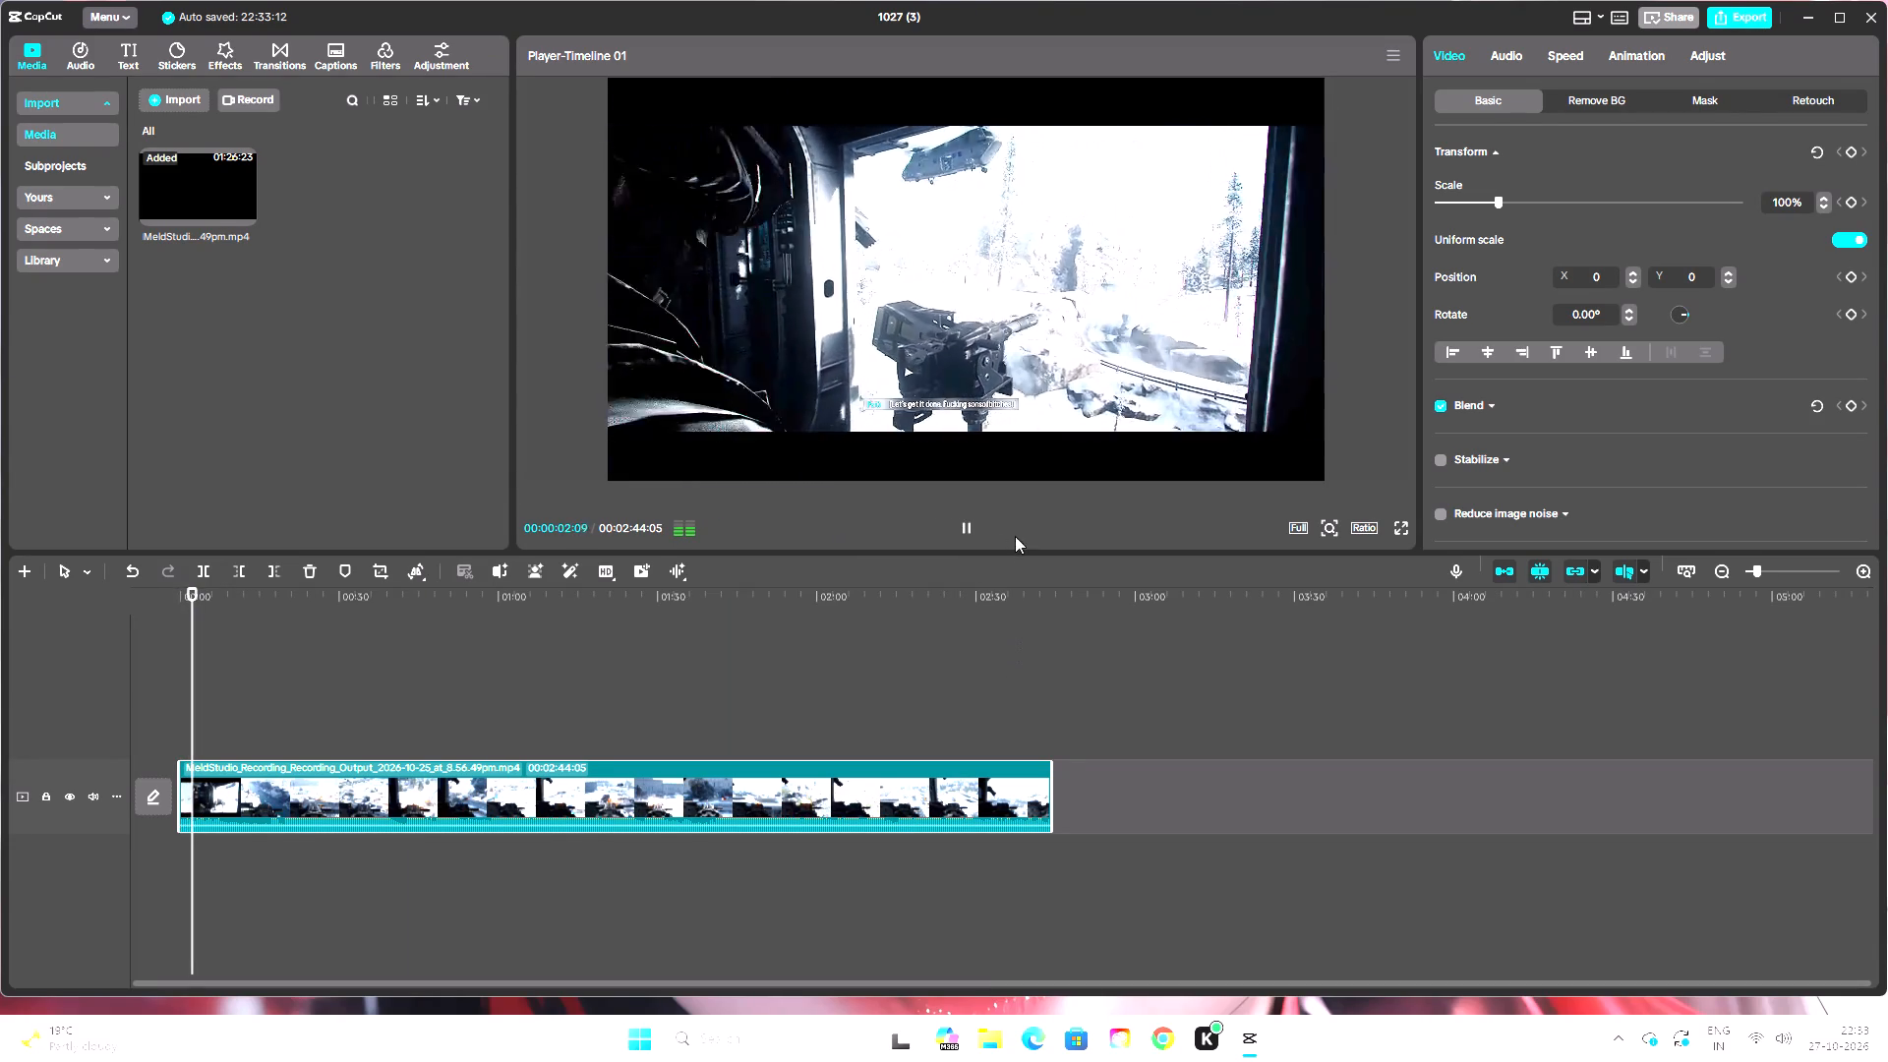
pyautogui.click(964, 531)
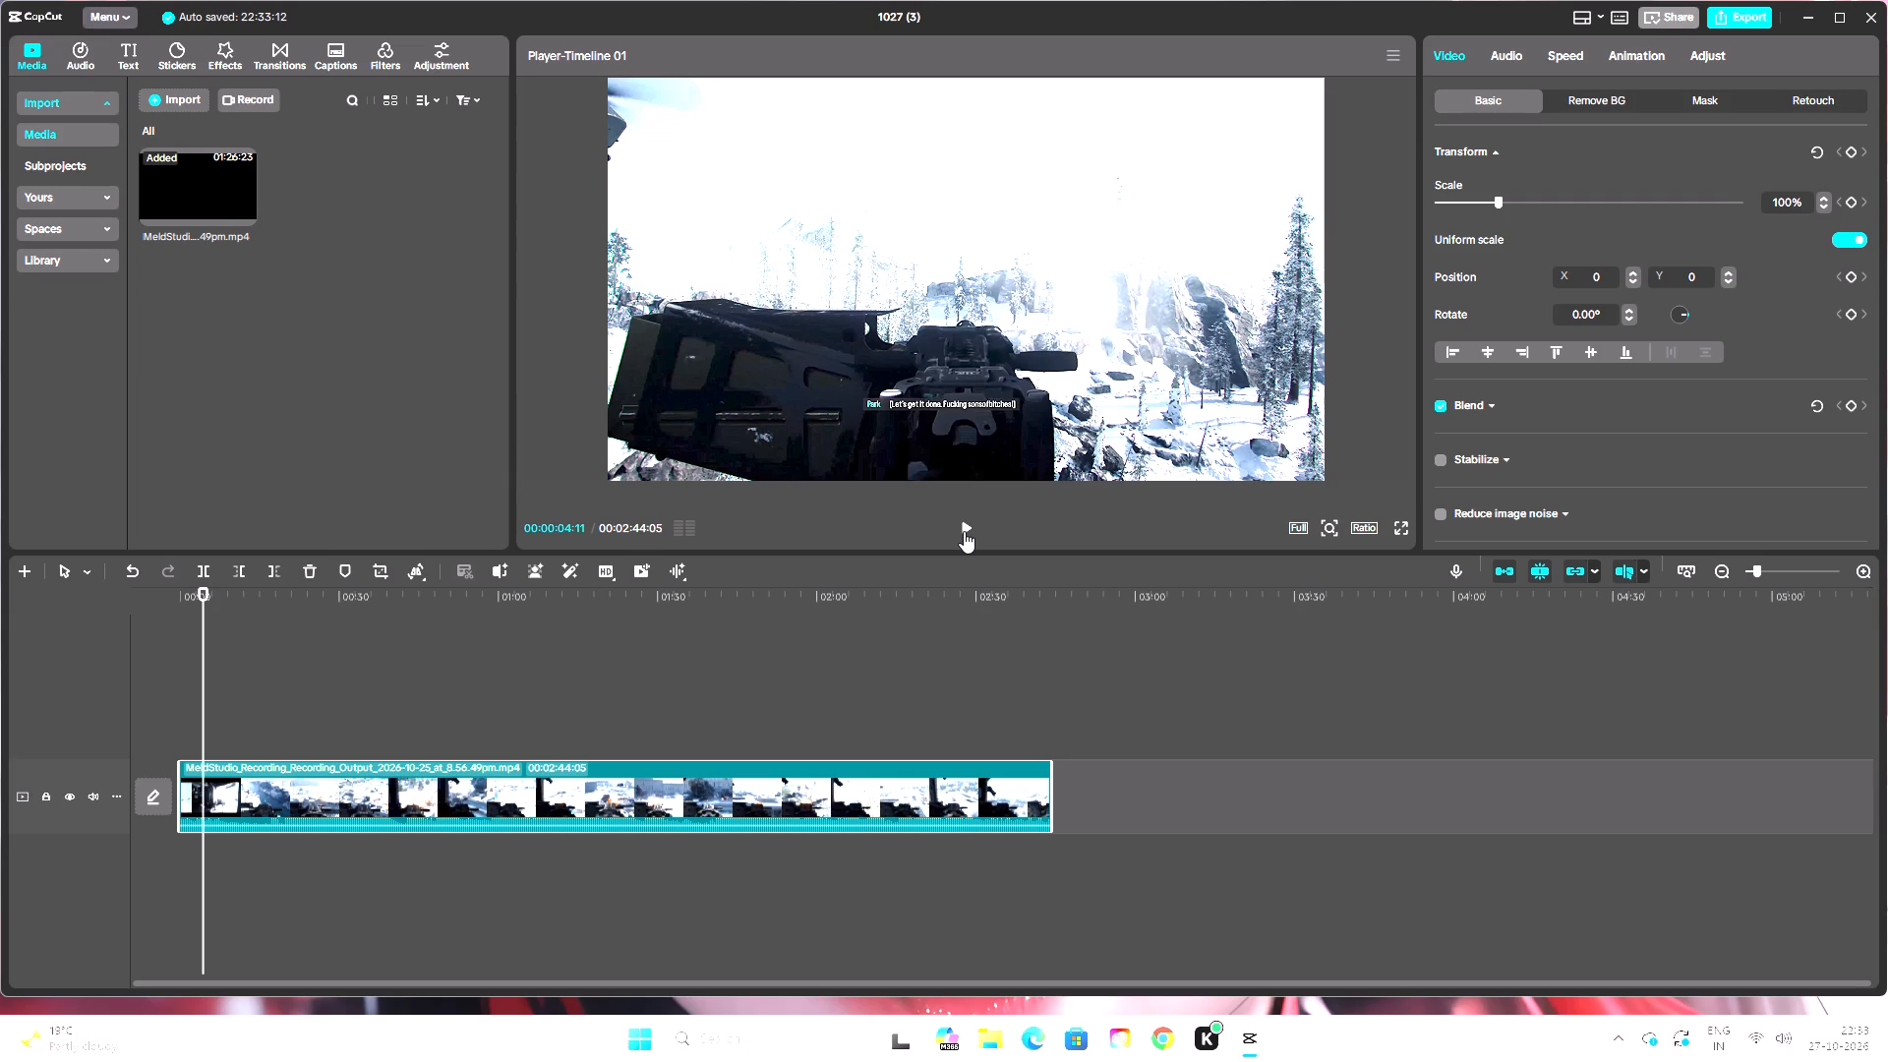
pyautogui.click(964, 530)
pyautogui.click(963, 531)
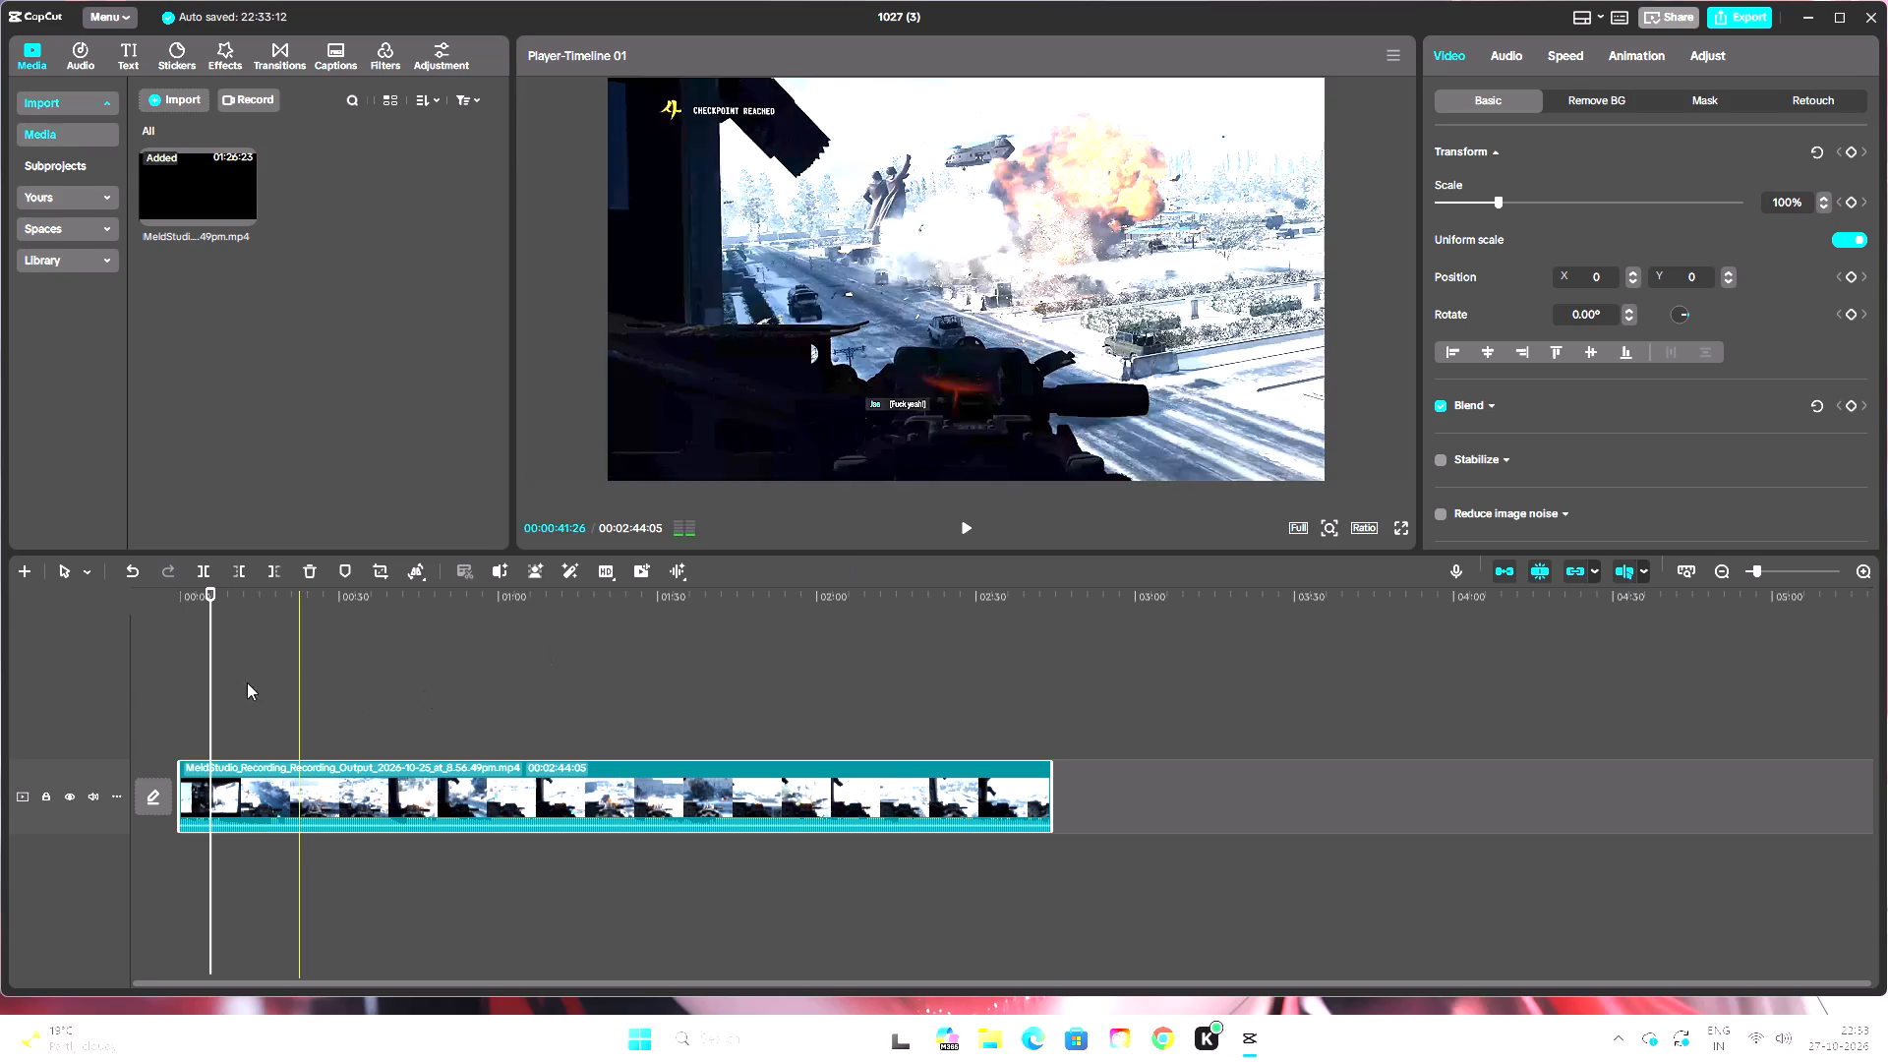
pyautogui.moveTo(211, 594); pyautogui.dragTo(205, 605)
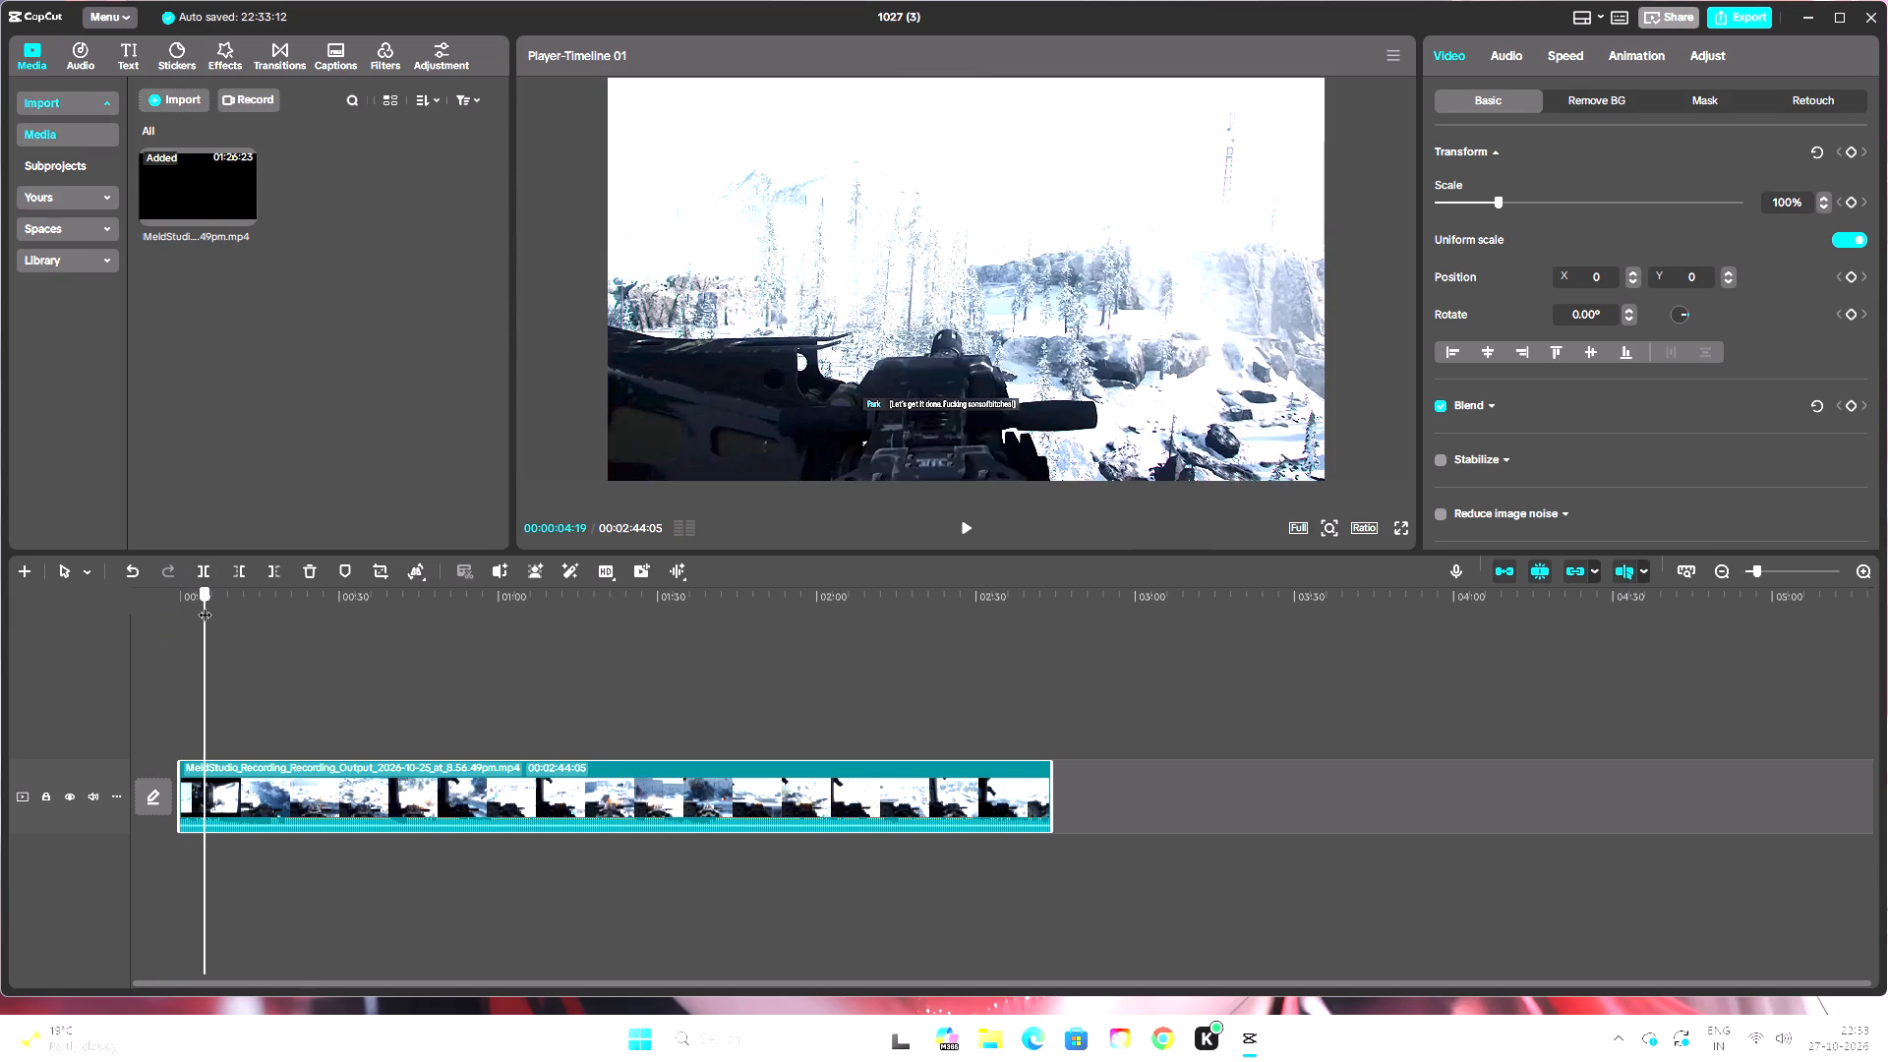
pyautogui.moveTo(205, 605); pyautogui.dragTo(208, 612)
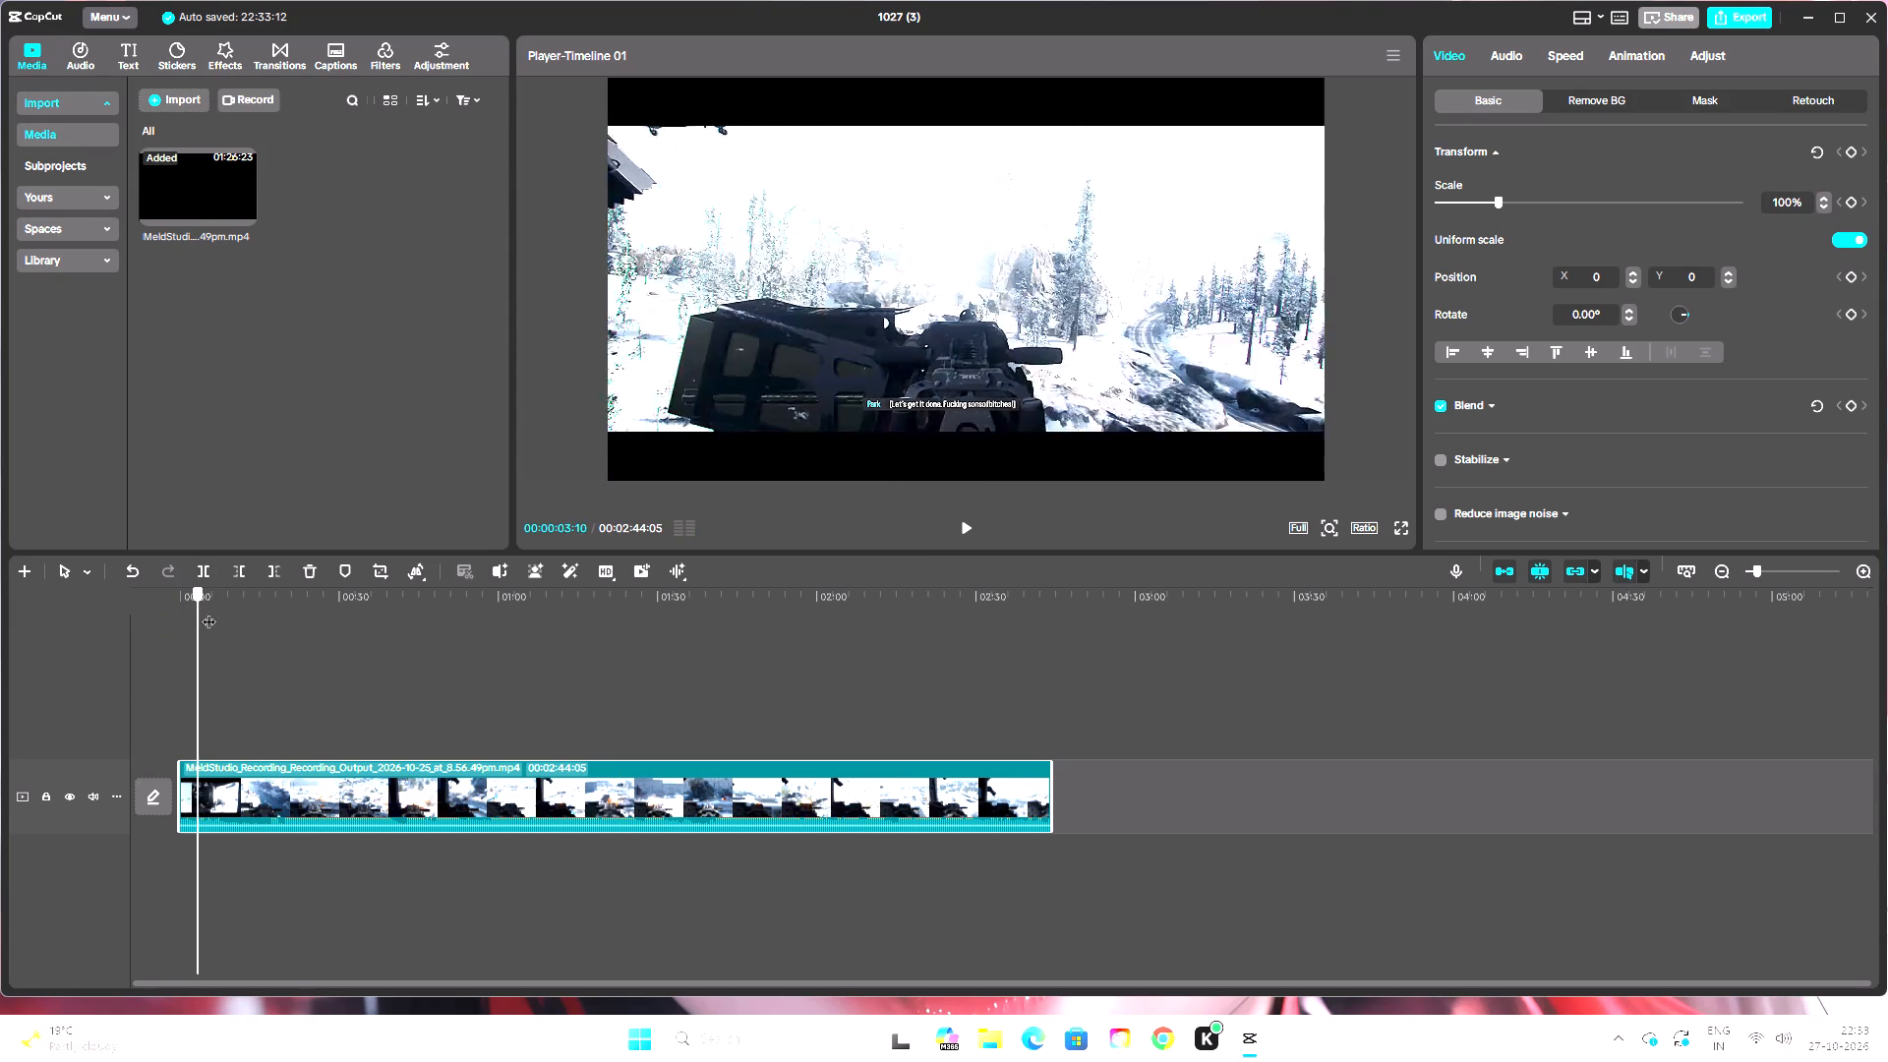
pyautogui.moveTo(208, 612); pyautogui.dragTo(240, 609)
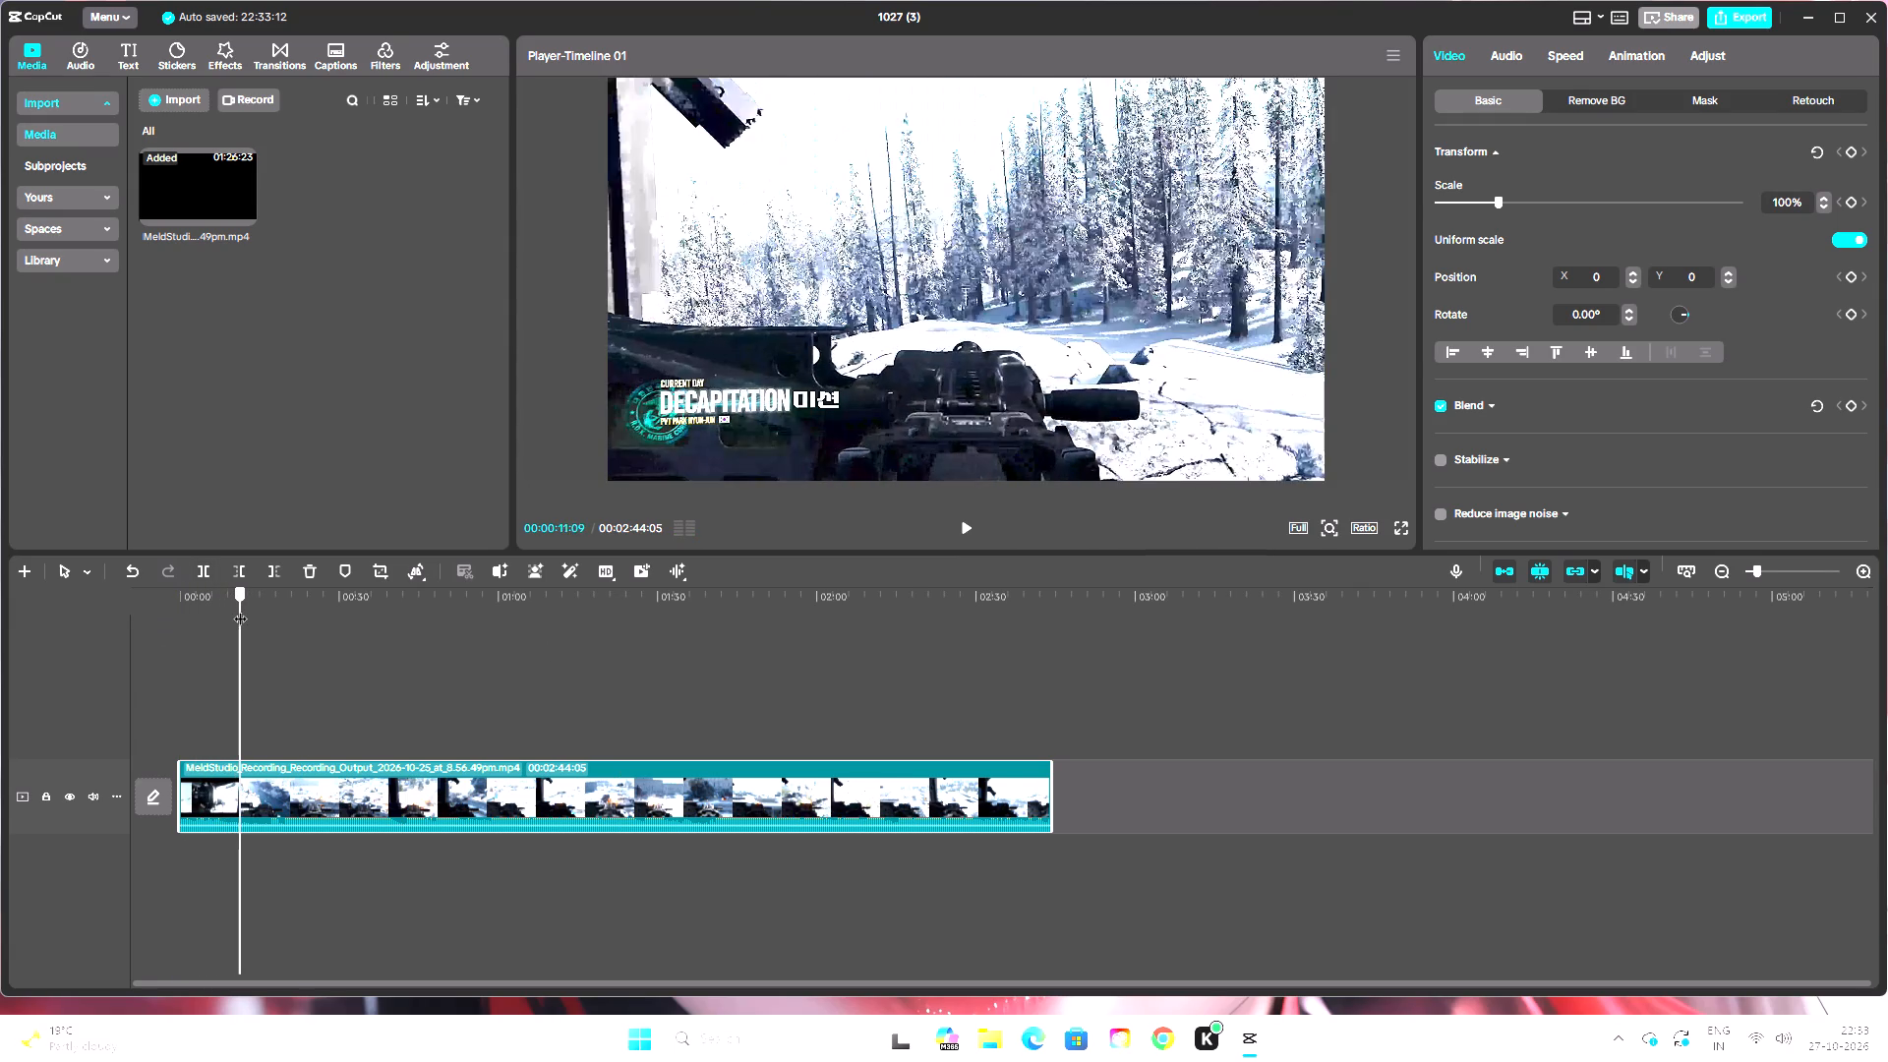
pyautogui.moveTo(240, 609); pyautogui.dragTo(266, 606)
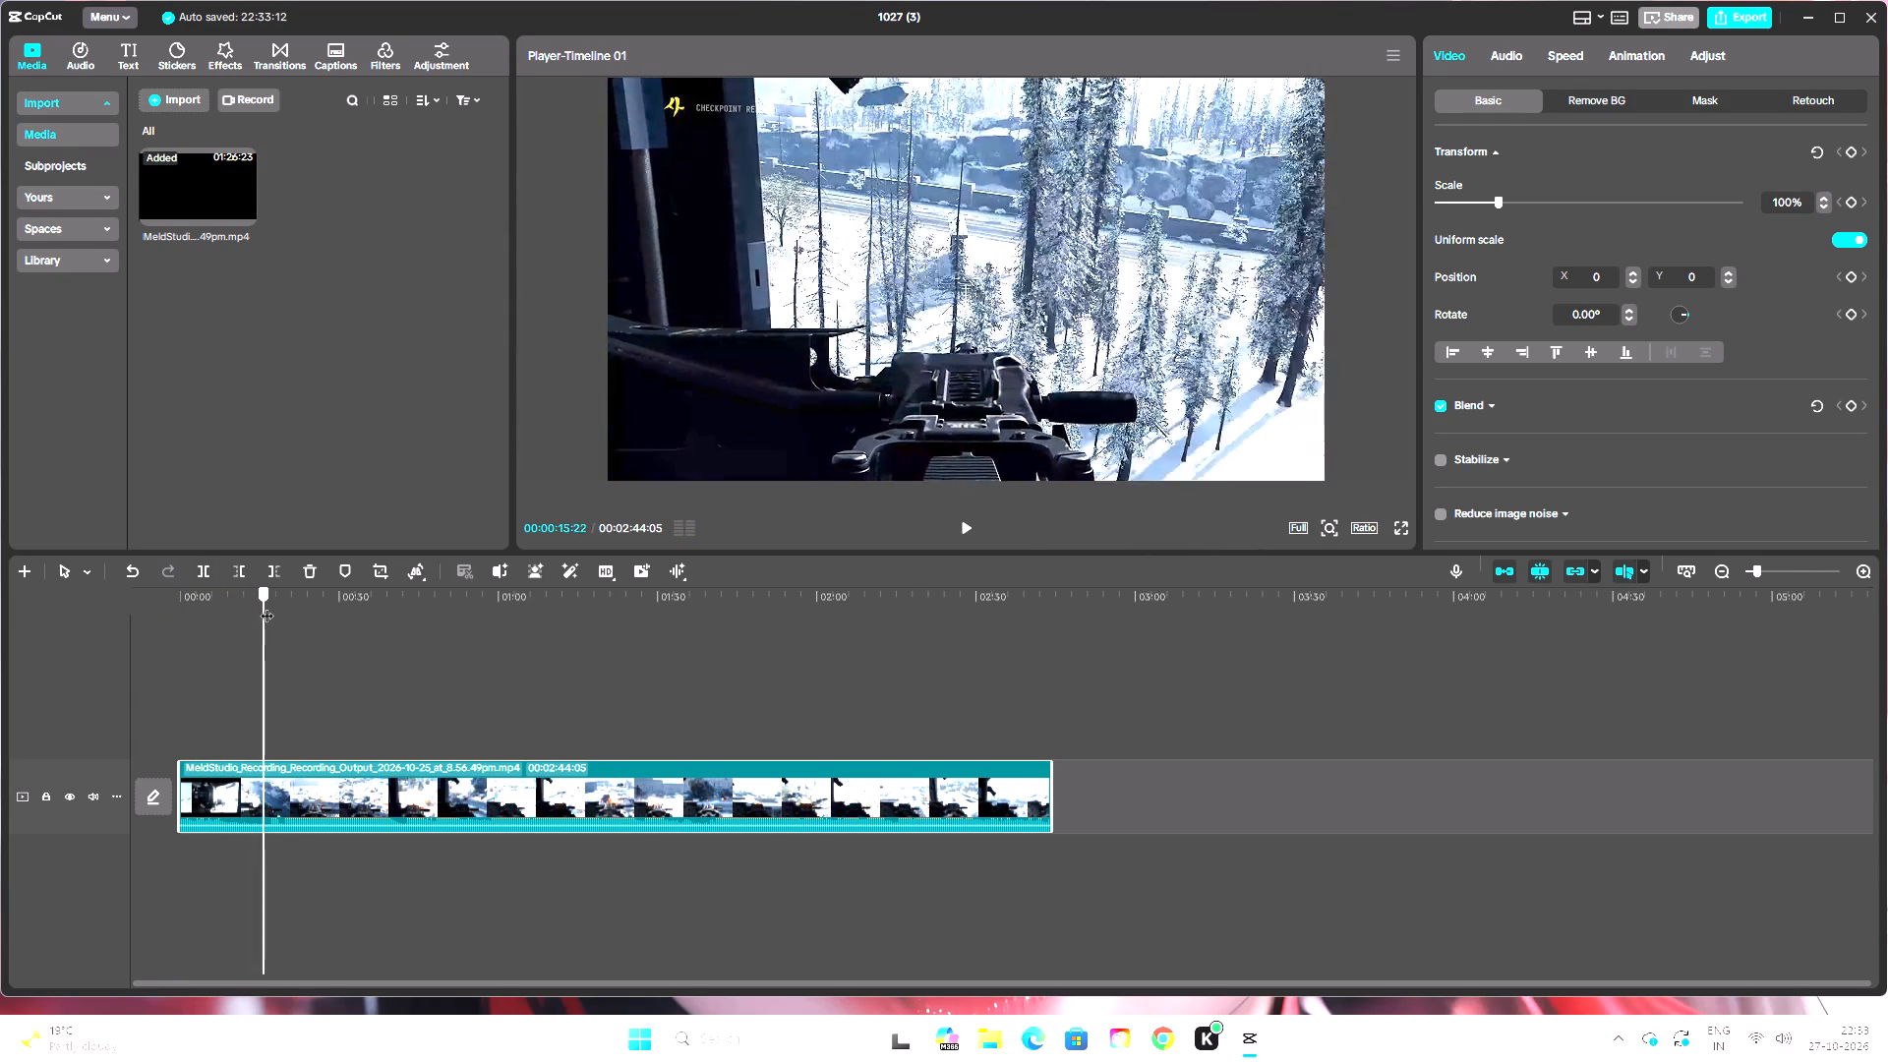
pyautogui.moveTo(266, 606); pyautogui.dragTo(290, 601)
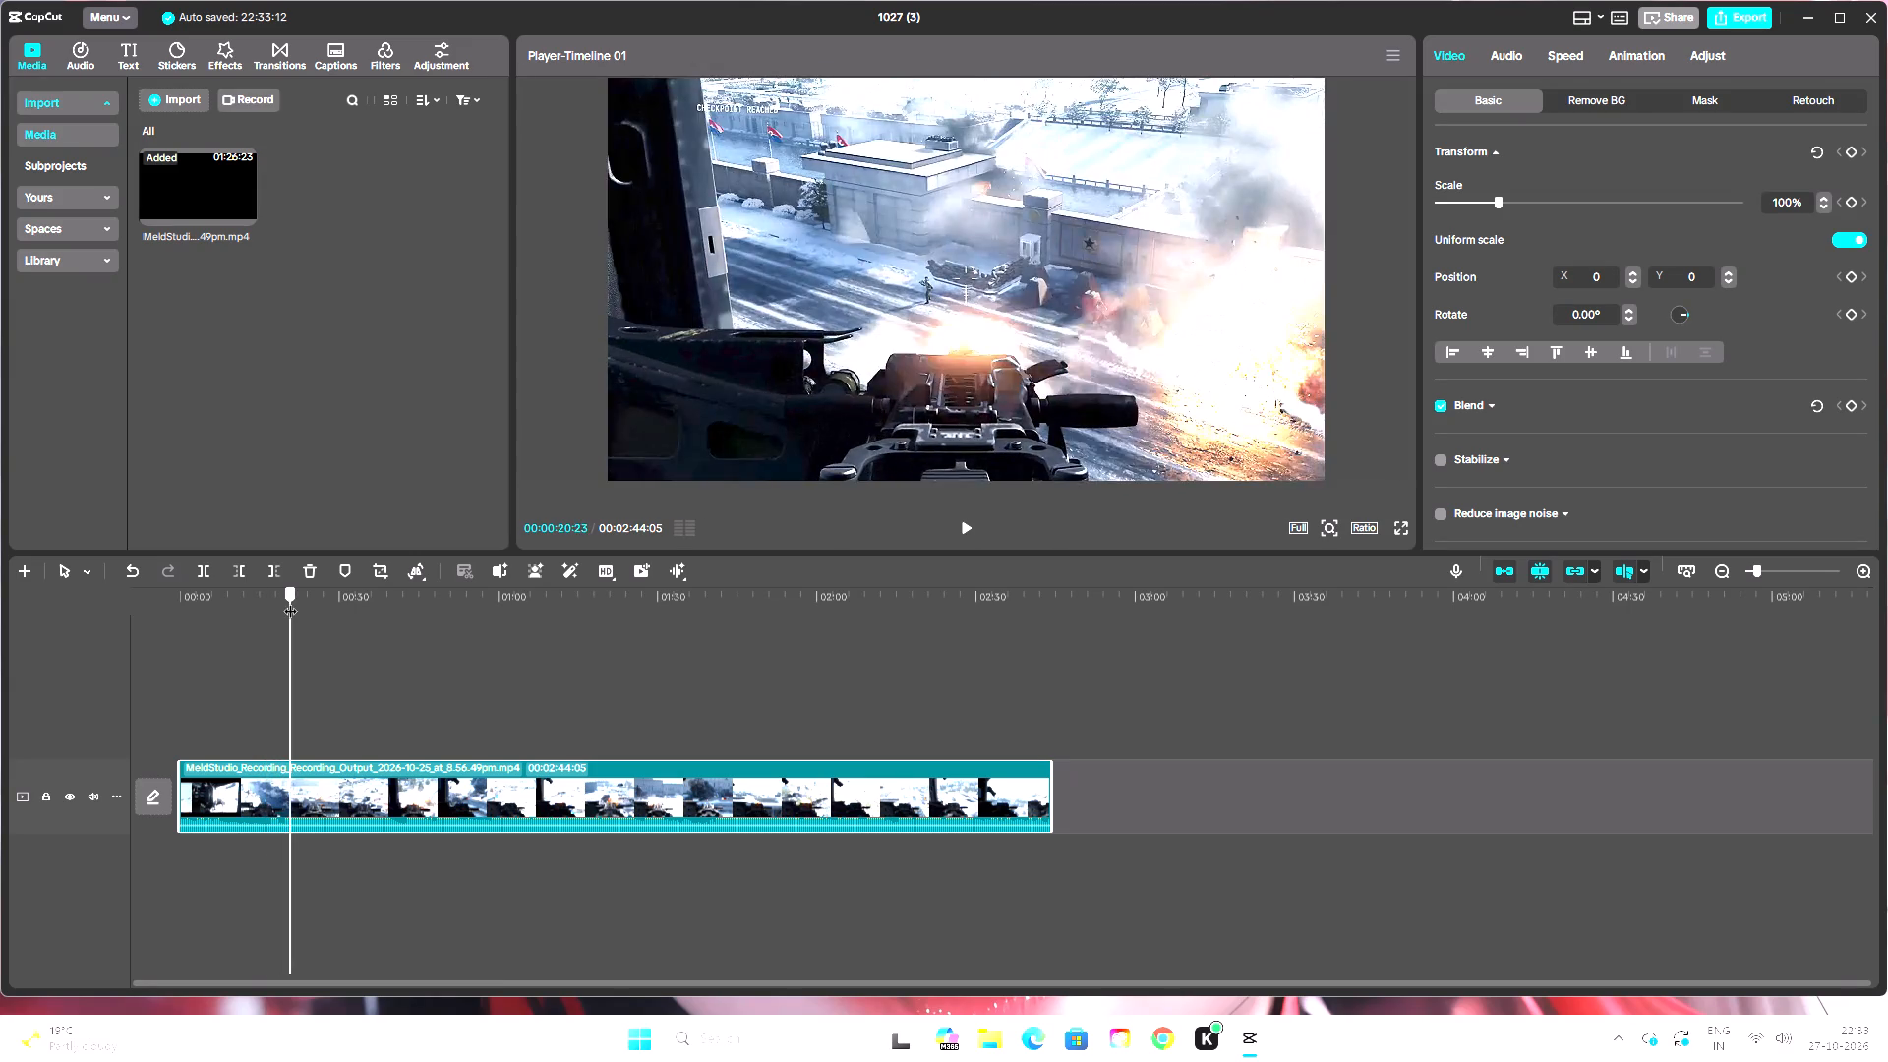
pyautogui.moveTo(290, 601); pyautogui.dragTo(260, 606)
pyautogui.click(243, 573)
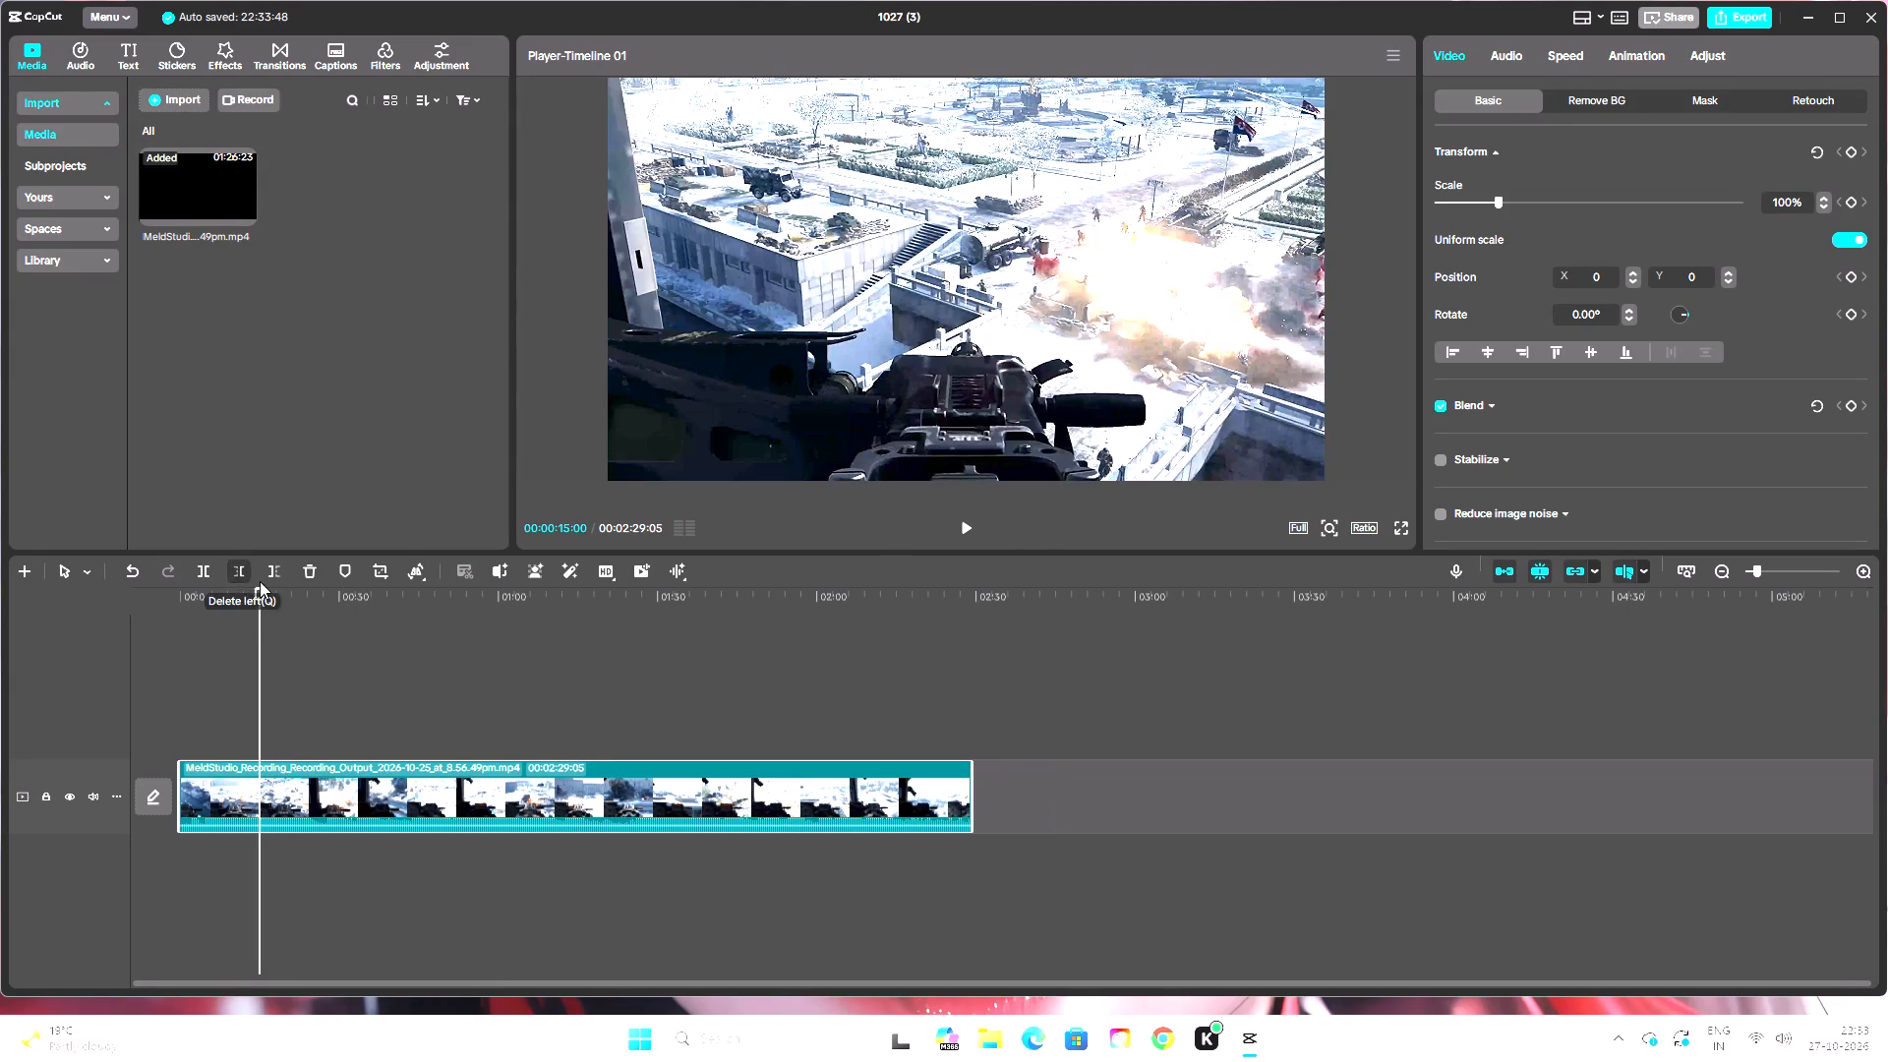
# Play the trimmed clip from the start of the timeline to check its new opening.
pyautogui.moveTo(260, 590); pyautogui.dragTo(170, 614)
pyautogui.click(940, 521)
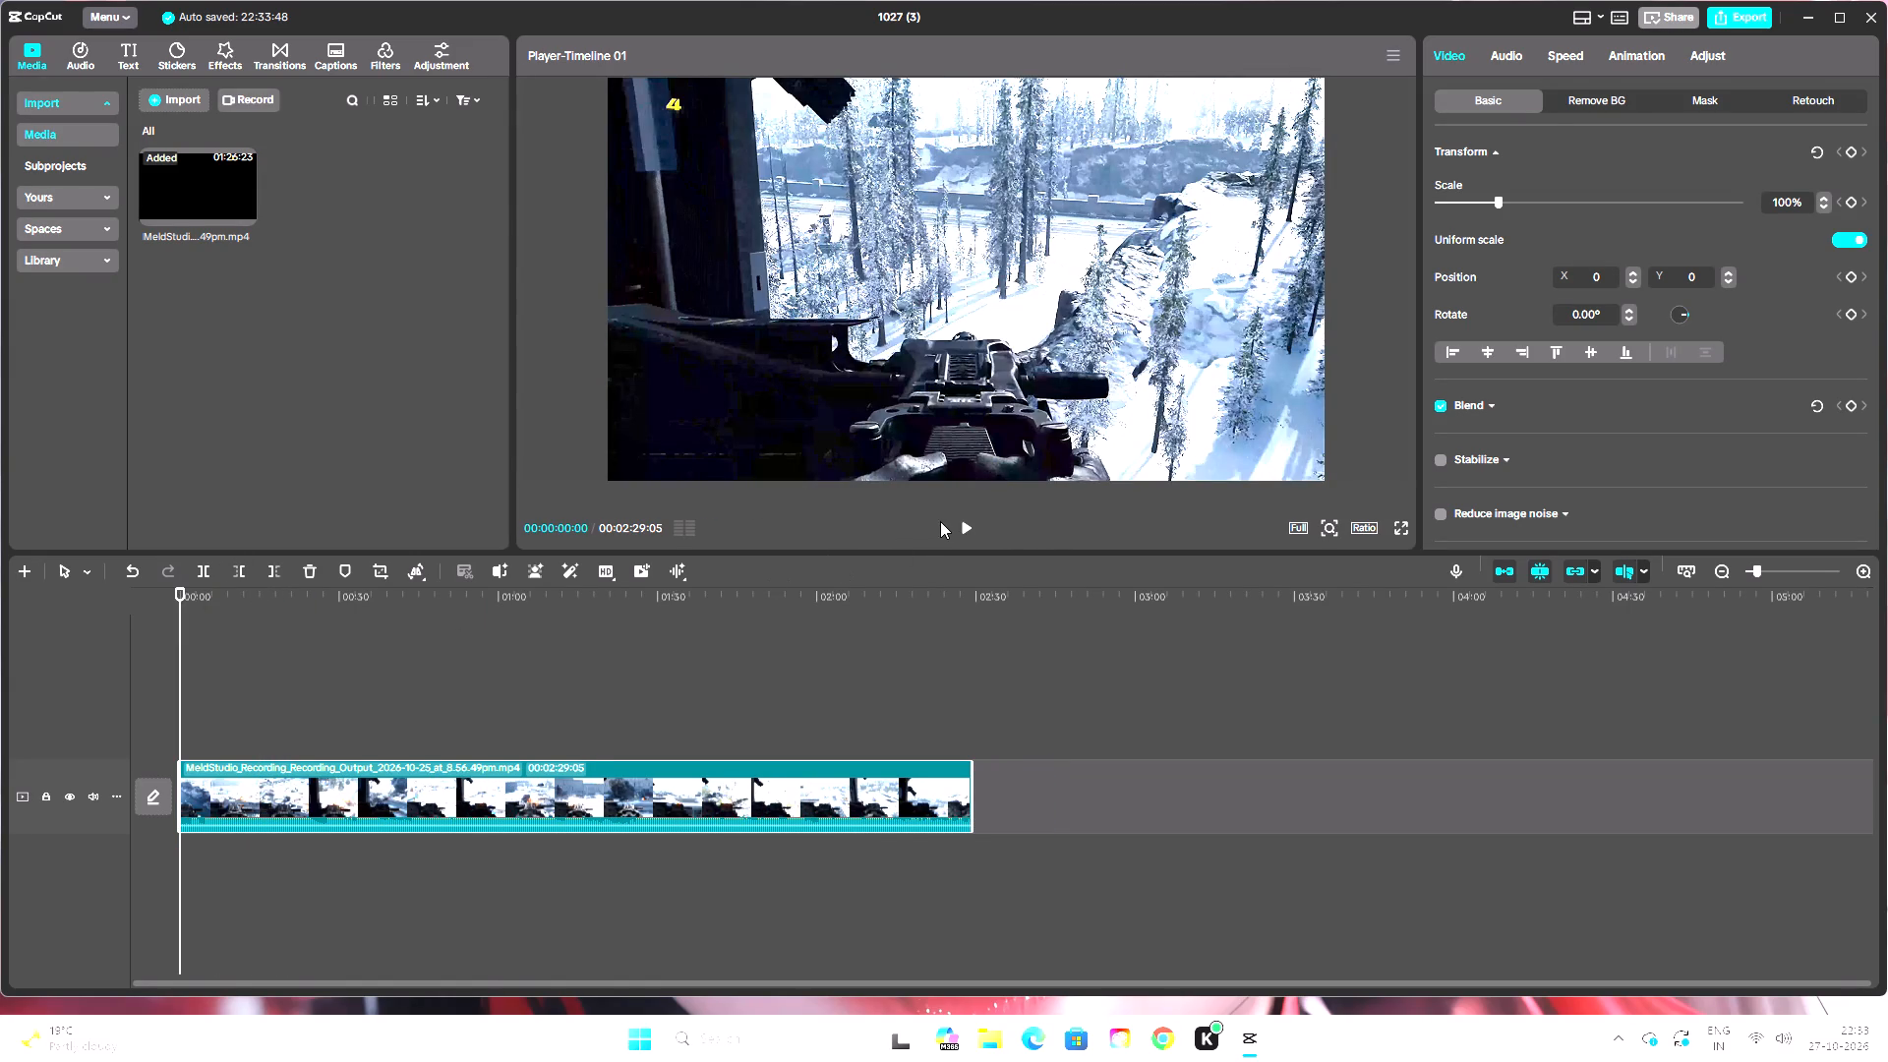
pyautogui.click(959, 524)
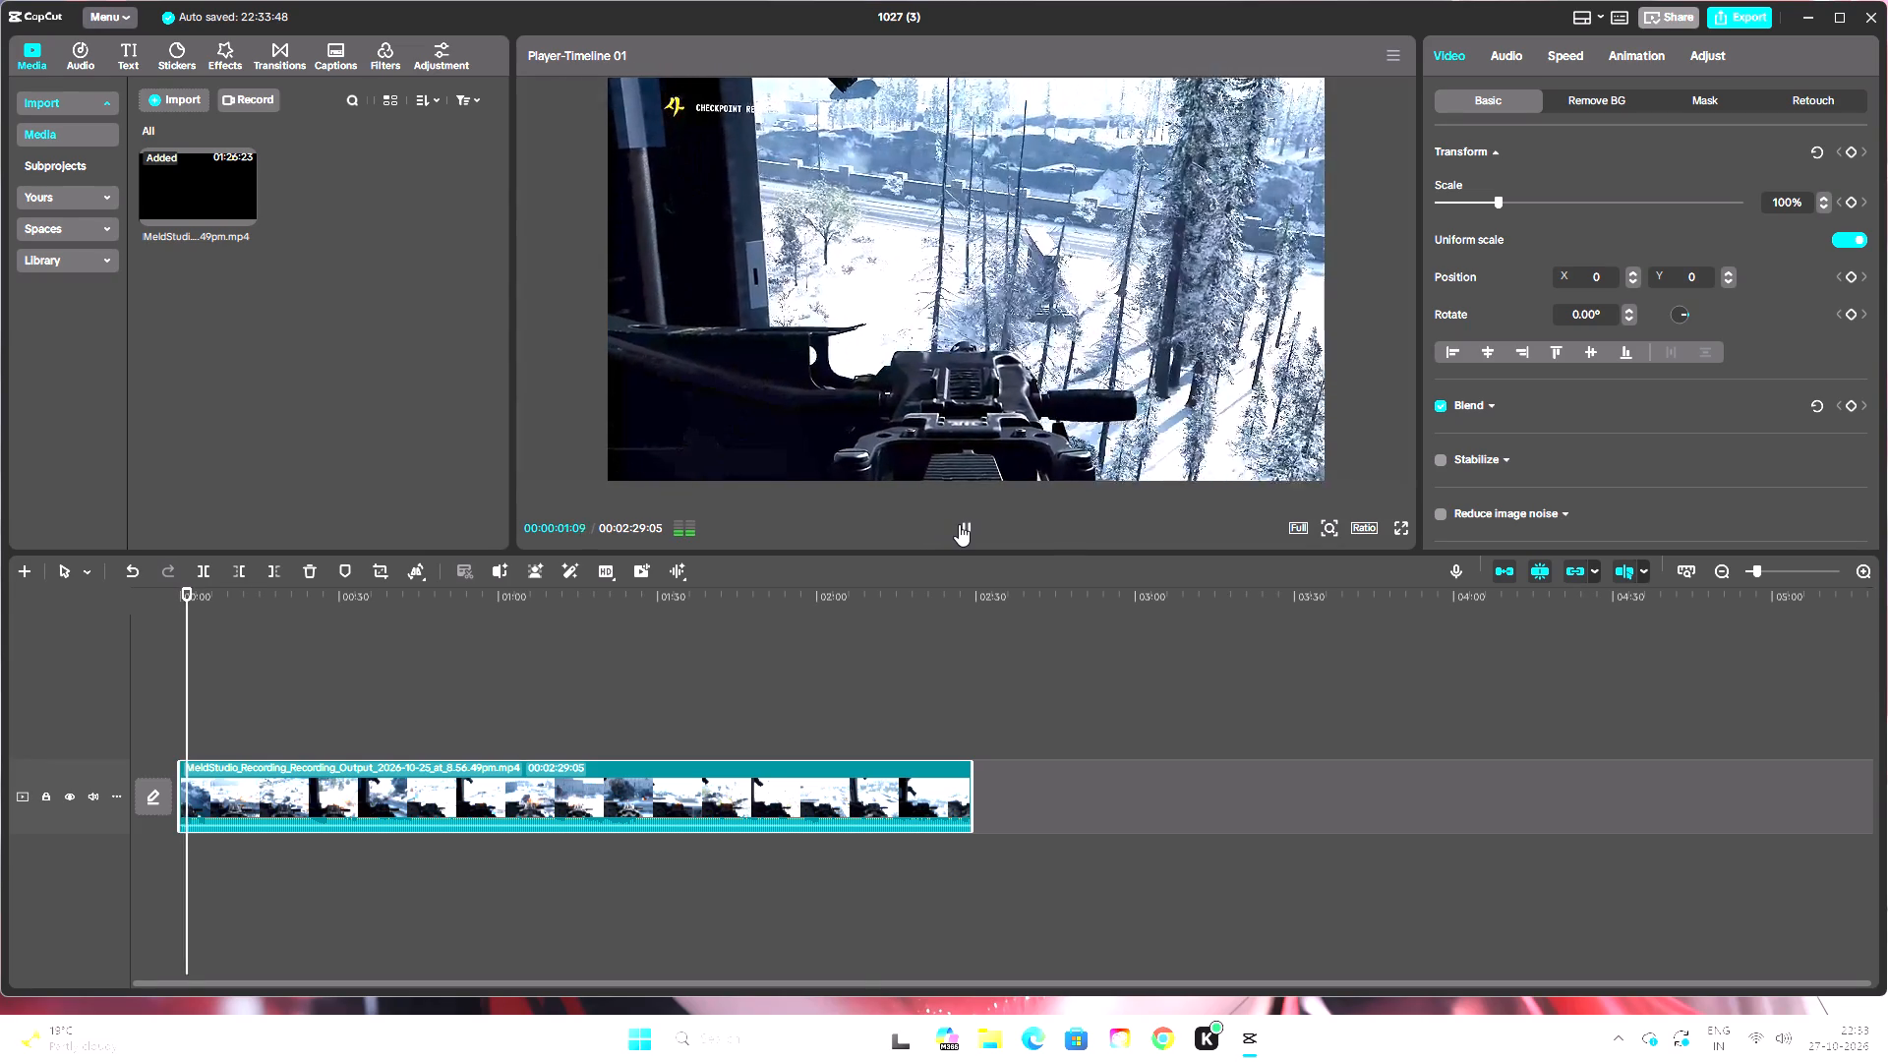
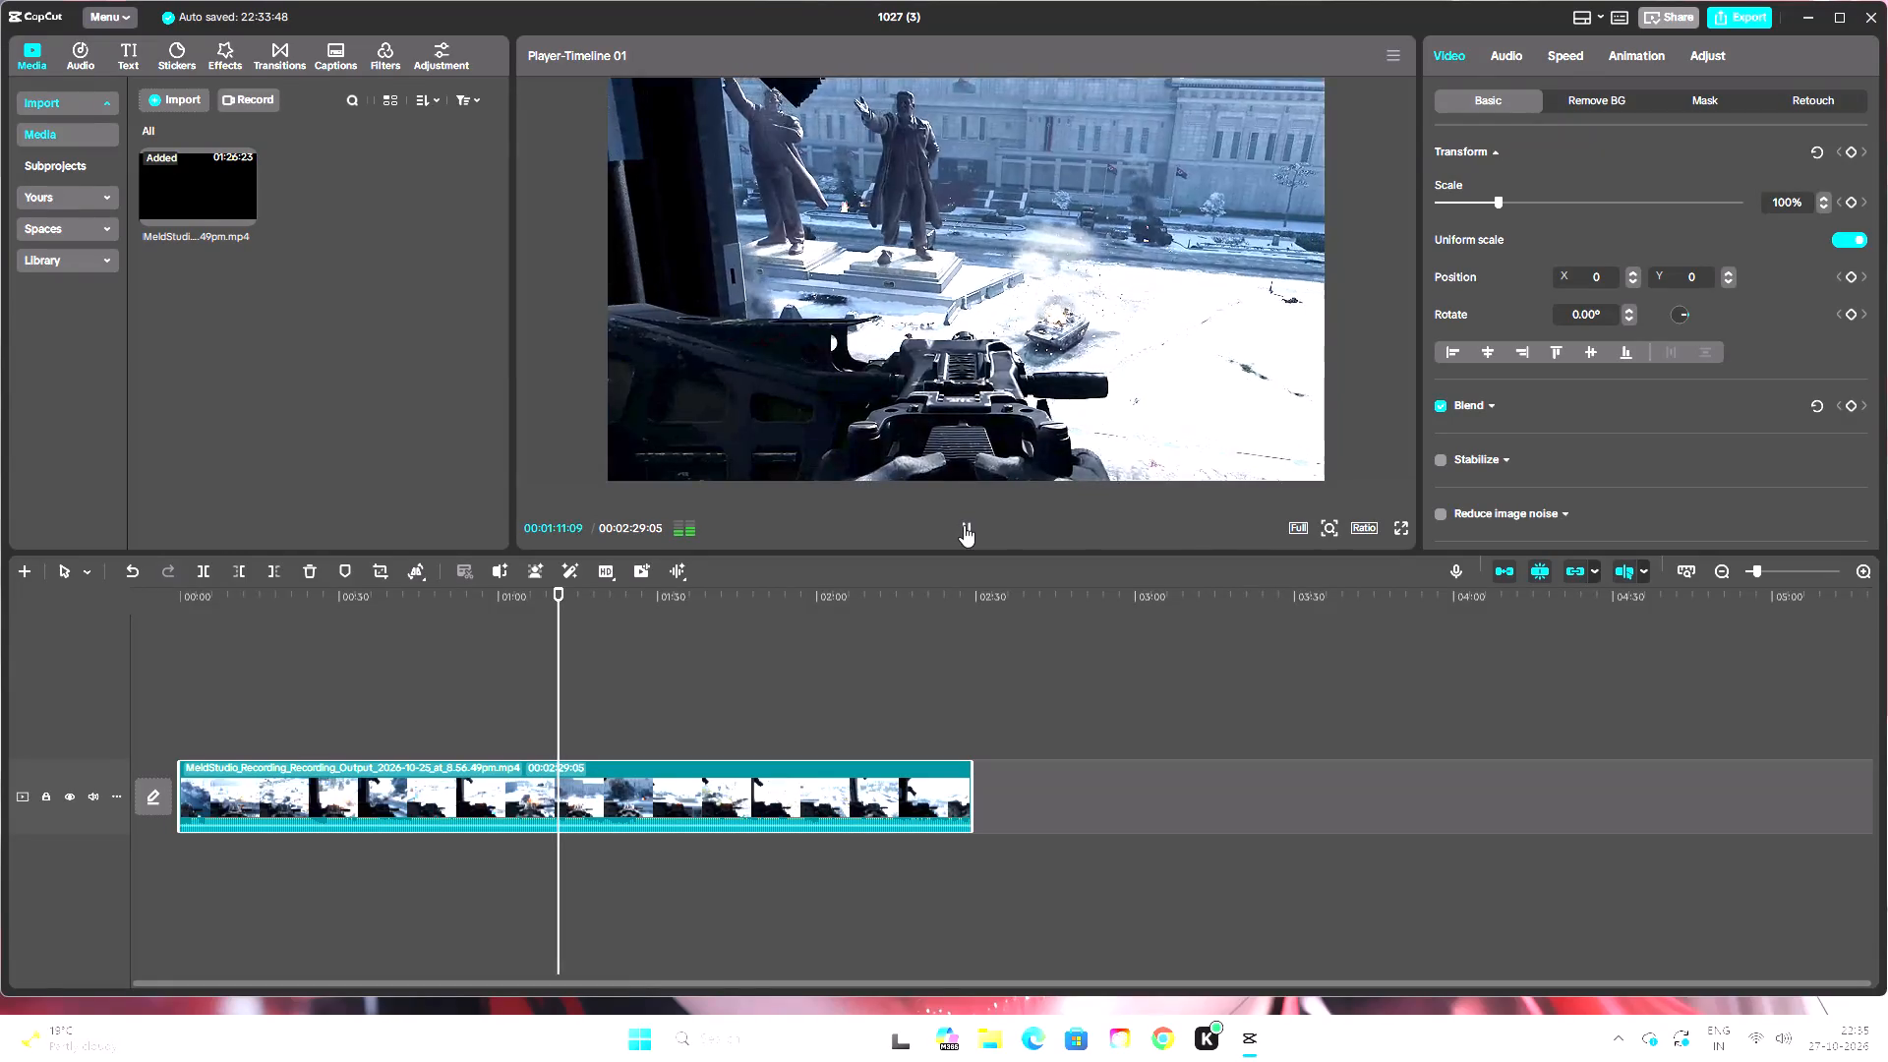
# Pause playback at about 00:01:11 and delete the rest of the clip after that point.
pyautogui.click(964, 525)
pyautogui.click(272, 574)
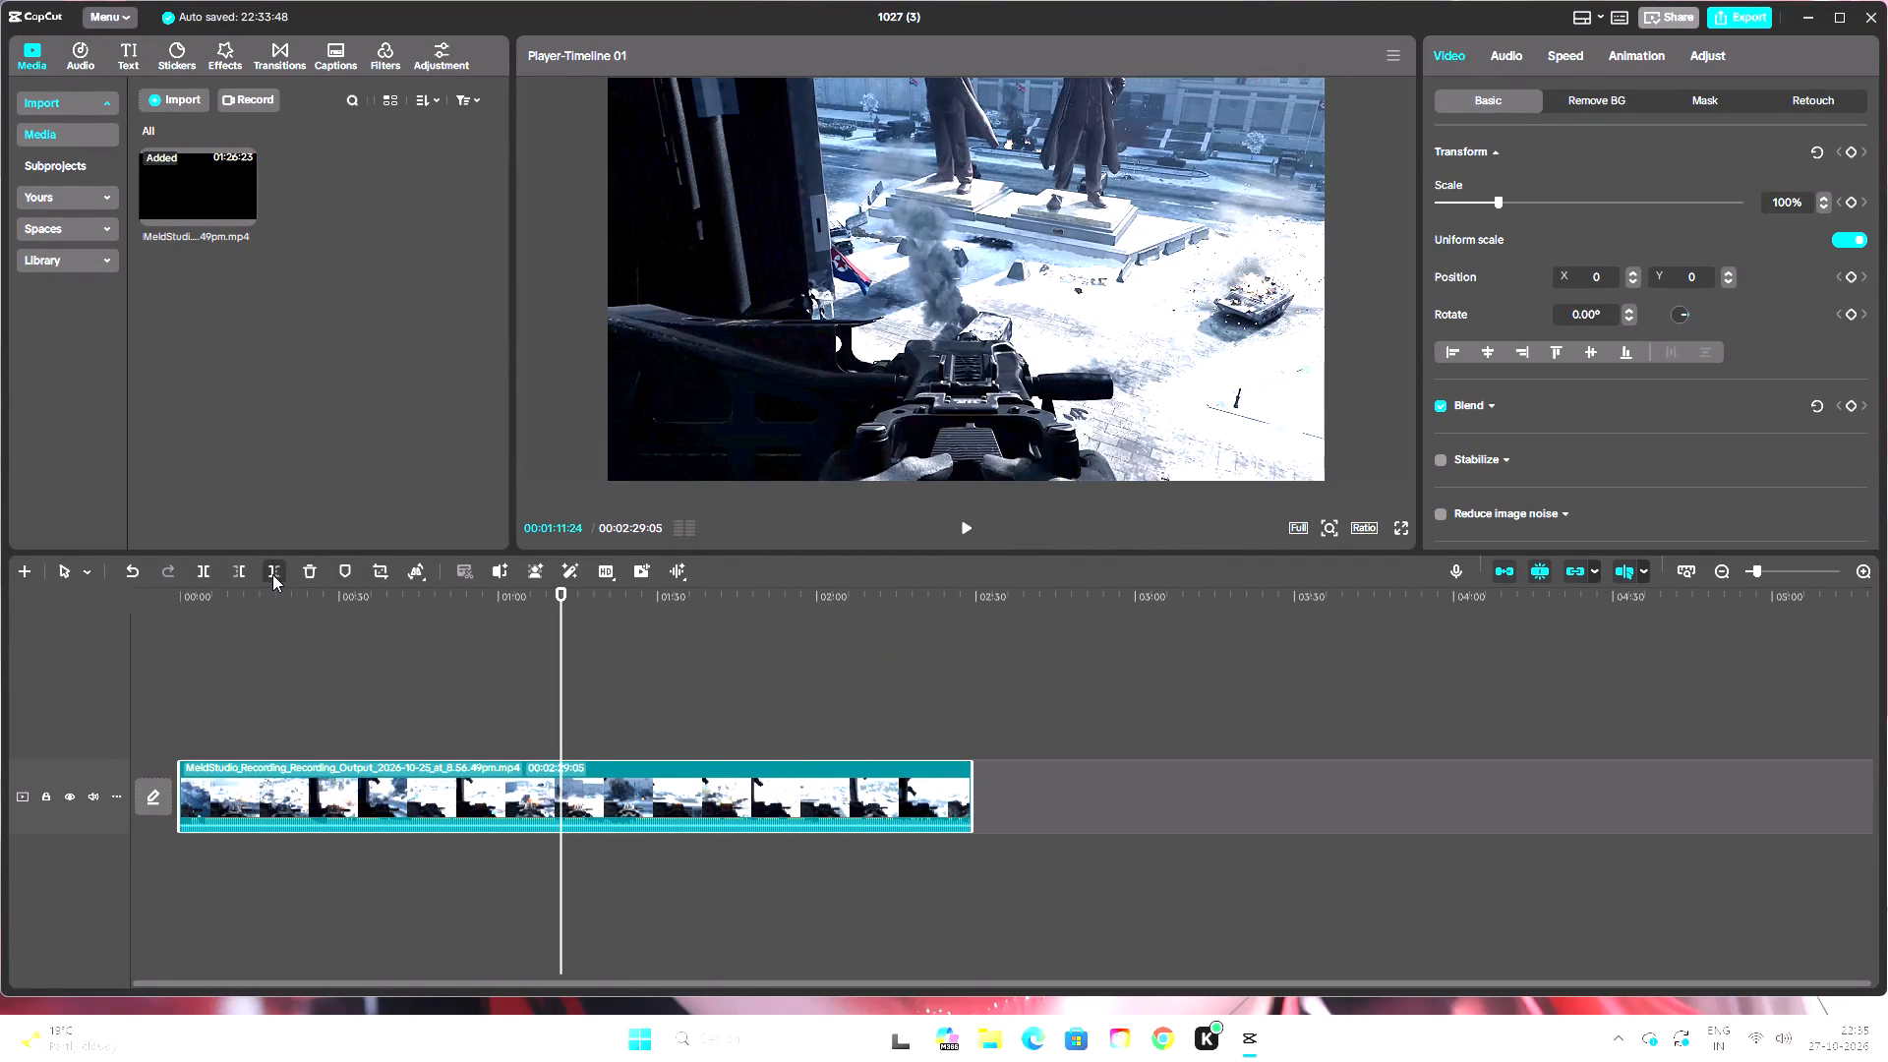
# Find the point about 3.5 seconds into the clip and delete everything before it.
pyautogui.moveTo(556, 604); pyautogui.dragTo(151, 685)
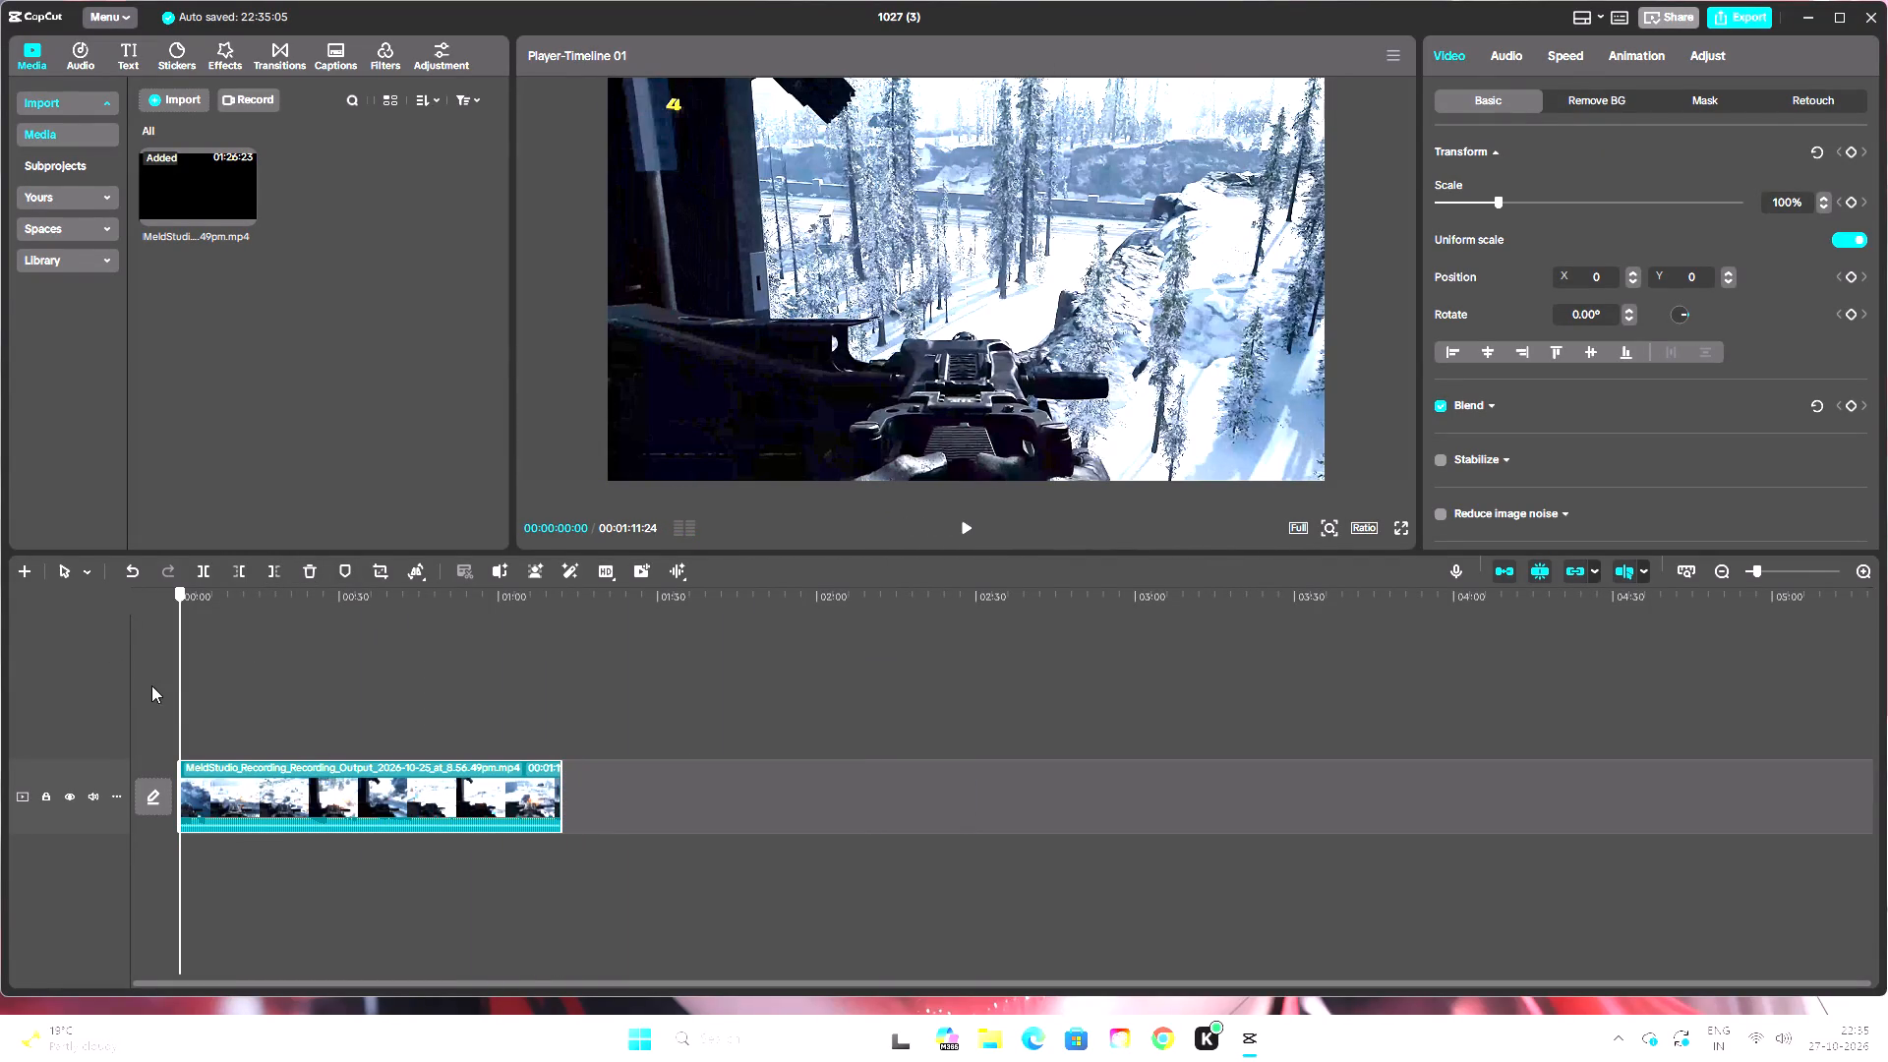
pyautogui.moveTo(151, 685); pyautogui.dragTo(201, 695)
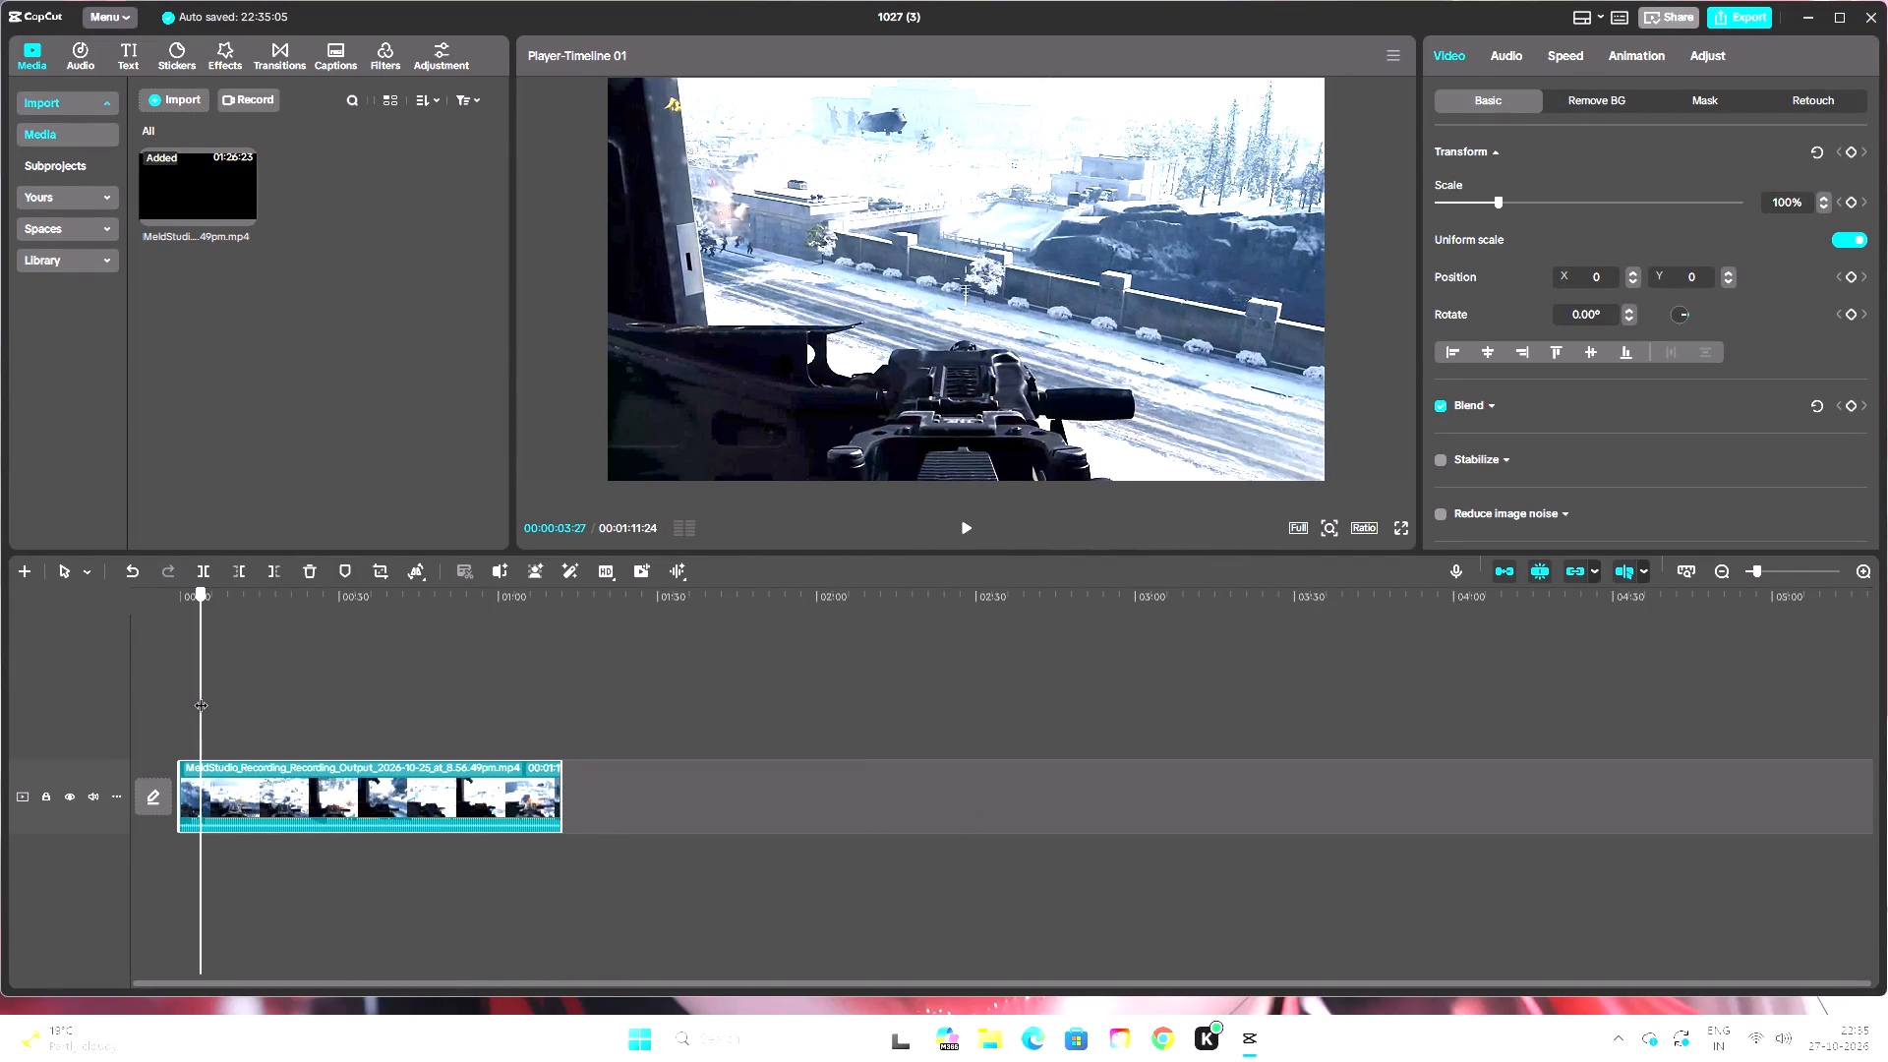
pyautogui.moveTo(201, 695); pyautogui.dragTo(199, 695)
pyautogui.click(237, 571)
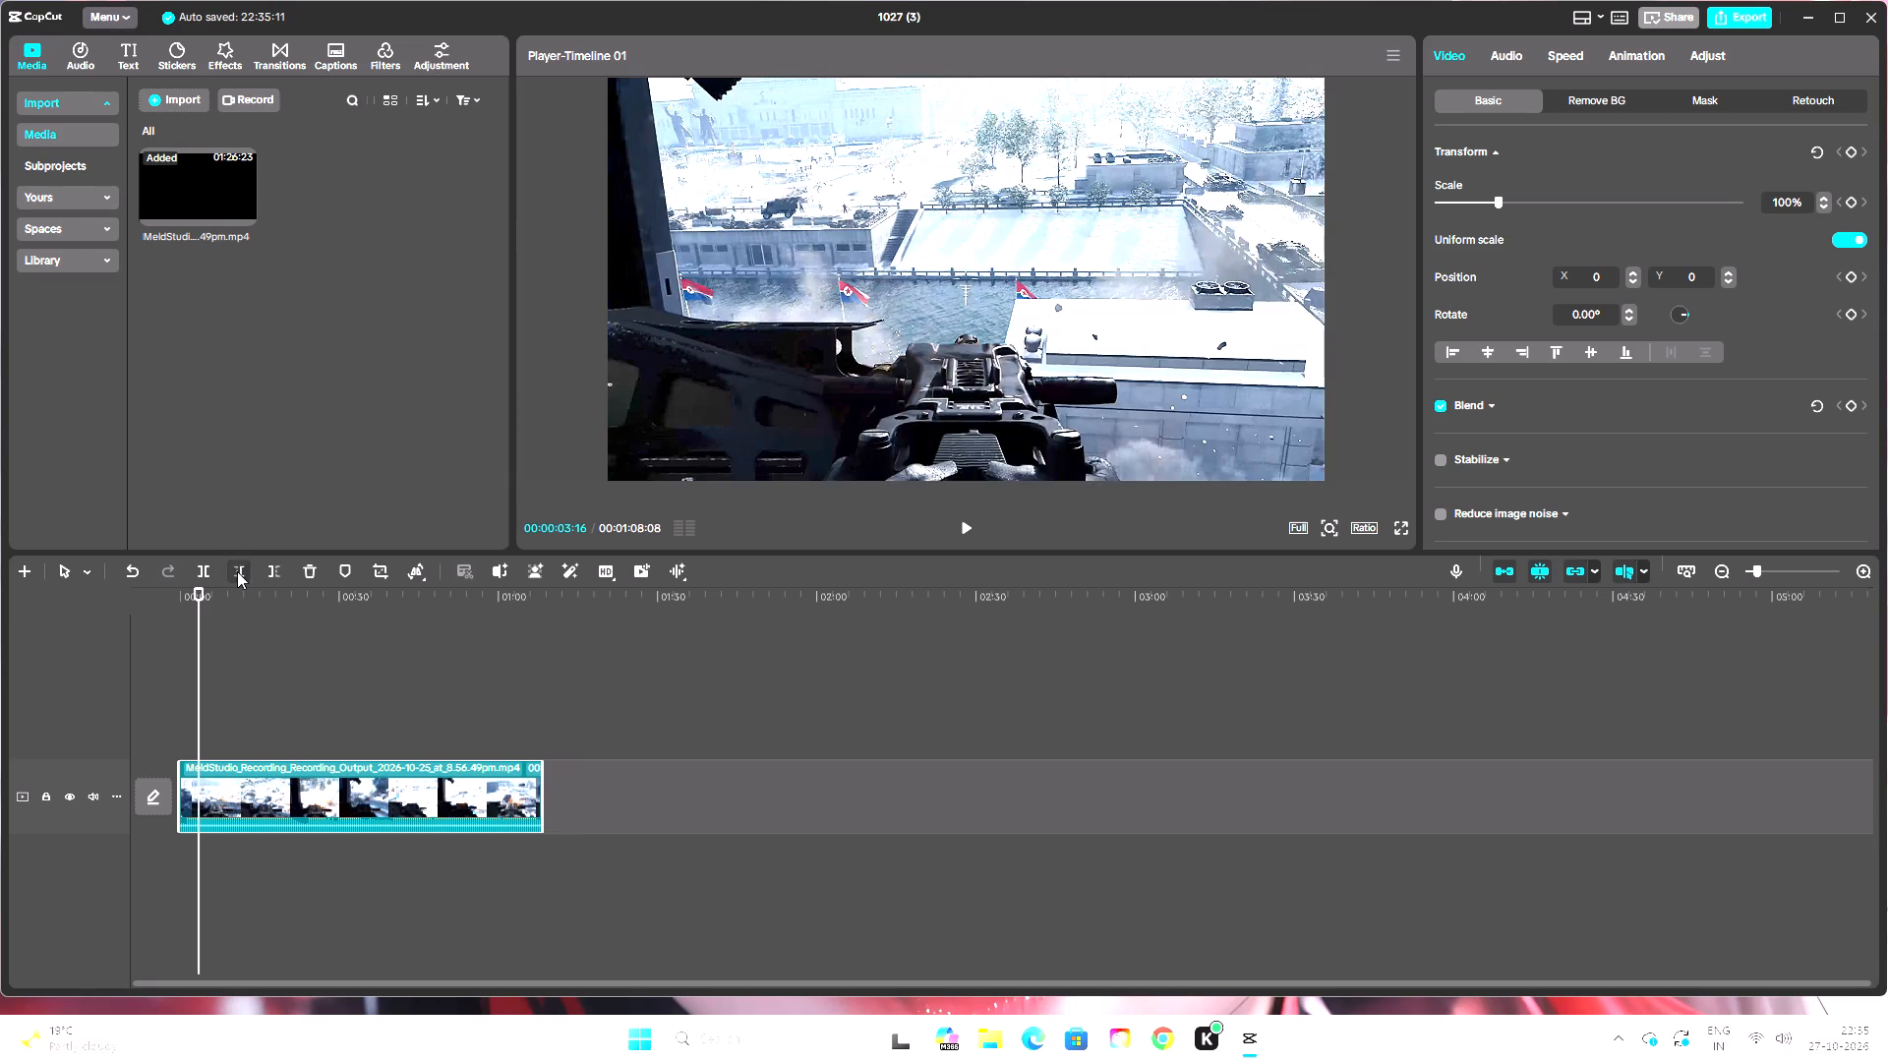
# Find the moment at about 00:01:05 near the clip's end and delete the remainder after it.
pyautogui.moveTo(196, 602); pyautogui.dragTo(537, 673)
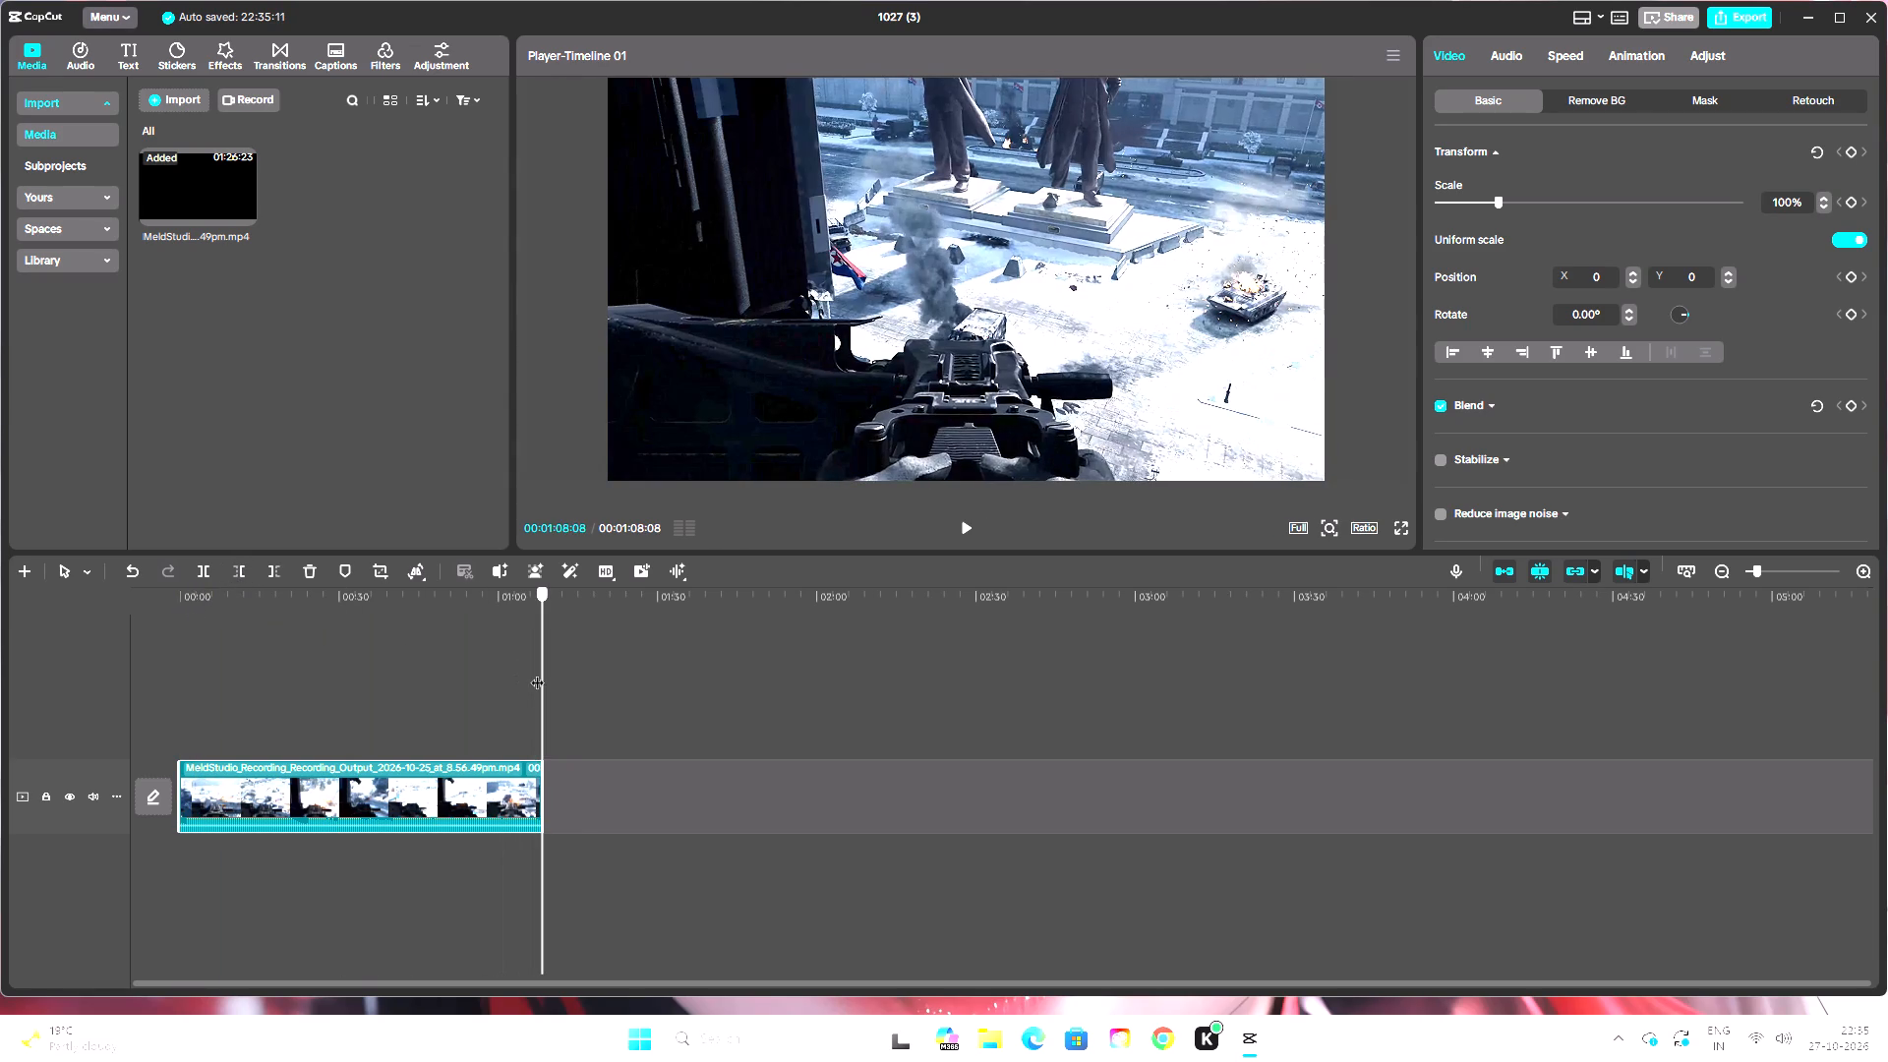
pyautogui.moveTo(537, 673); pyautogui.dragTo(528, 679)
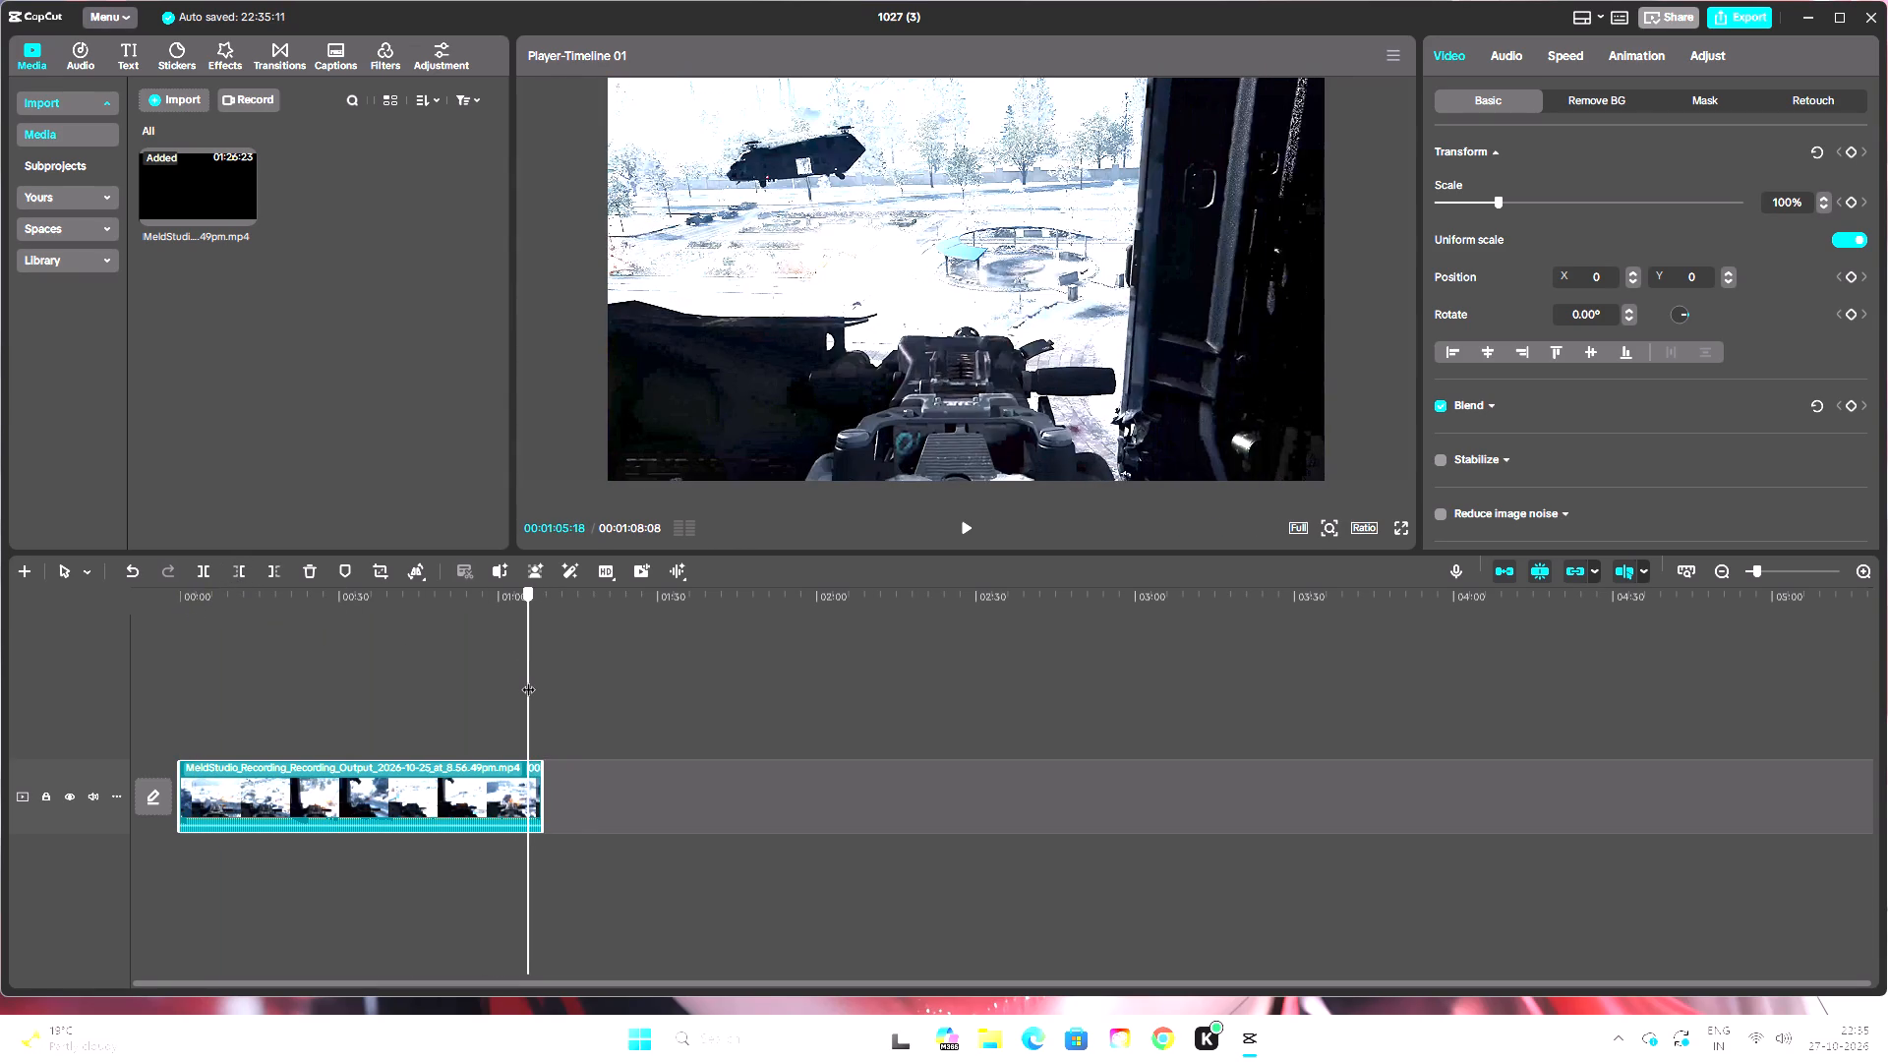
pyautogui.moveTo(528, 679); pyautogui.dragTo(528, 678)
pyautogui.click(270, 570)
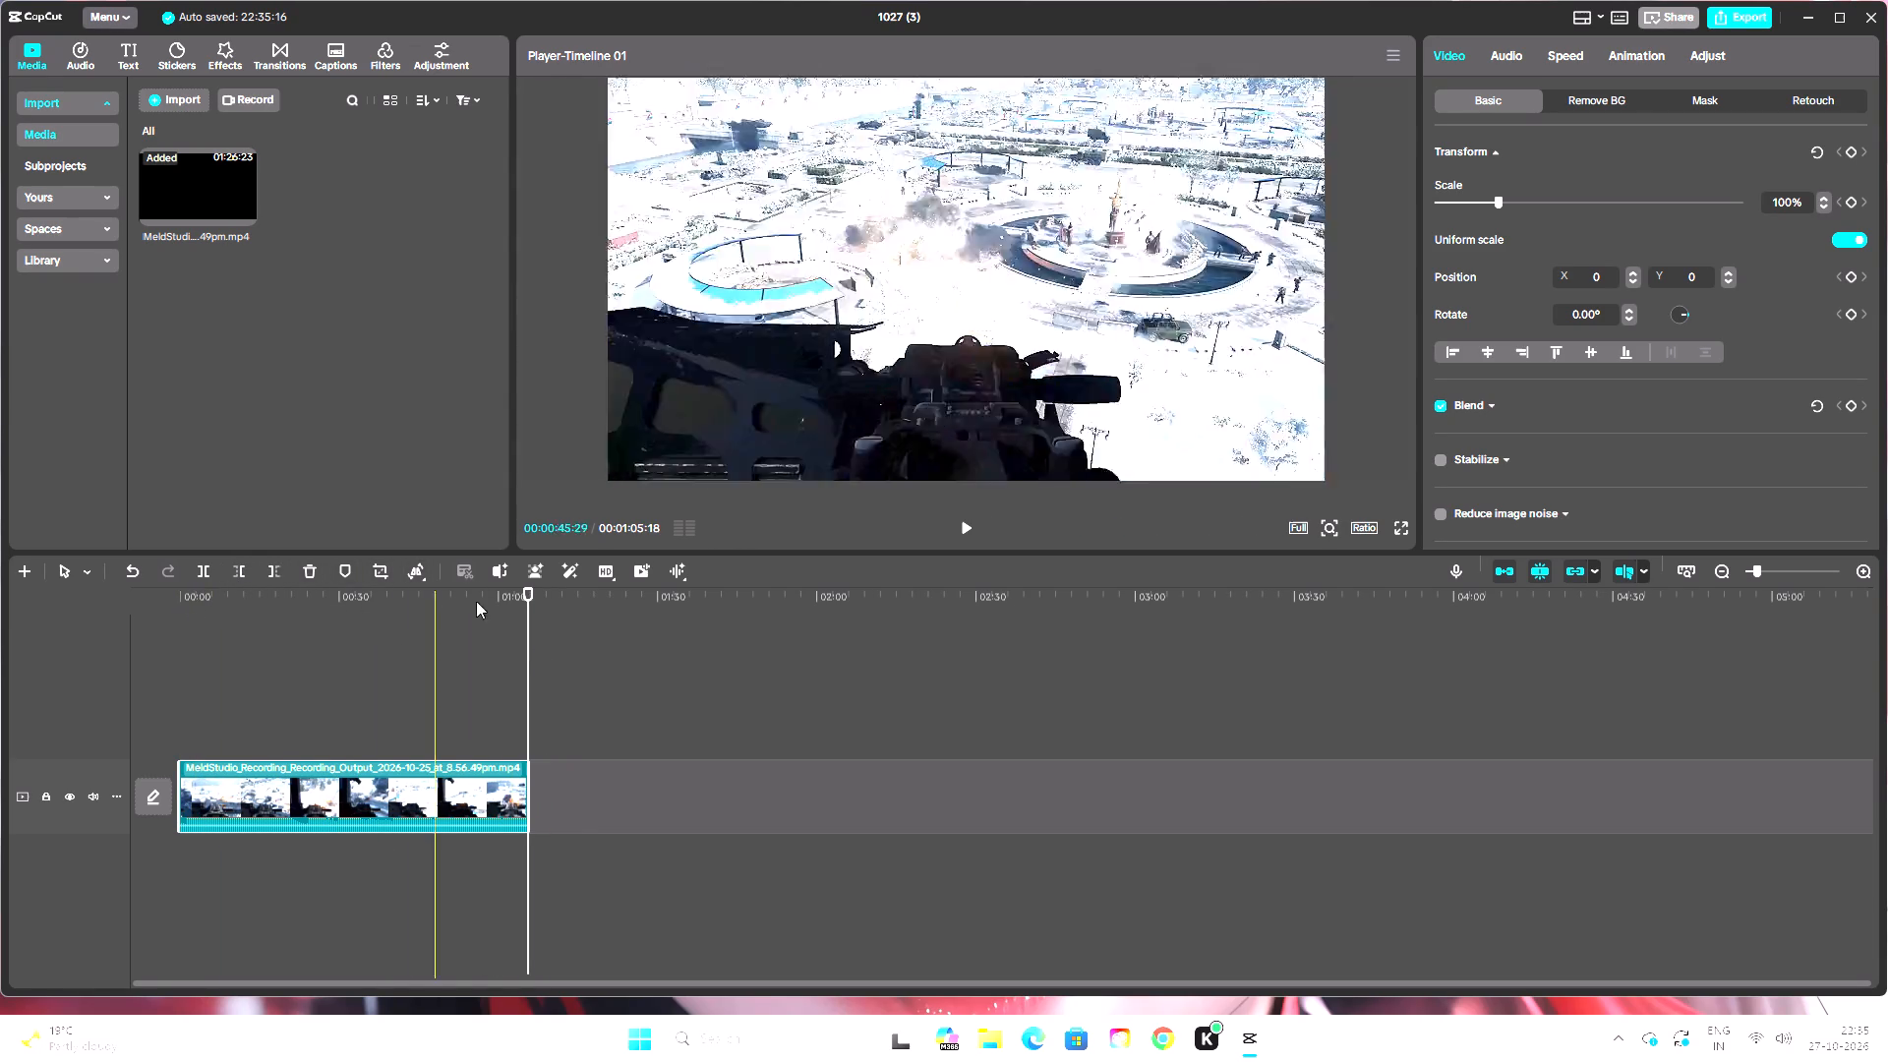
# Play the trimmed clip from the start of the timeline to check its opening.
pyautogui.moveTo(529, 594); pyautogui.dragTo(11, 664)
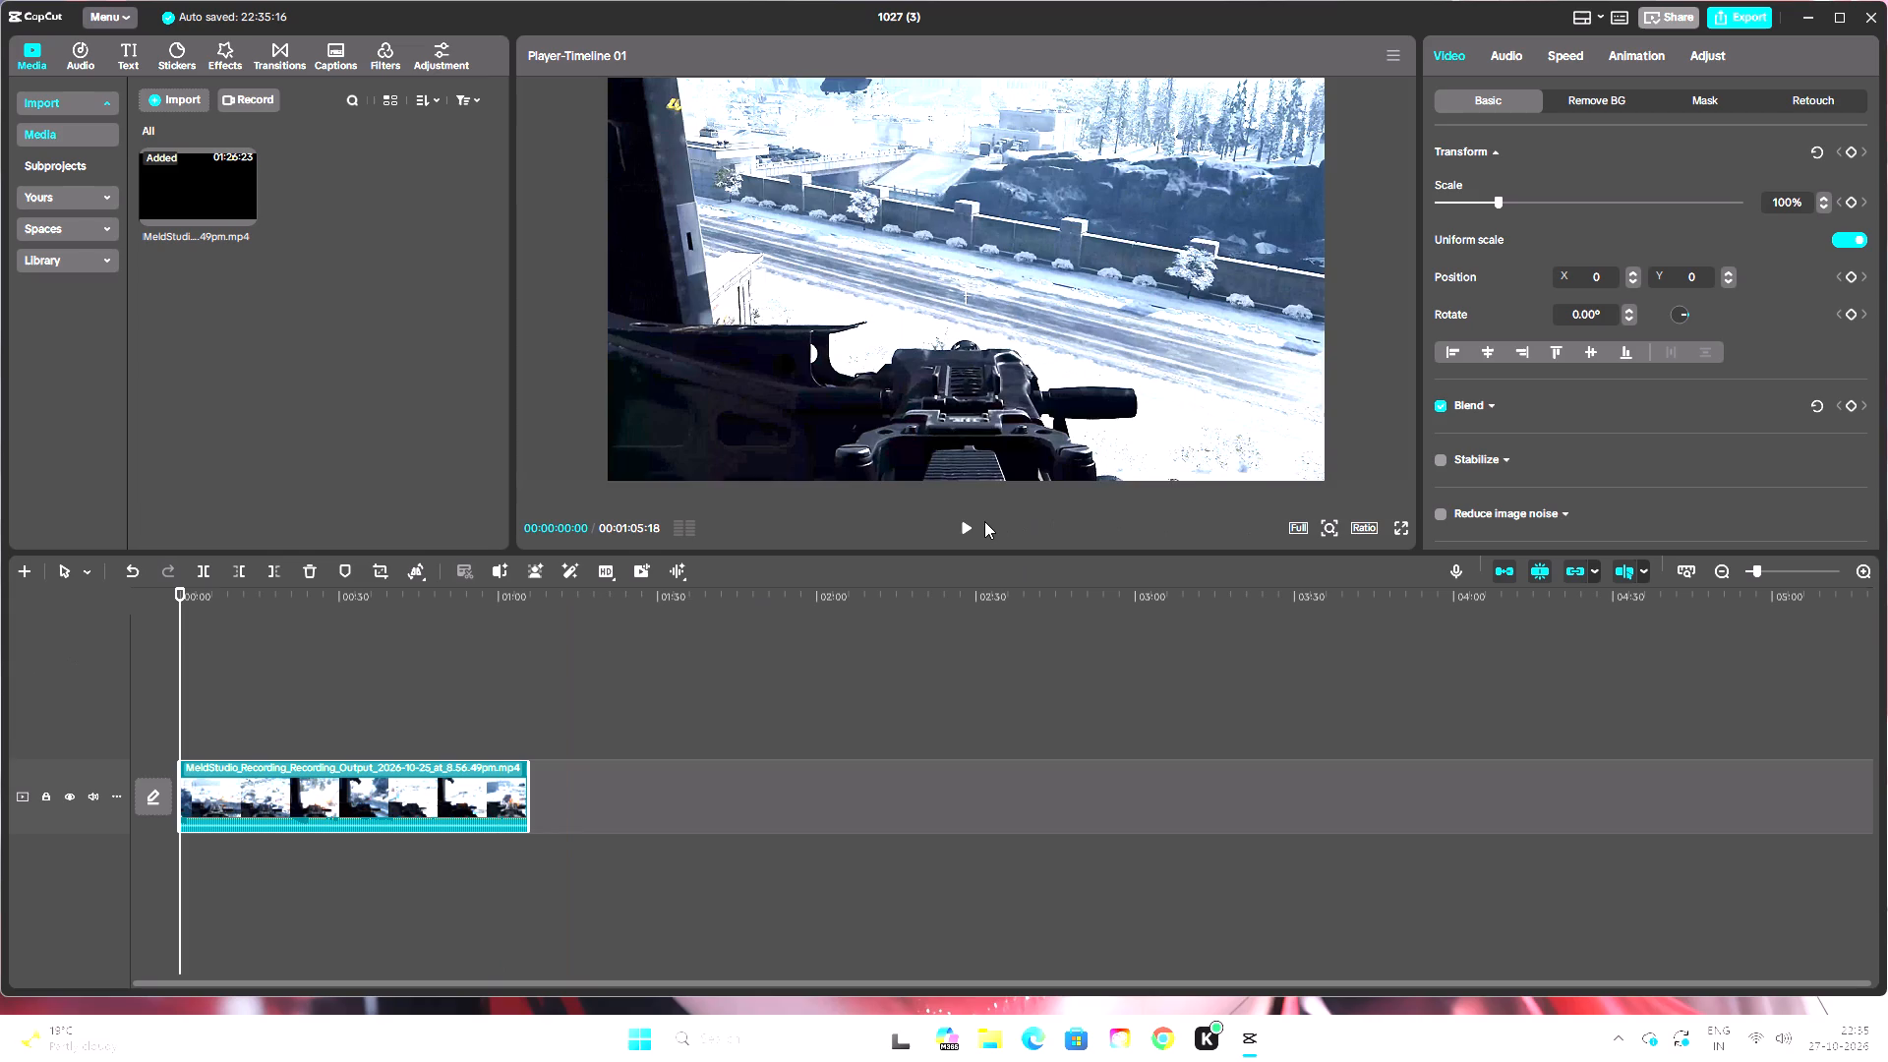
pyautogui.click(962, 525)
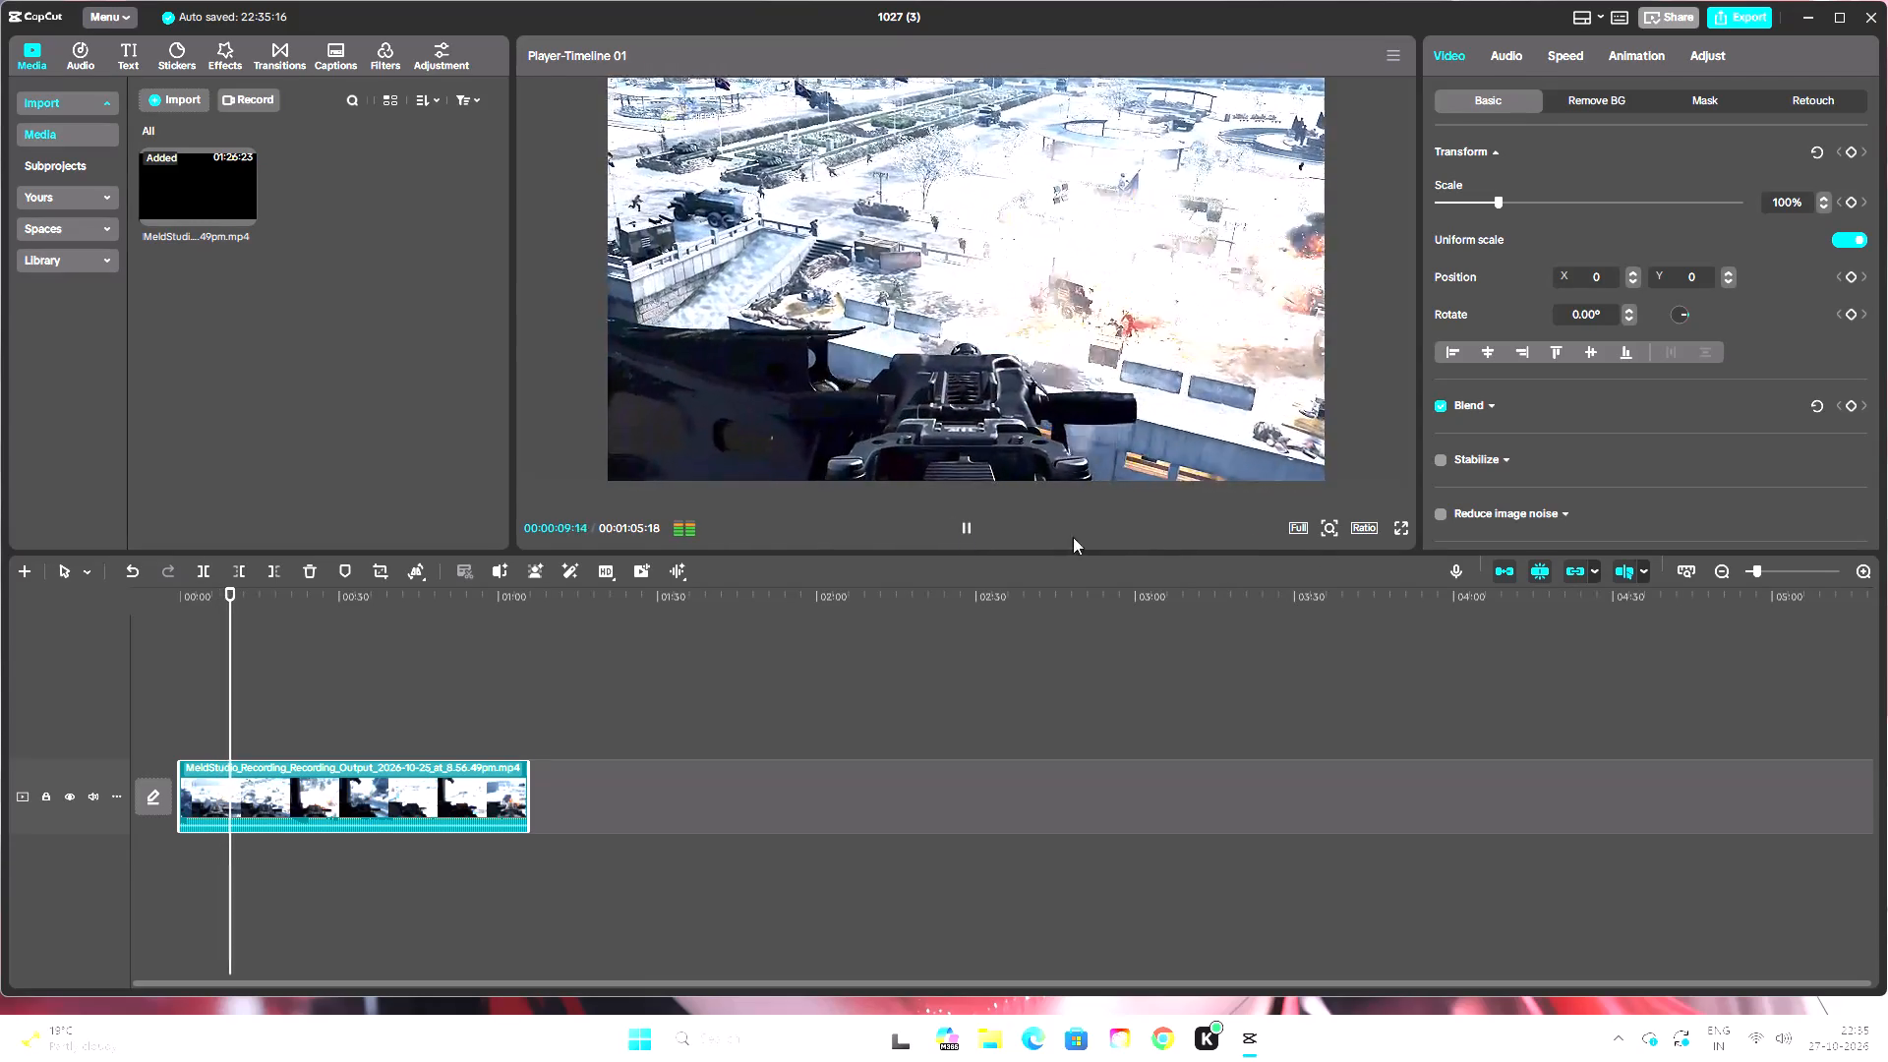
# Set the project's aspect ratio to vertical 9:16.
pyautogui.click(1369, 530)
pyautogui.click(1430, 743)
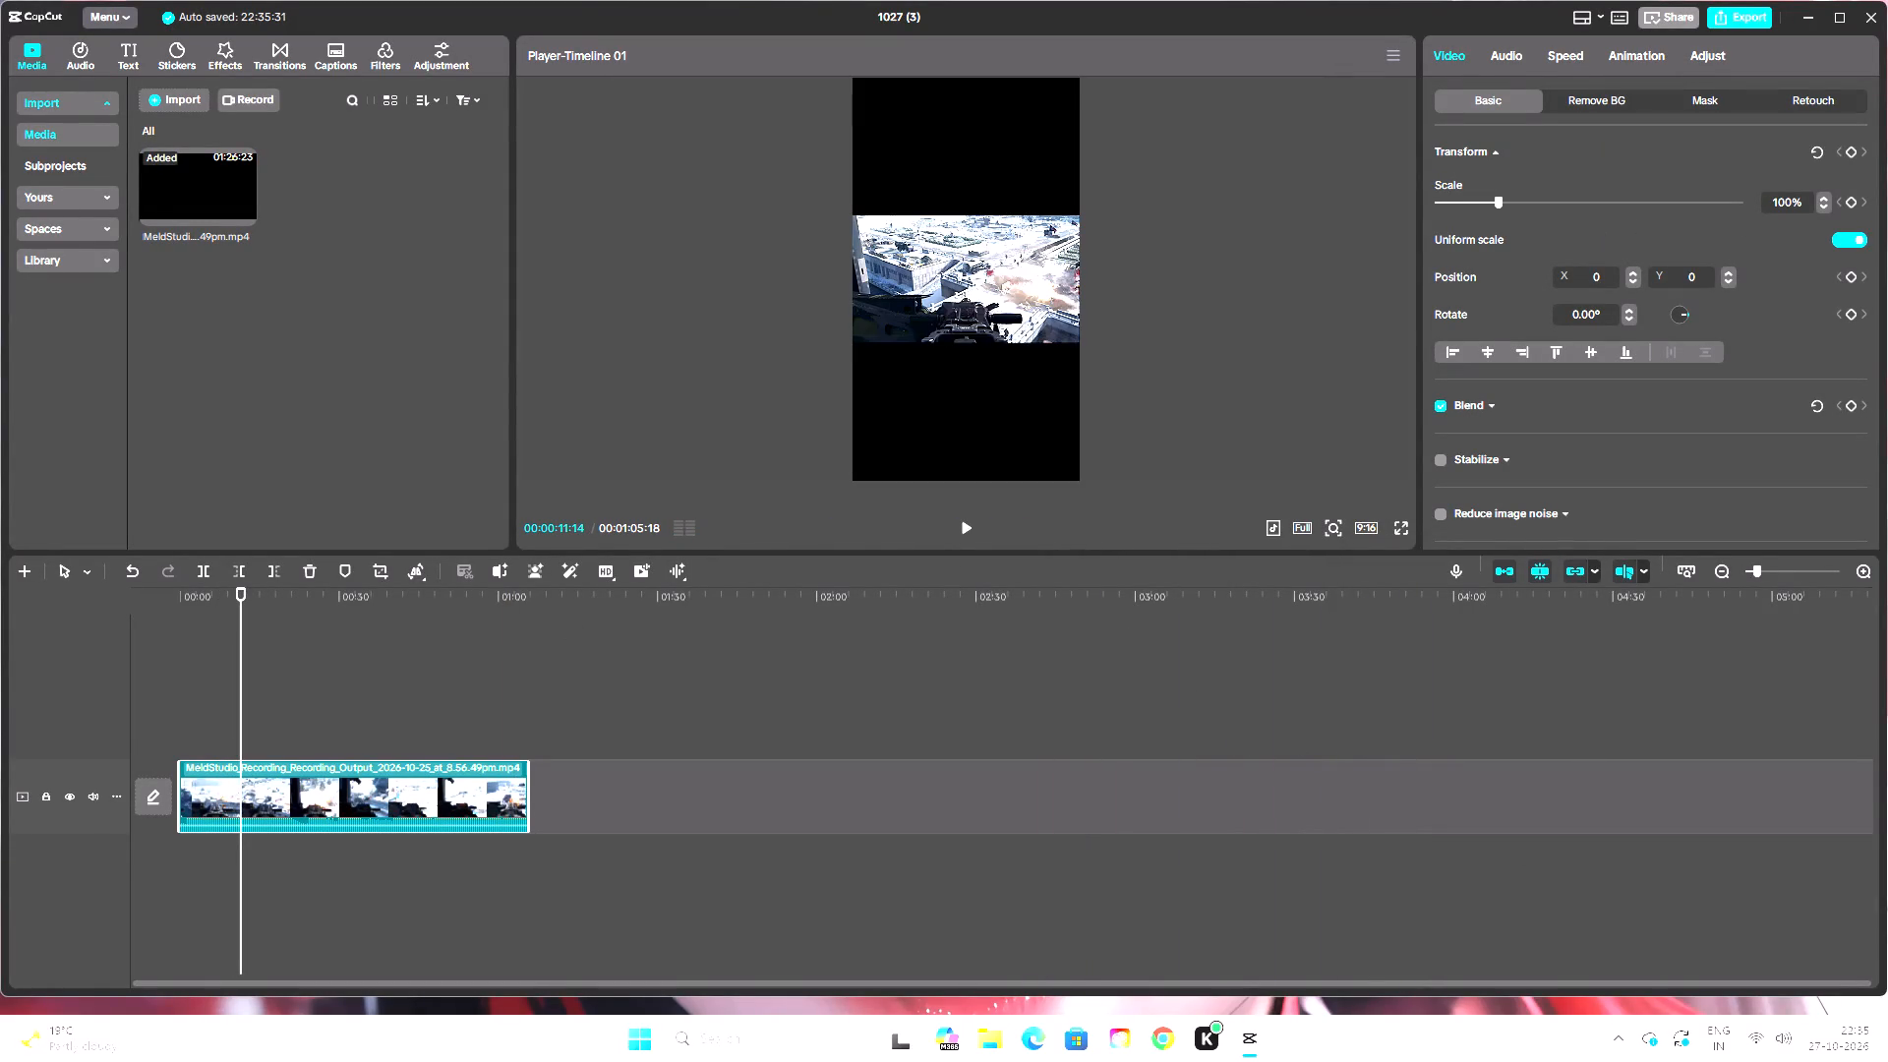
# Enlarge the clip to a uniform scale of 205% within the vertical frame.
pyautogui.click(1778, 200)
pyautogui.press('BackSpace')
pyautogui.press('2')
pyautogui.press('Return')
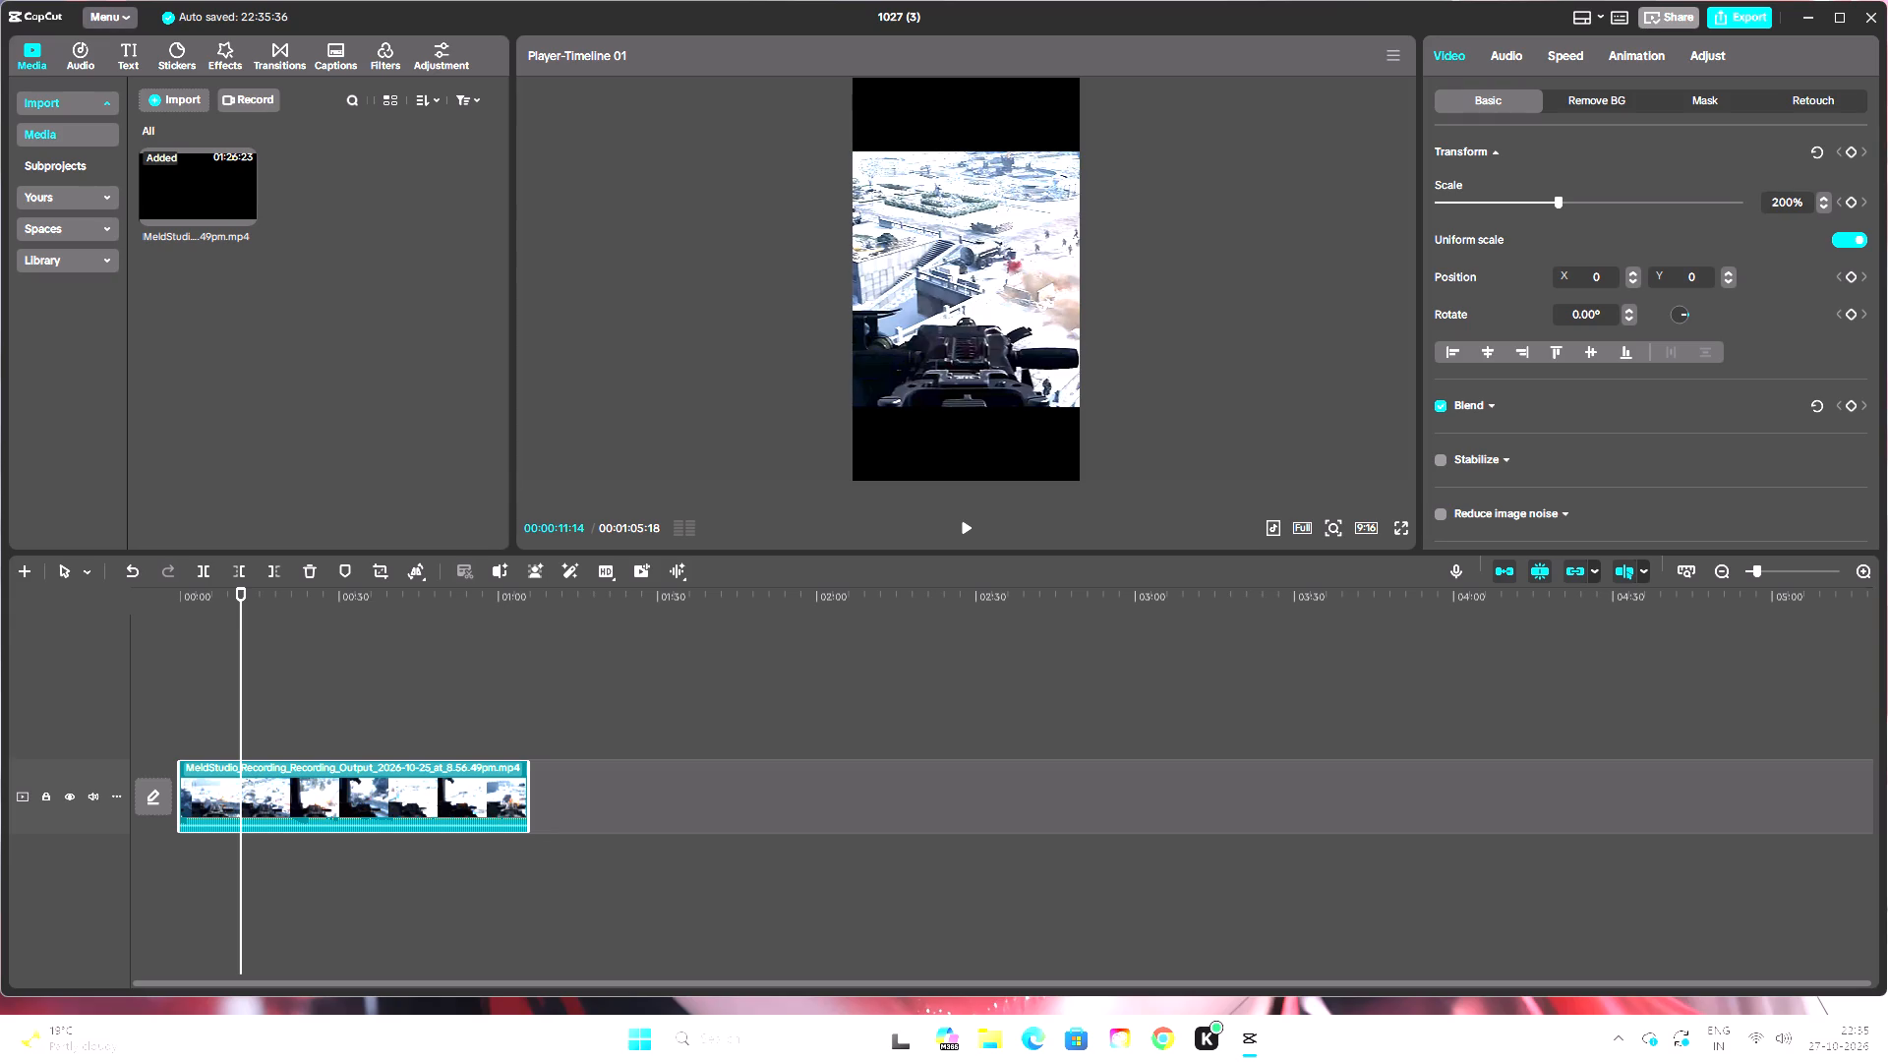
pyautogui.tripleClick(1825, 198)
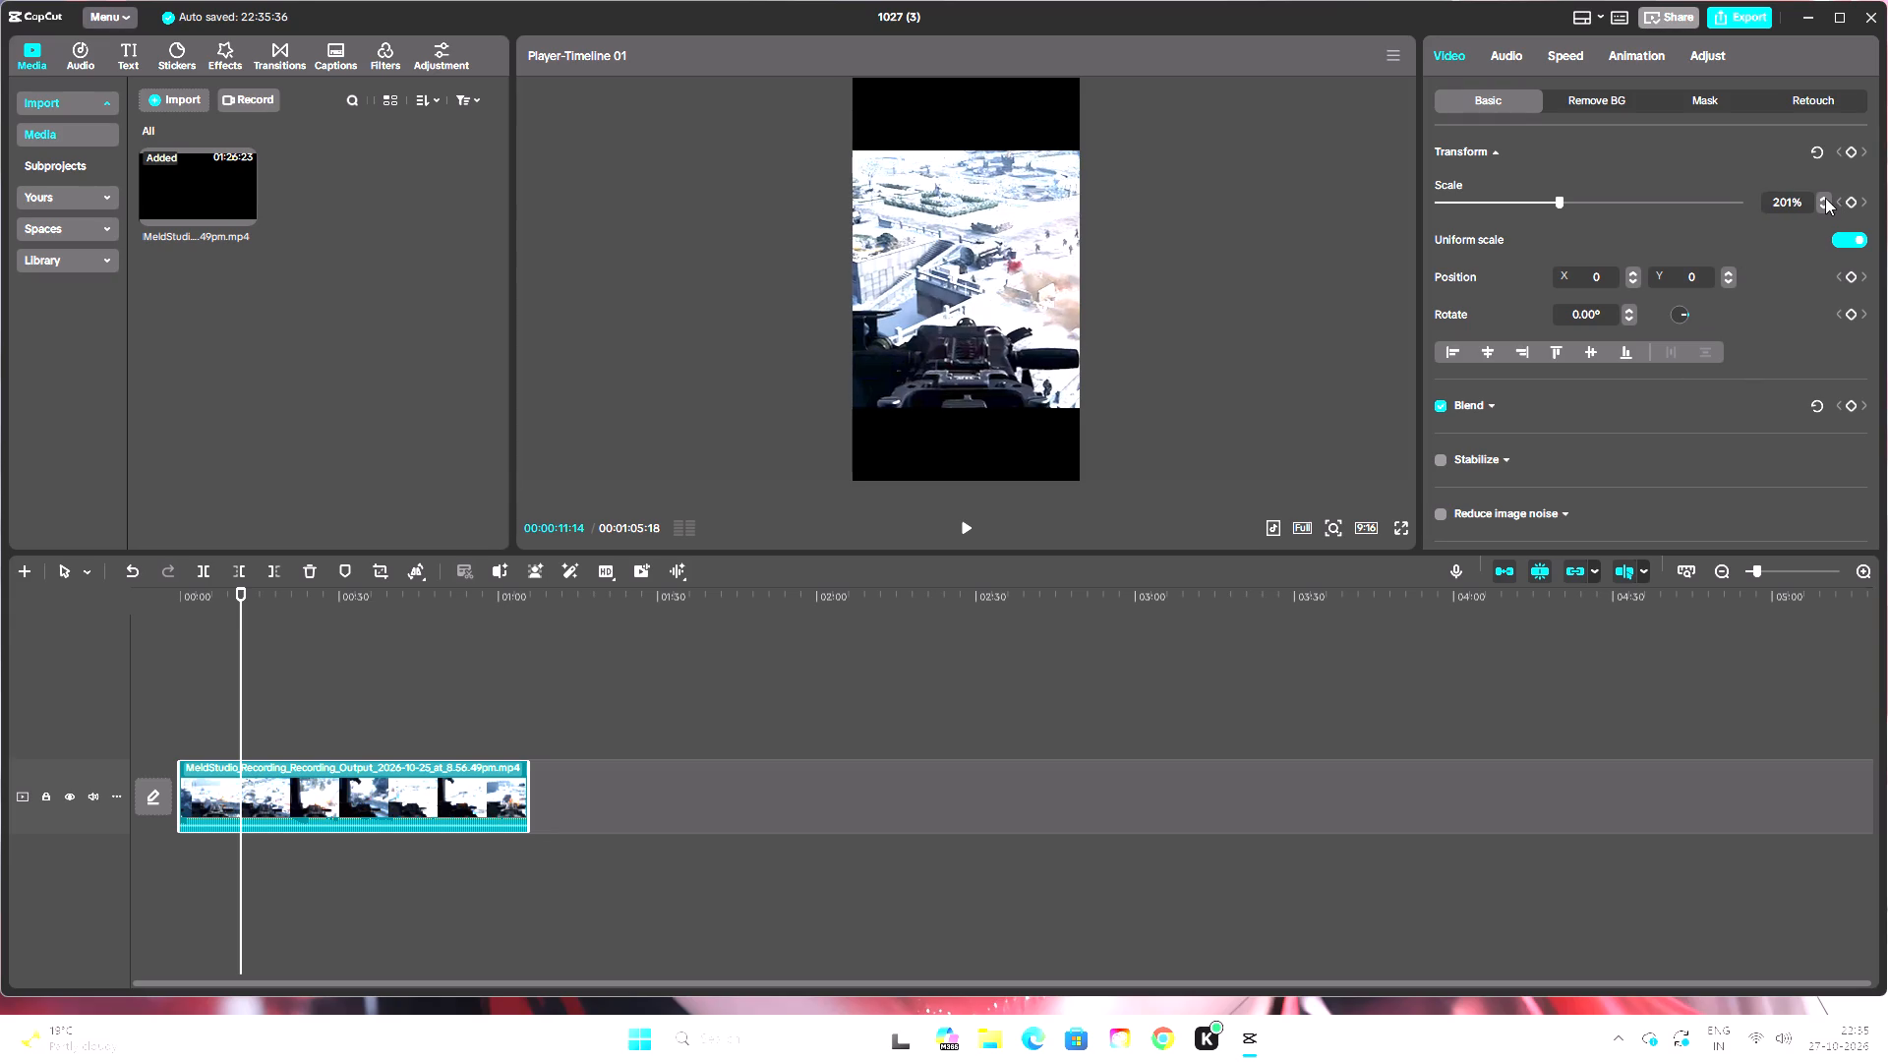
pyautogui.click(1825, 198)
pyautogui.click(1825, 198)
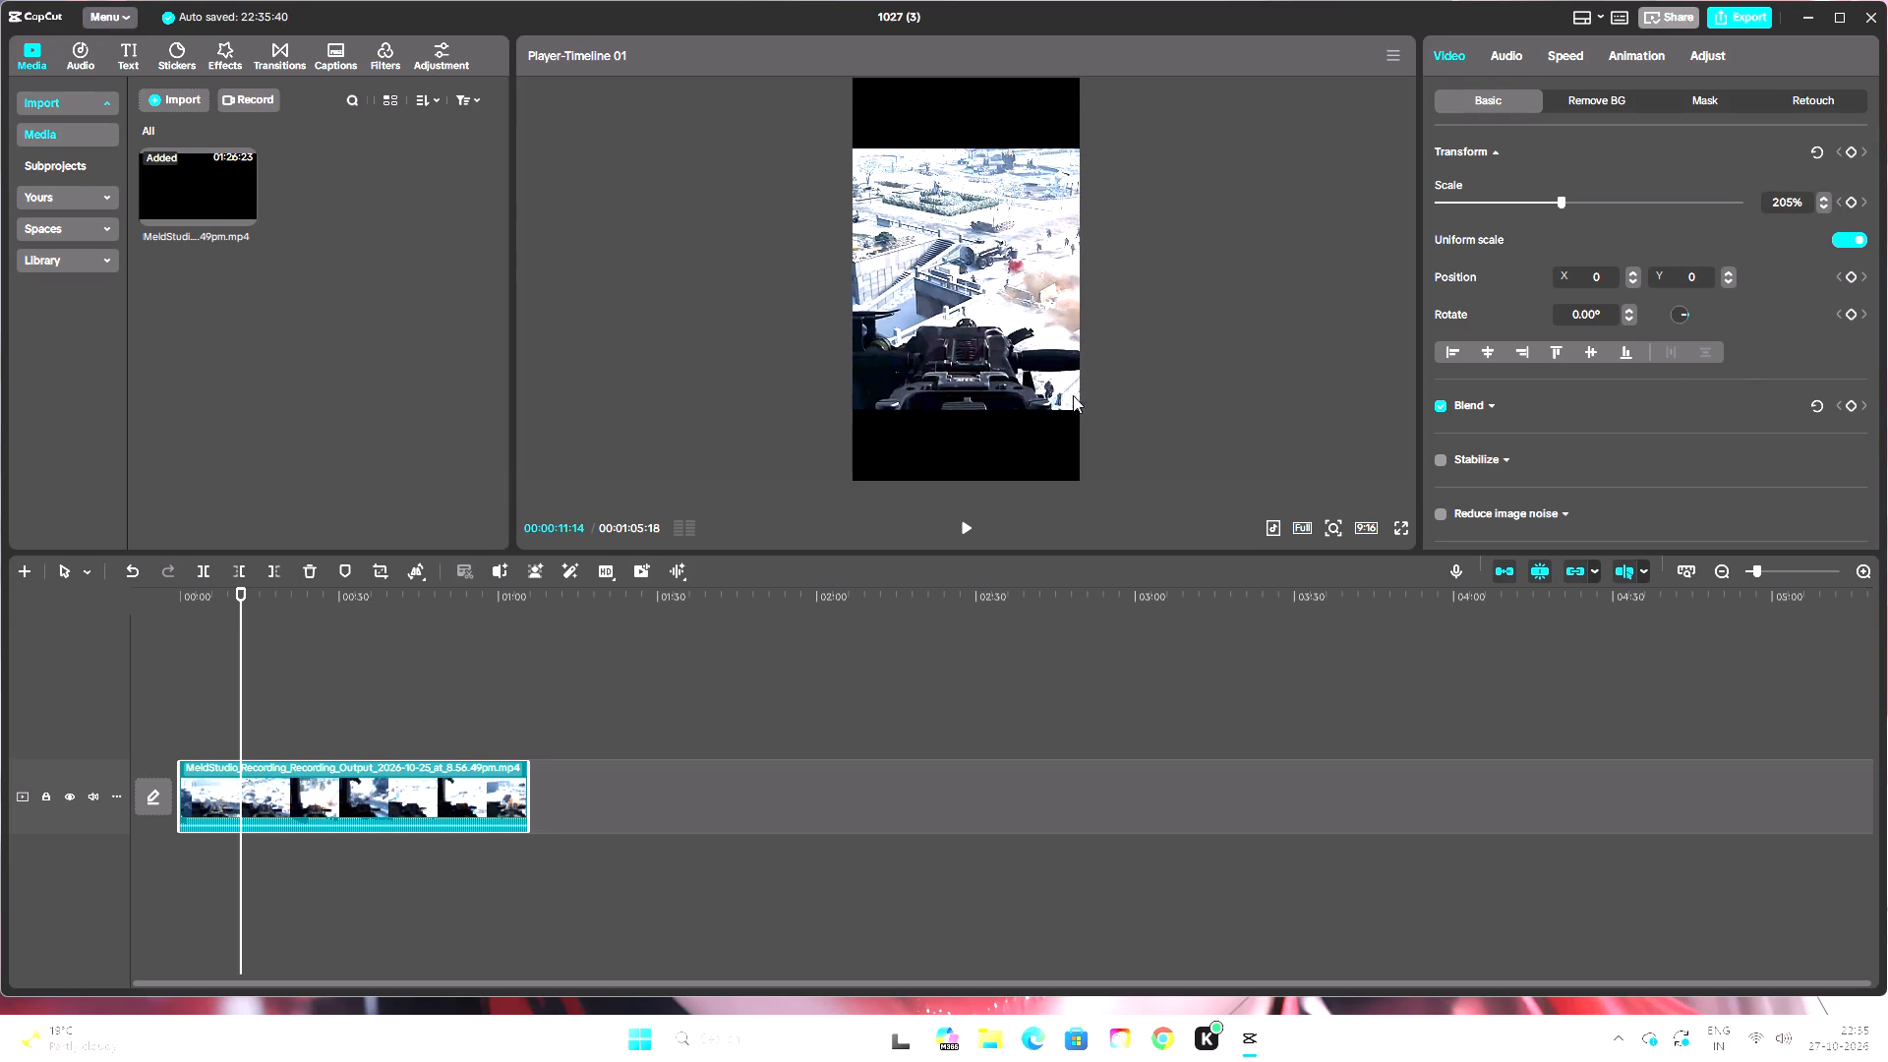
# Play the enlarged clip and check its framing by zooming the preview in and back out.
pyautogui.click(962, 529)
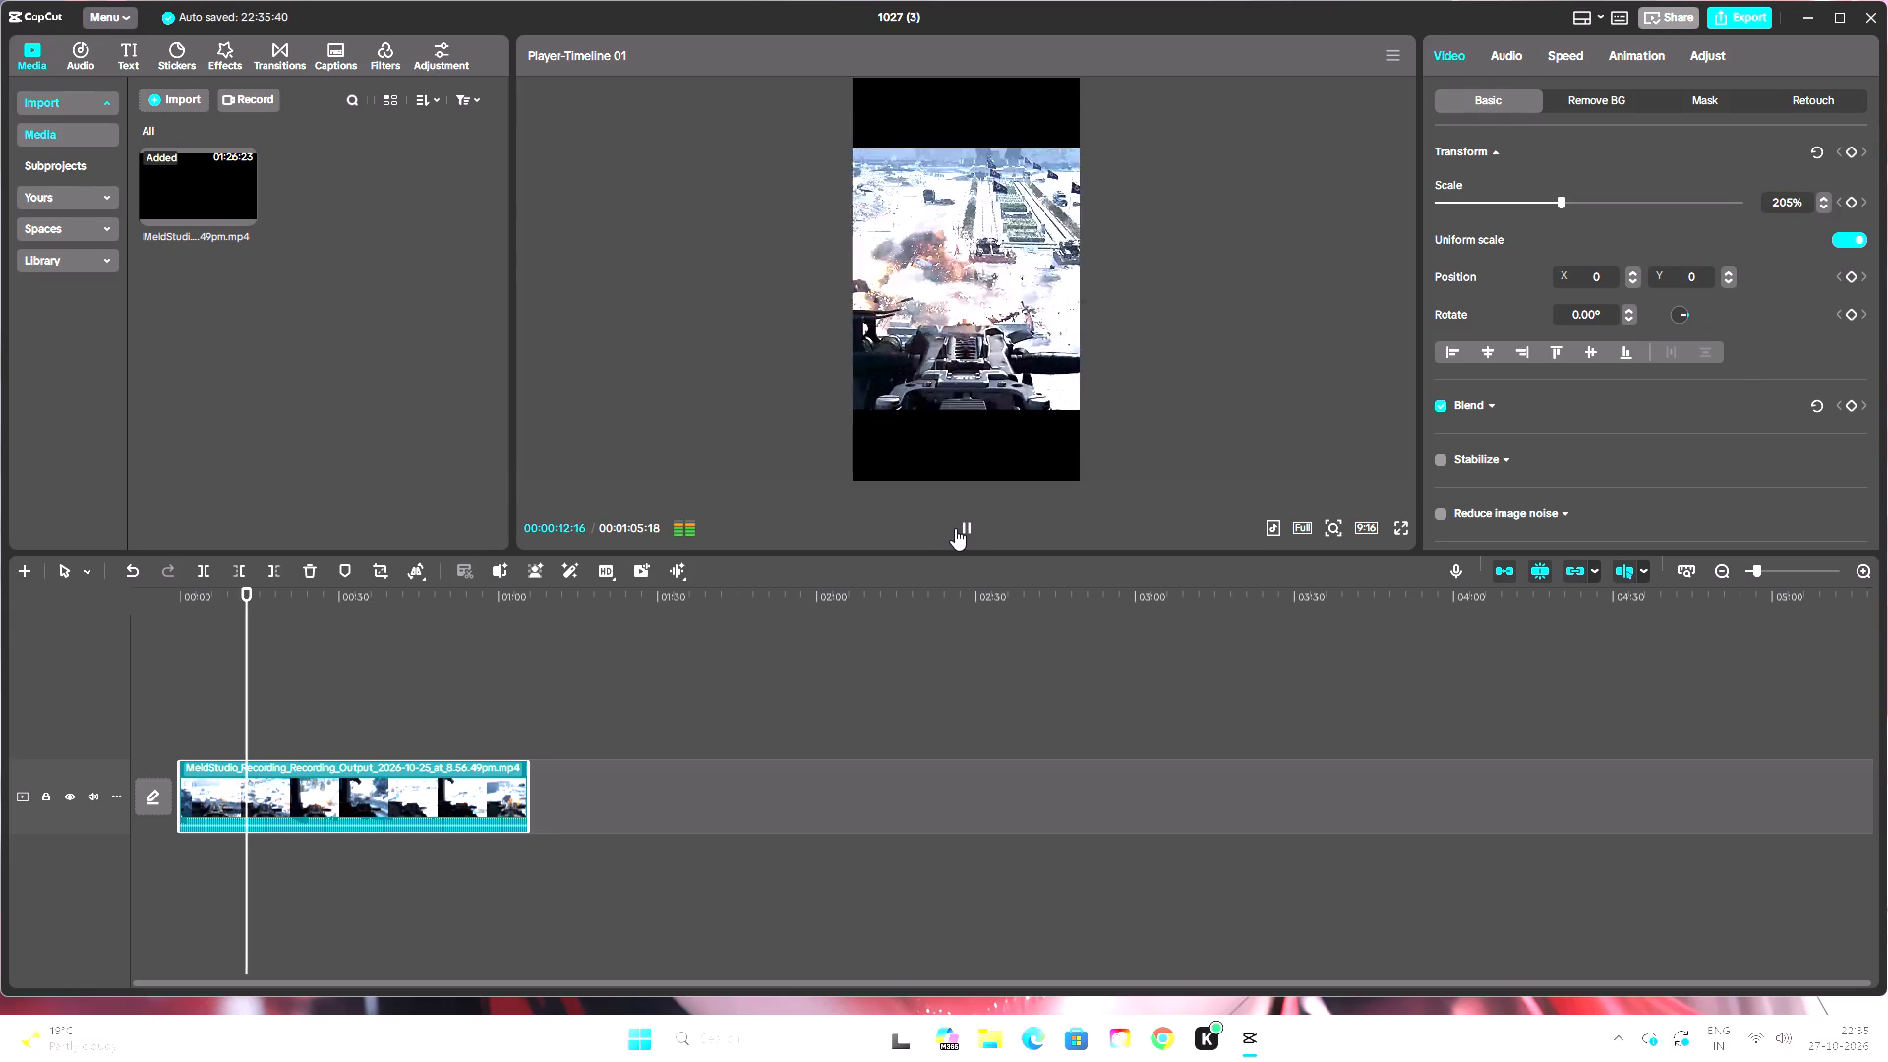
pyautogui.click(1338, 523)
pyautogui.moveTo(1299, 560); pyautogui.dragTo(1313, 563)
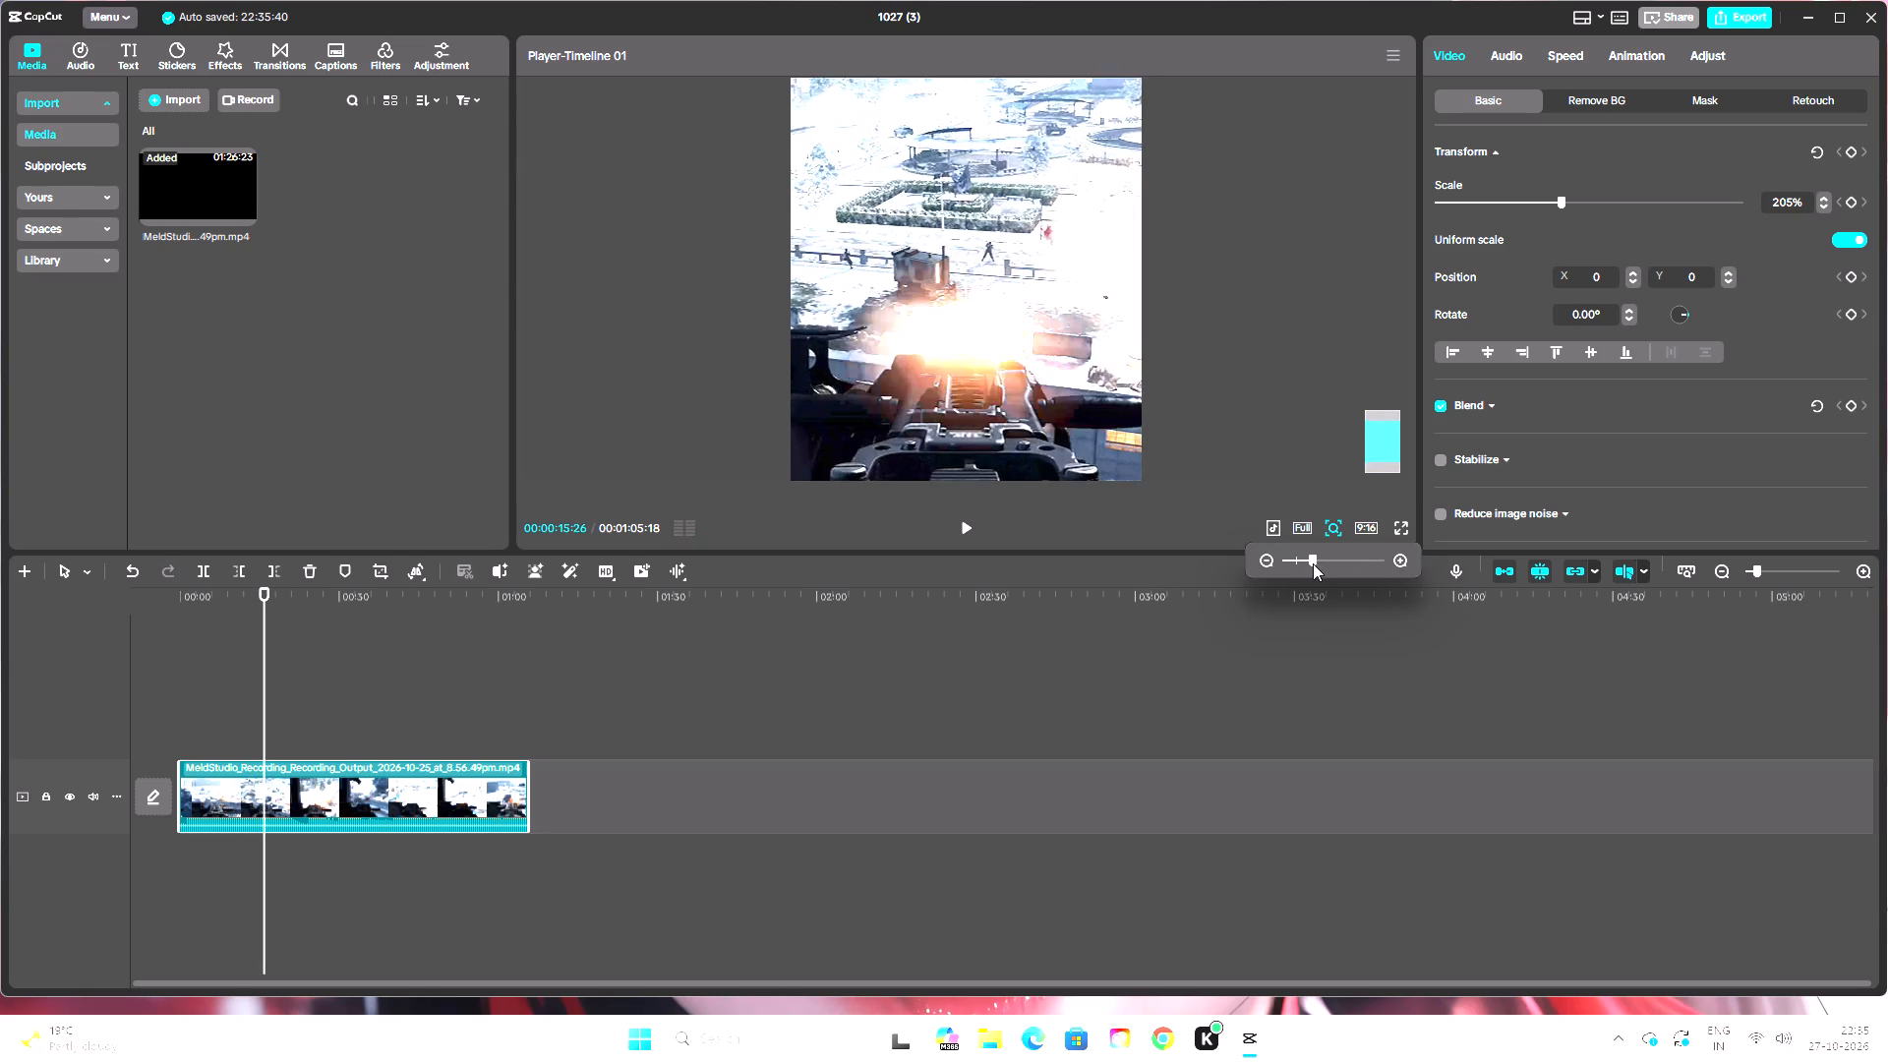
pyautogui.moveTo(1313, 563); pyautogui.dragTo(1298, 569)
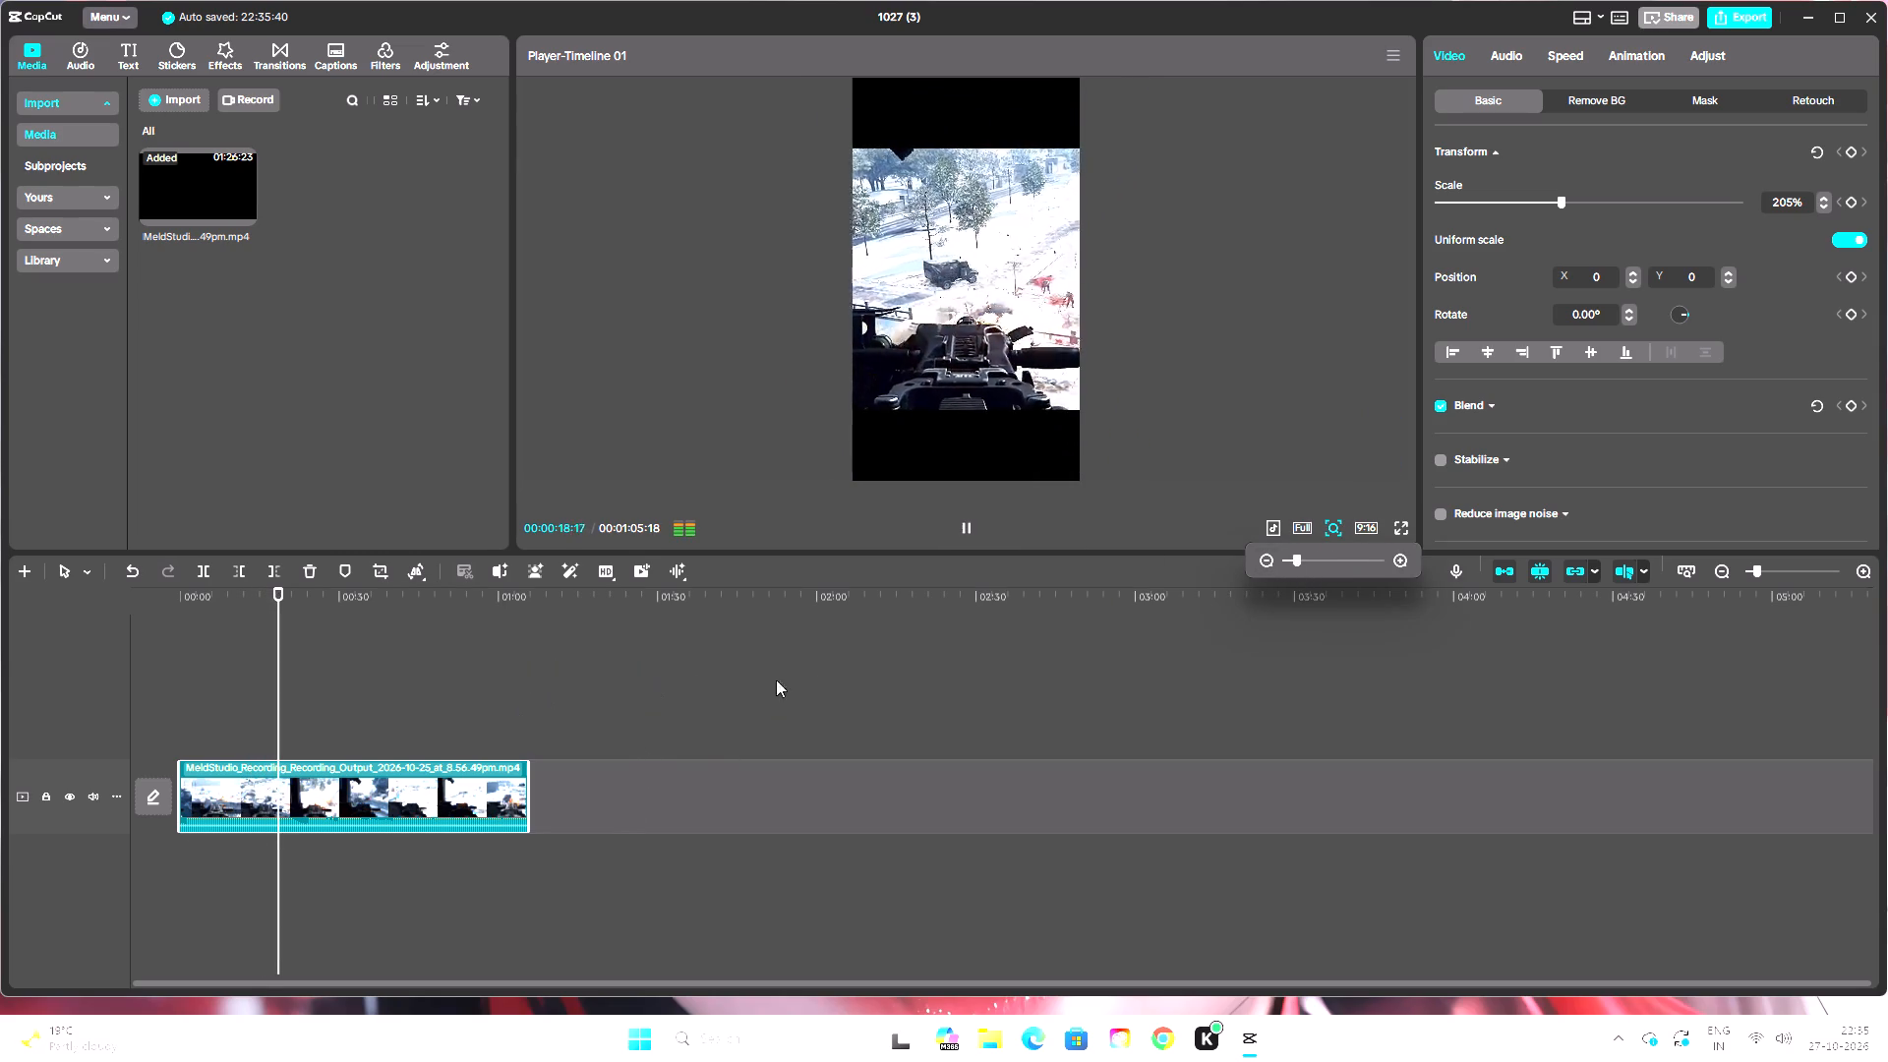
# Review the clip's ending by playing from about 00:01:00, and return to the start of the timeline.
pyautogui.click(817, 679)
pyautogui.moveTo(524, 599); pyautogui.dragTo(517, 608)
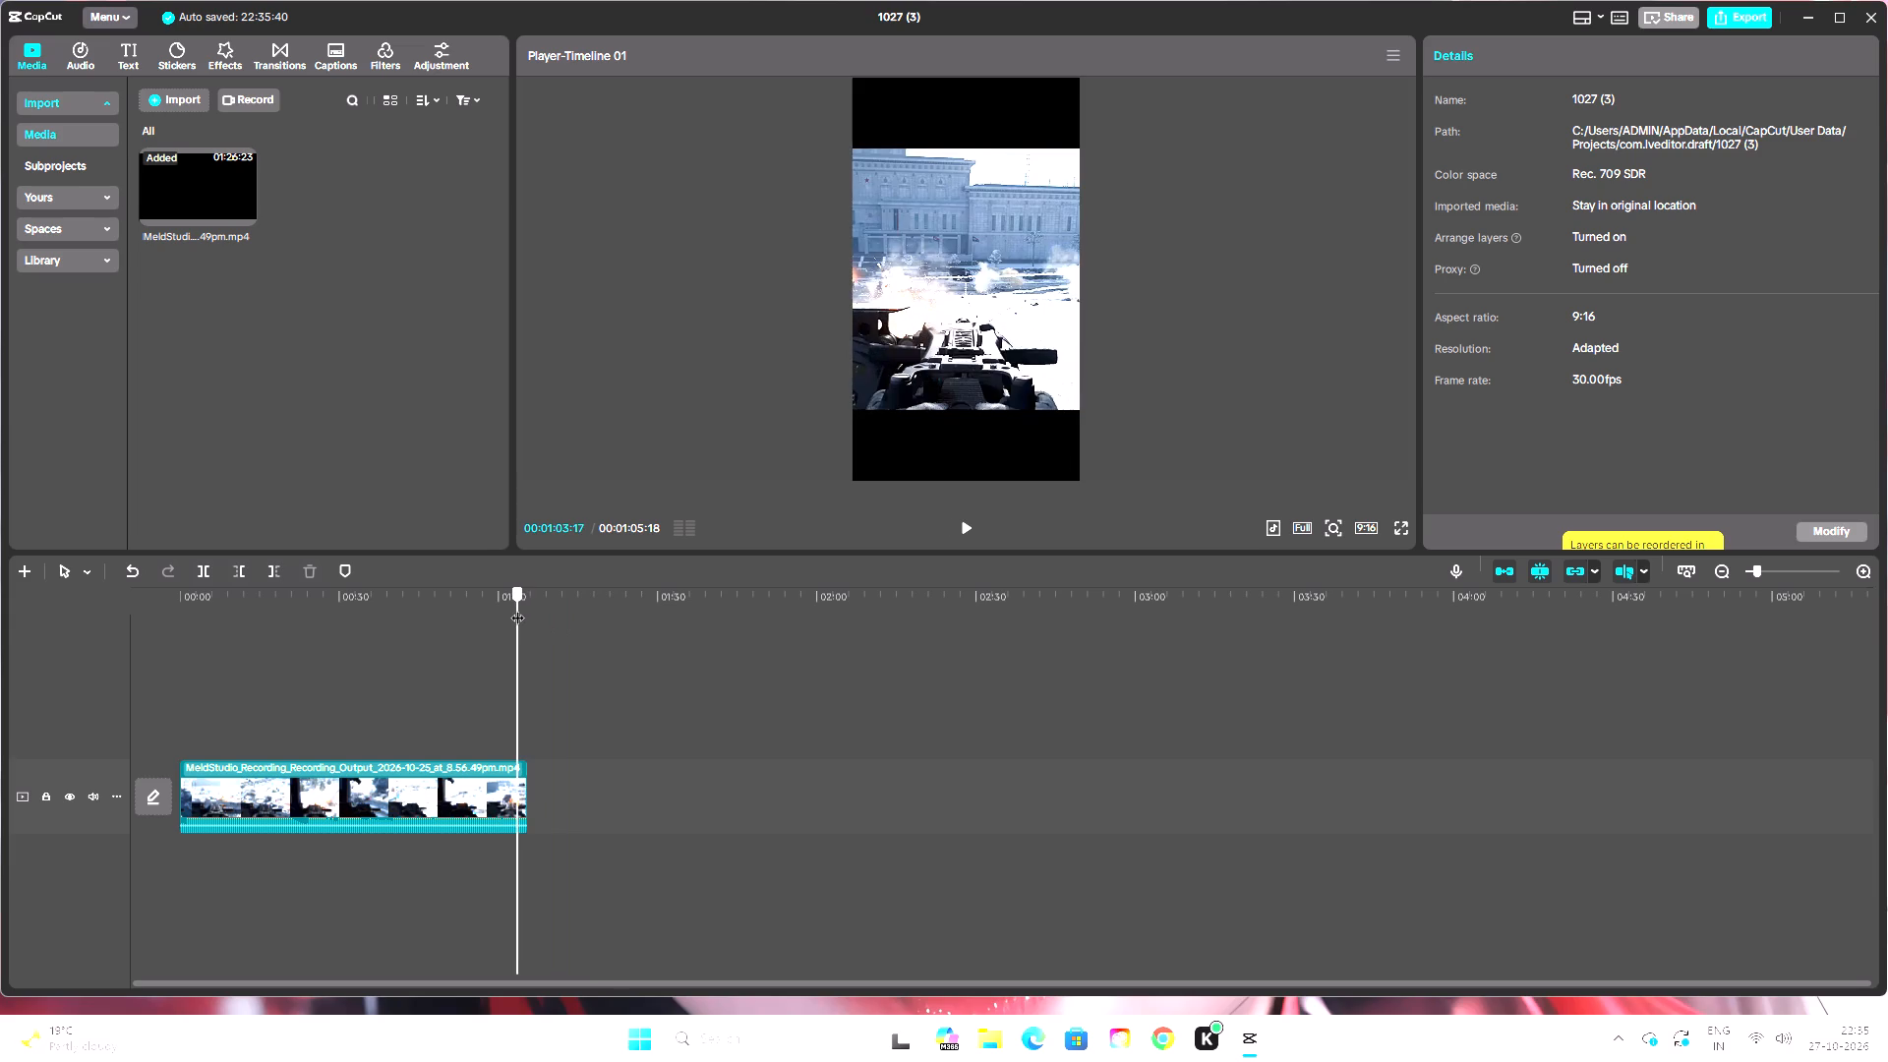
pyautogui.moveTo(517, 608); pyautogui.dragTo(499, 616)
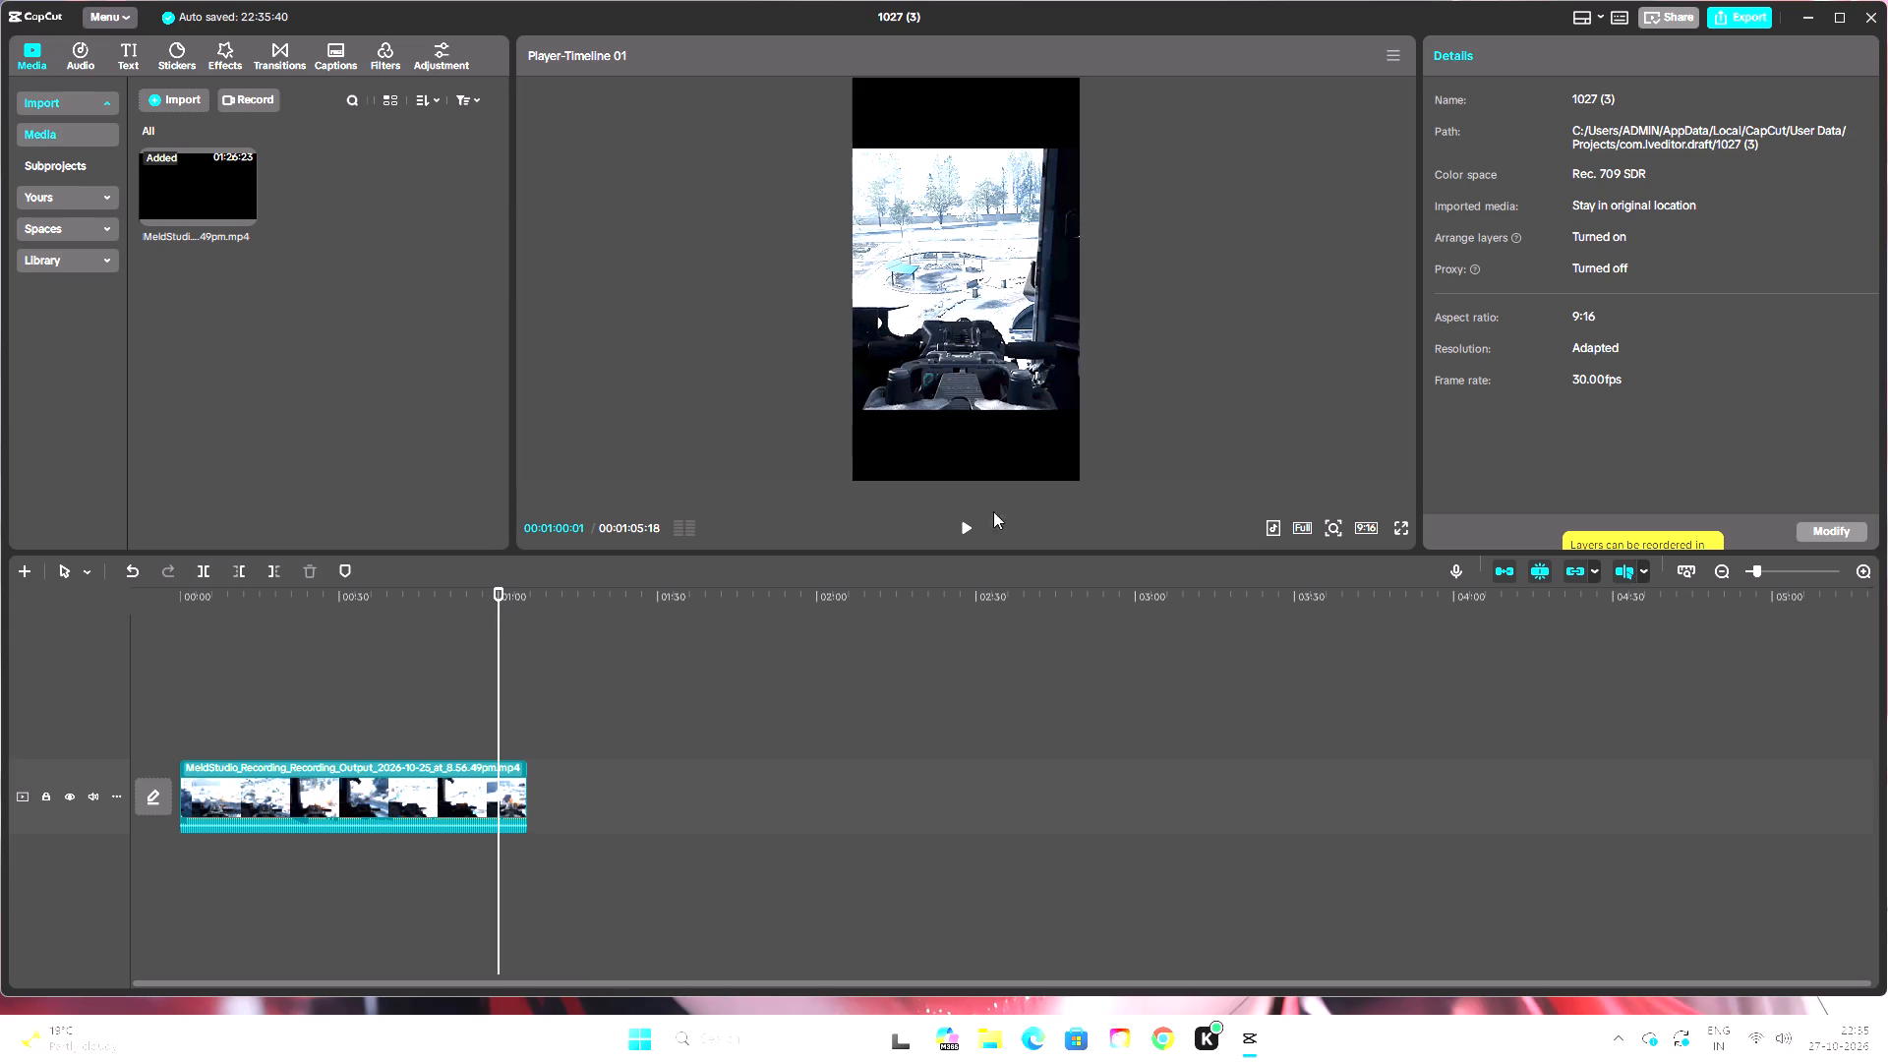
pyautogui.click(967, 523)
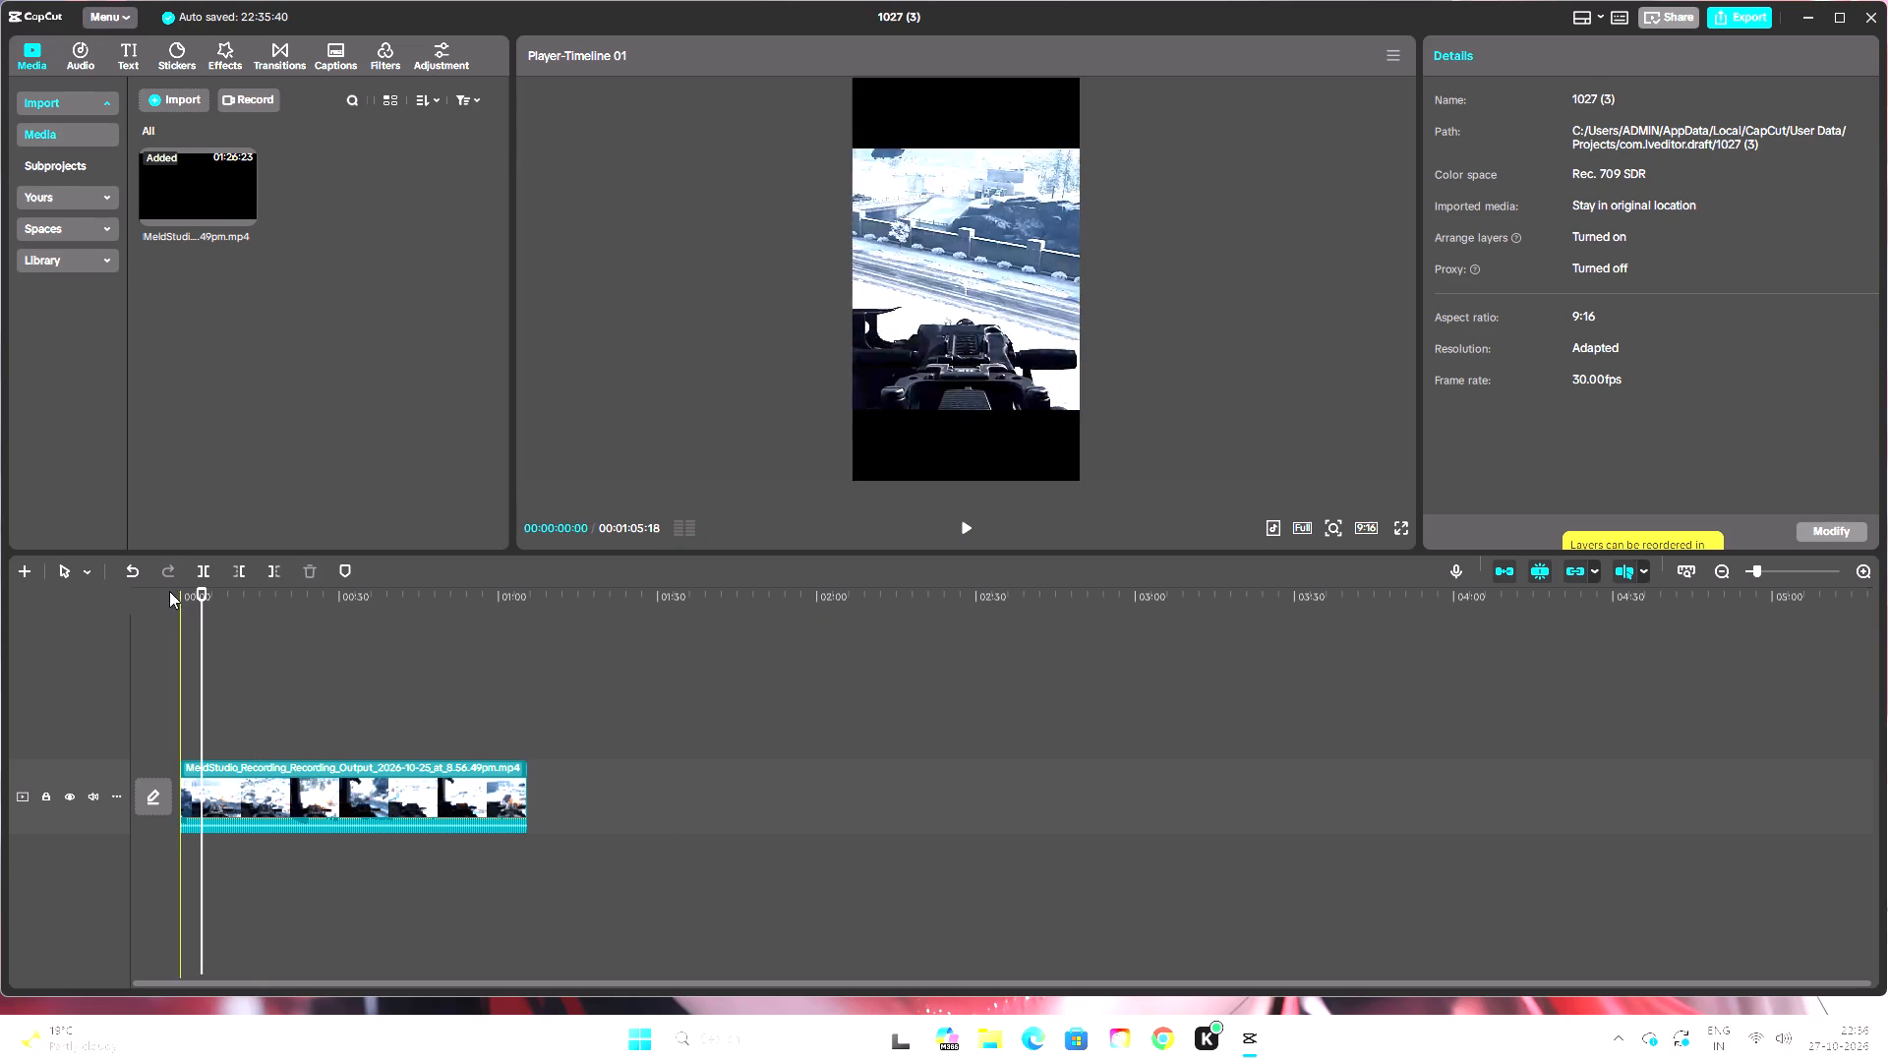
pyautogui.moveTo(203, 599); pyautogui.dragTo(179, 594)
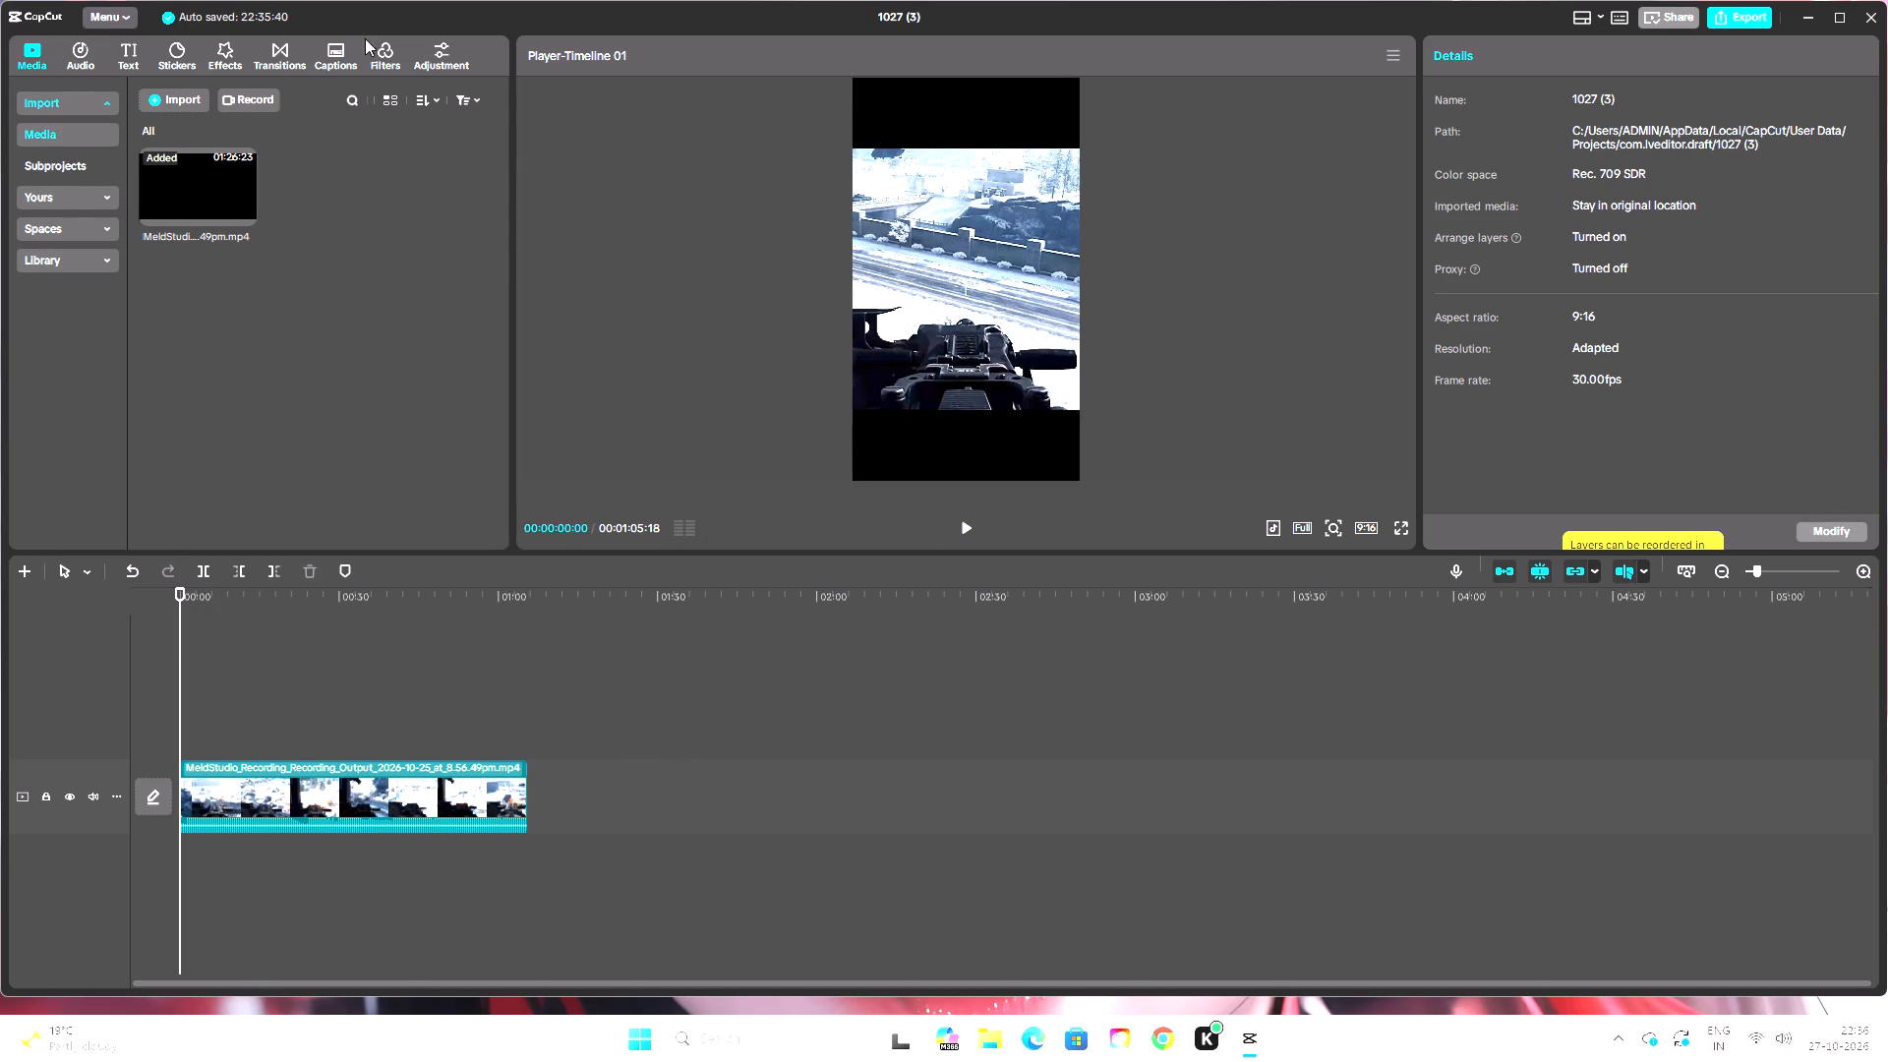
# Open the filters library and reload its contents.
pyautogui.click(387, 60)
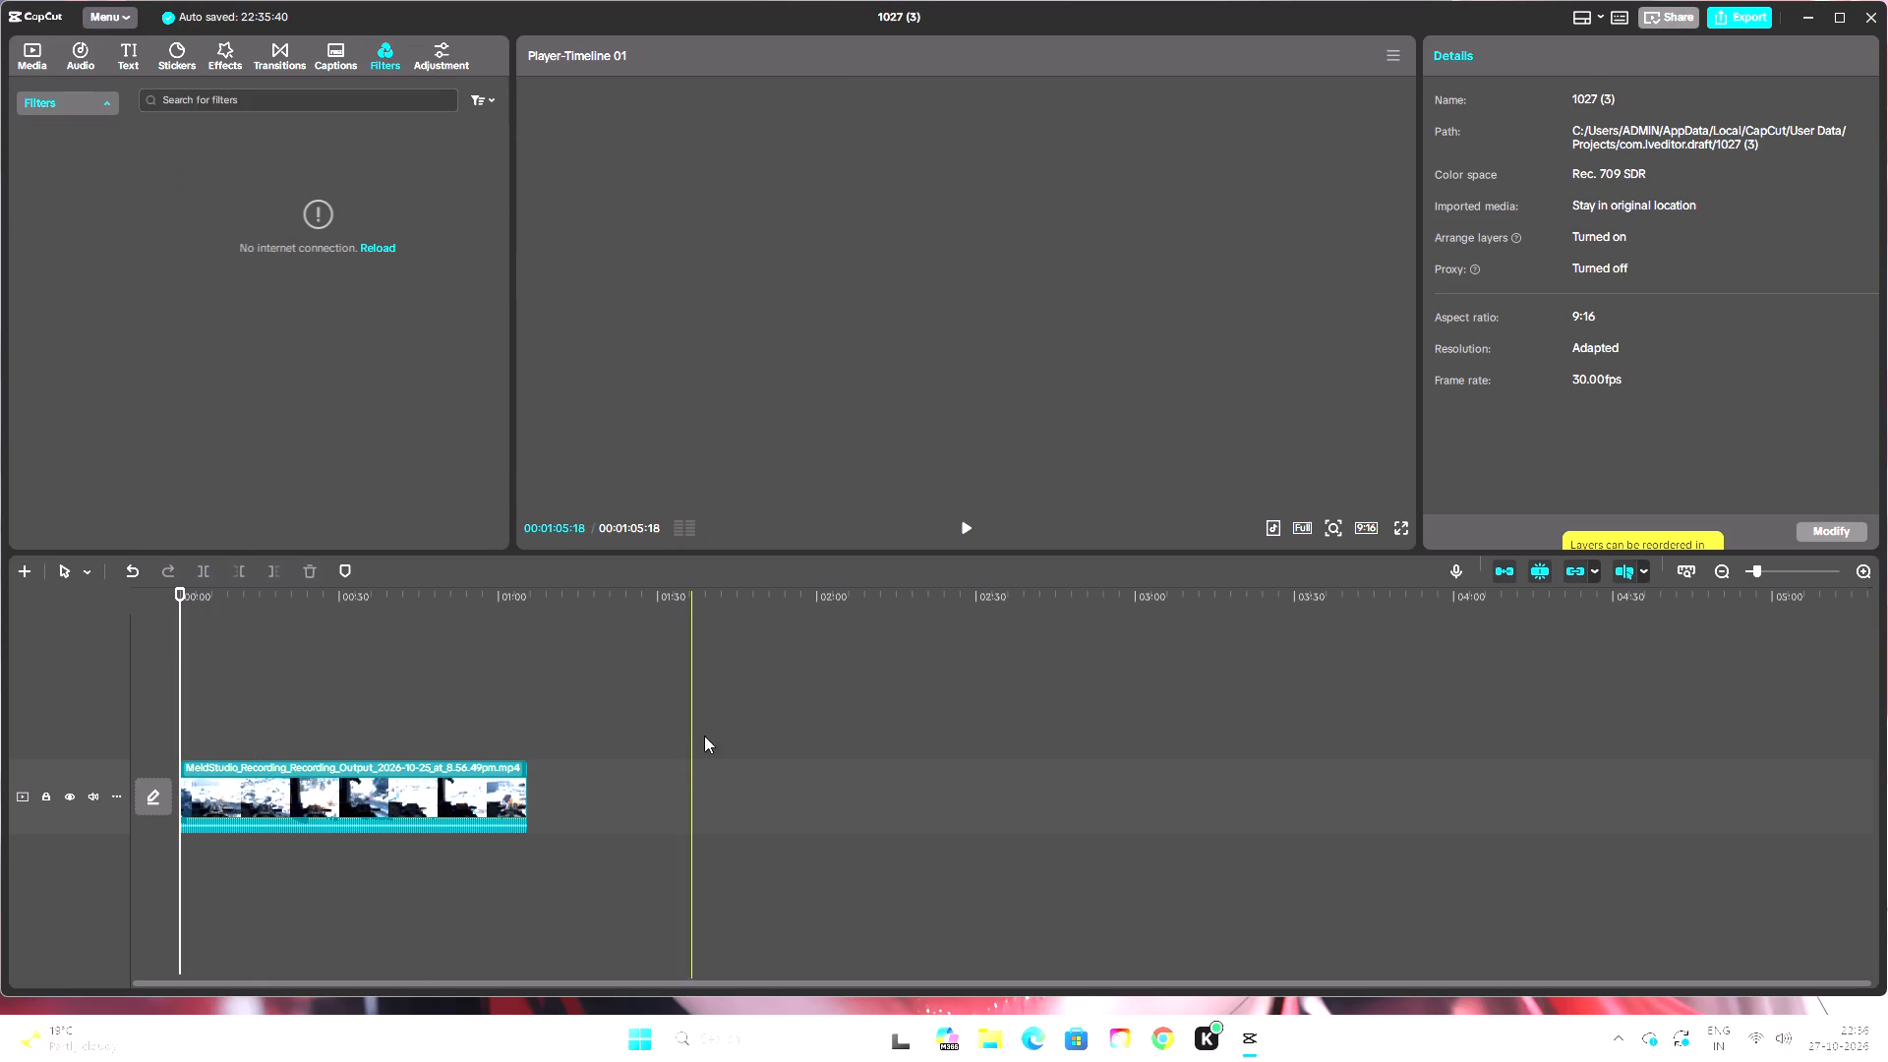
pyautogui.click(372, 248)
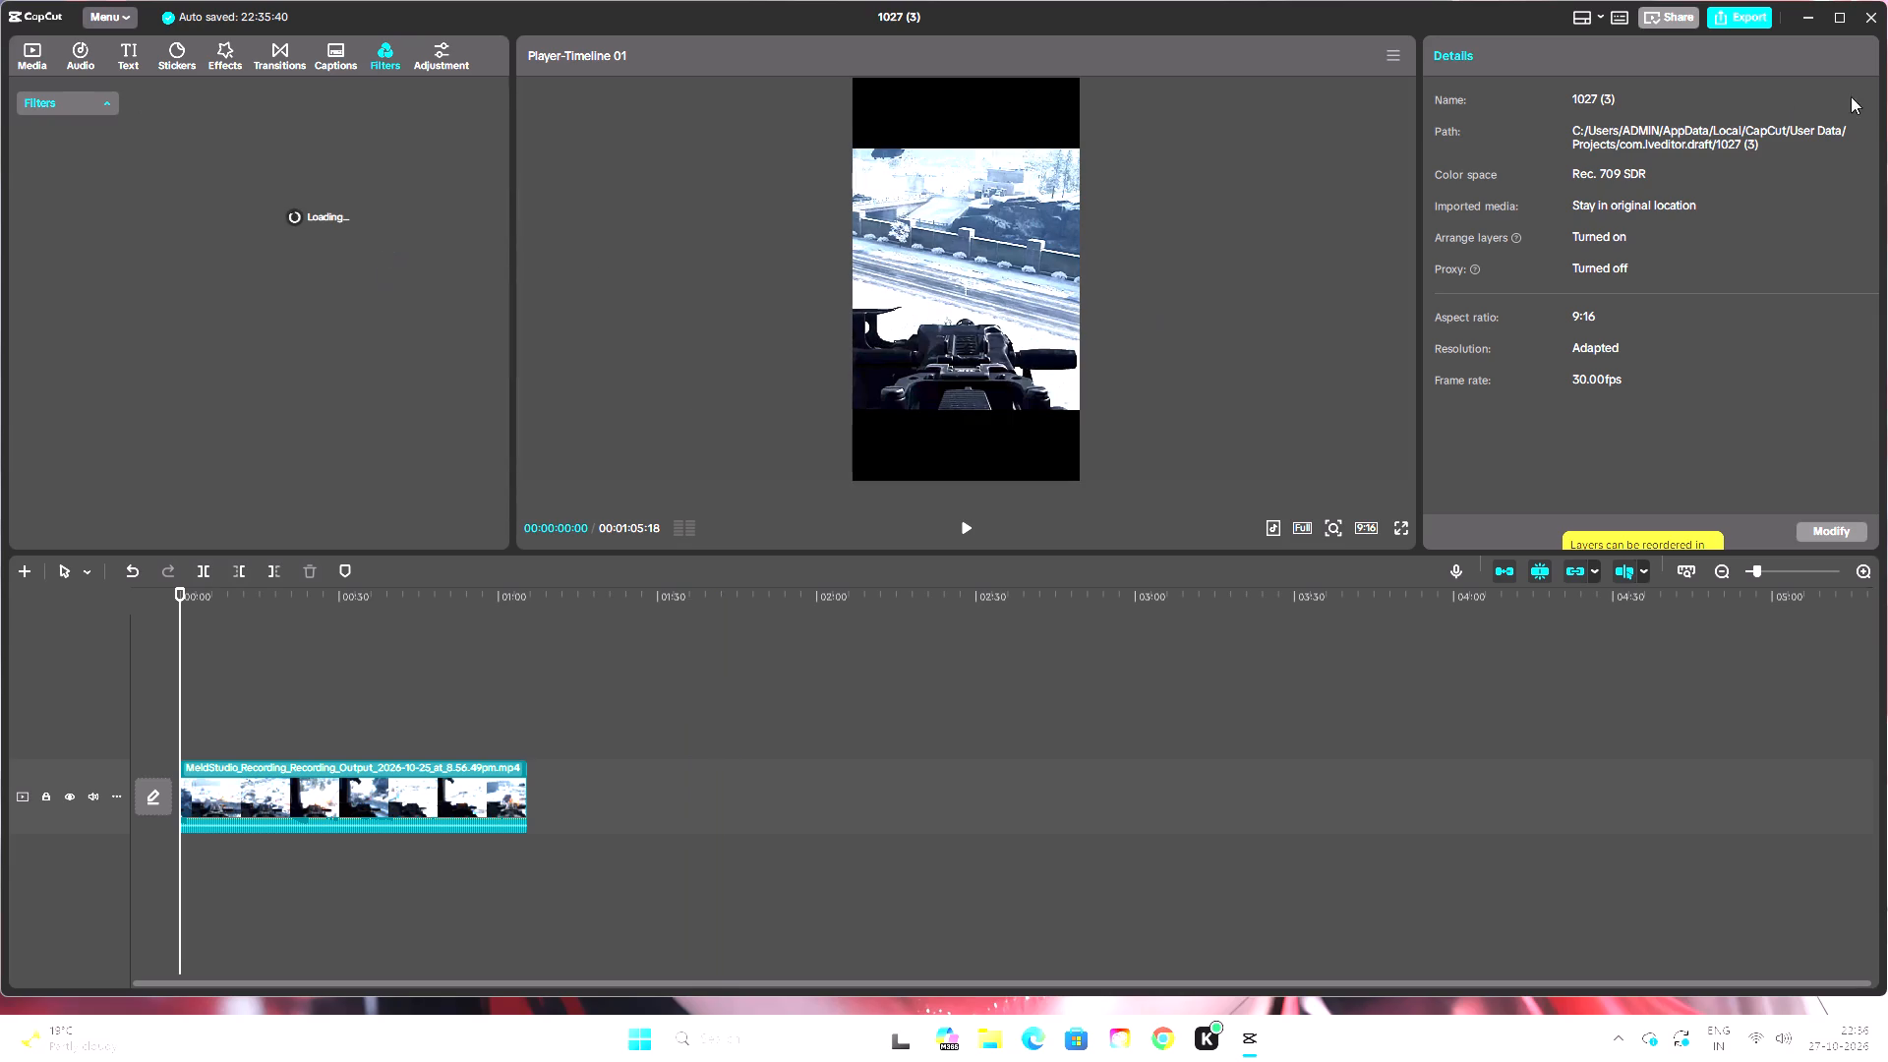
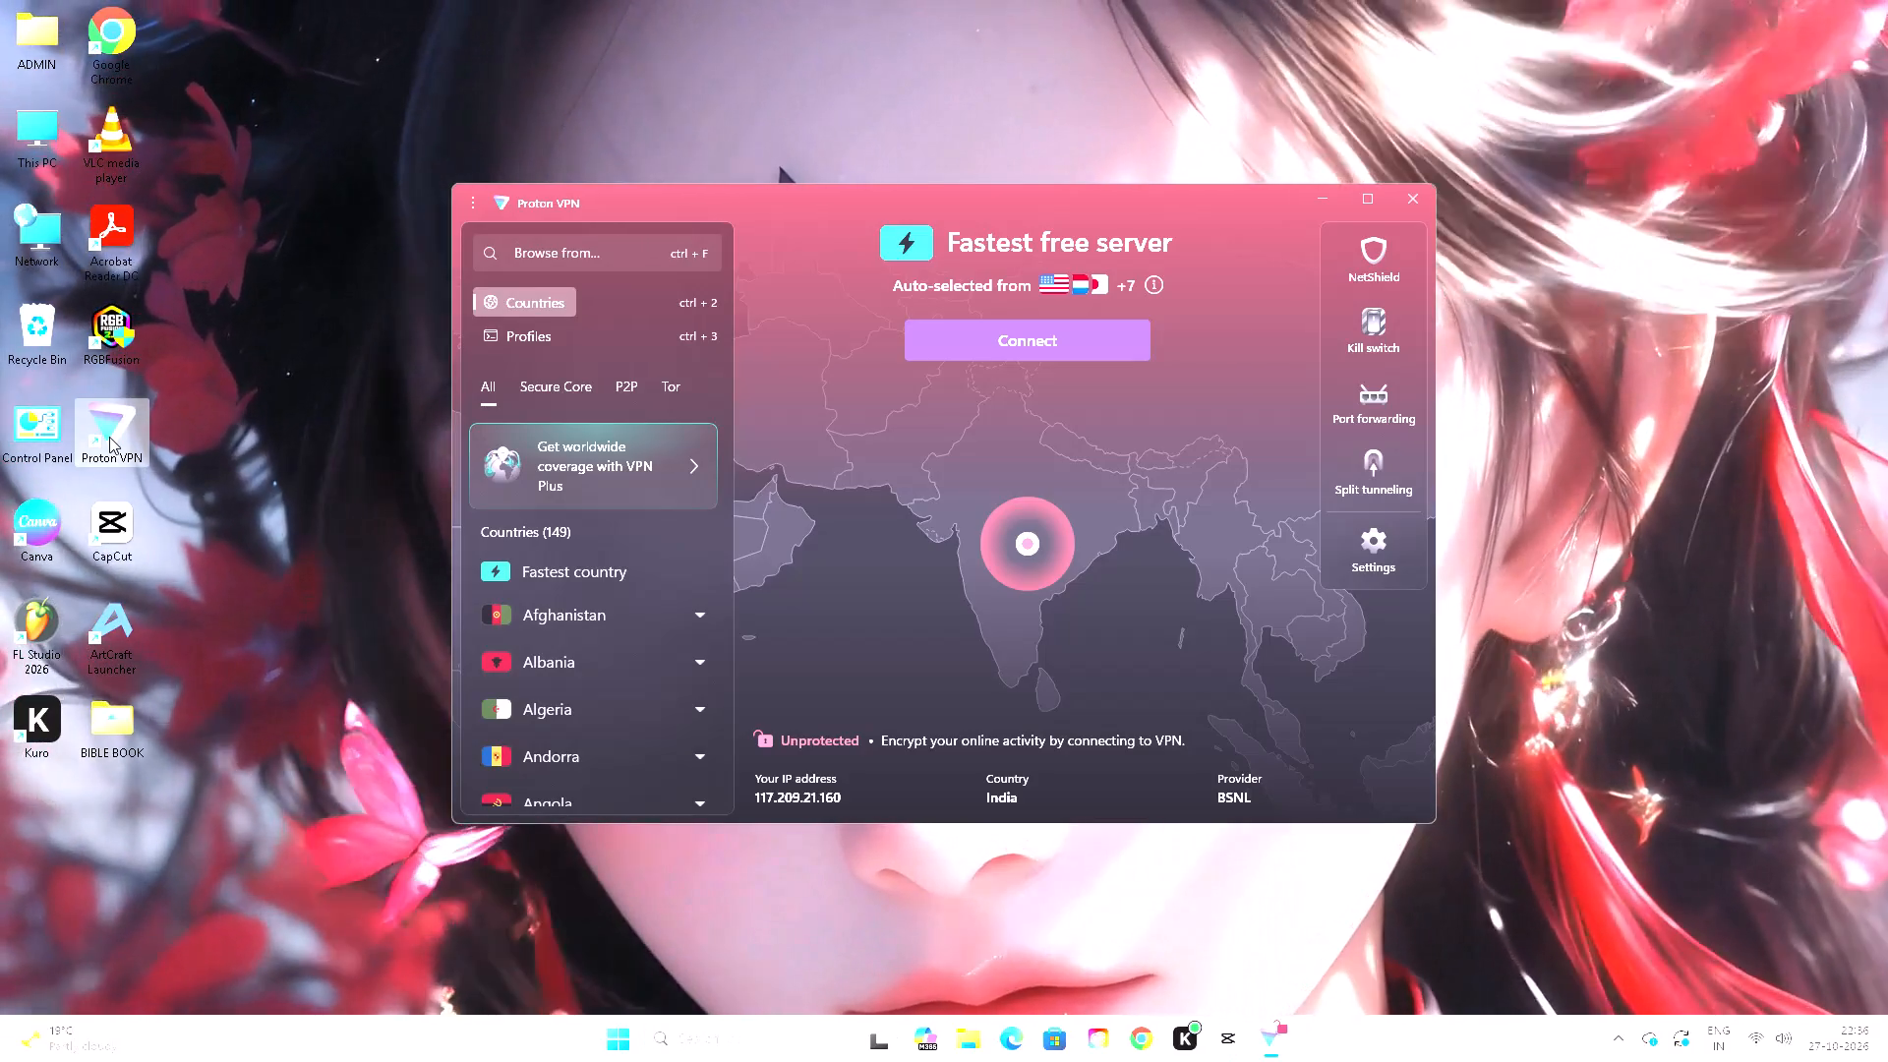
# Connect the VPN to the fastest free server, and switch the connection to another server.
pyautogui.click(1018, 348)
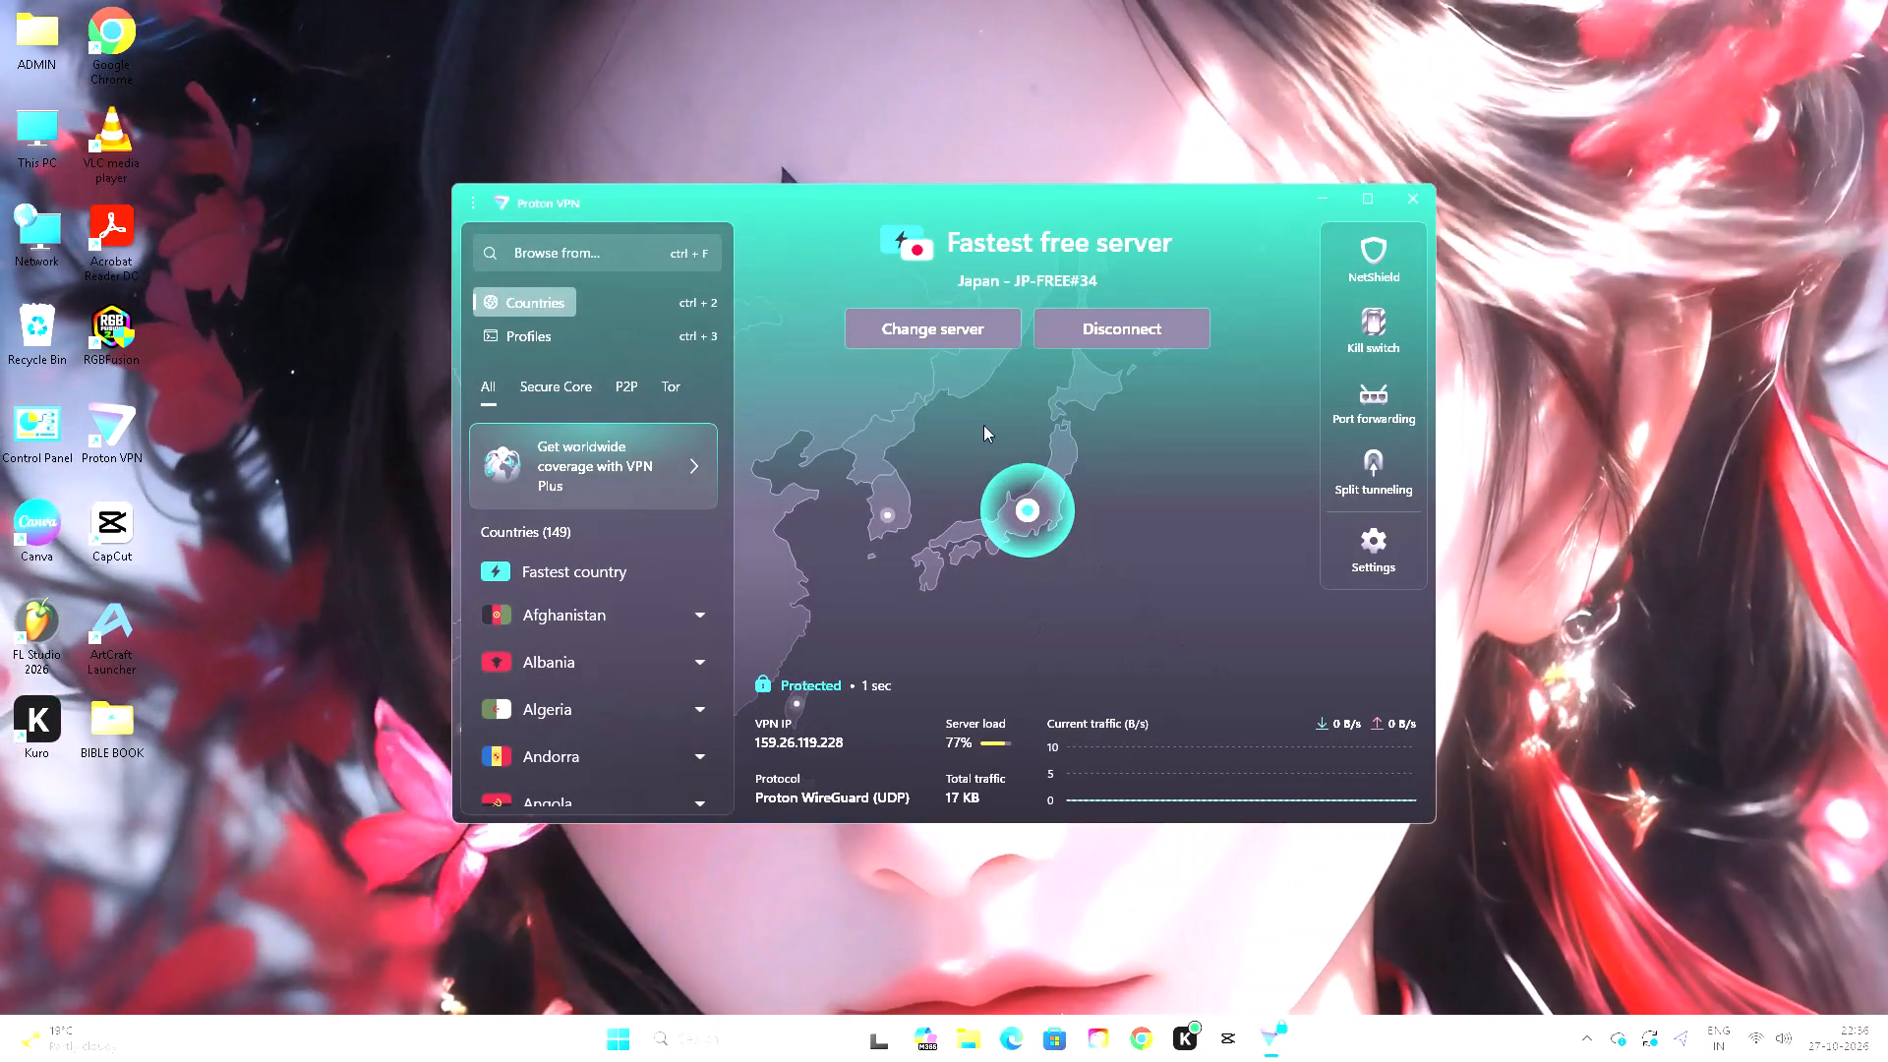
pyautogui.click(917, 334)
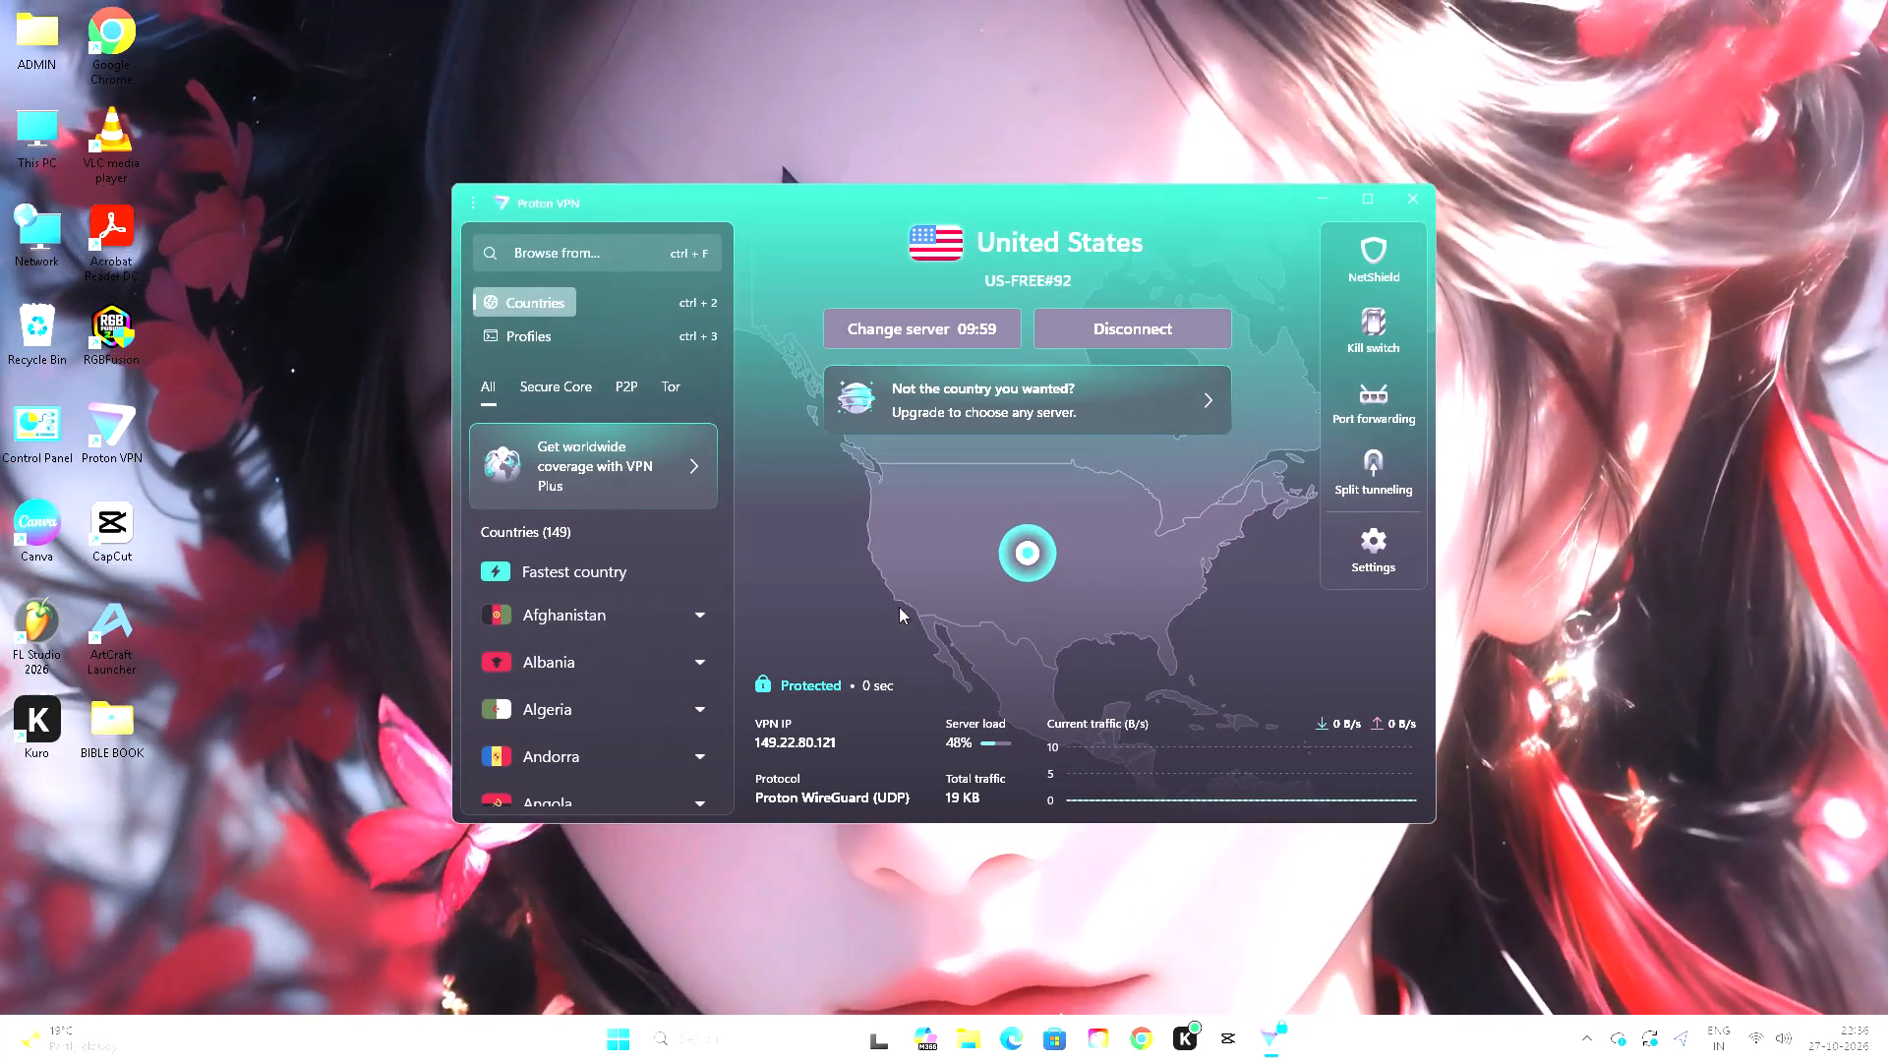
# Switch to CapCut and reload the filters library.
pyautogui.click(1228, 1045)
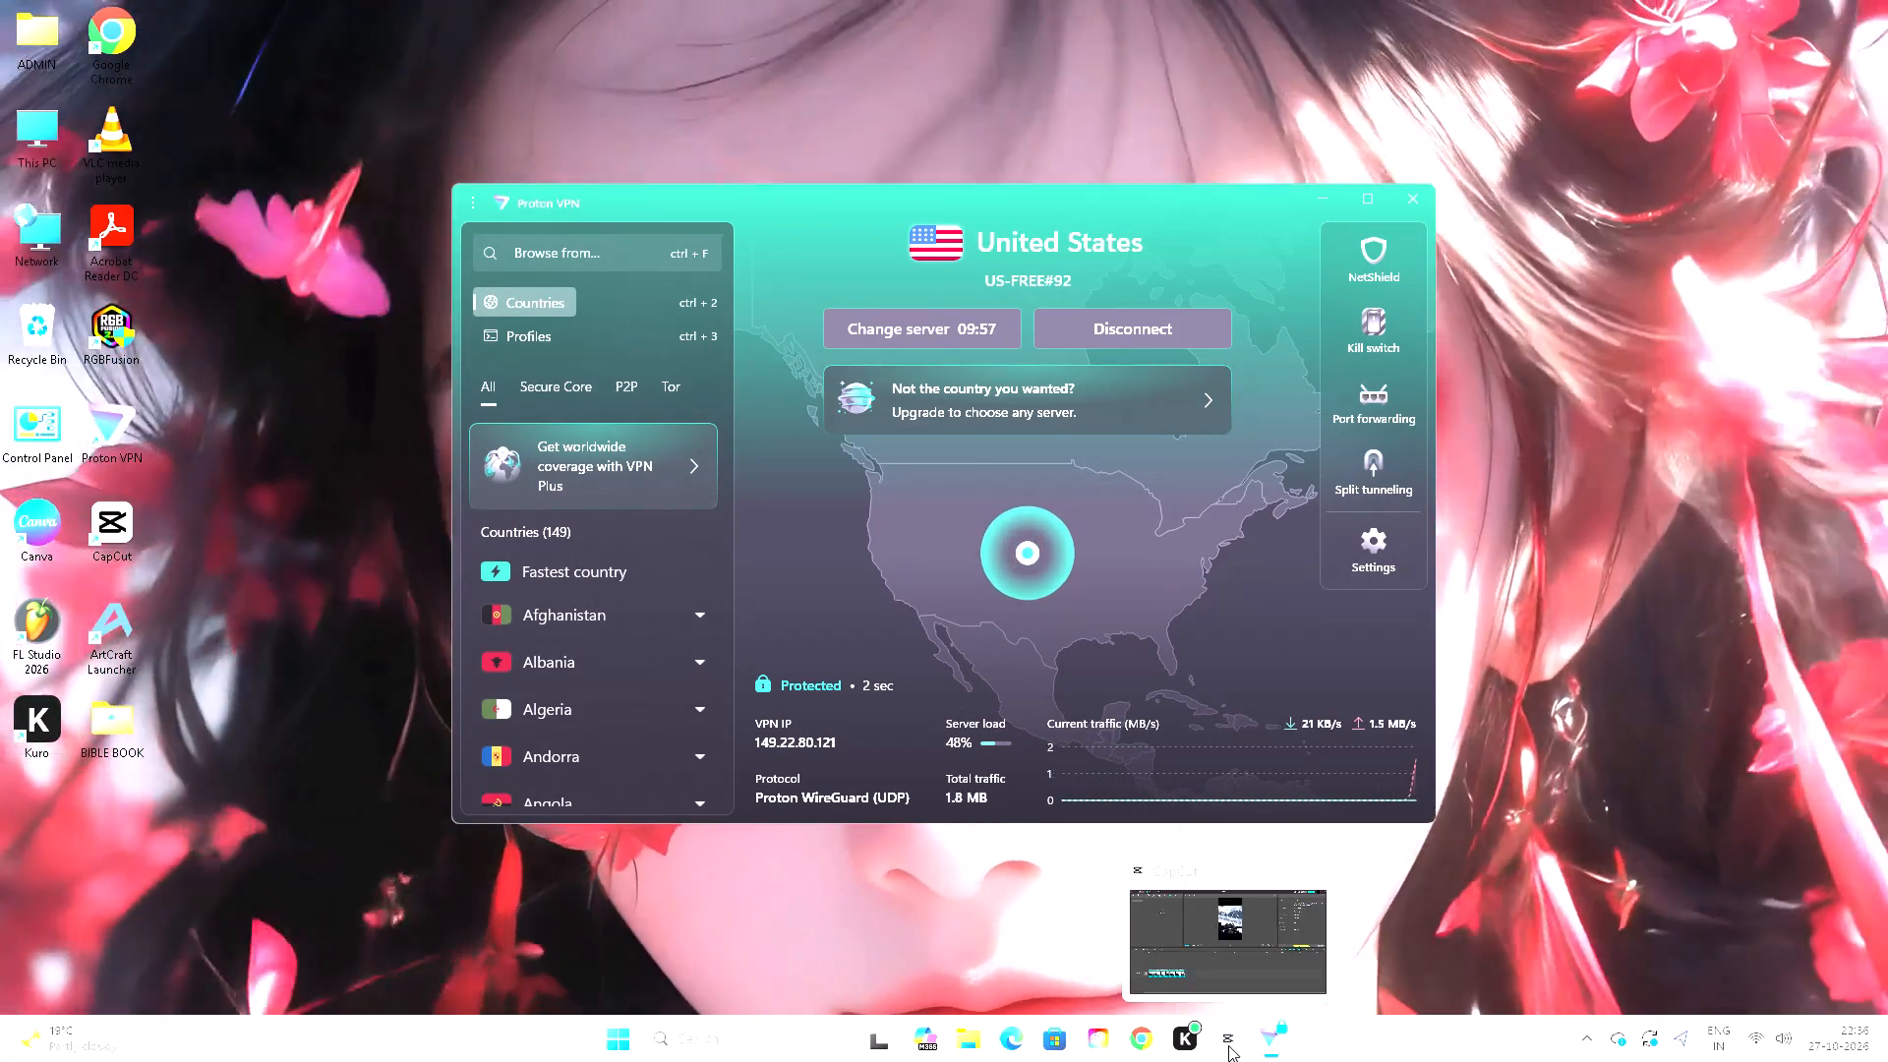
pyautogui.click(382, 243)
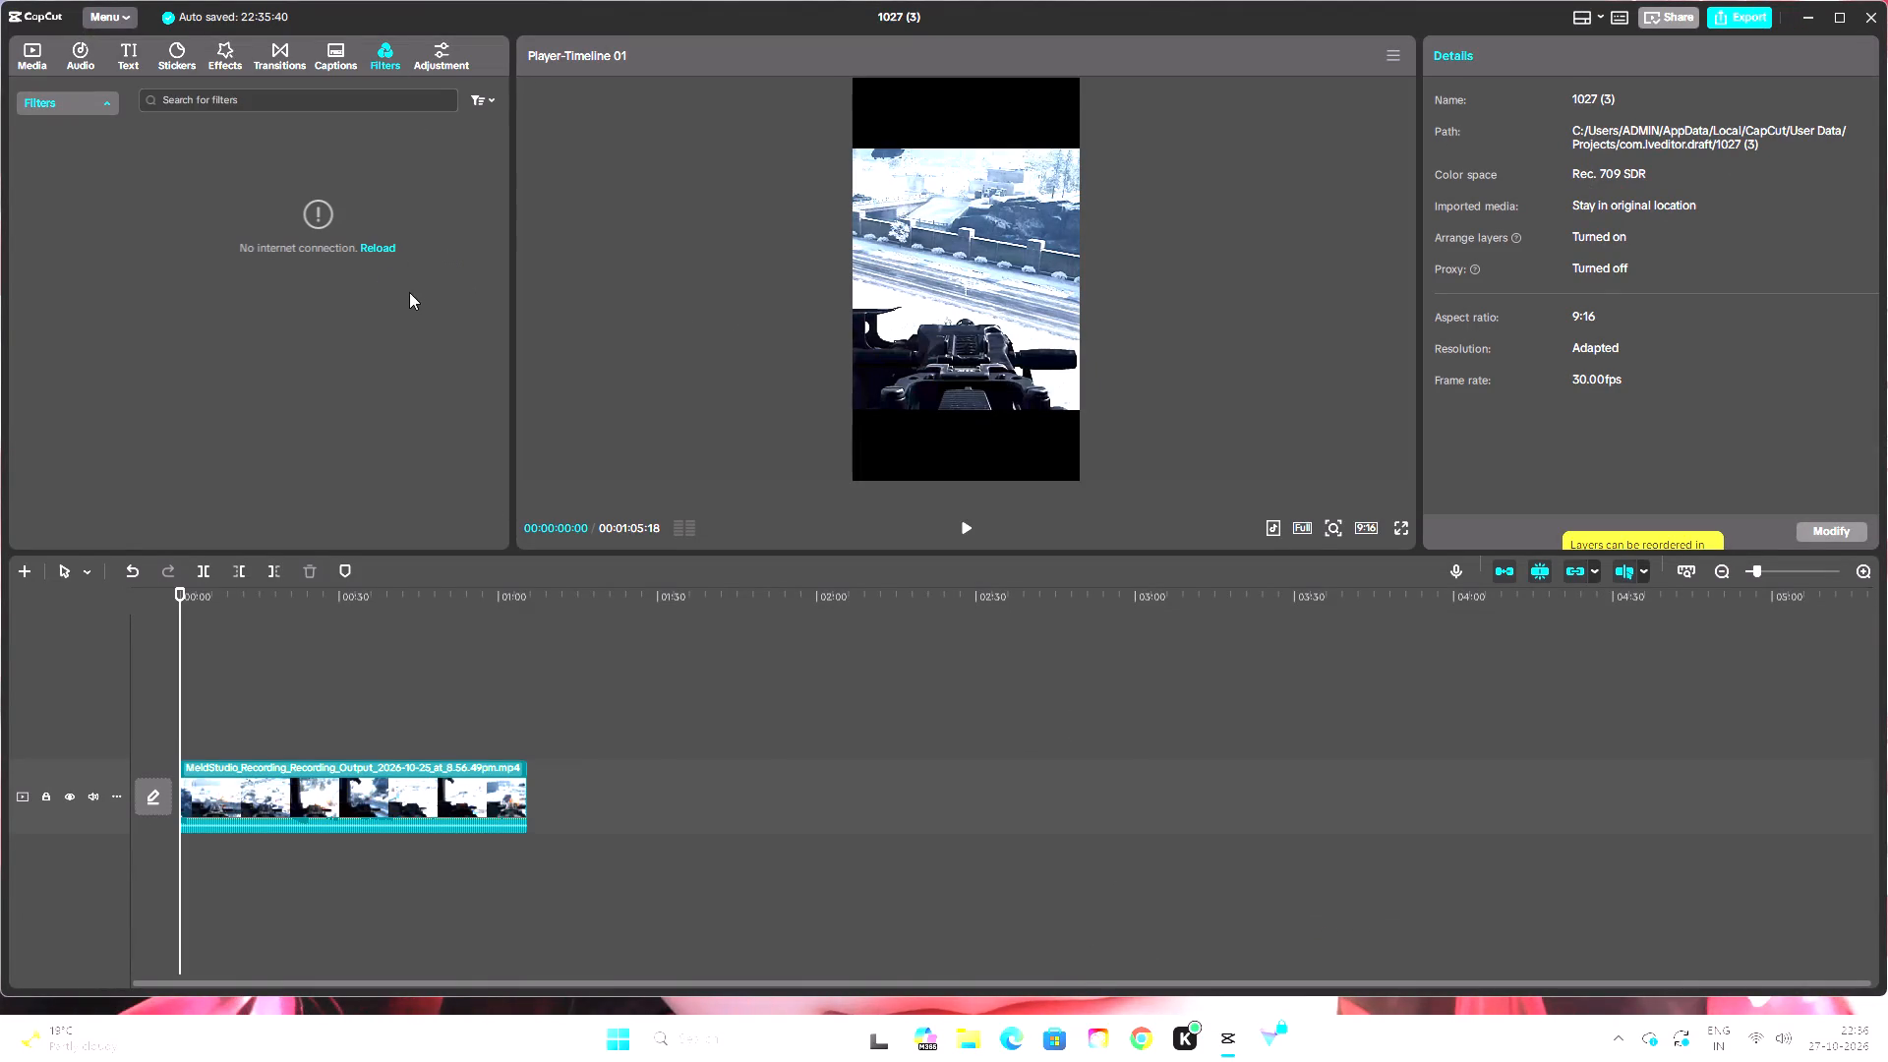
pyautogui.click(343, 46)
# Close CapCut, relaunch it from the desktop and reopen the project 1027 (3).
pyautogui.click(106, 13)
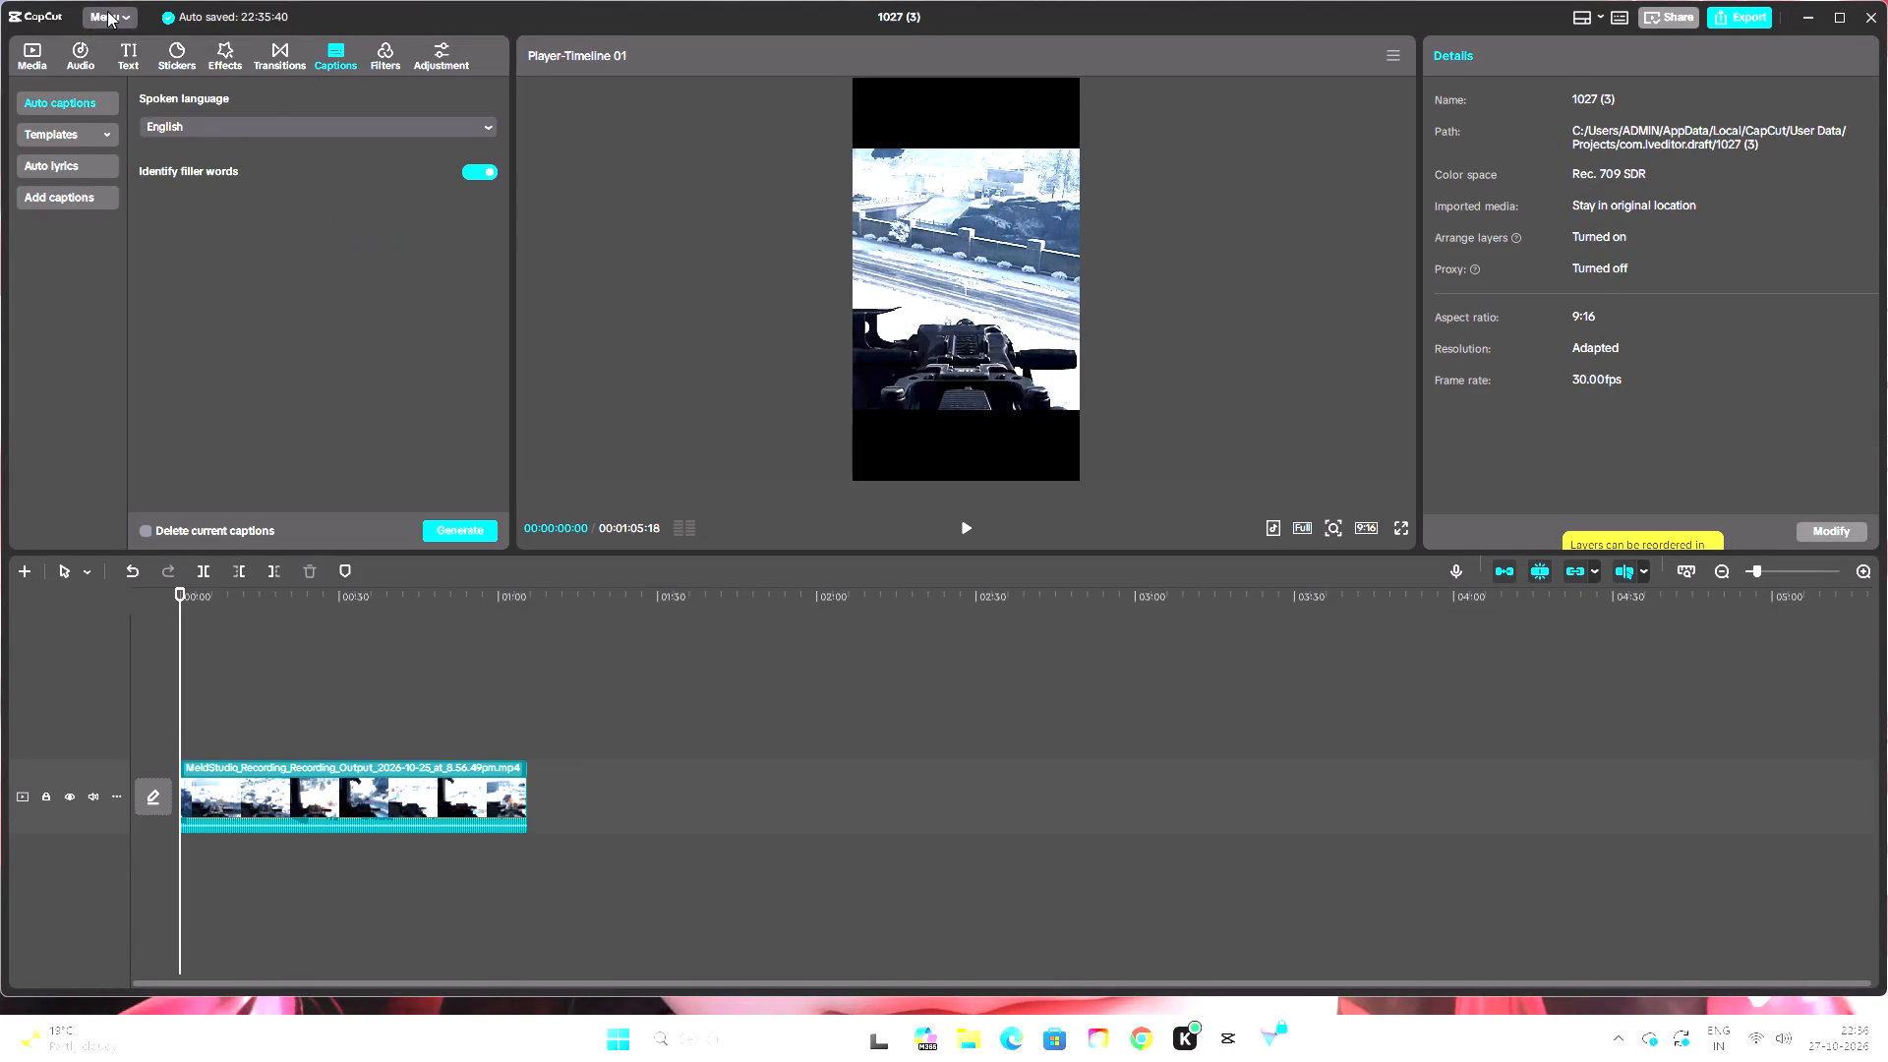
pyautogui.click(157, 241)
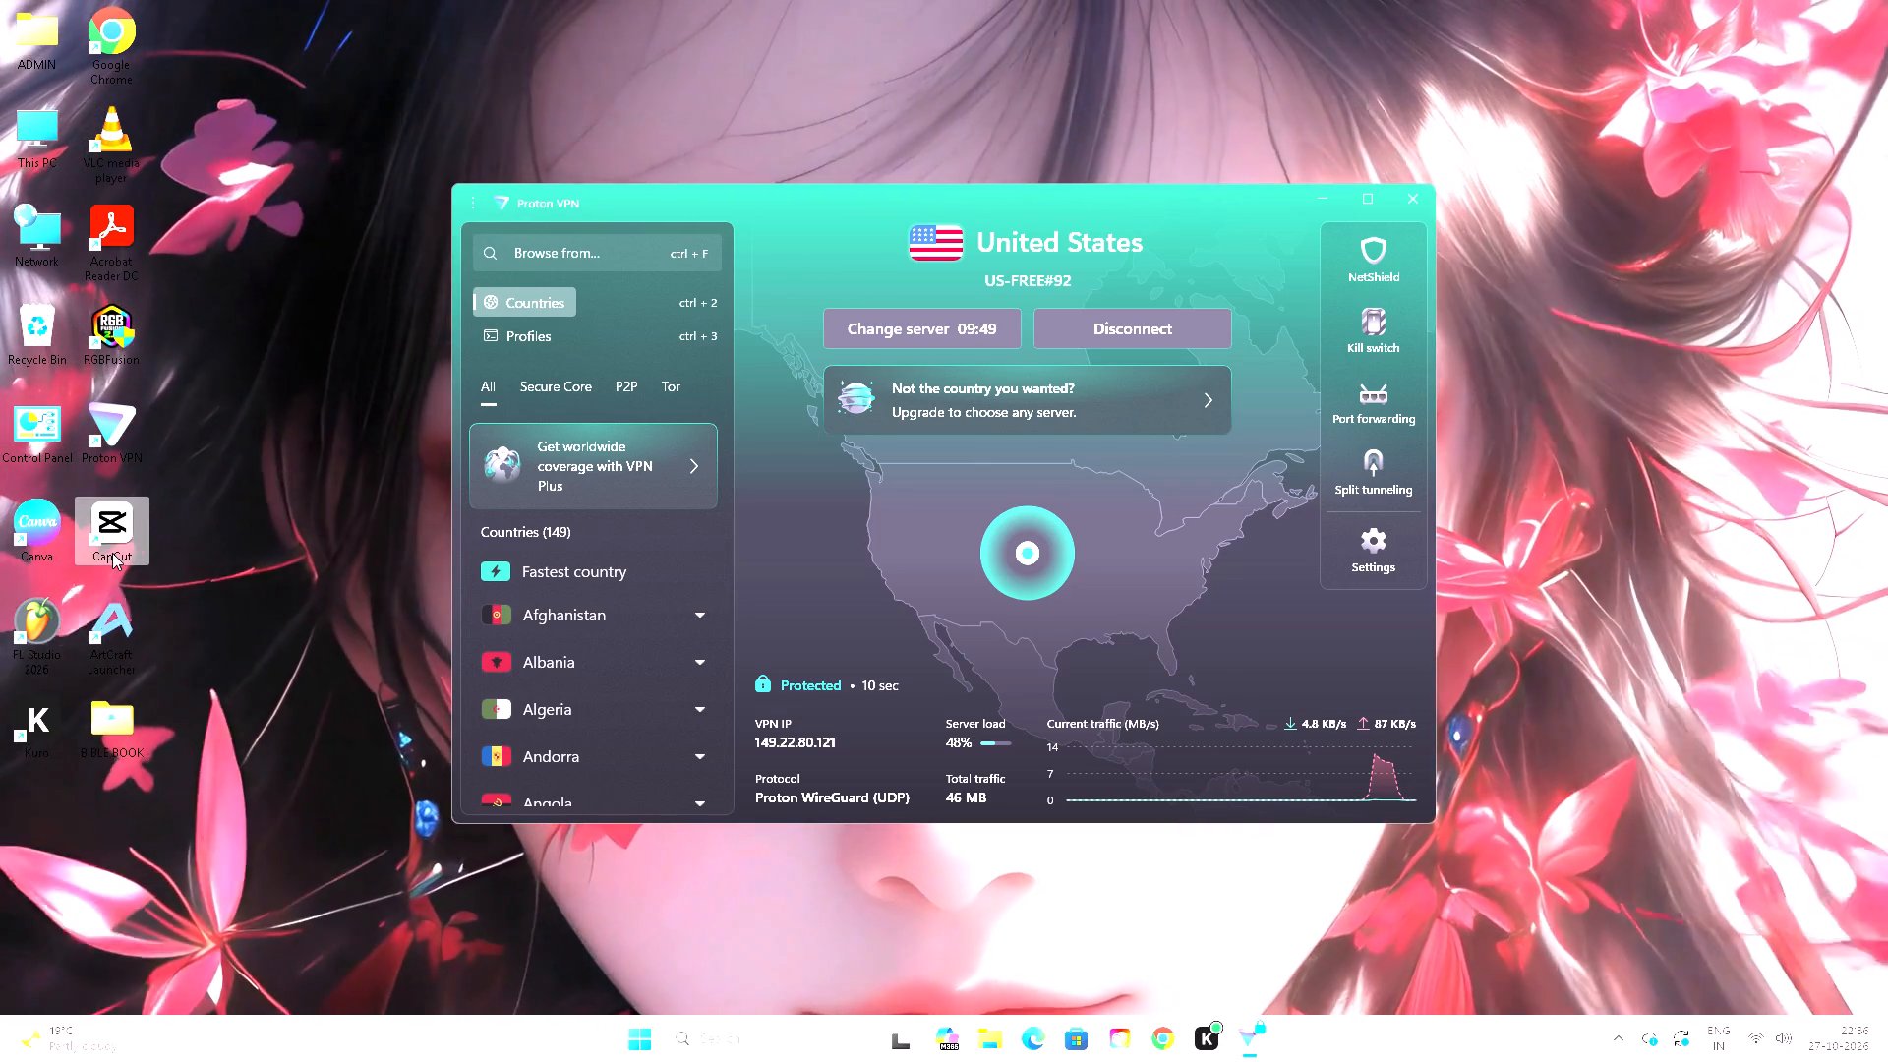
pyautogui.doubleClick(115, 548)
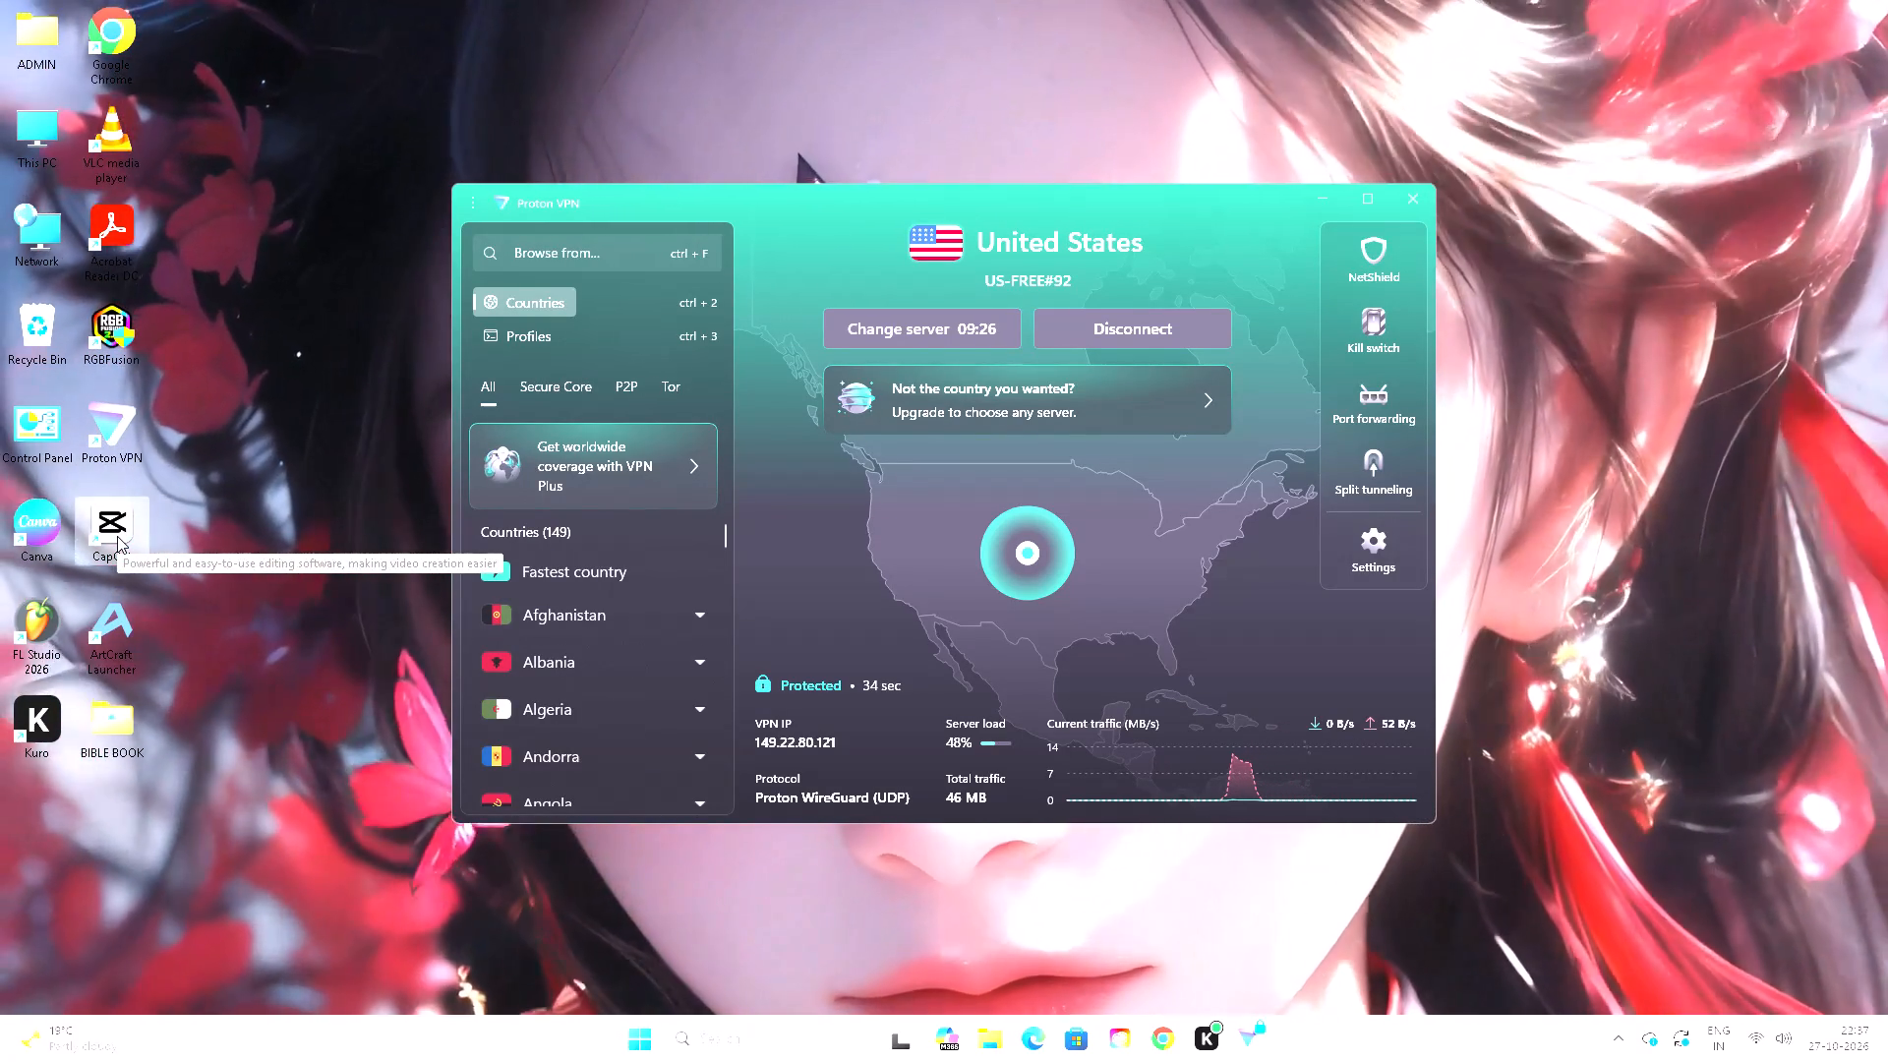
pyautogui.click(117, 536)
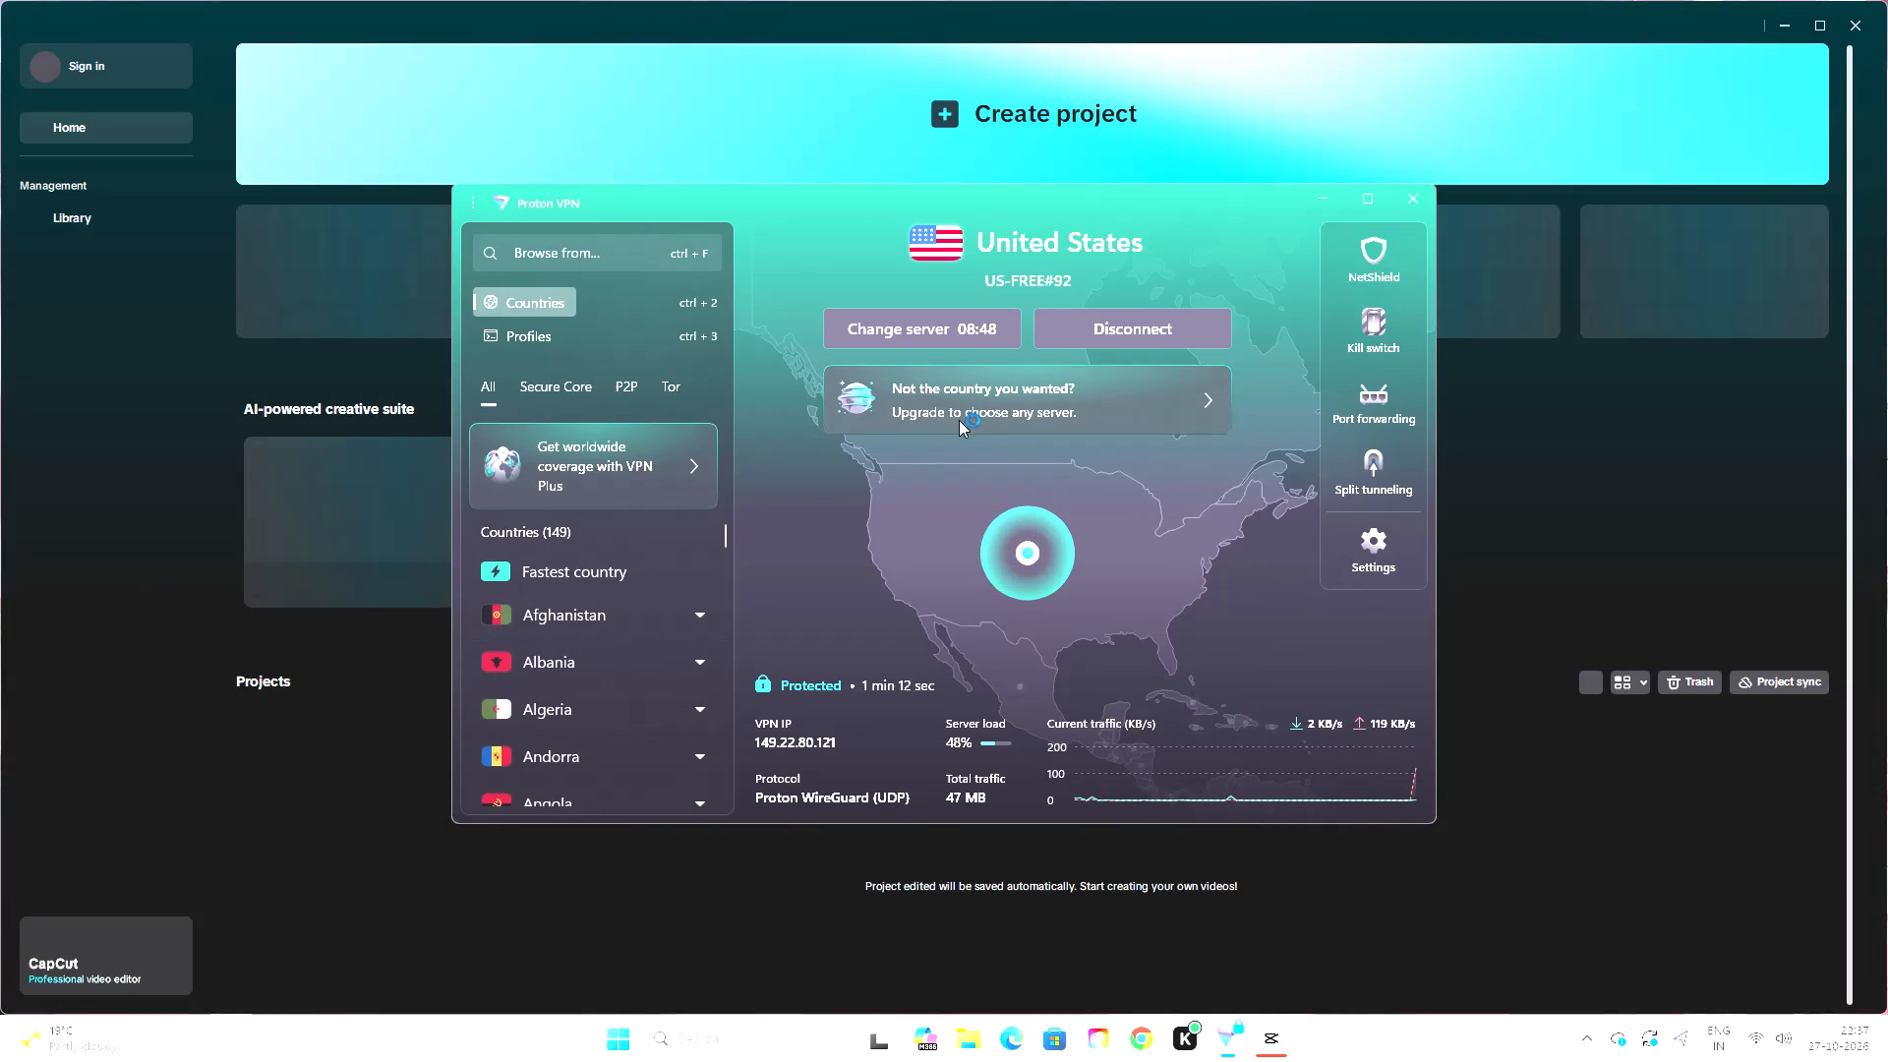
pyautogui.click(283, 774)
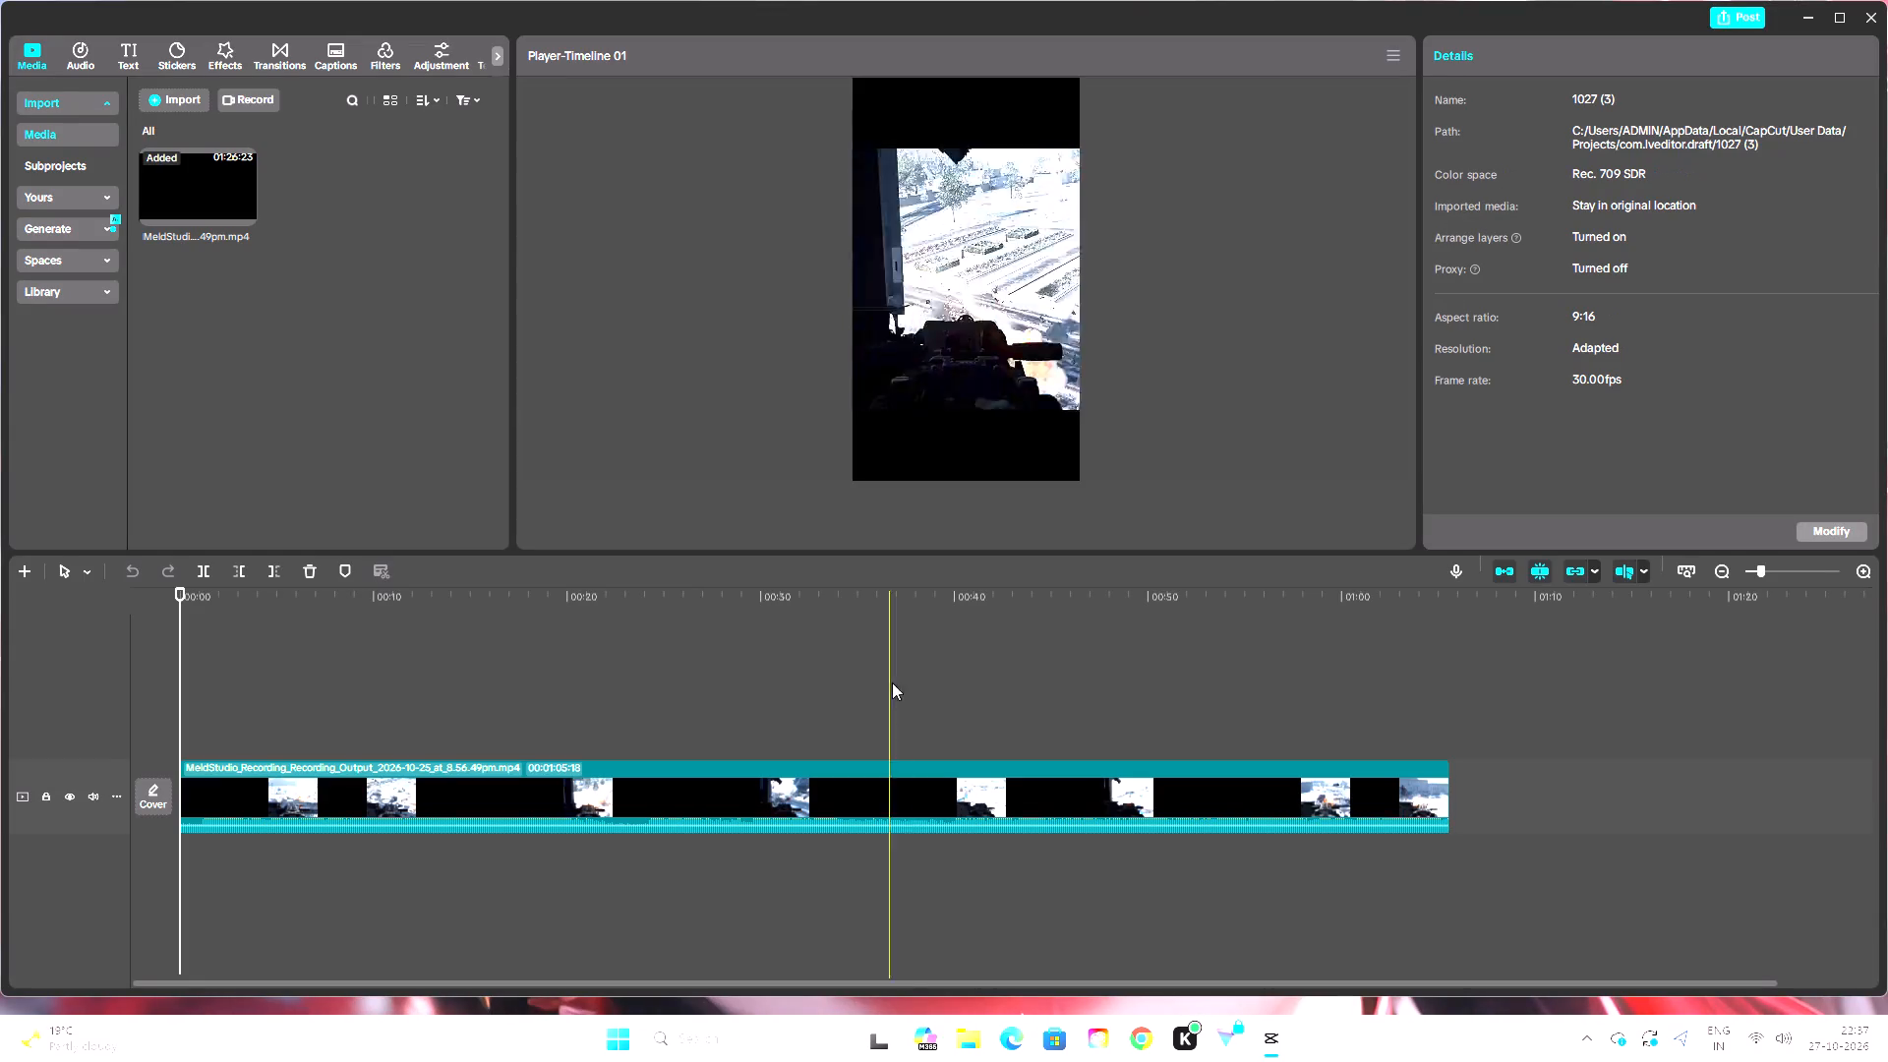
# Search the filters library for "vivid warm" and add the Warm Vivid filter at the start of the timeline.
pyautogui.click(370, 58)
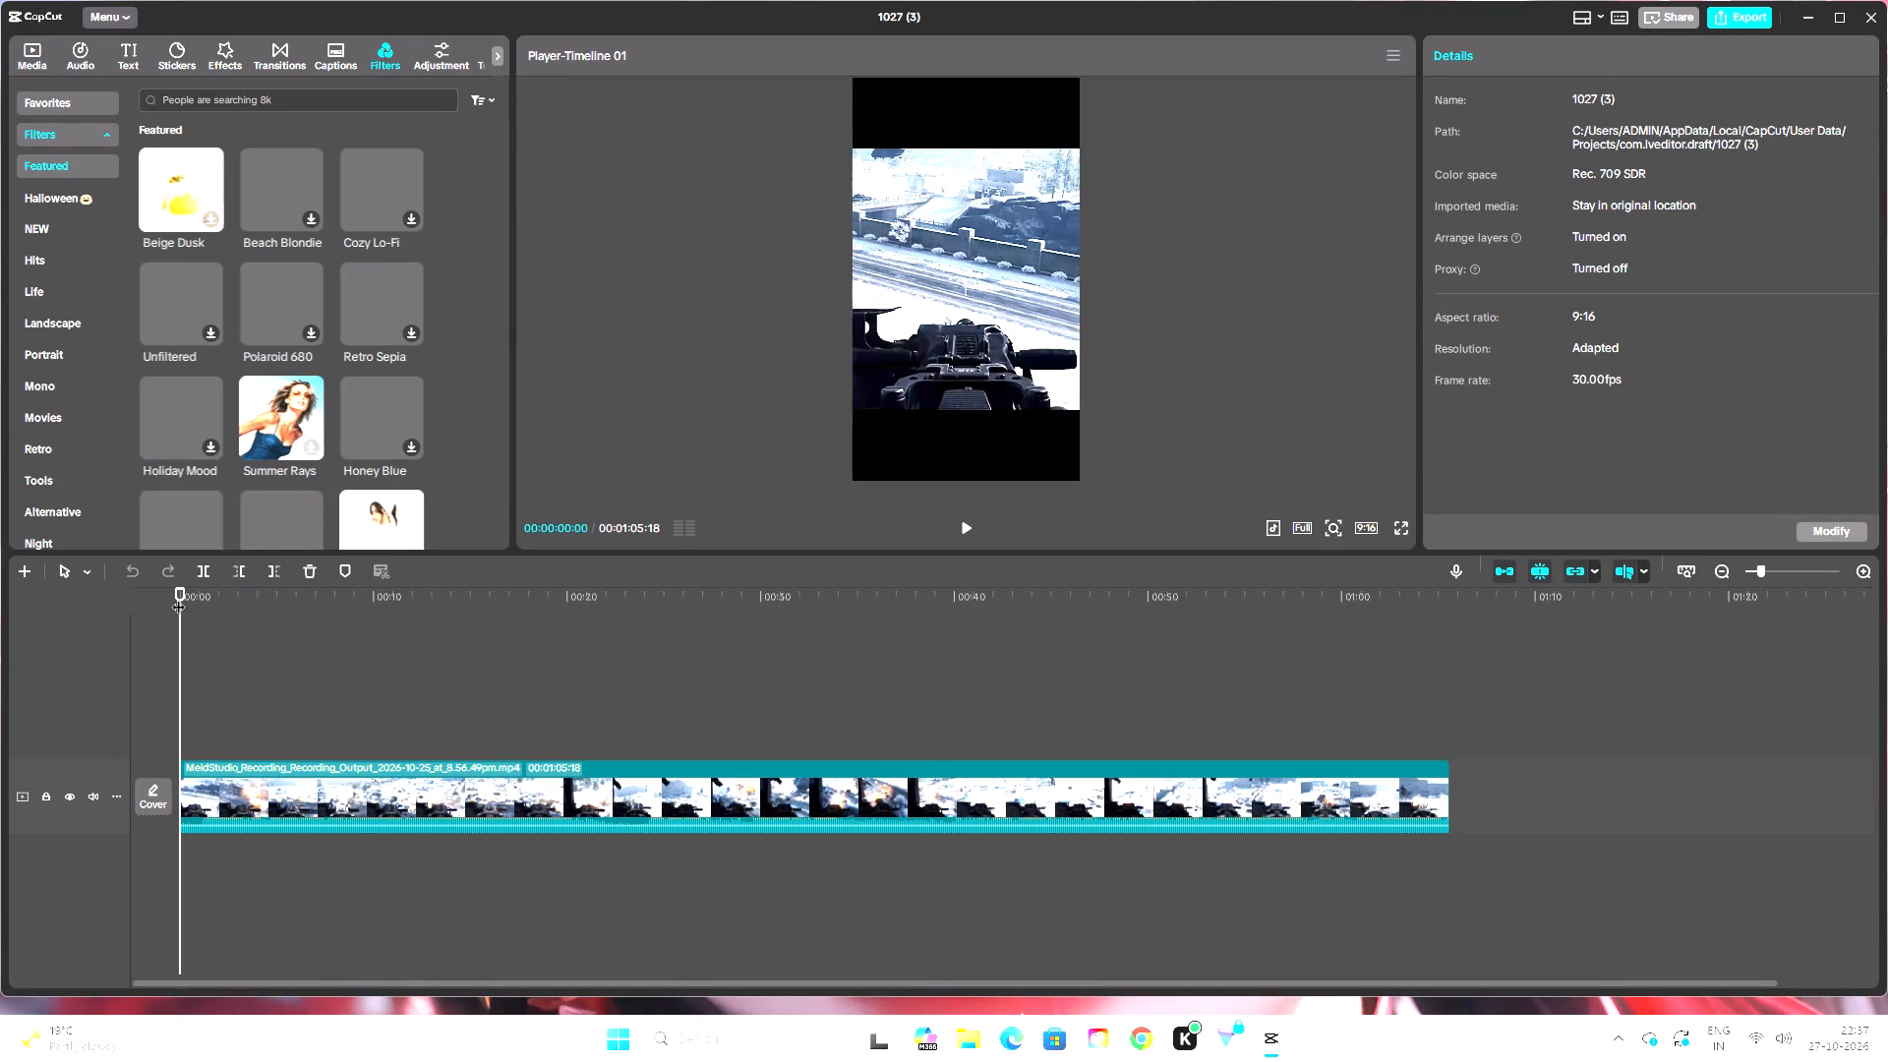
pyautogui.moveTo(178, 597); pyautogui.dragTo(168, 602)
pyautogui.click(236, 96)
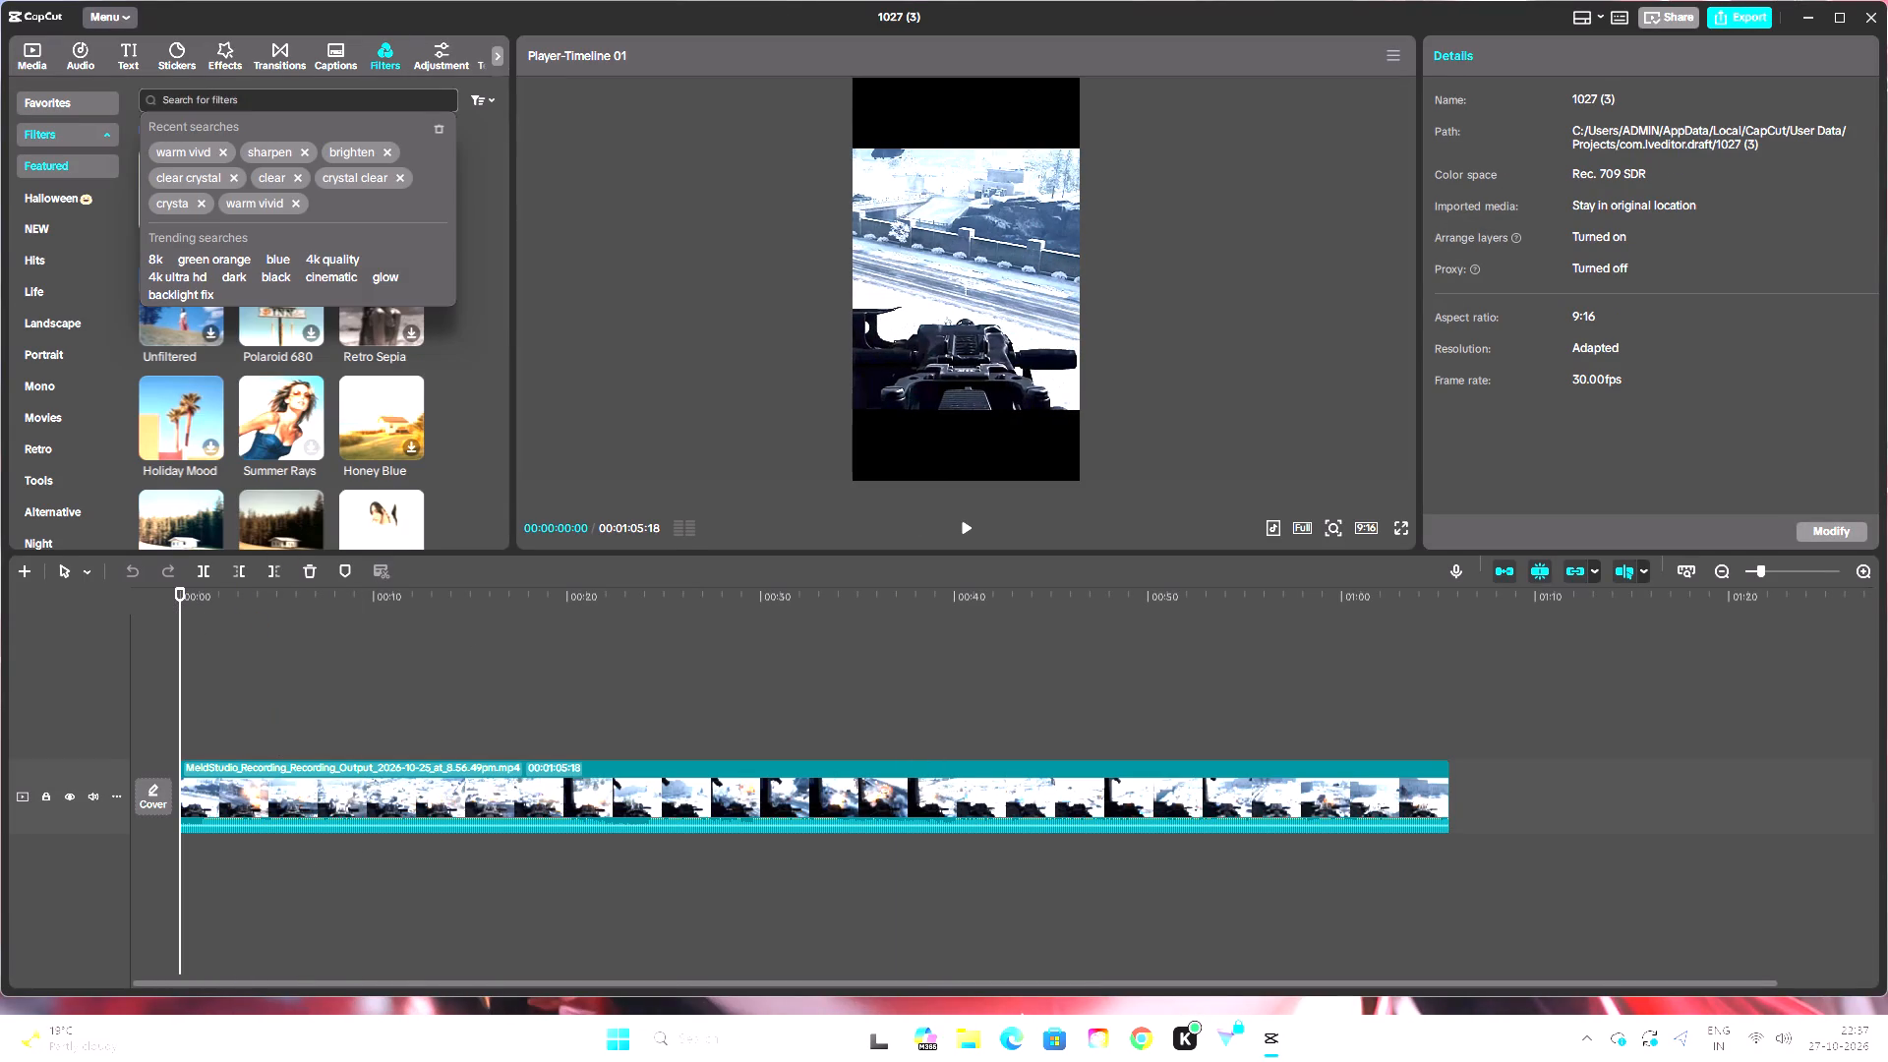
pyautogui.write('vivid')
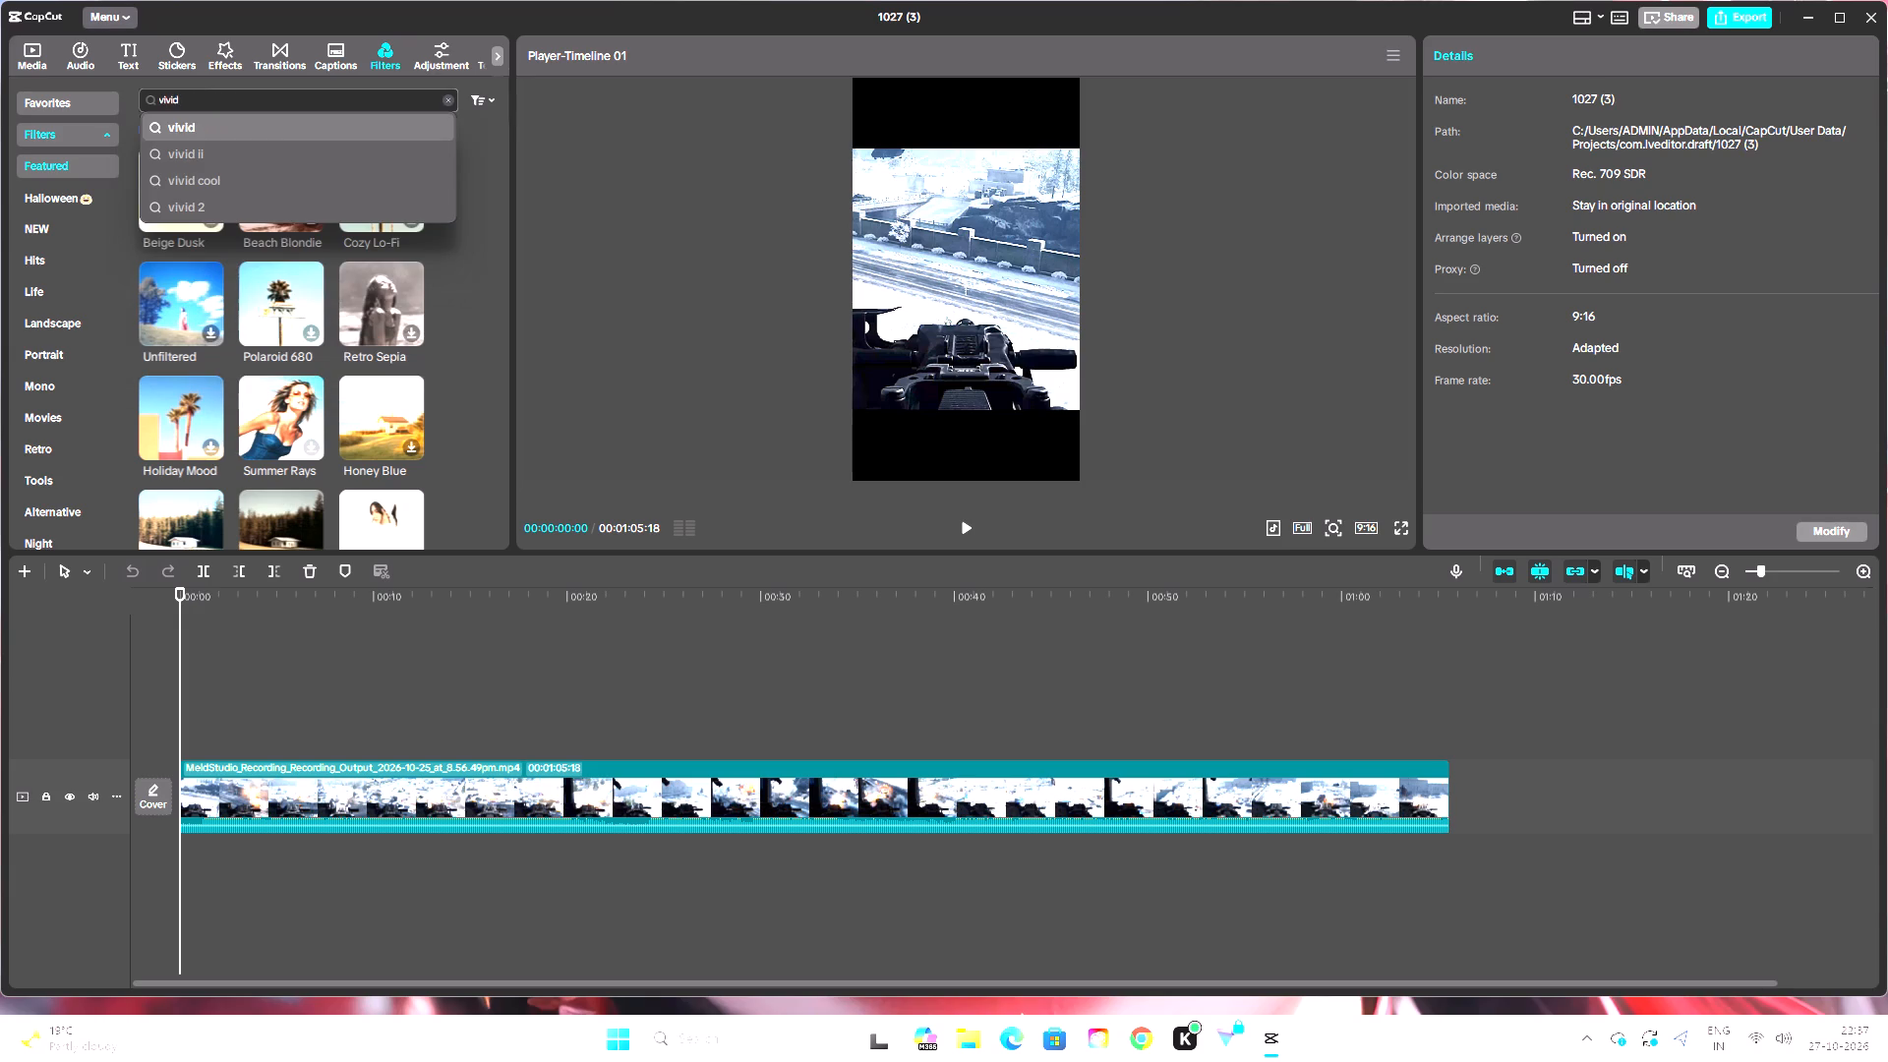
pyautogui.press('space')
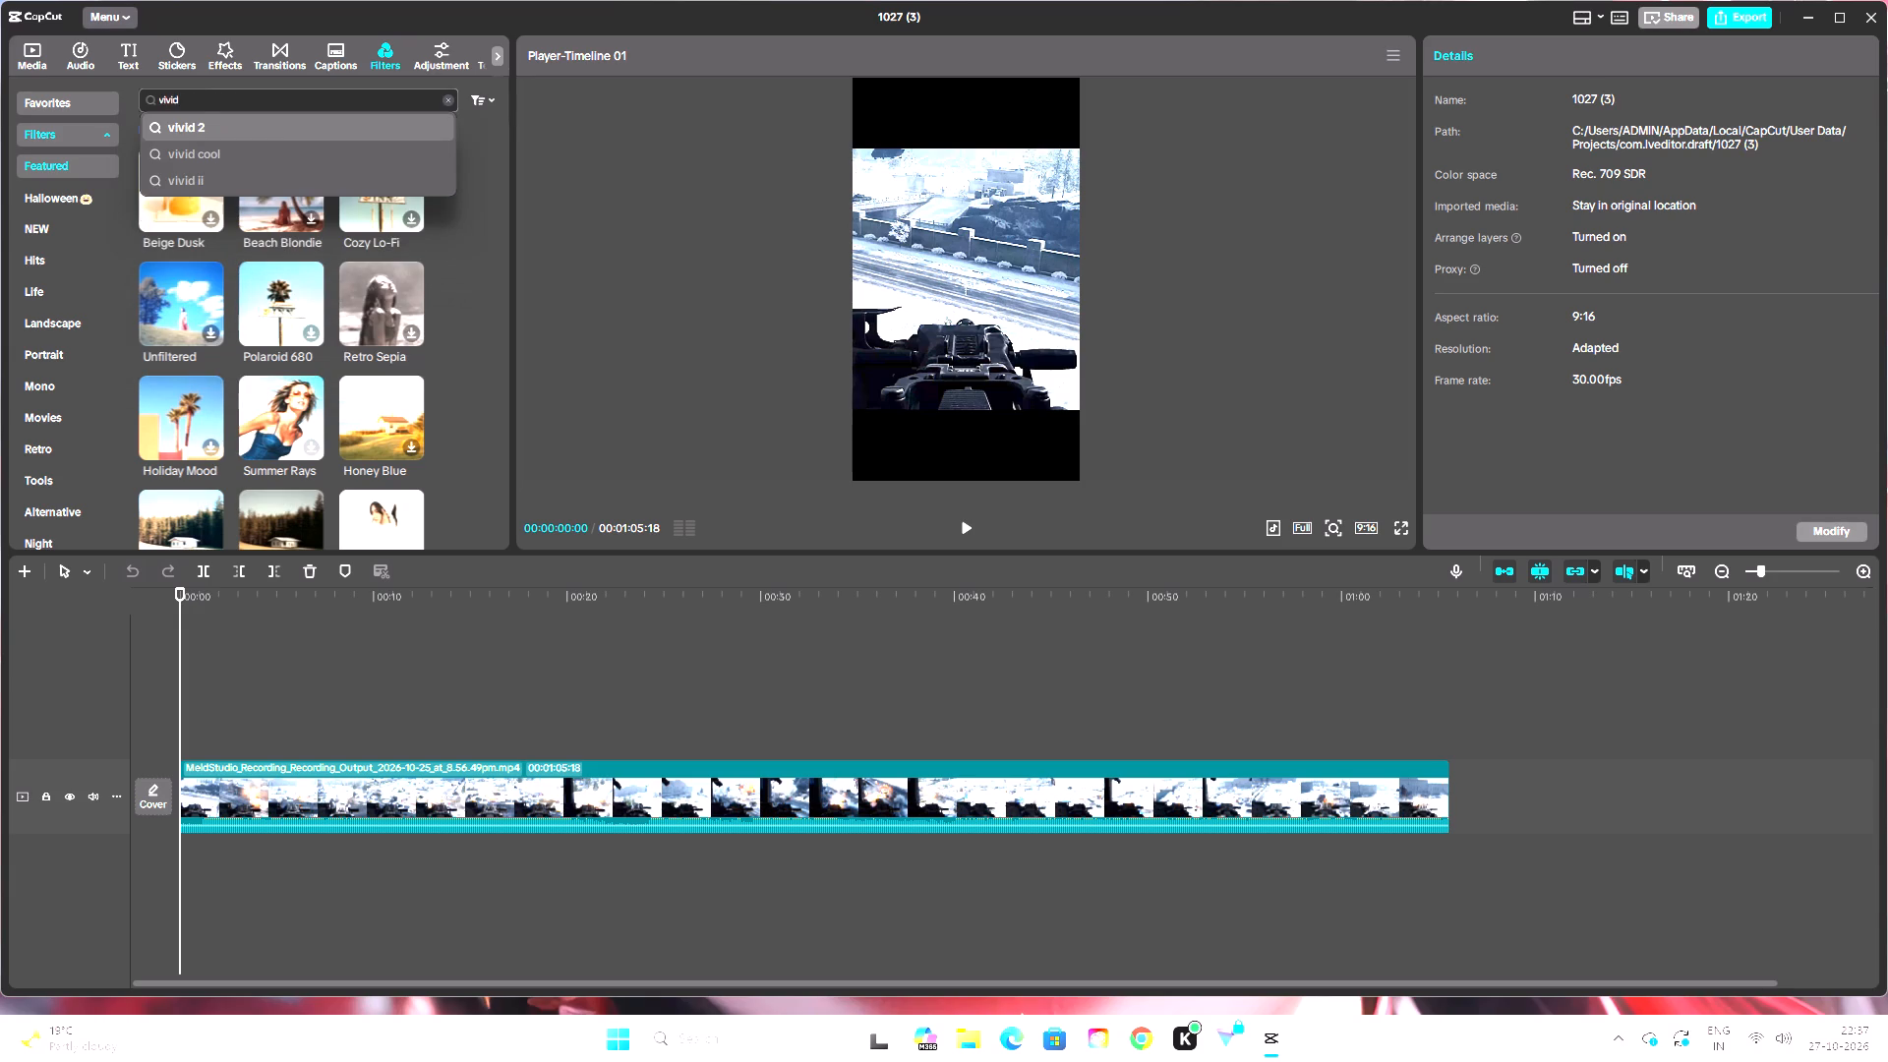
pyautogui.press('a')
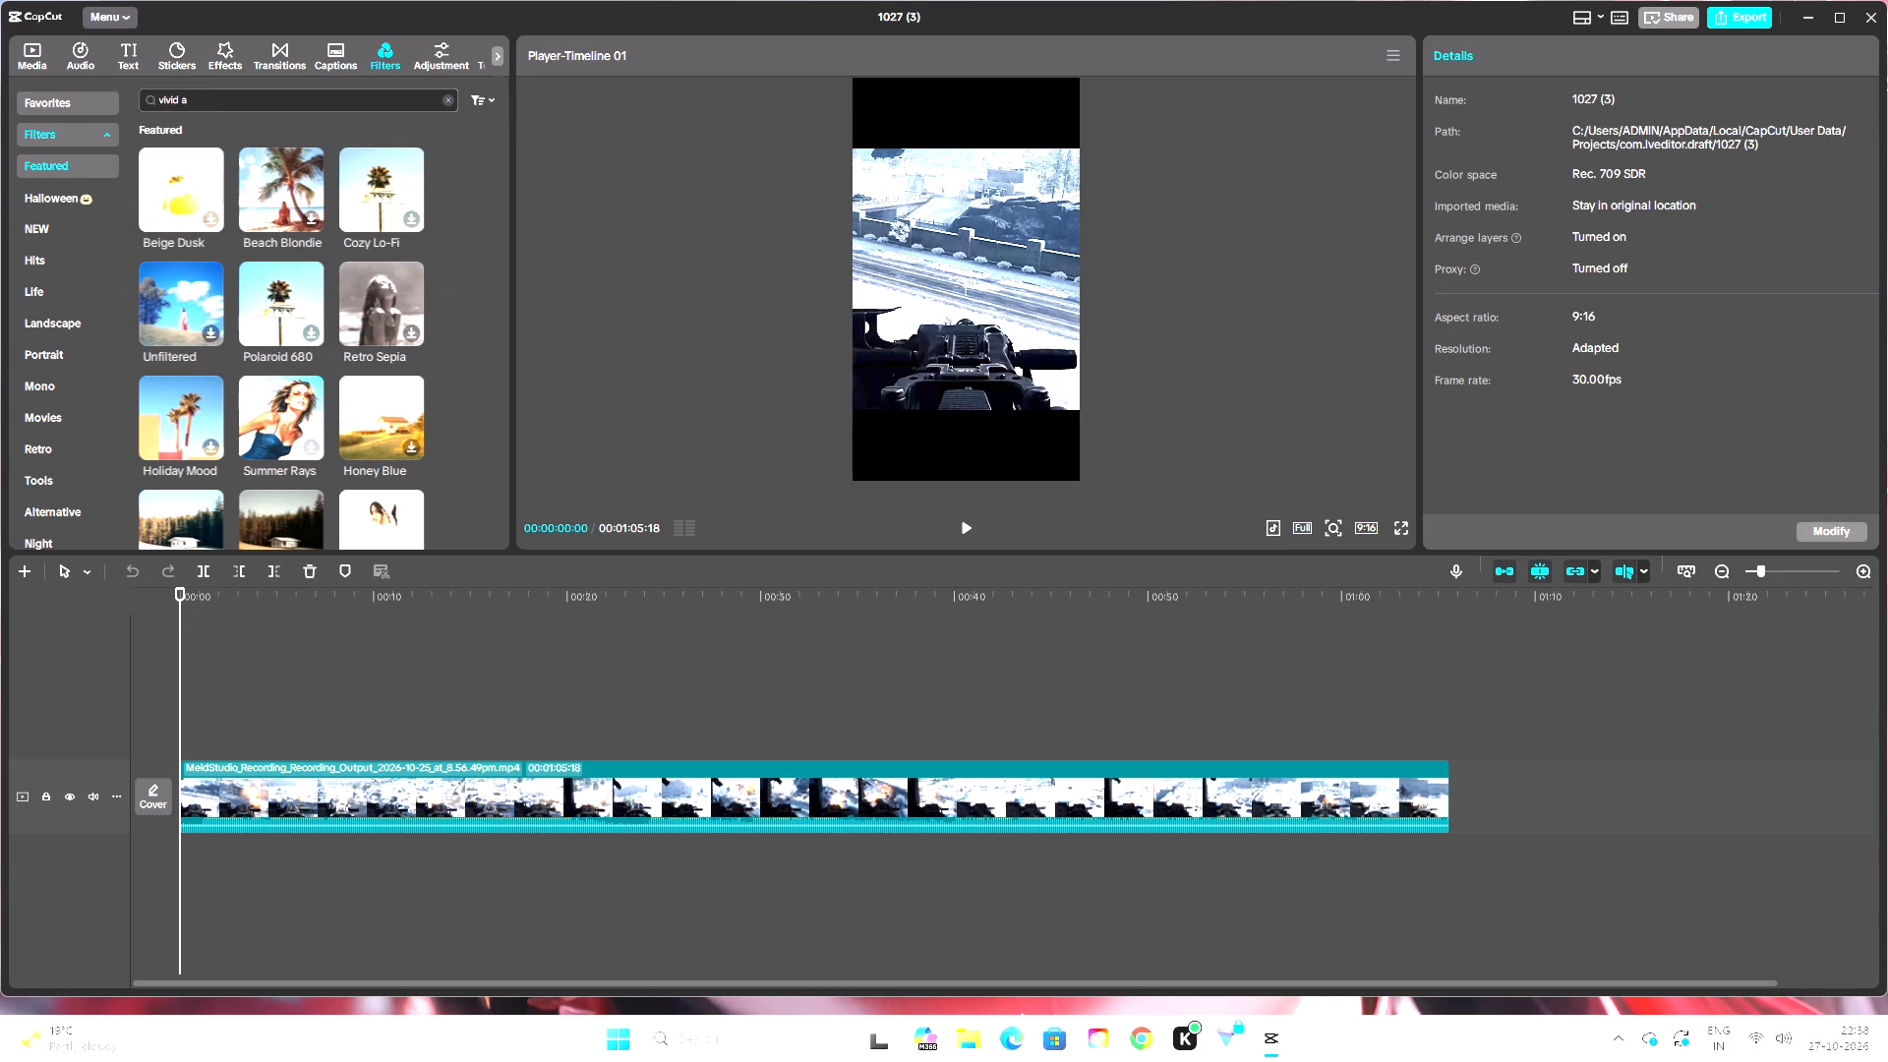
pyautogui.press('BackSpace')
pyautogui.write('warm')
pyautogui.press('Return')
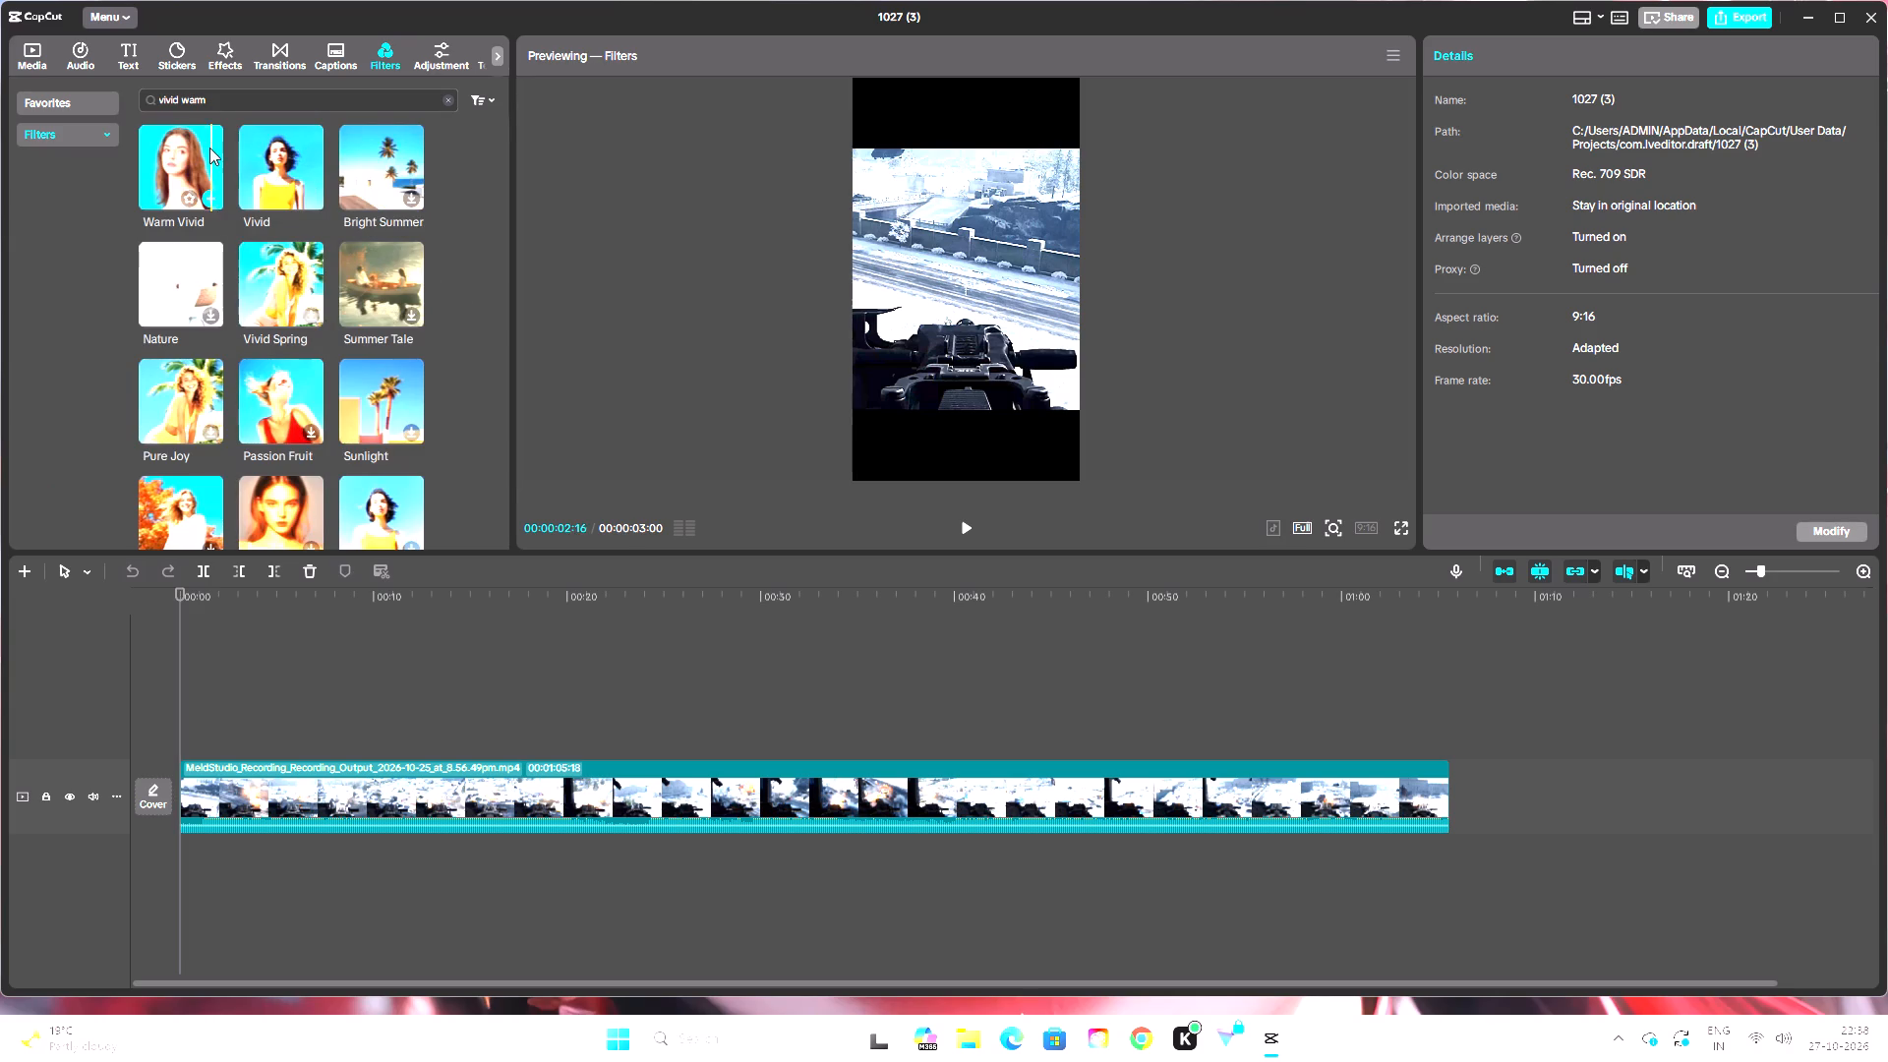
pyautogui.click(211, 192)
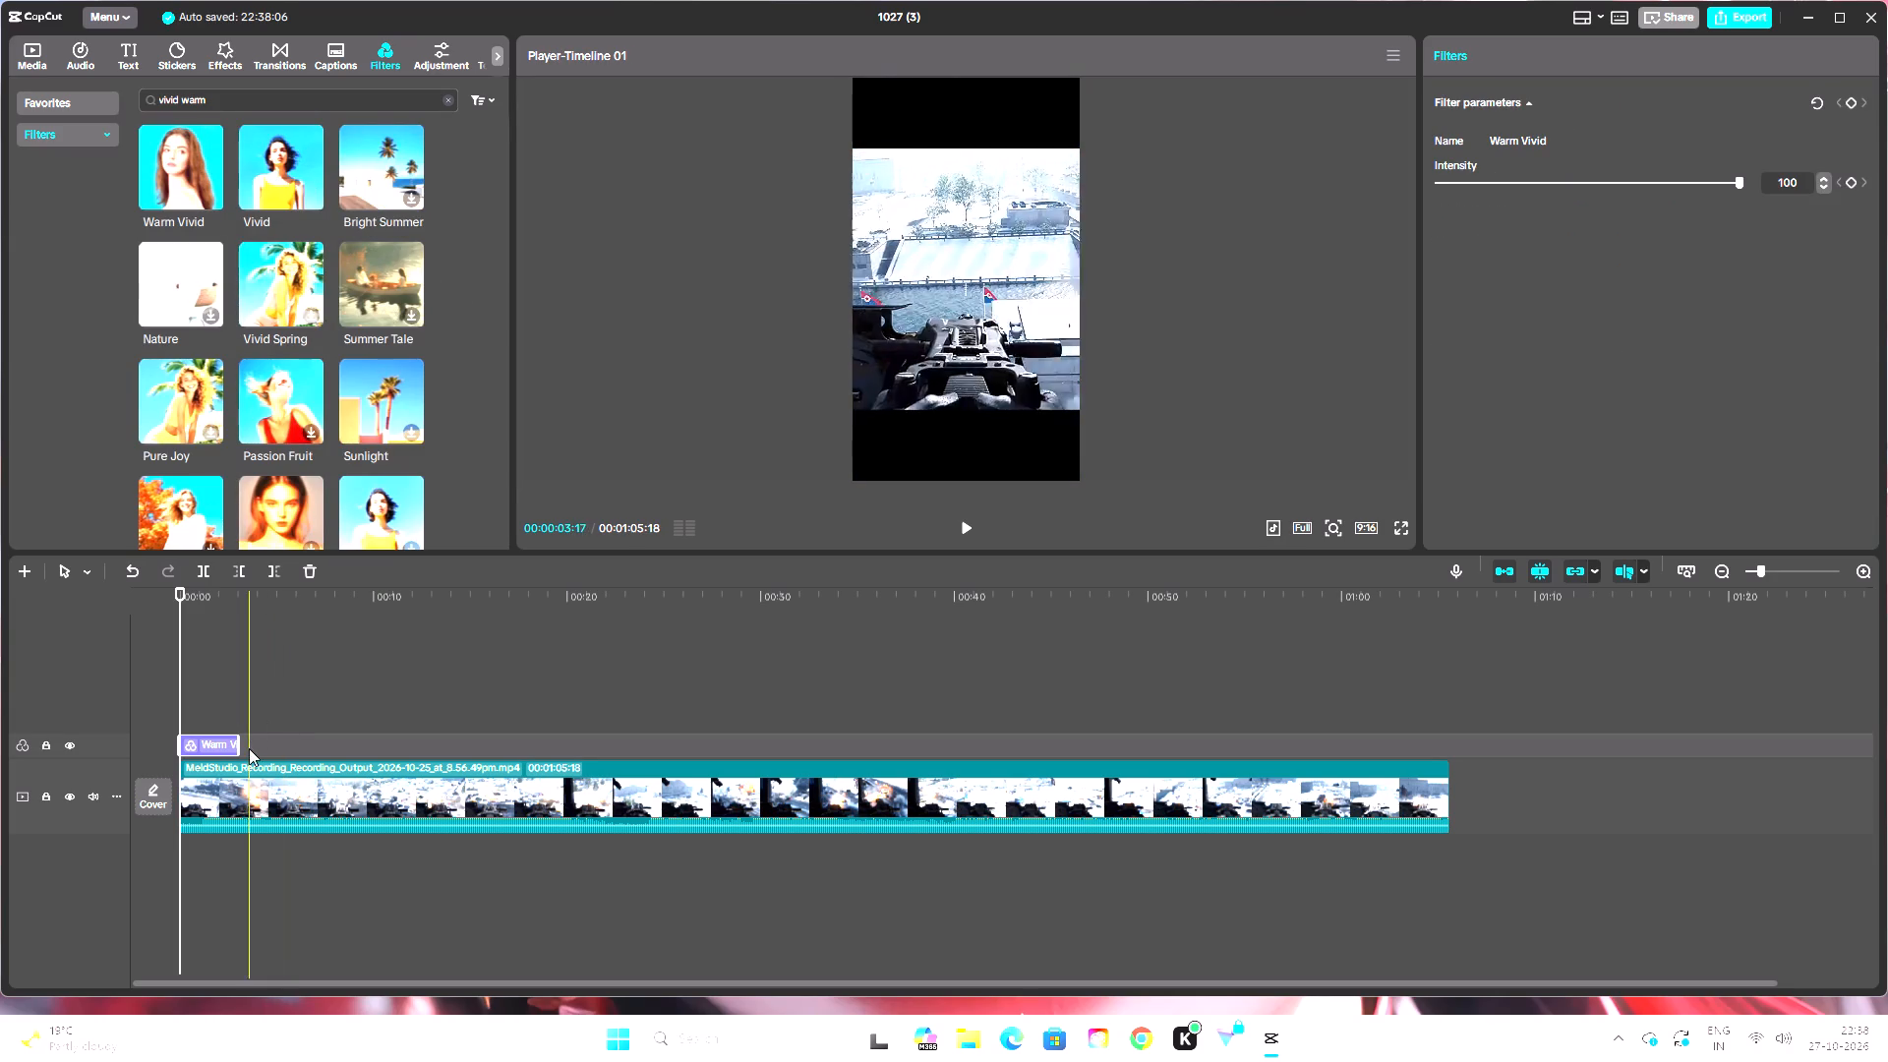
# Extend the Warm Vivid filter to the end of the clip, scrub through the result and return to the start.
pyautogui.moveTo(239, 744); pyautogui.dragTo(1393, 809)
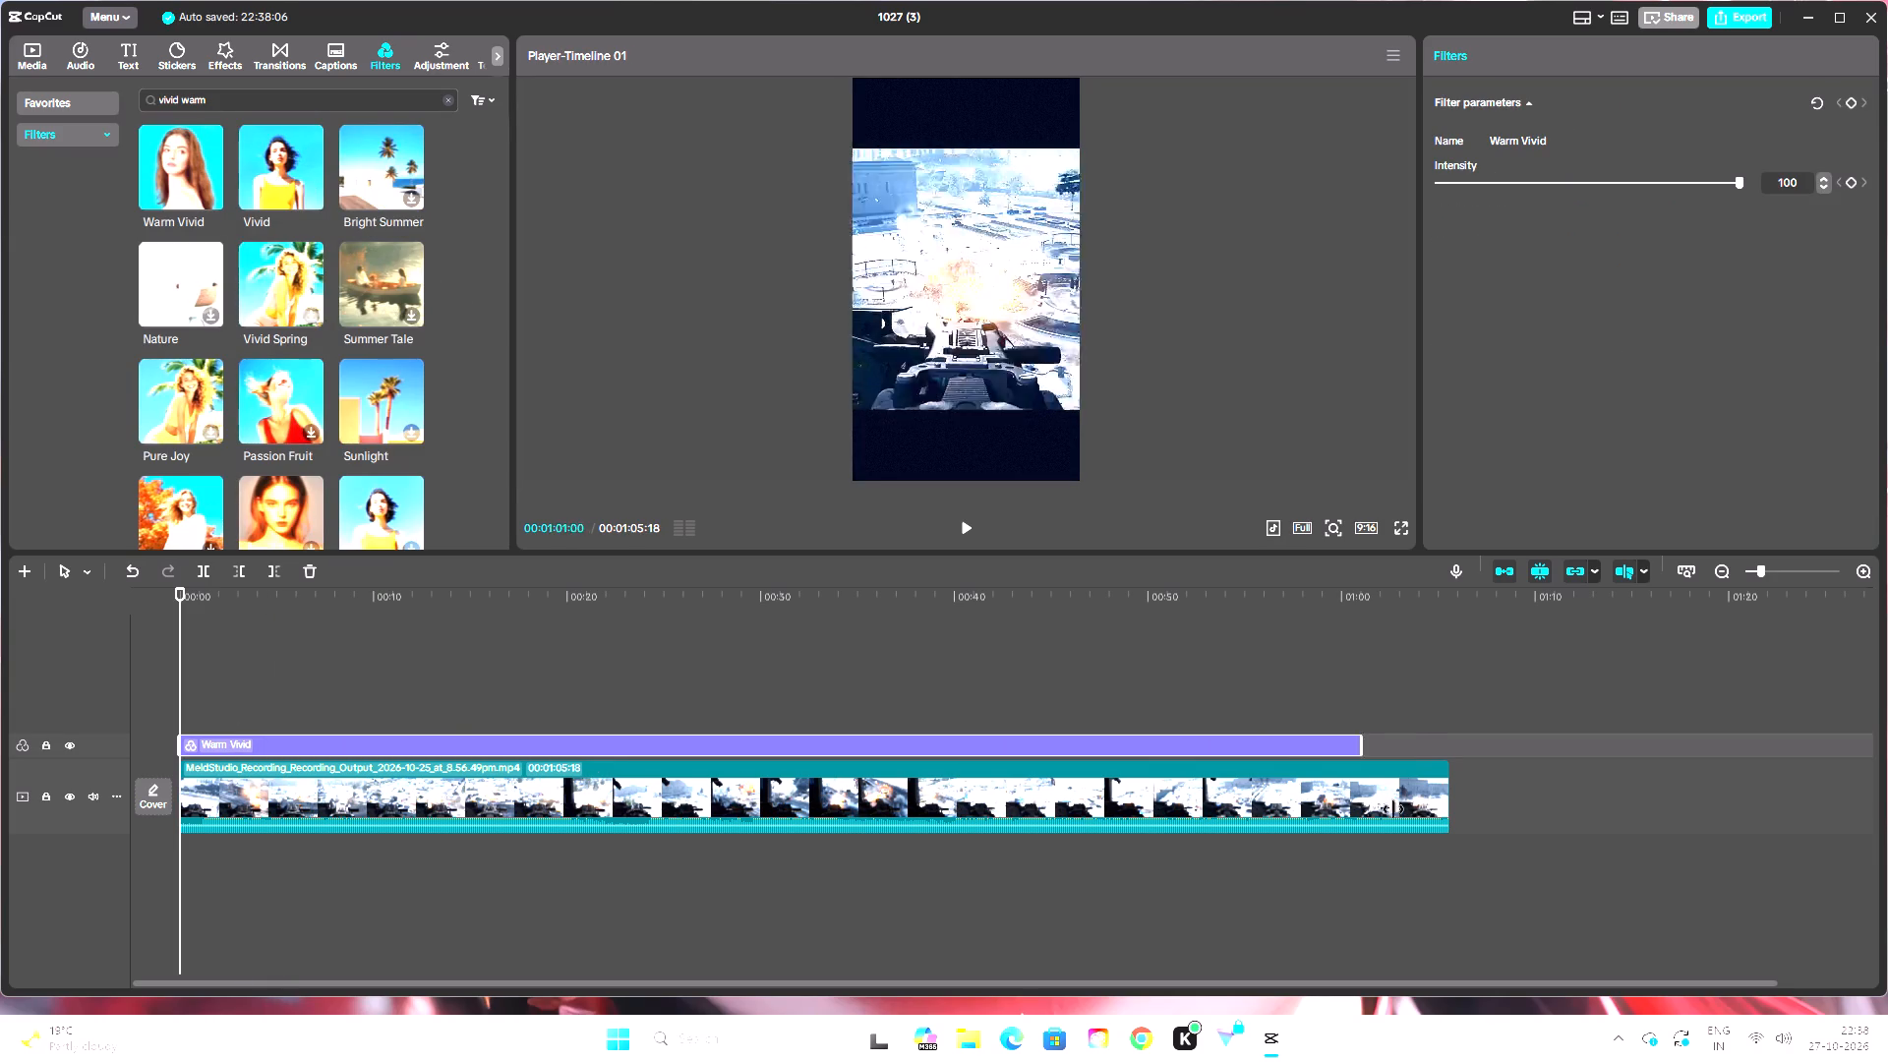
pyautogui.moveTo(1393, 809); pyautogui.dragTo(1444, 817)
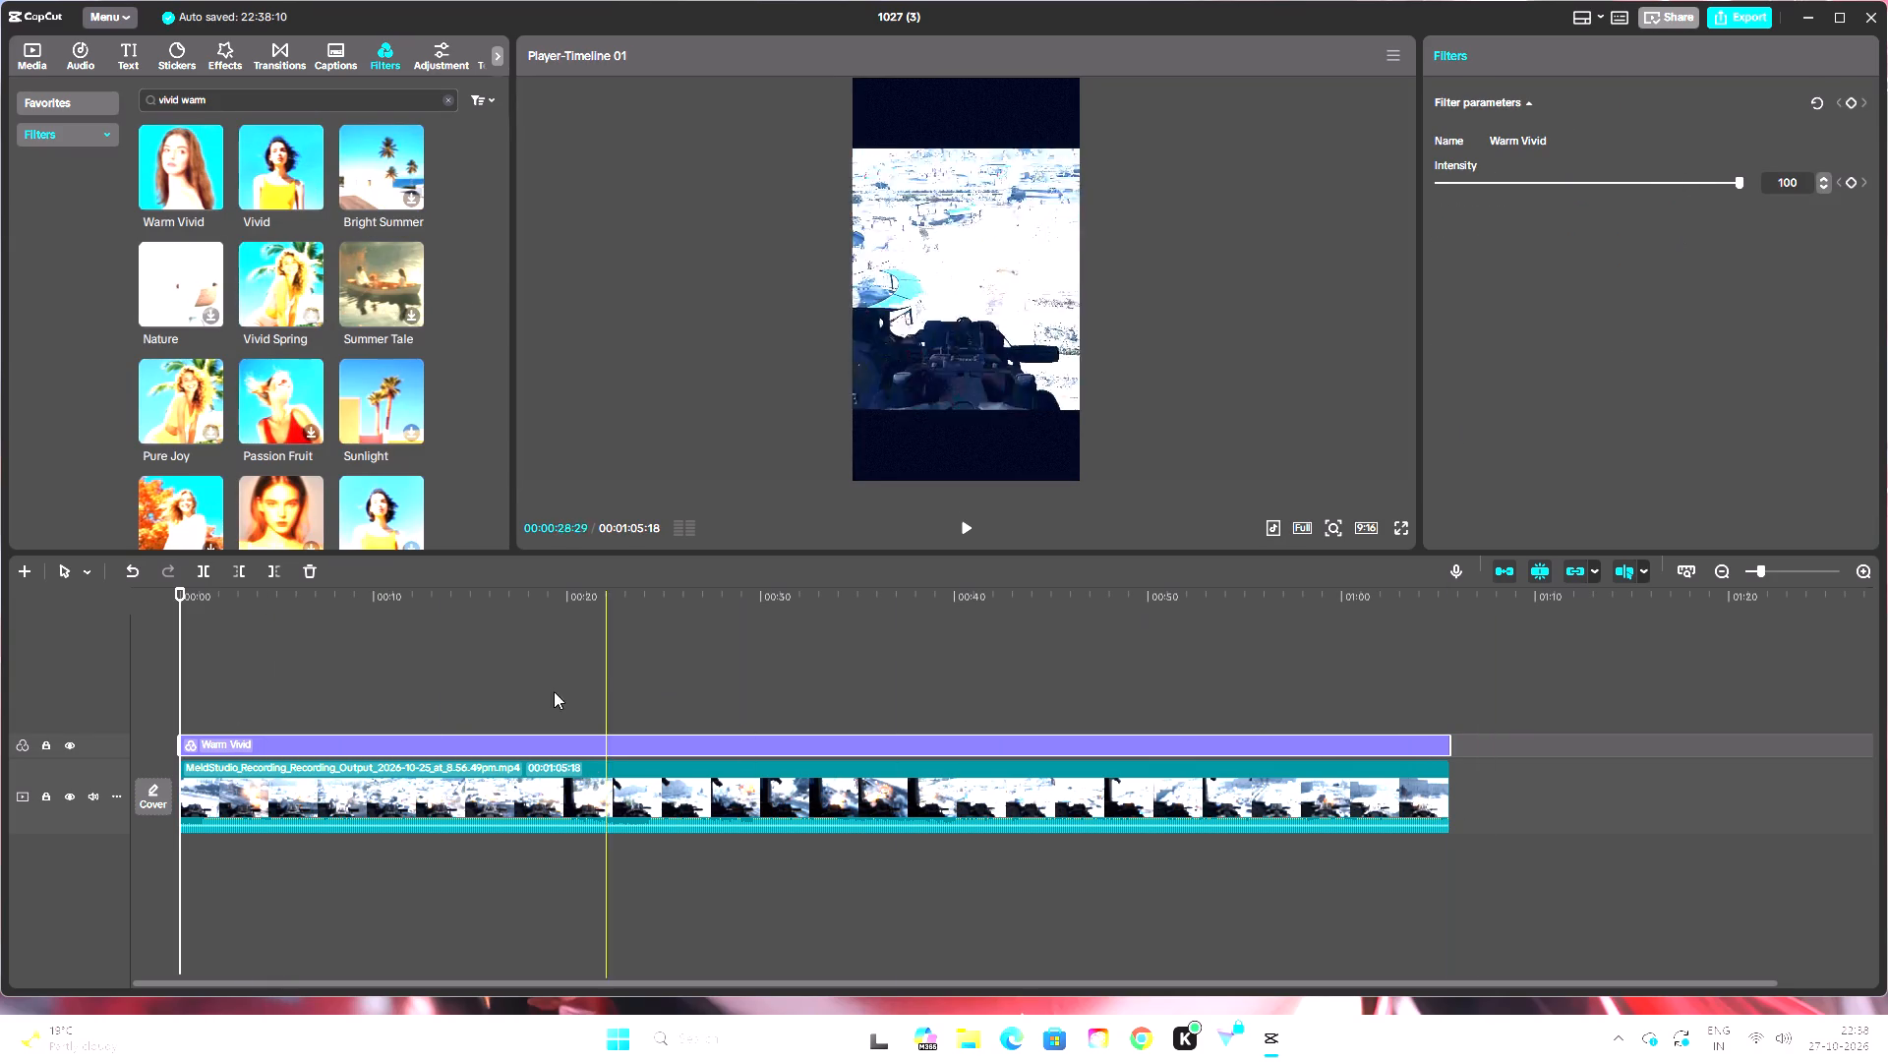
pyautogui.moveTo(182, 594); pyautogui.dragTo(251, 610)
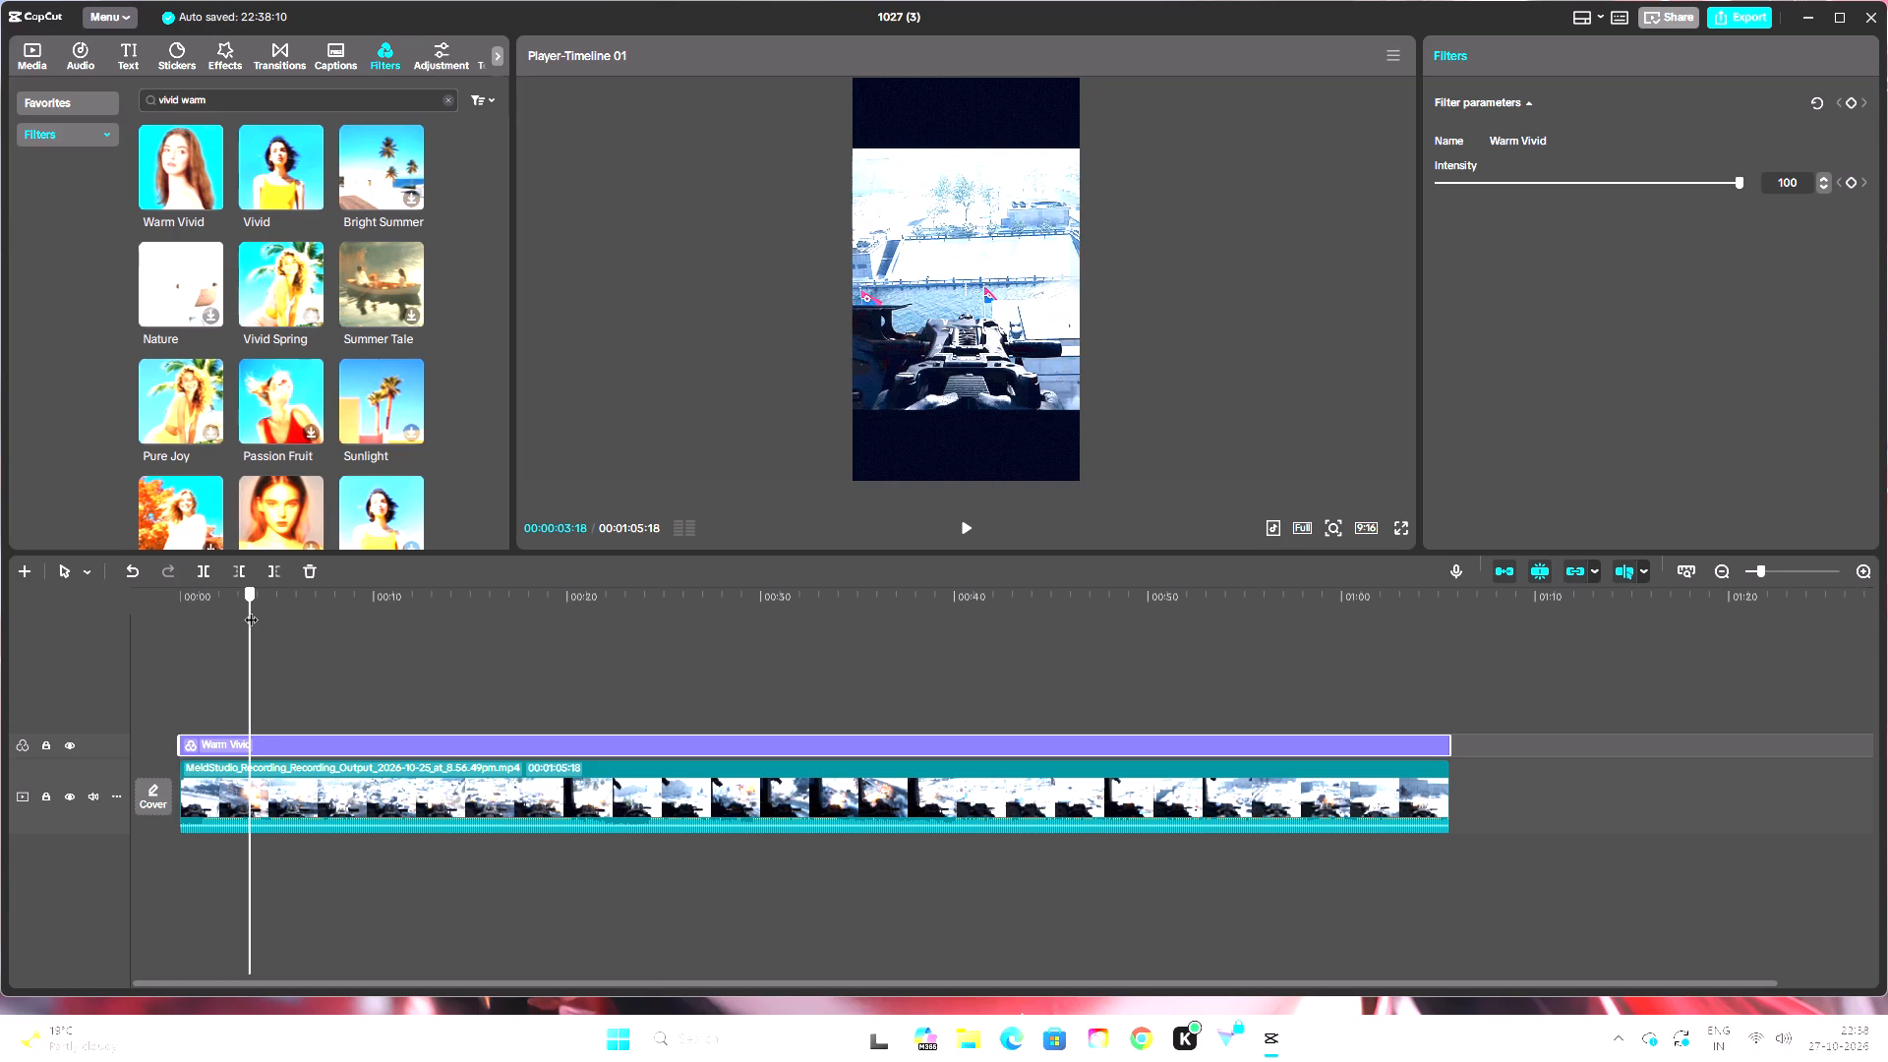
pyautogui.moveTo(251, 610); pyautogui.dragTo(1253, 748)
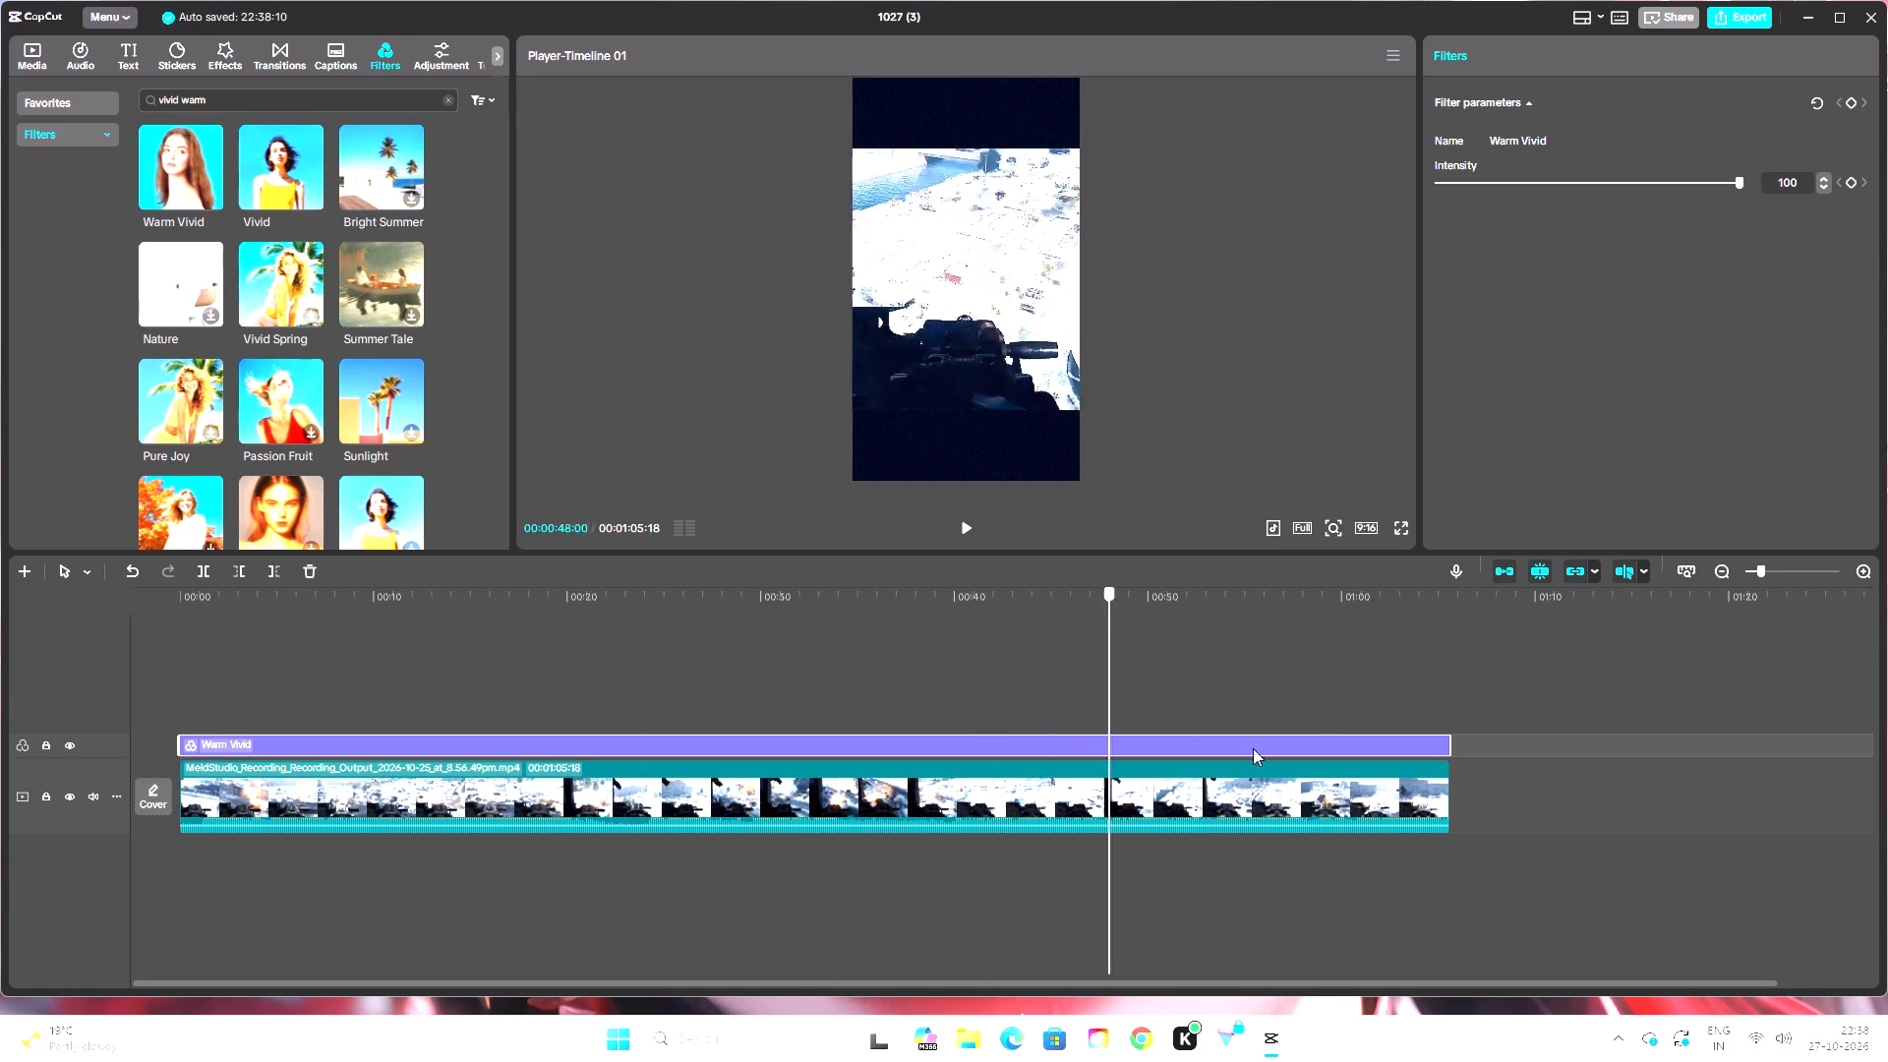
pyautogui.moveTo(1253, 748); pyautogui.dragTo(99, 683)
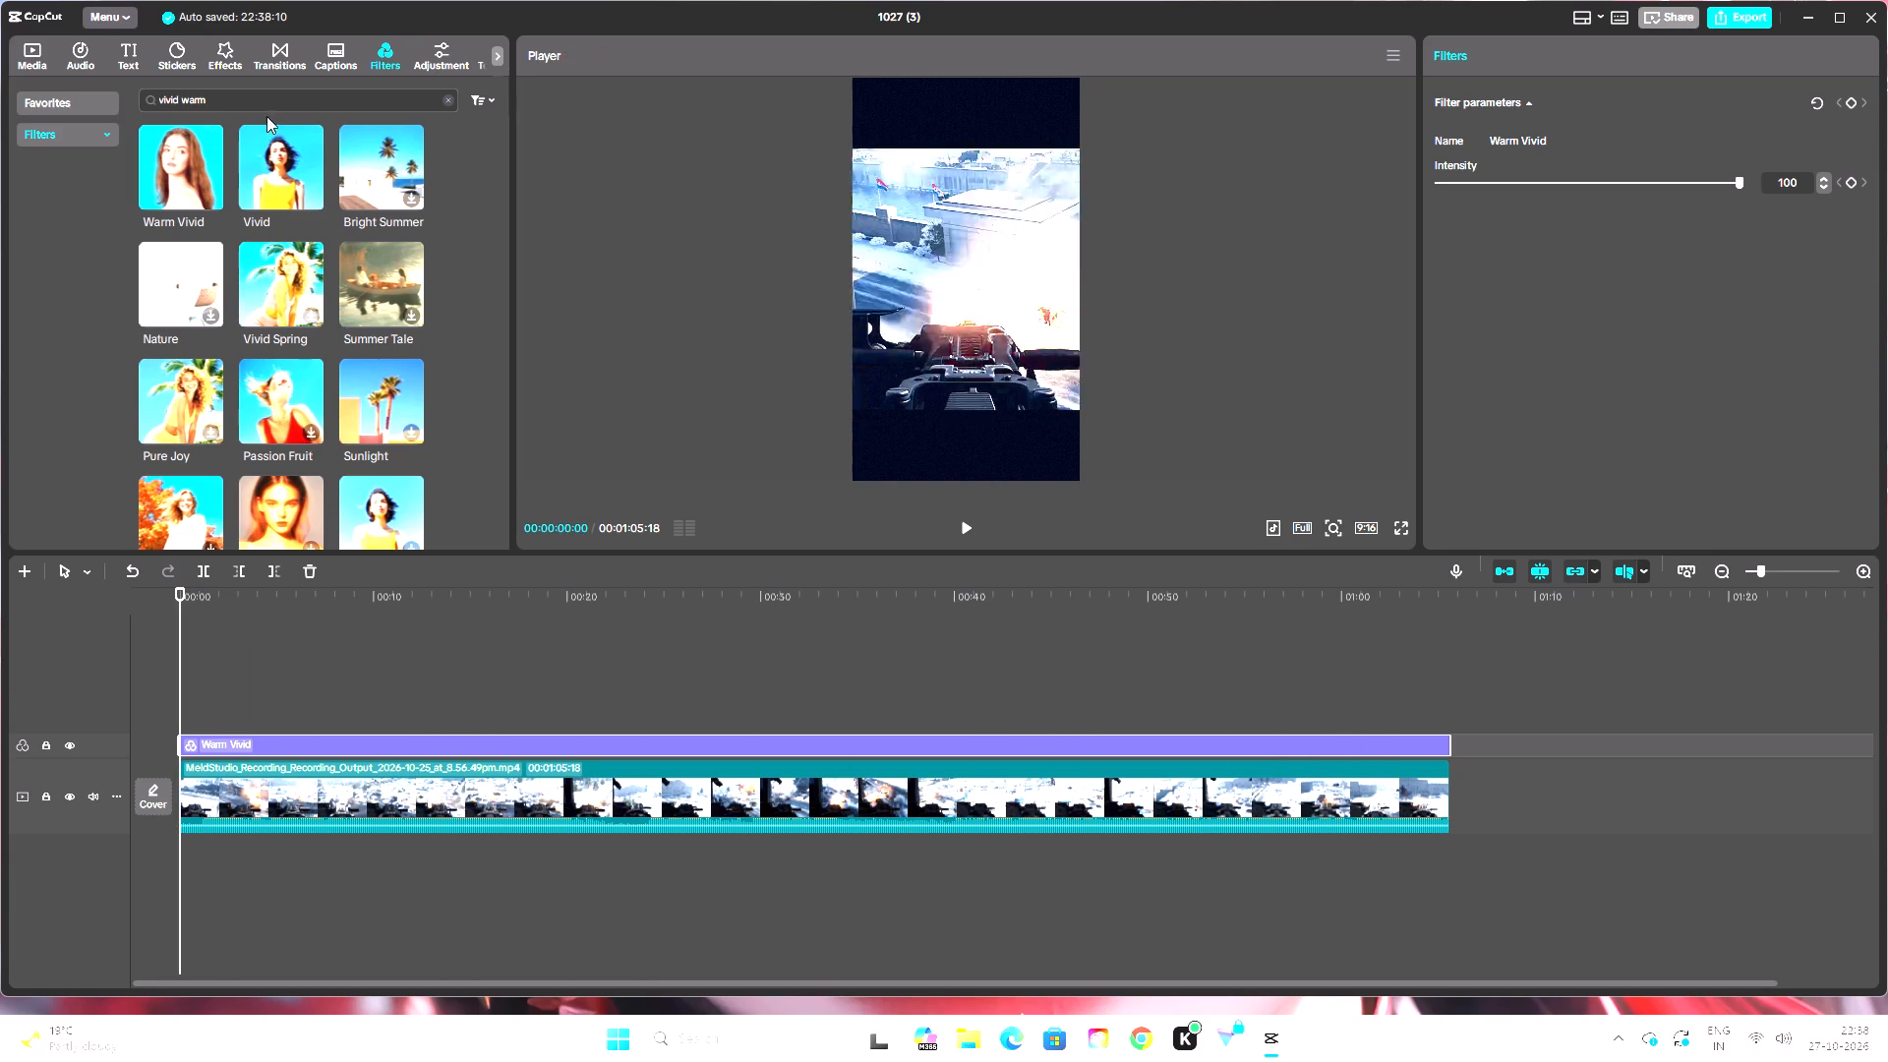
# Search the filters library for "clear II" and add the Clear II filter above Warm Vivid at the timeline's start.
pyautogui.click(242, 99)
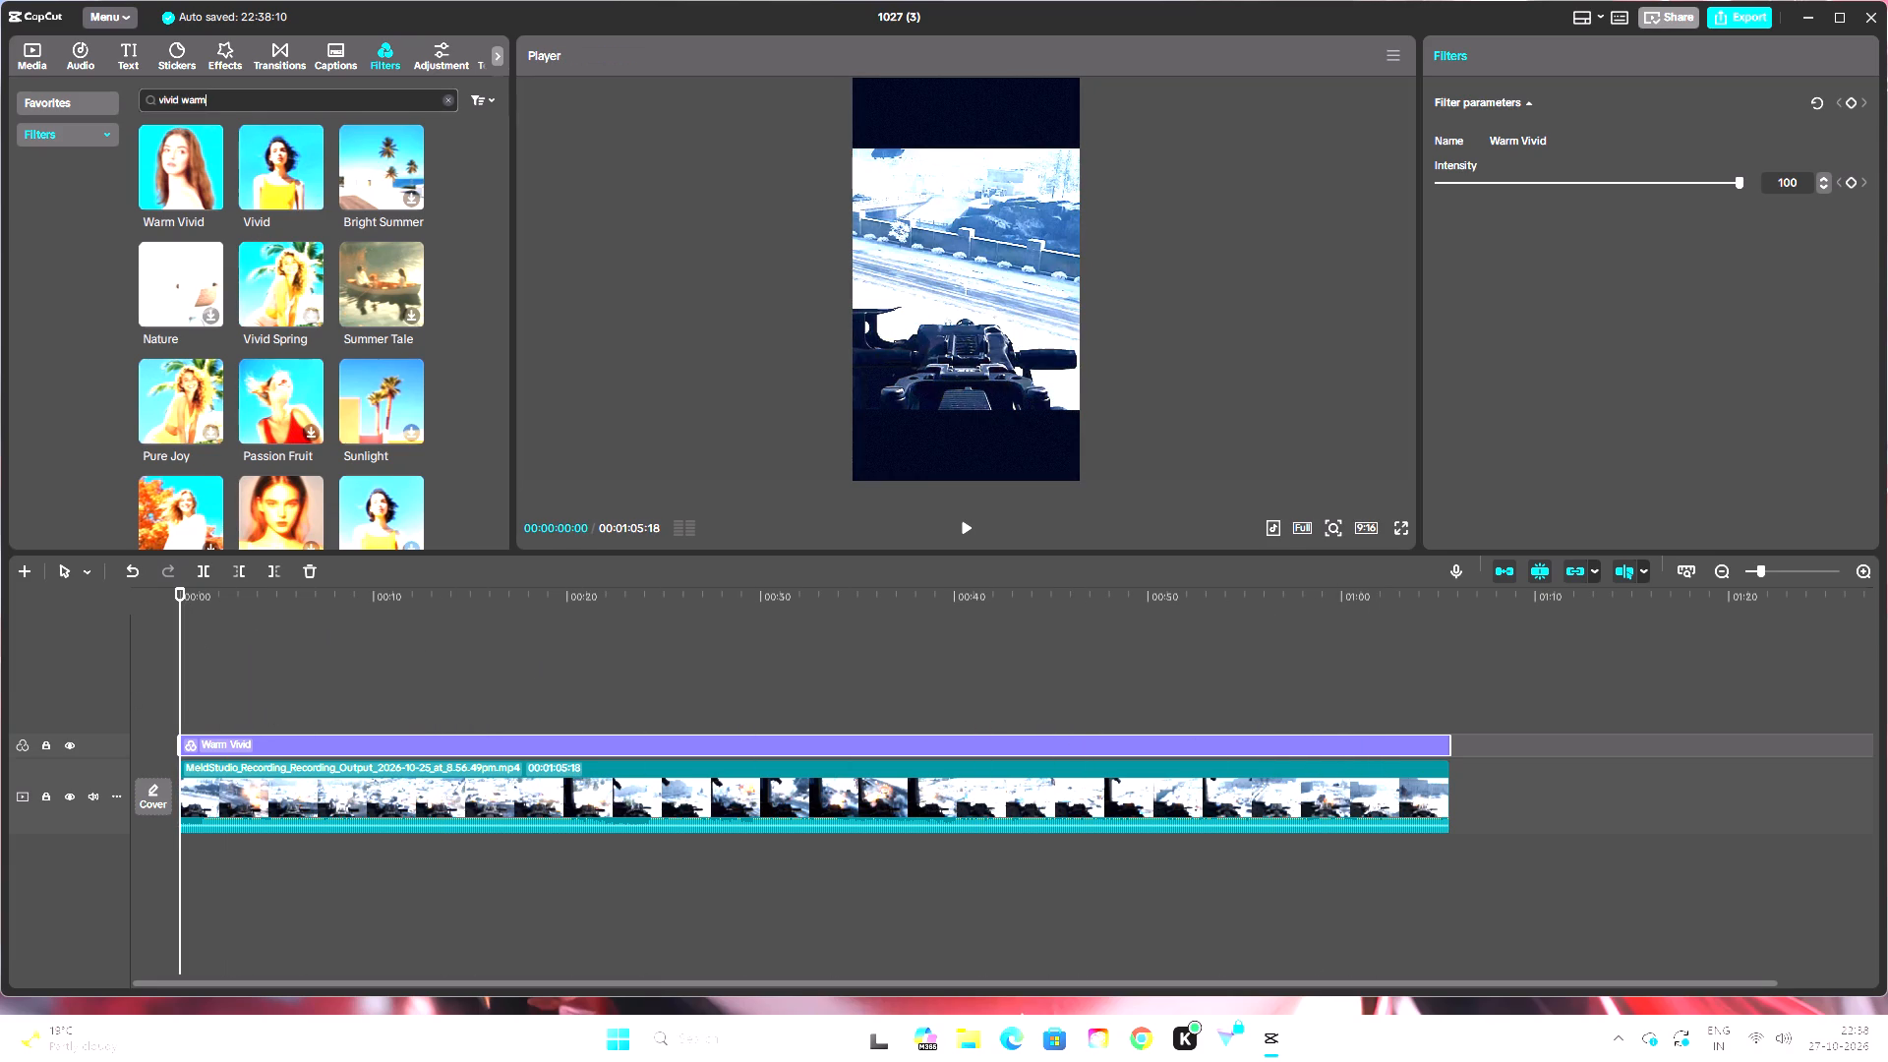
pyautogui.press('BackSpace')
pyautogui.press('BackSpace')
pyautogui.press('BackSpace')
pyautogui.press('BackSpace')
pyautogui.press('BackSpace')
pyautogui.press('BackSpace')
pyautogui.press('BackSpace')
pyautogui.press('BackSpace')
pyautogui.press('BackSpace')
pyautogui.press('BackSpace')
pyautogui.press('BackSpace')
pyautogui.press('BackSpace')
pyautogui.press('BackSpace')
pyautogui.press('BackSpace')
pyautogui.press('BackSpace')
pyautogui.press('BackSpace')
pyautogui.write('cl')
pyautogui.press('BackSpace')
pyautogui.press('BackSpace')
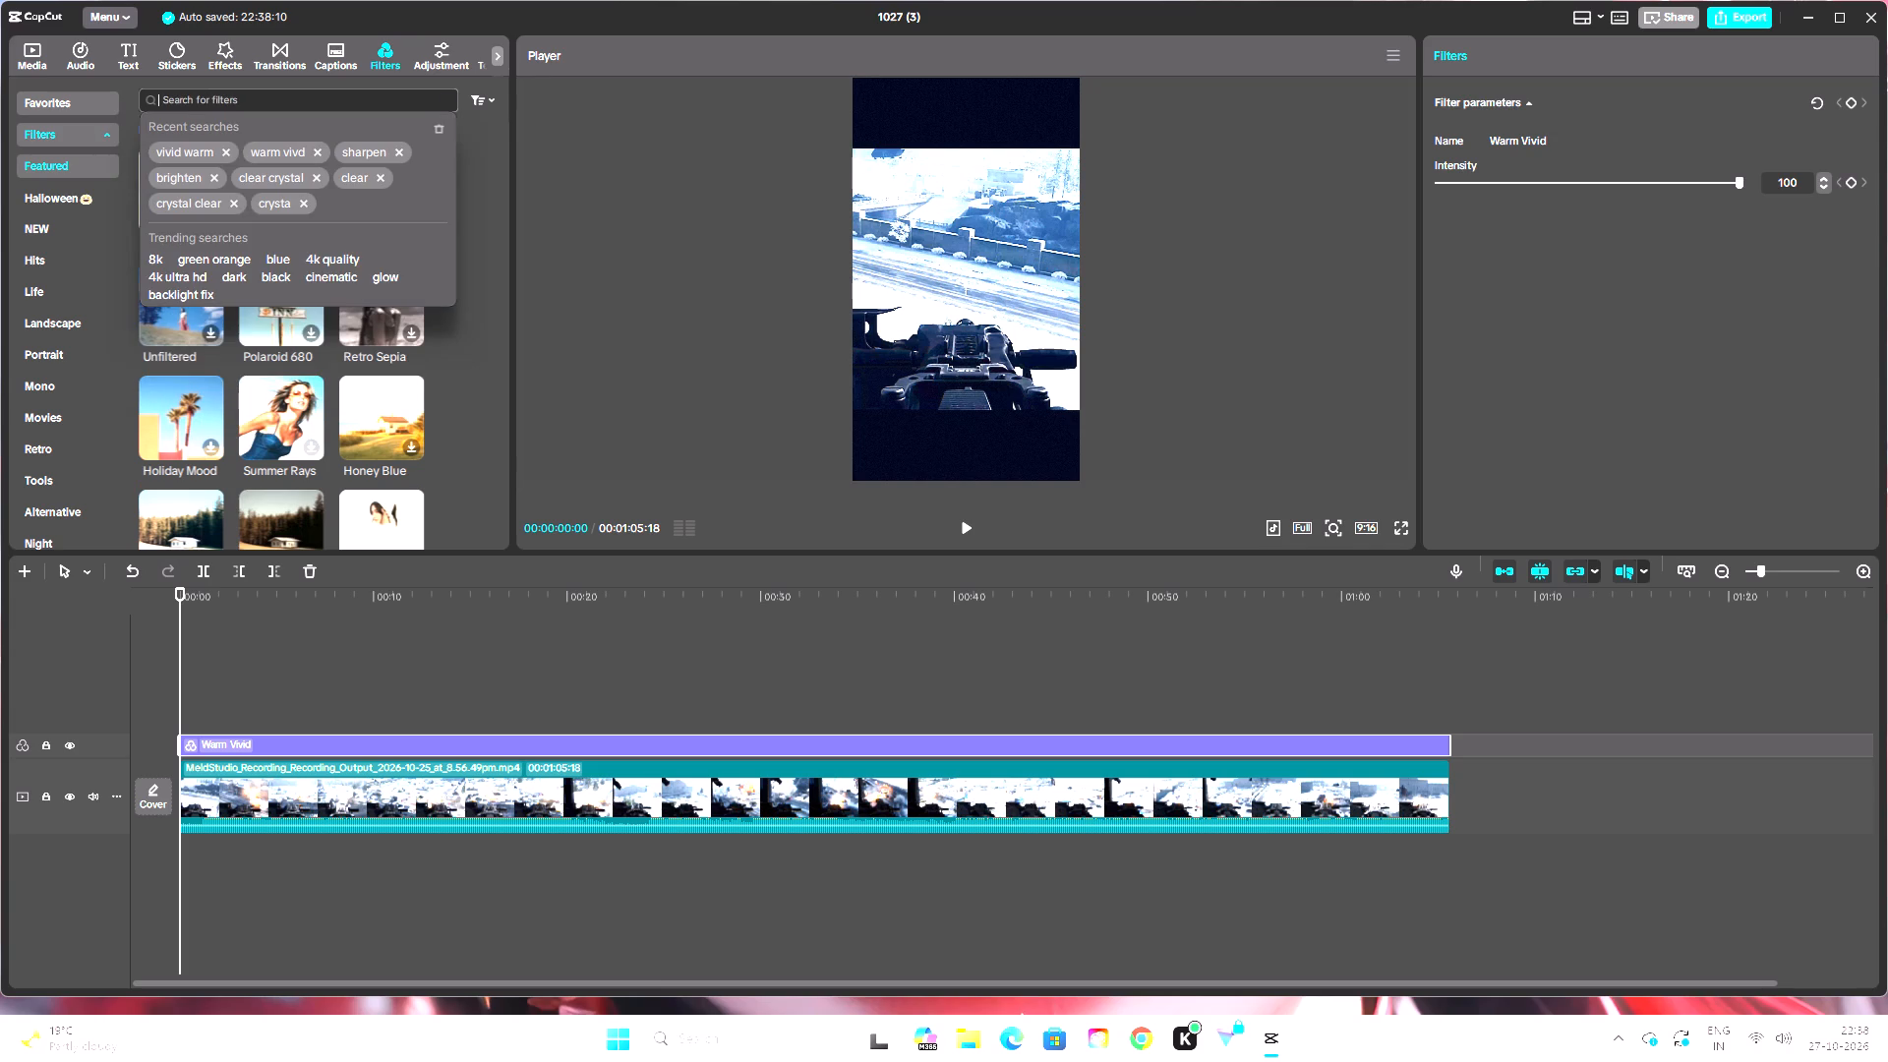
pyautogui.press('BackSpace')
pyautogui.write('clear')
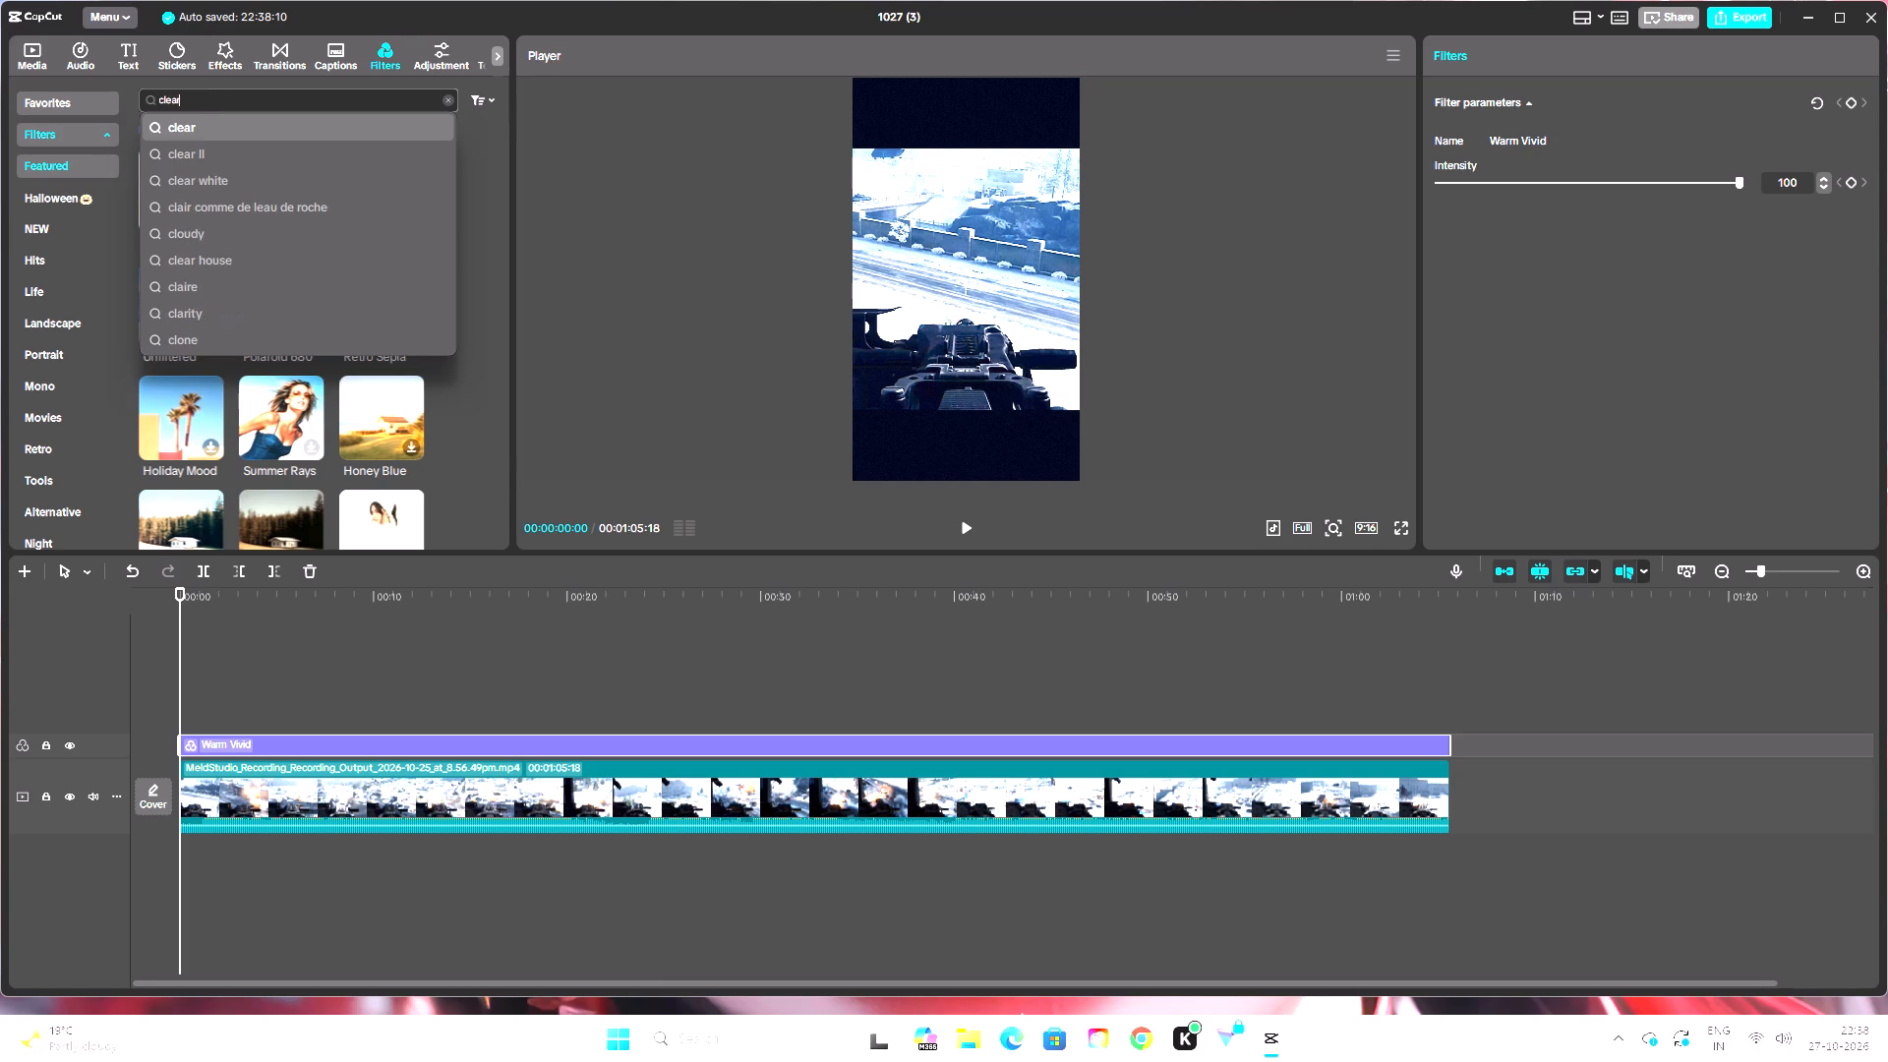
pyautogui.click(215, 122)
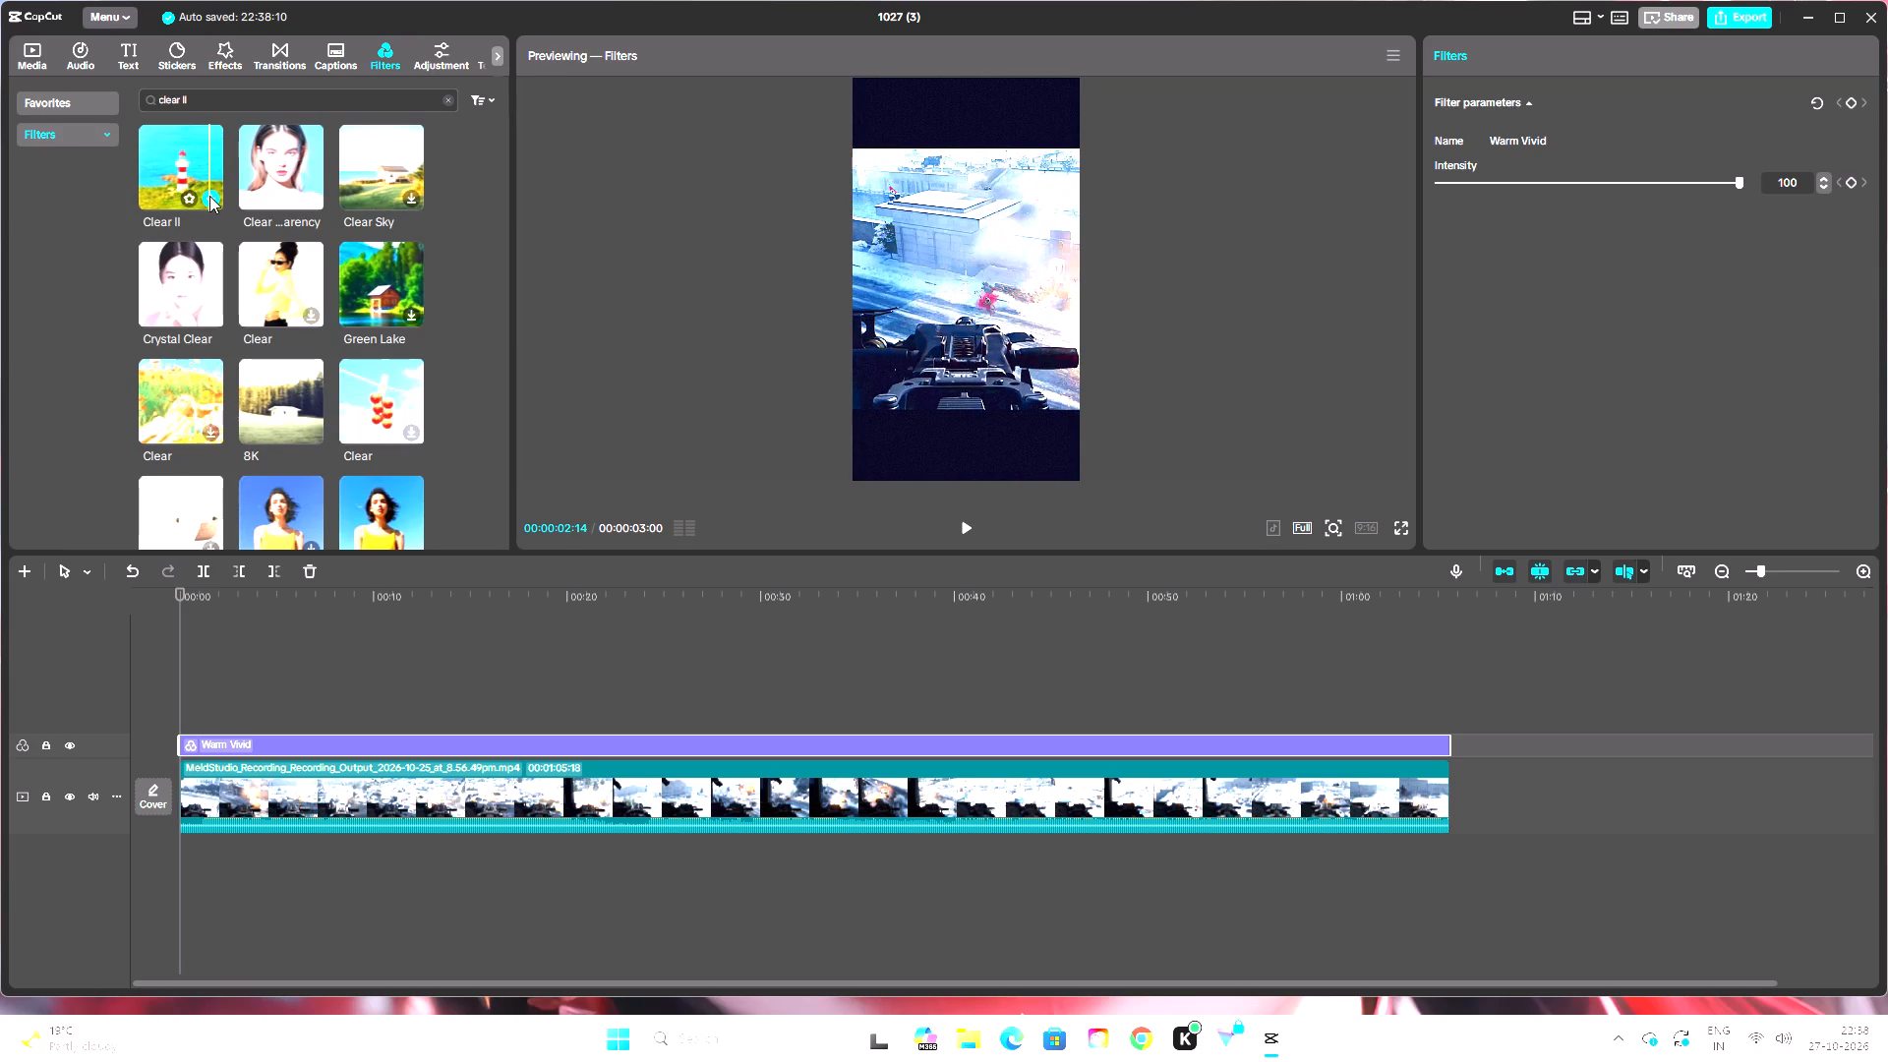
pyautogui.click(209, 196)
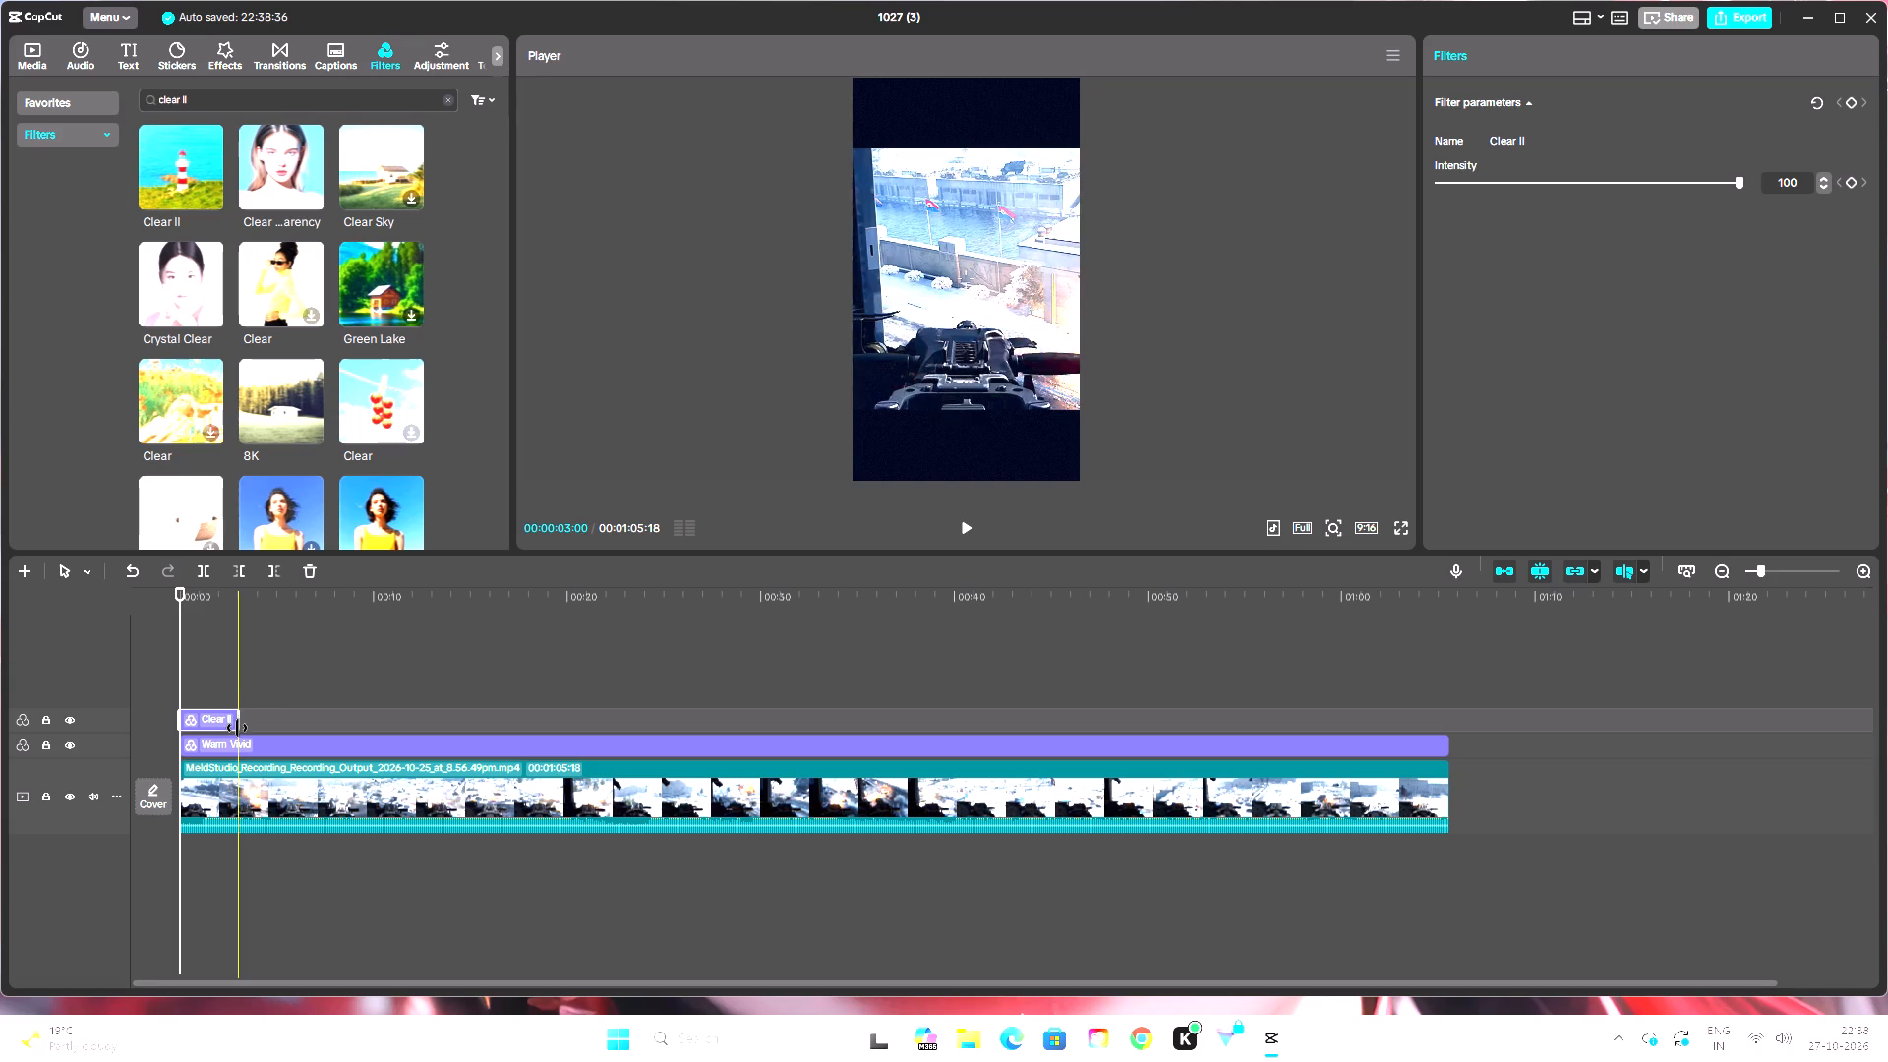
# Extend the Clear II filter to the end of the clip.
pyautogui.moveTo(238, 728); pyautogui.dragTo(1442, 852)
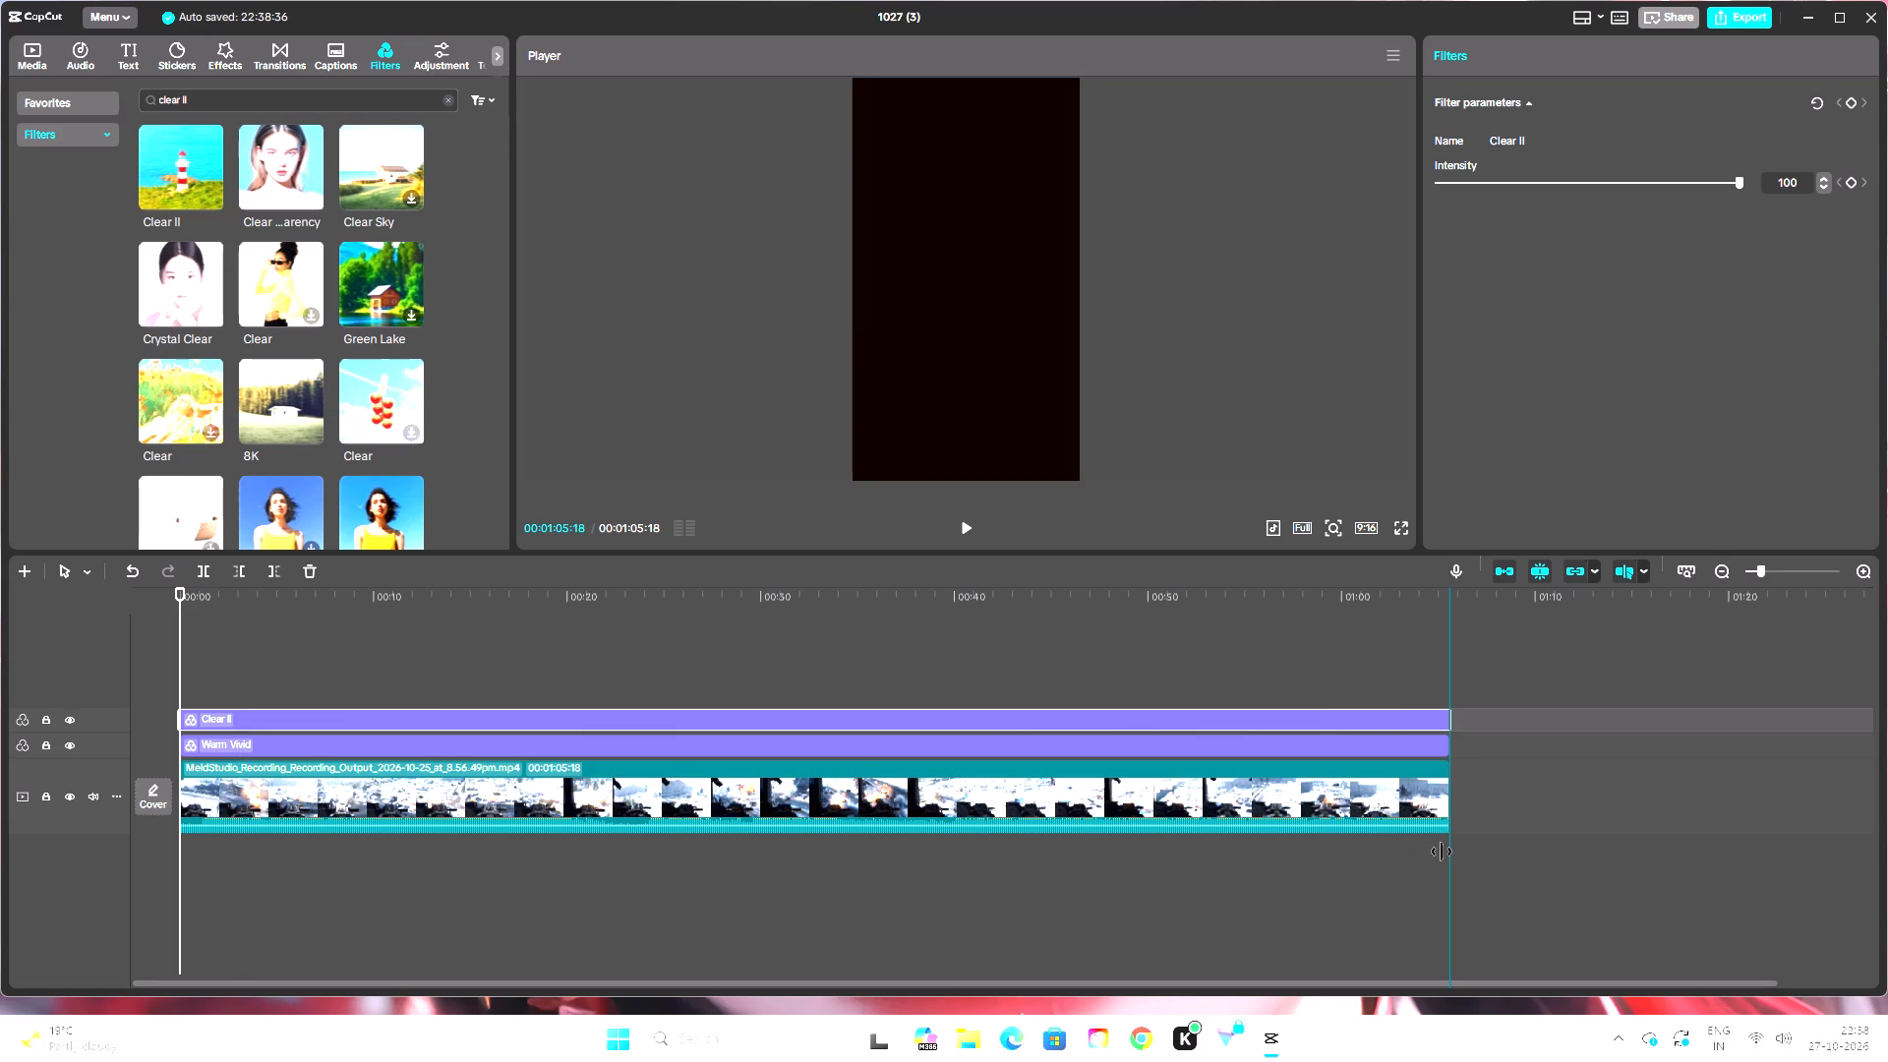
pyautogui.moveTo(1442, 852); pyautogui.dragTo(1439, 857)
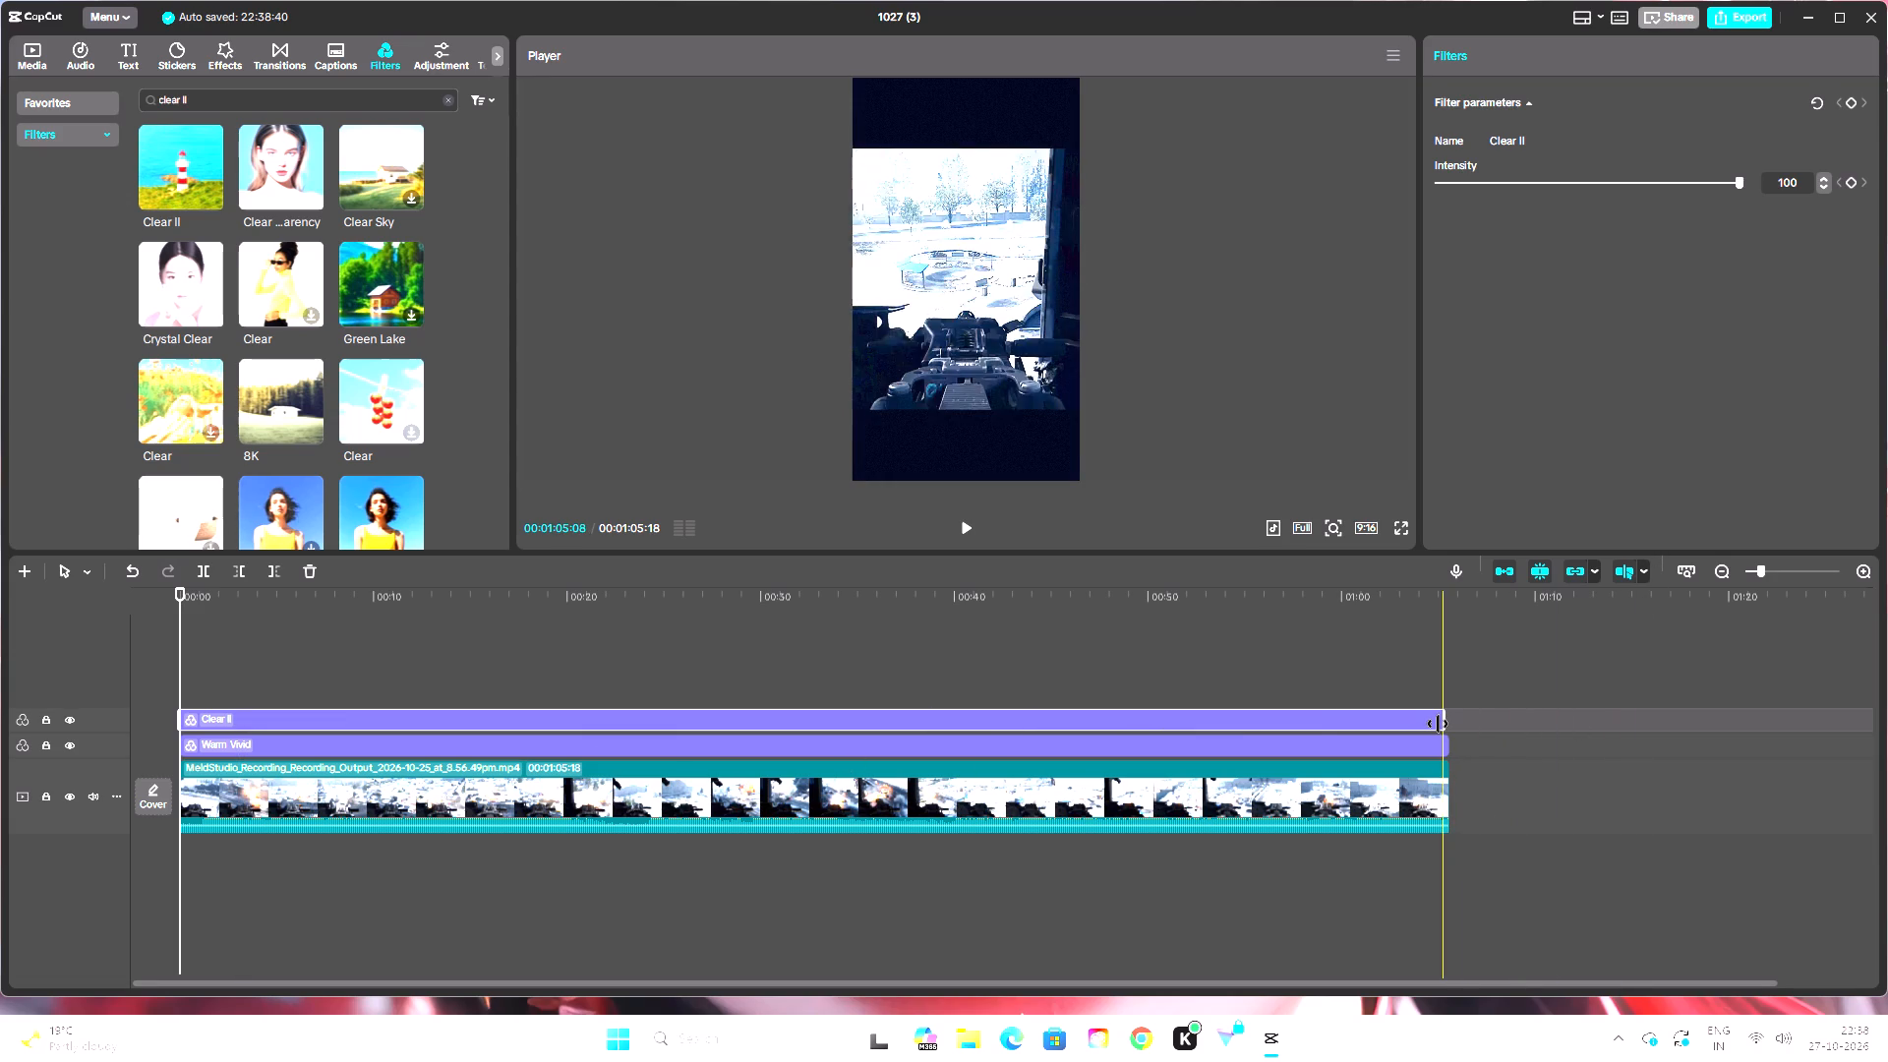
pyautogui.click(1440, 688)
pyautogui.click(1443, 719)
pyautogui.click(1443, 717)
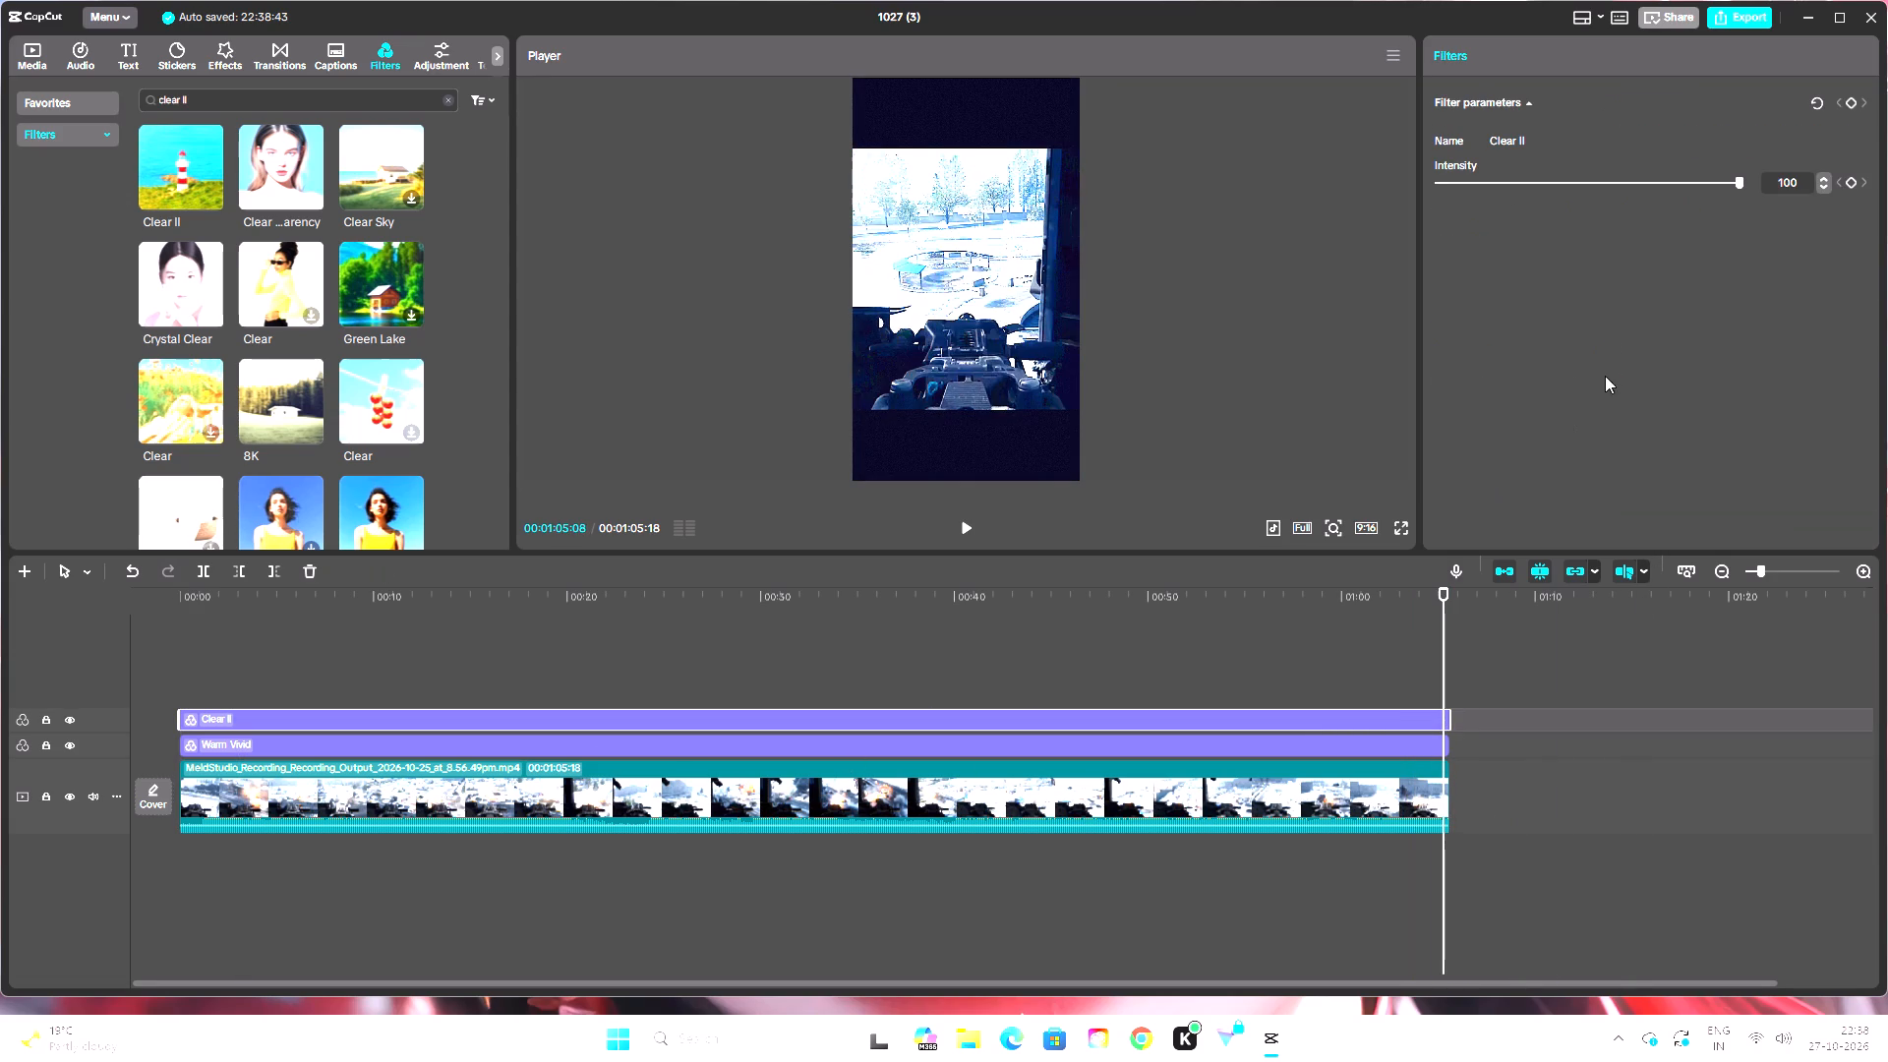
# Reduce the Clear II filter's intensity to 70.
pyautogui.moveTo(1738, 183); pyautogui.dragTo(1705, 191)
pyautogui.moveTo(1705, 191); pyautogui.dragTo(1678, 205)
pyautogui.moveTo(1678, 205); pyautogui.dragTo(1646, 218)
# Enlarge the preview slightly and review the filtered footage at several points along the timeline.
pyautogui.moveTo(1442, 600); pyautogui.dragTo(1076, 631)
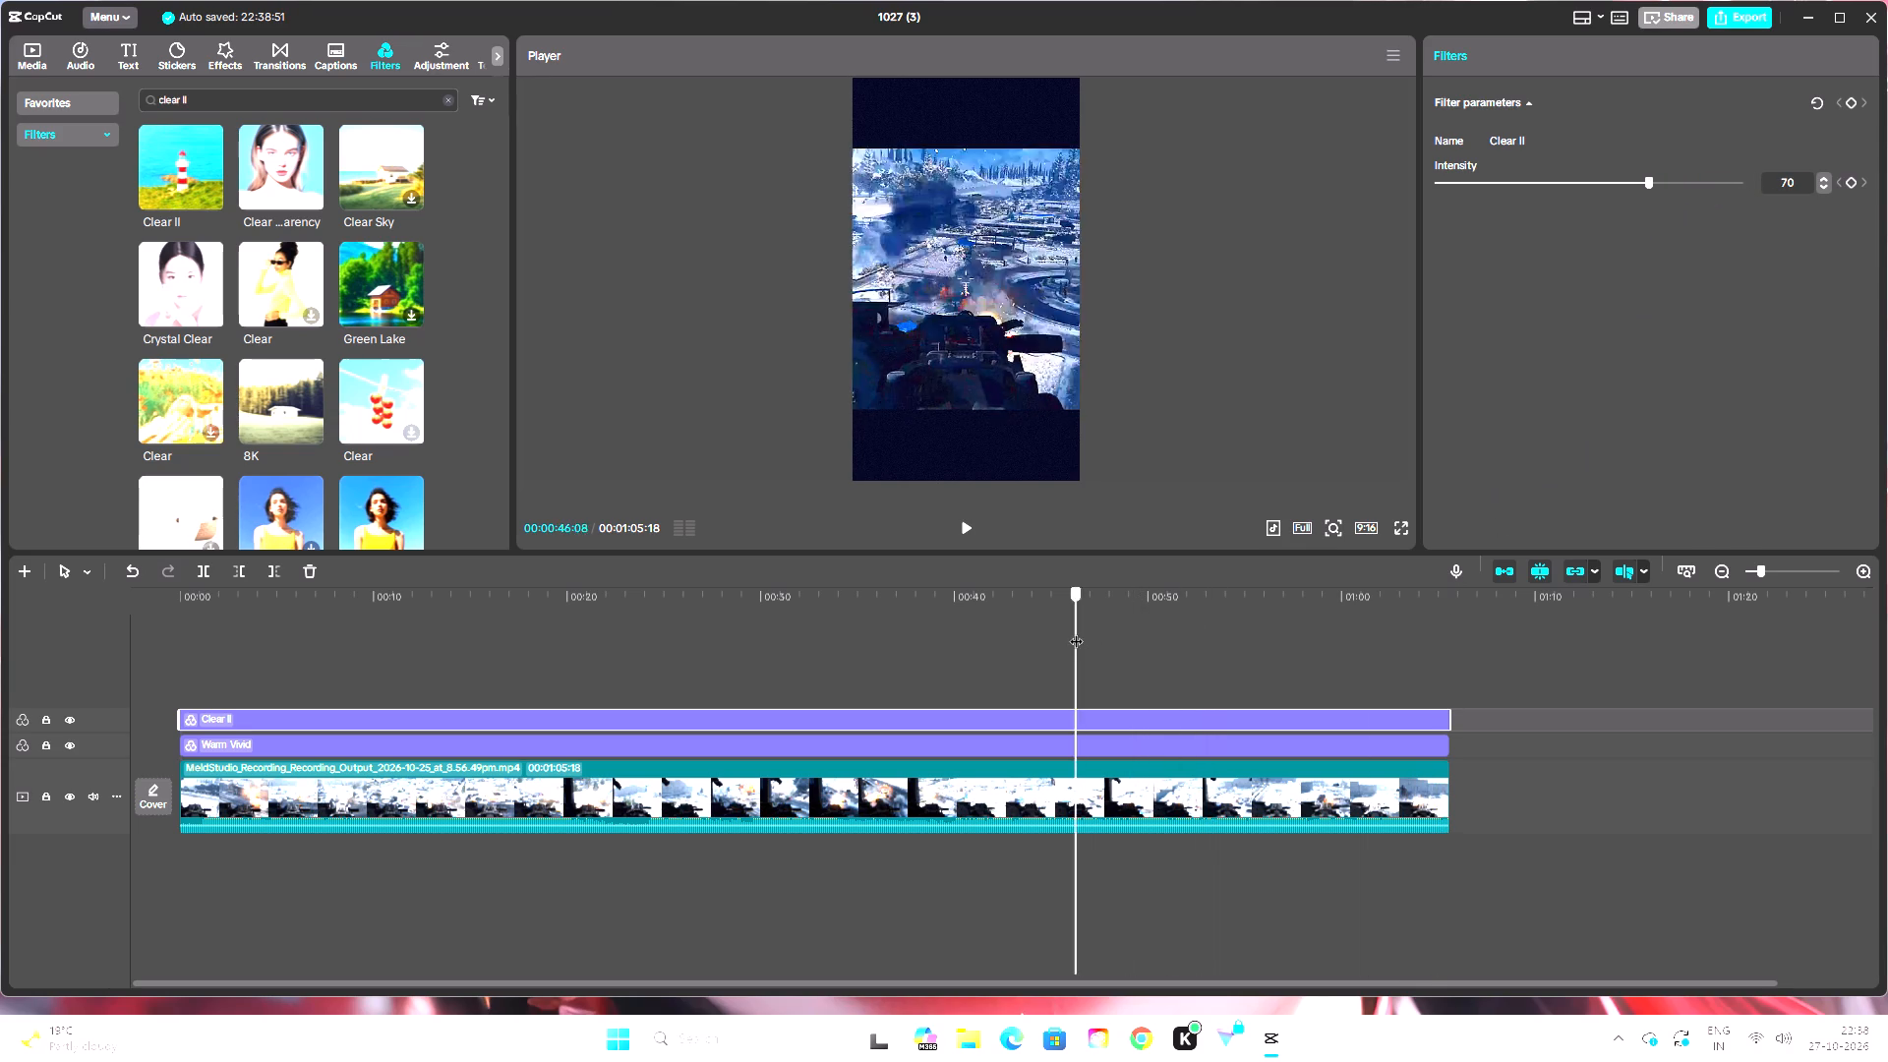
pyautogui.moveTo(1076, 631); pyautogui.dragTo(982, 637)
pyautogui.click(1329, 529)
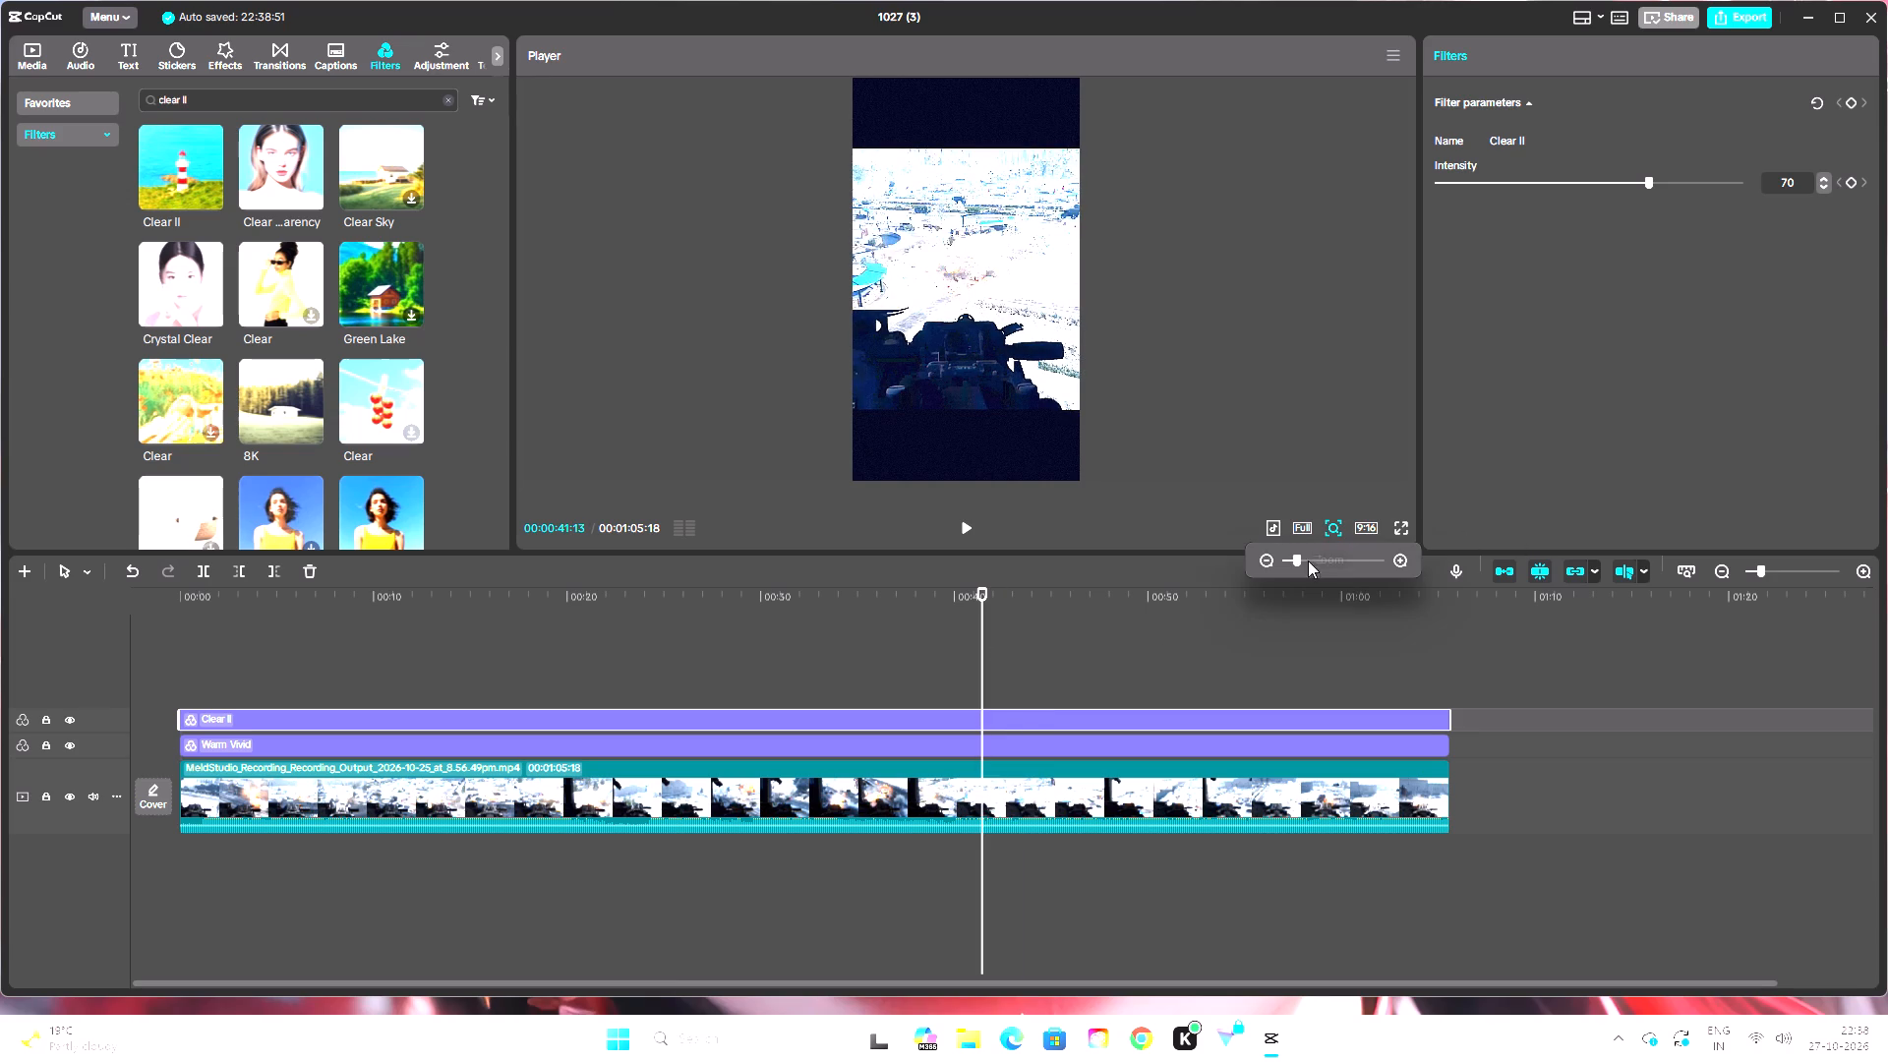
pyautogui.moveTo(1297, 562); pyautogui.dragTo(1308, 567)
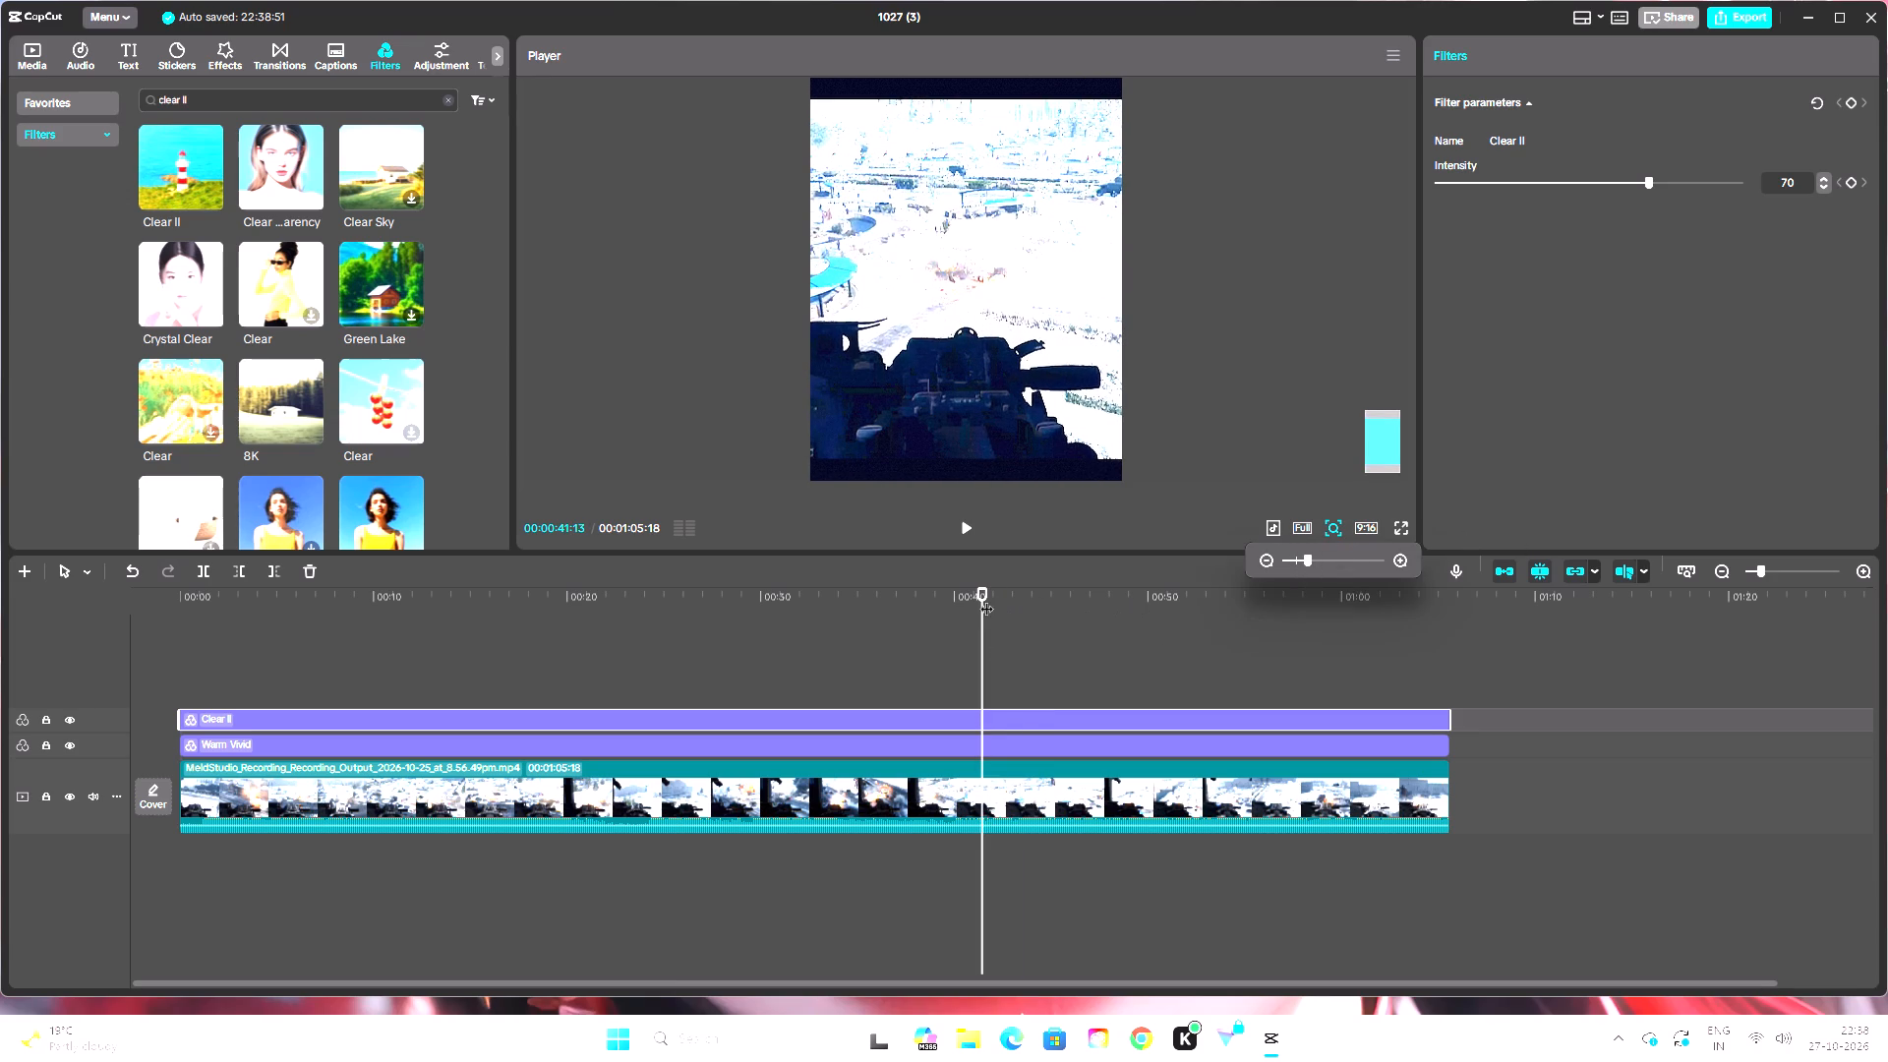
pyautogui.moveTo(986, 599); pyautogui.dragTo(927, 602)
pyautogui.click(968, 535)
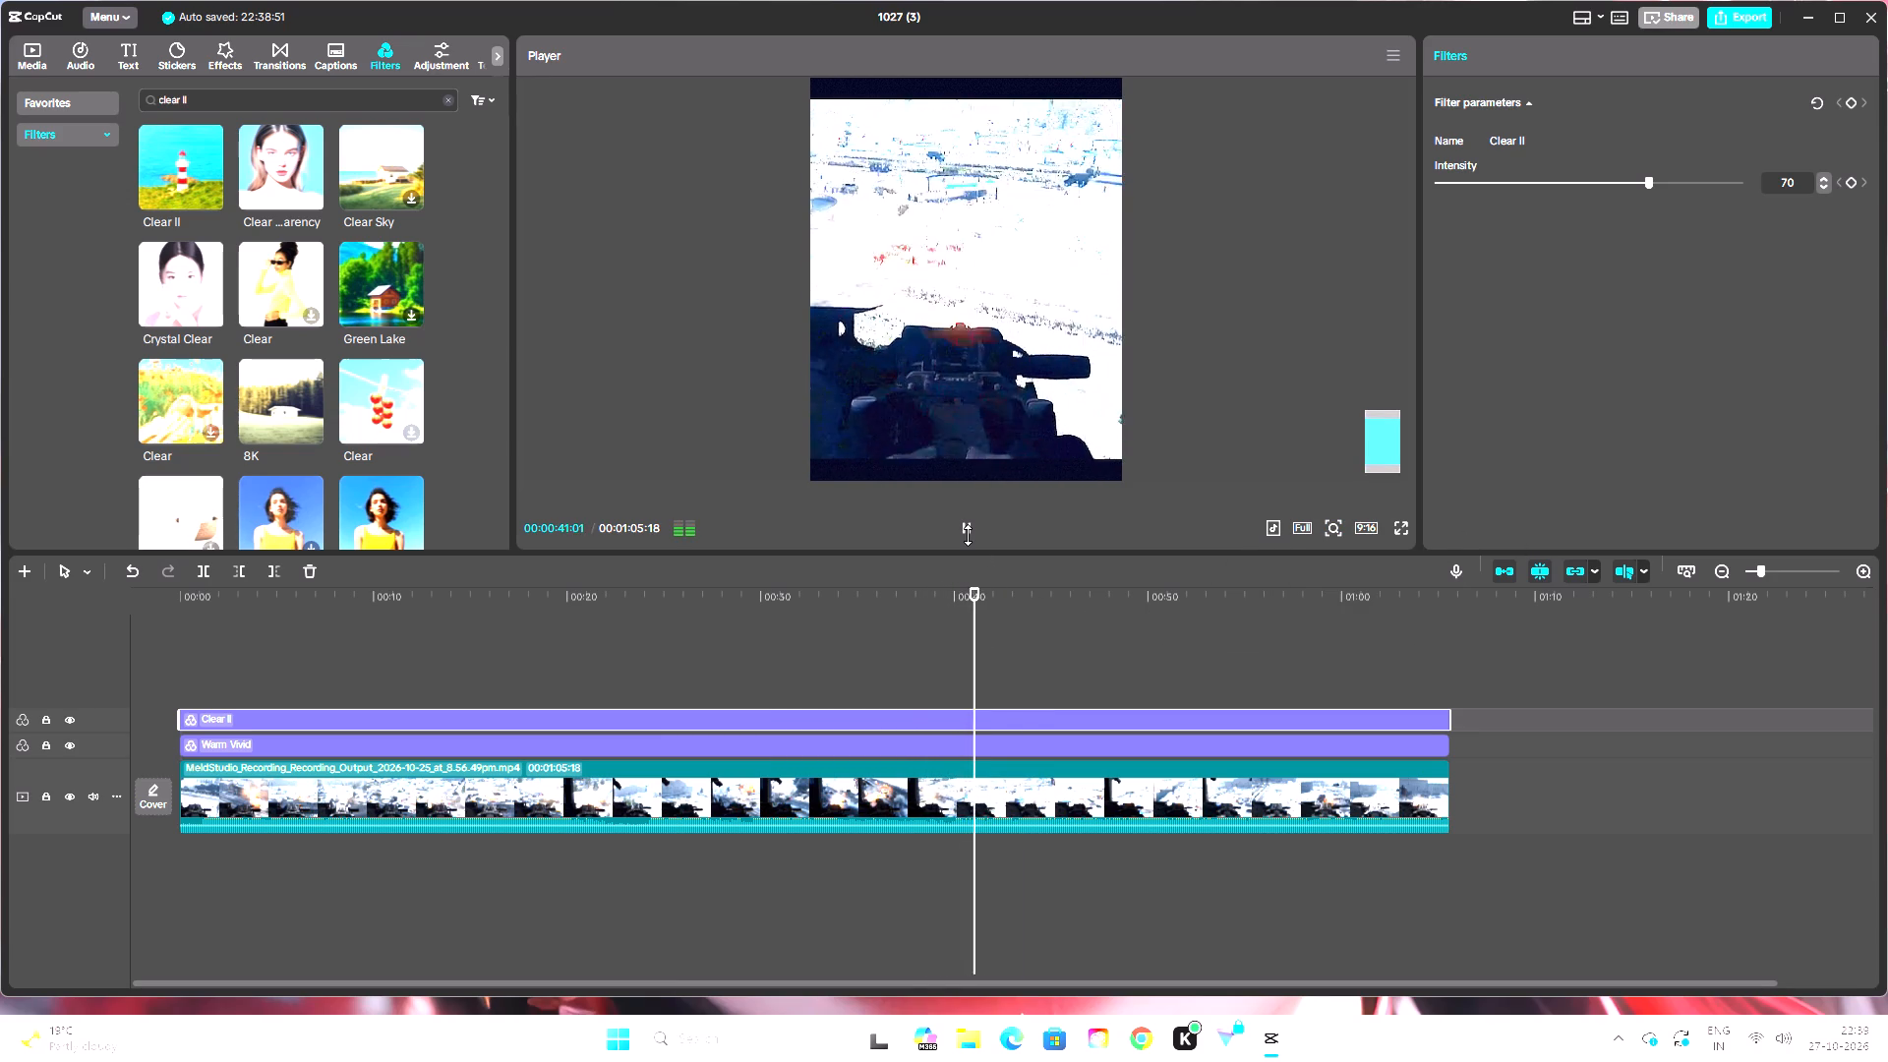
pyautogui.moveTo(991, 598); pyautogui.dragTo(235, 689)
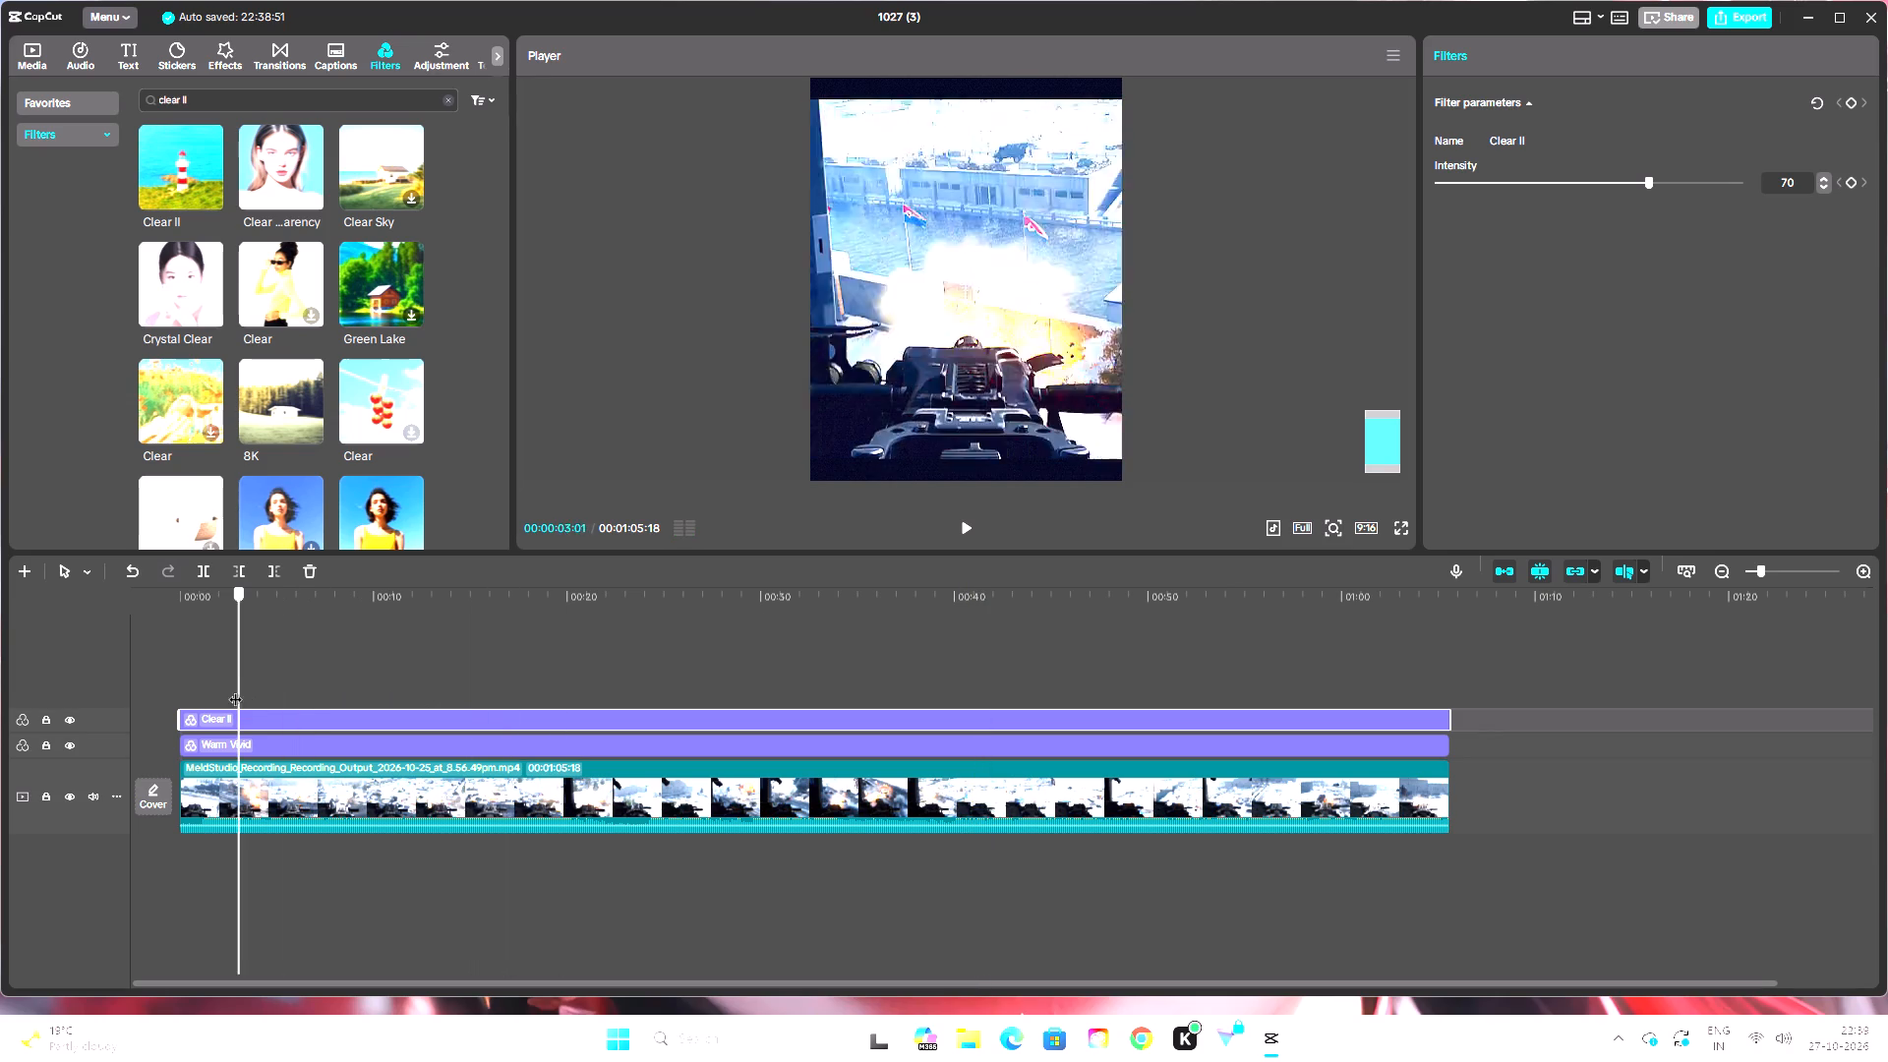
pyautogui.moveTo(235, 689); pyautogui.dragTo(294, 705)
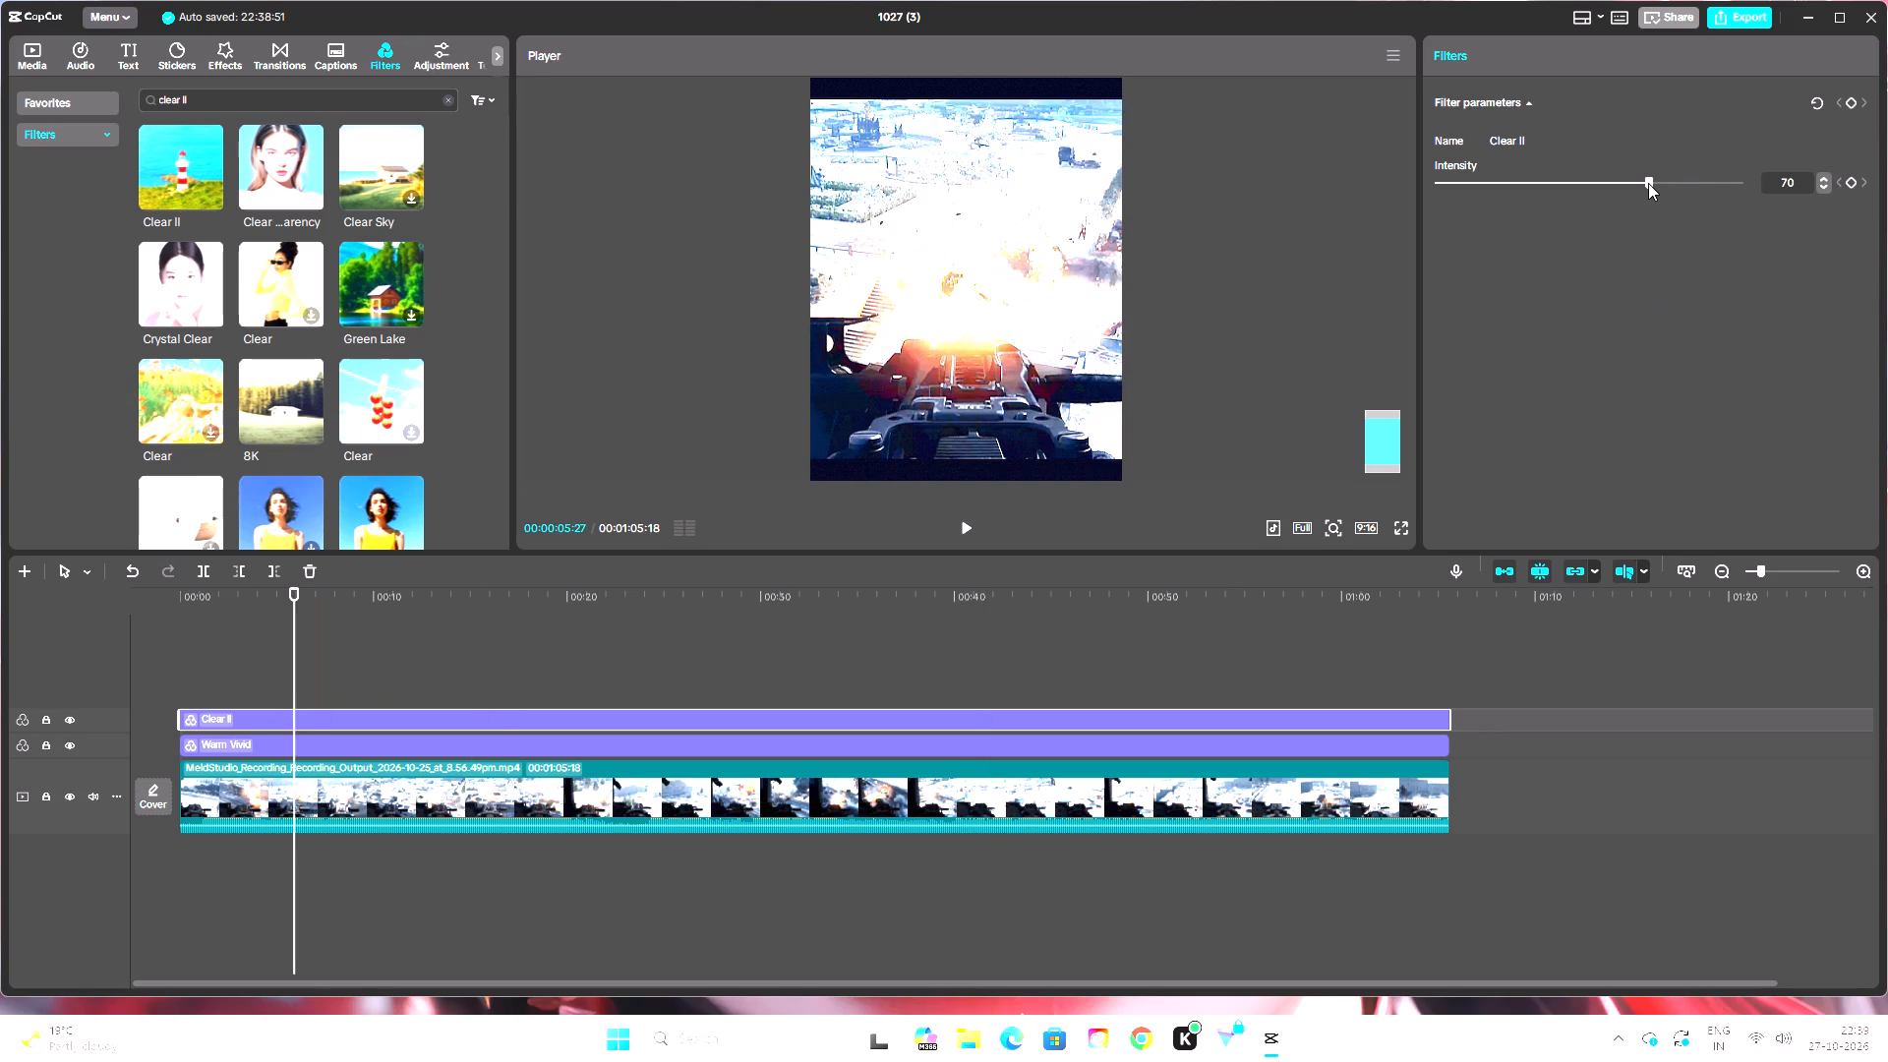
# Reduce the Clear II filter's intensity to 30 and return the playhead to the start.
pyautogui.moveTo(1647, 183); pyautogui.dragTo(1533, 206)
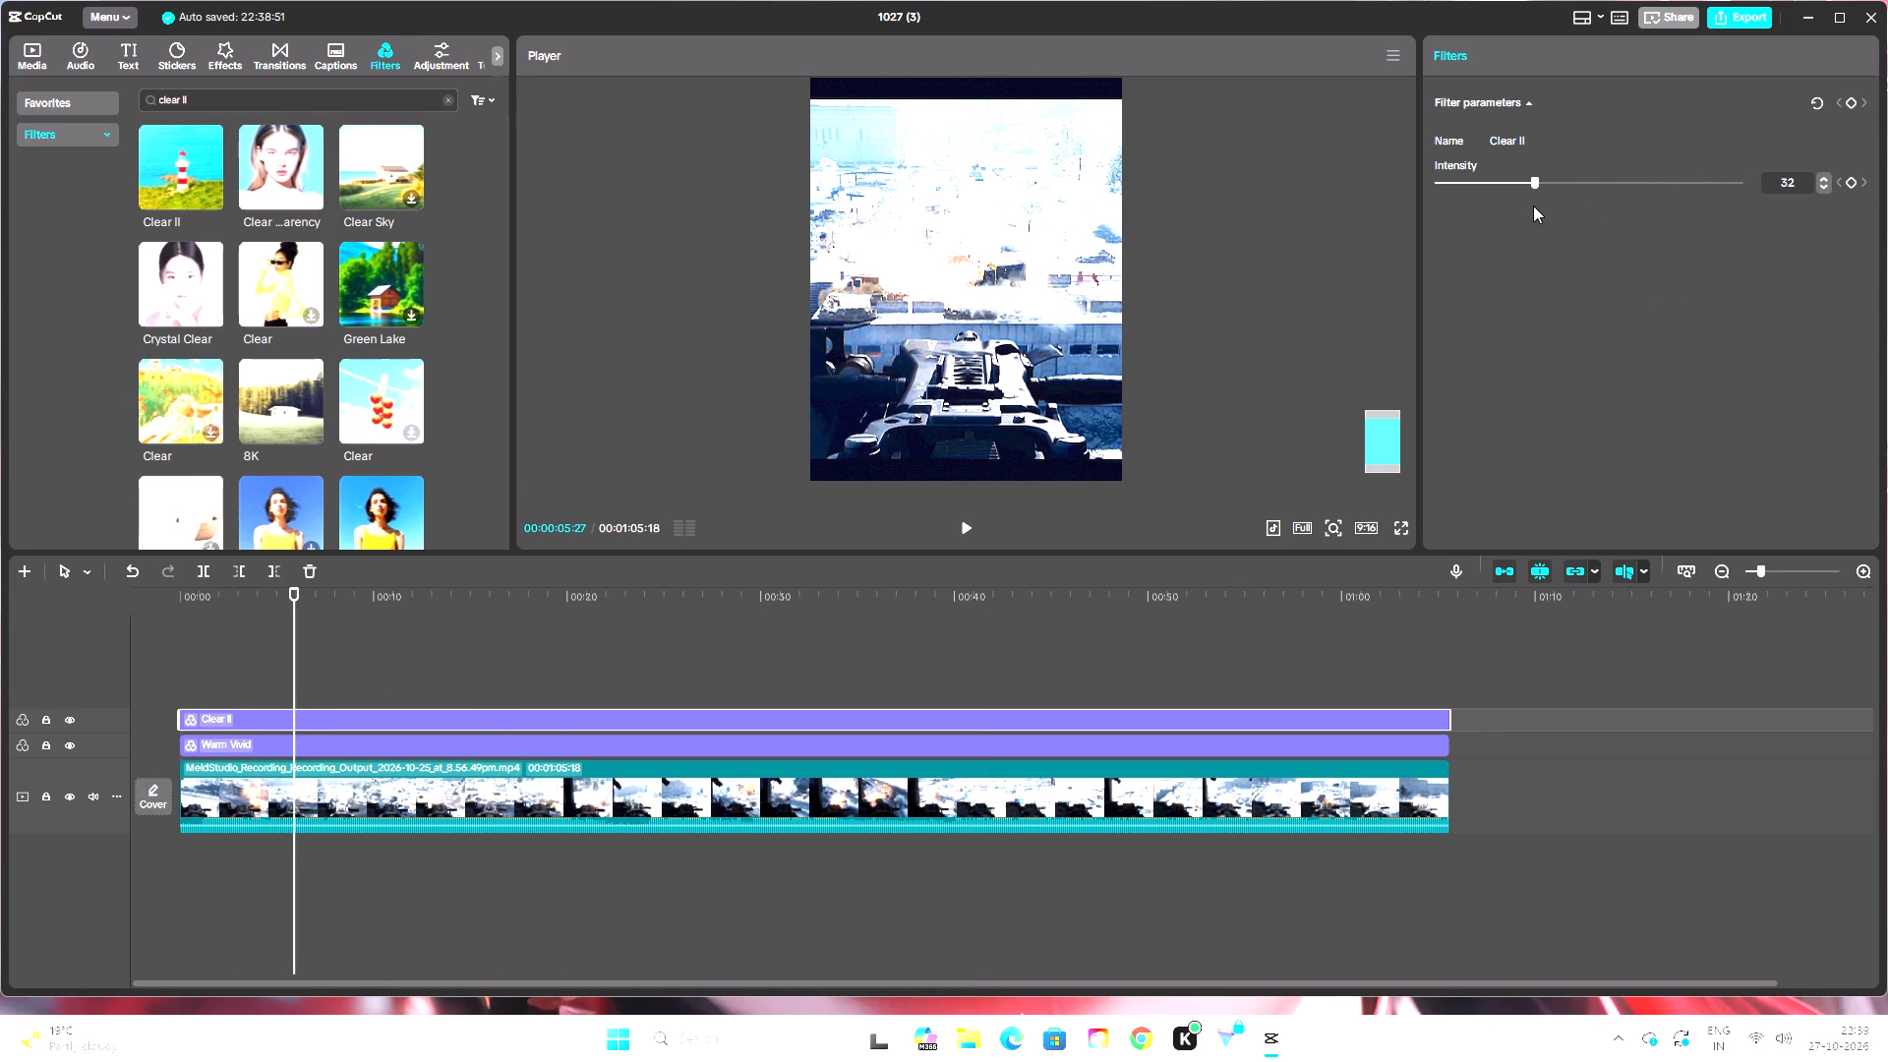
pyautogui.moveTo(1533, 206); pyautogui.dragTo(1527, 211)
pyautogui.moveTo(292, 589); pyautogui.dragTo(133, 611)
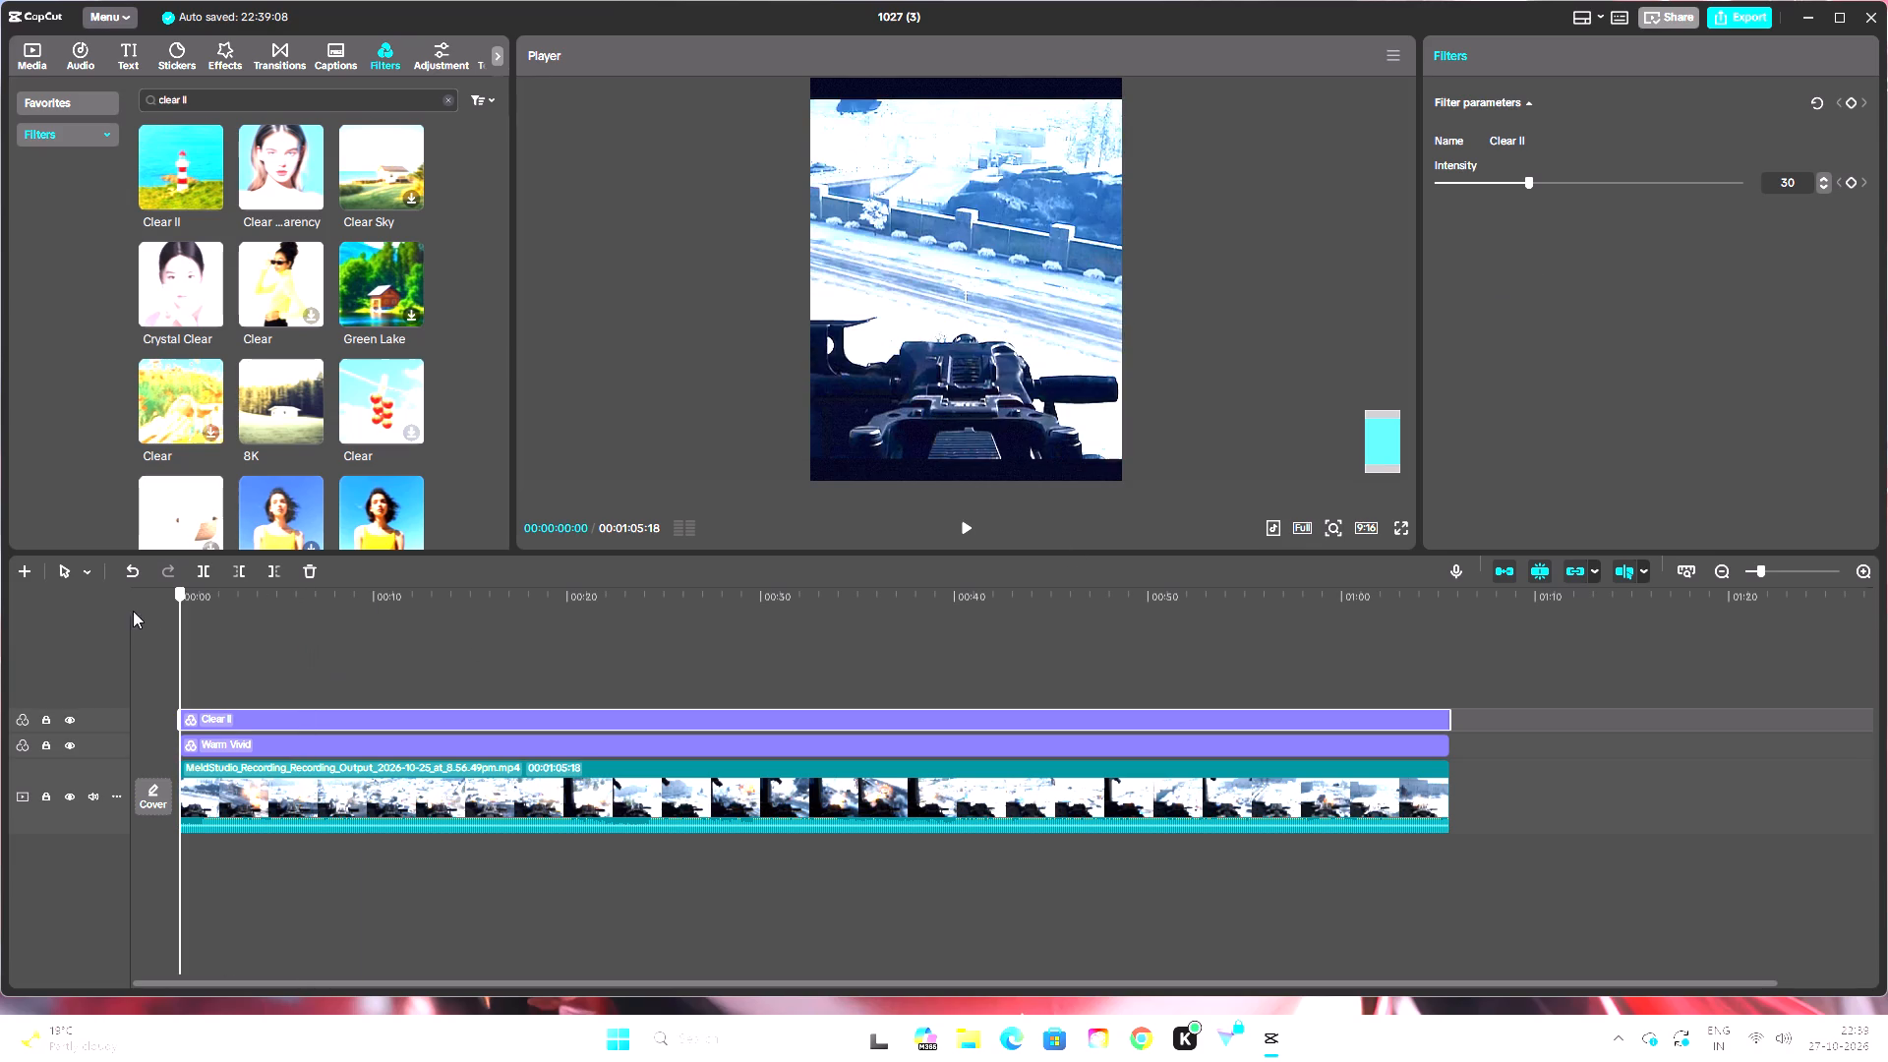
pyautogui.moveTo(133, 611); pyautogui.dragTo(130, 609)
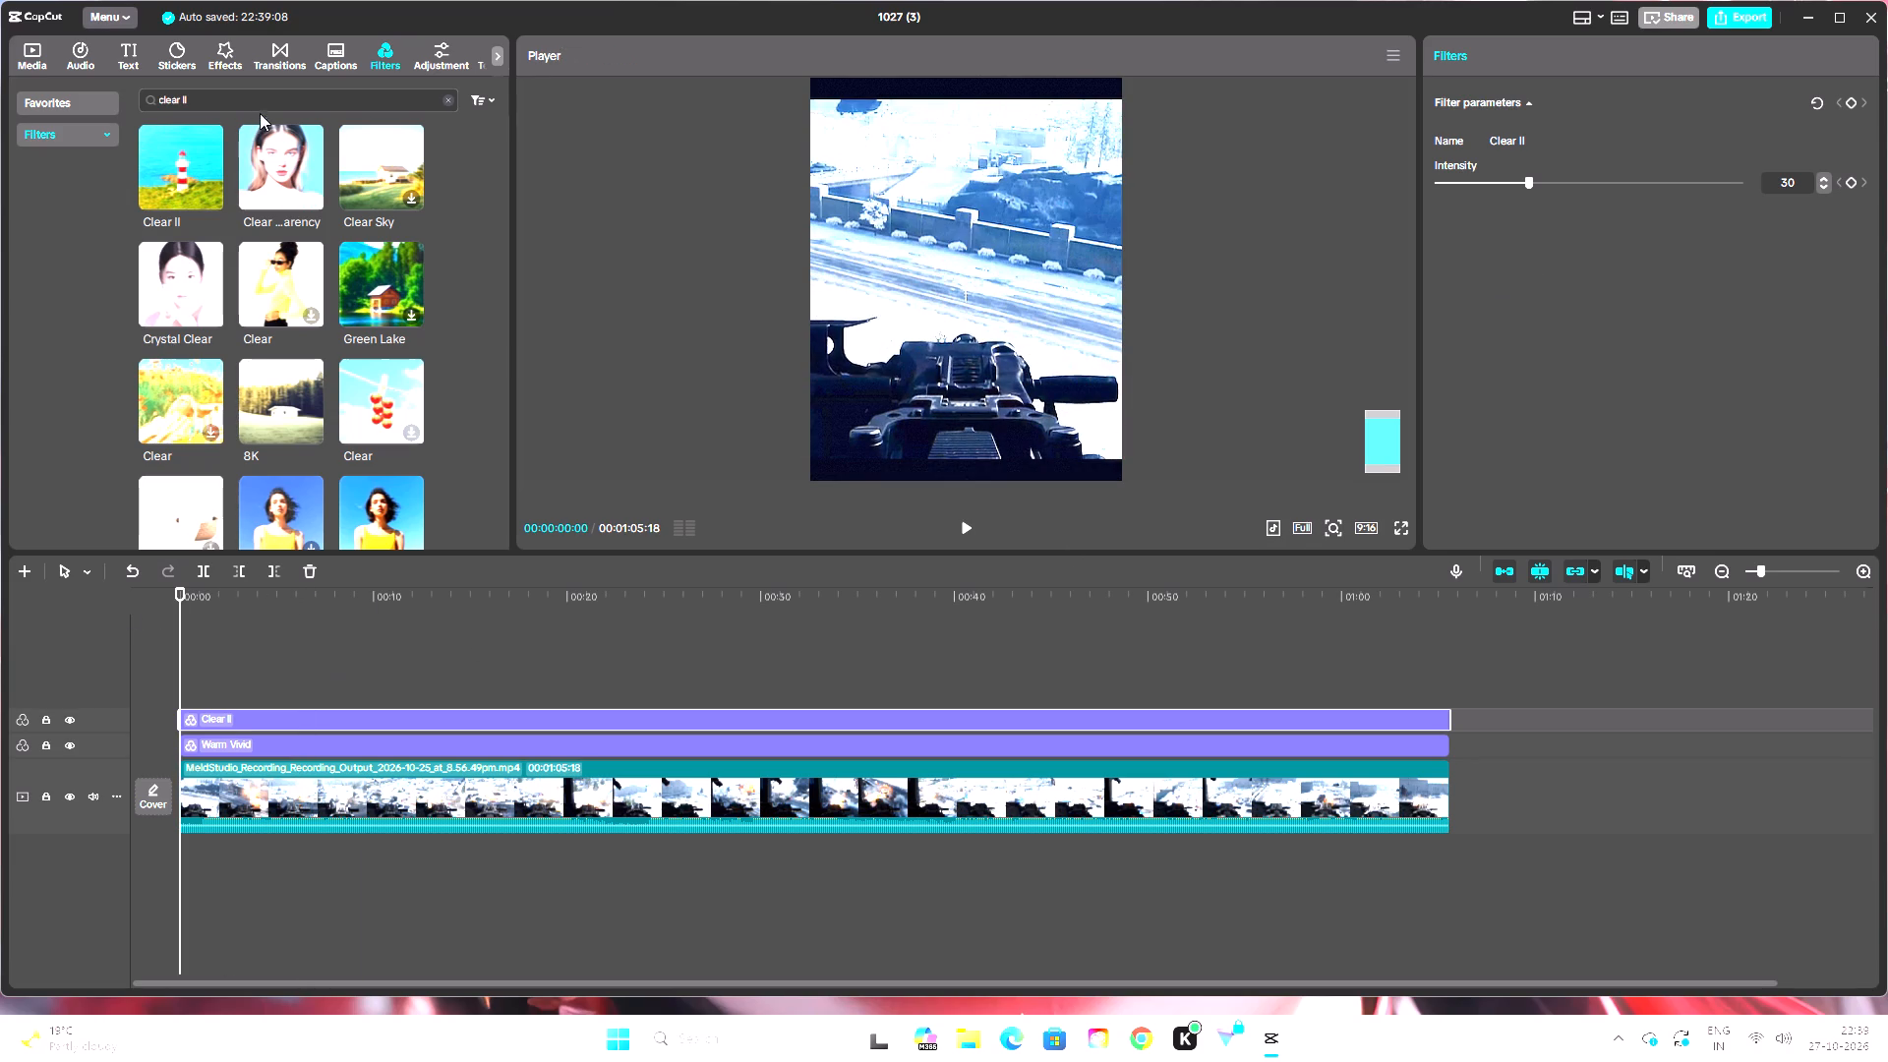
# Clear the filter search and show the filters in the Movies category.
pyautogui.click(260, 100)
pyautogui.press('BackSpace')
pyautogui.press('BackSpace')
pyautogui.press('BackSpace')
pyautogui.press('BackSpace')
pyautogui.press('BackSpace')
pyautogui.press('BackSpace')
pyautogui.press('BackSpace')
pyautogui.press('BackSpace')
pyautogui.press('BackSpace')
pyautogui.press('BackSpace')
pyautogui.press('BackSpace')
pyautogui.press('BackSpace')
pyautogui.press('BackSpace')
pyautogui.press('BackSpace')
pyautogui.press('BackSpace')
pyautogui.press('BackSpace')
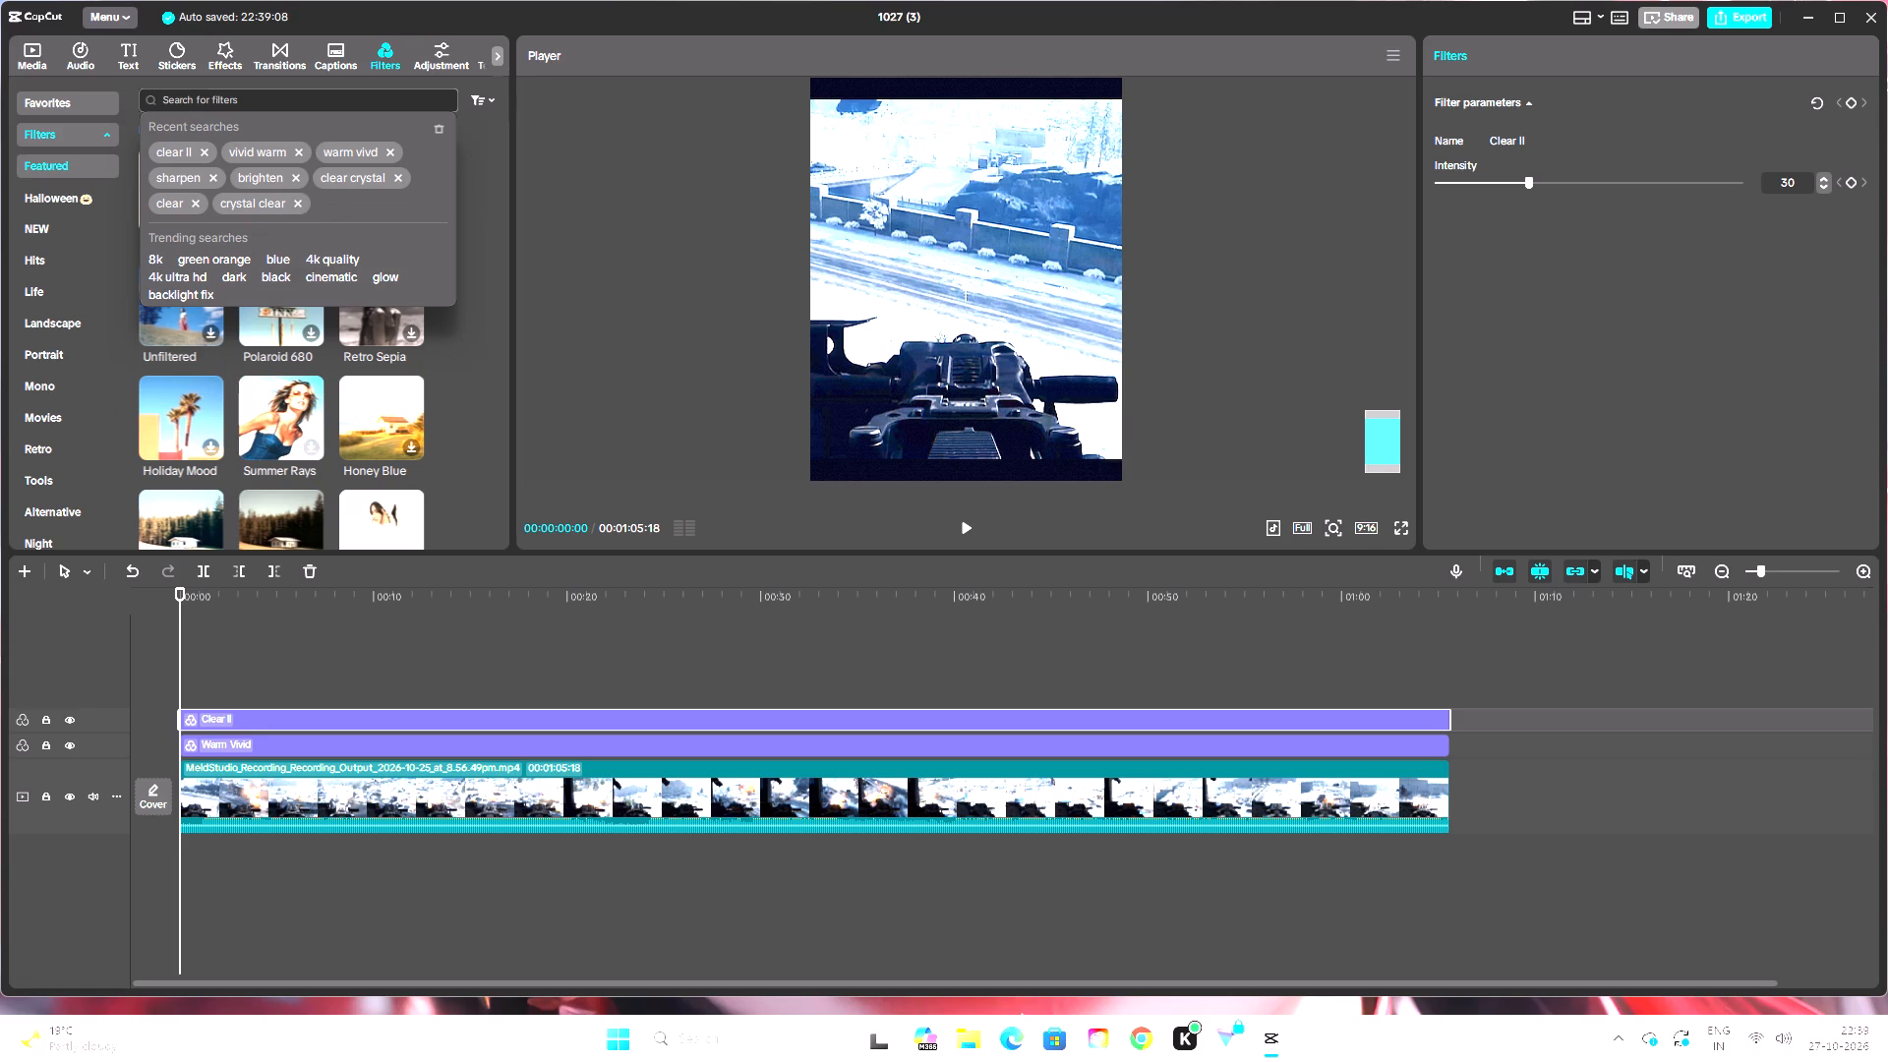
pyautogui.click(63, 407)
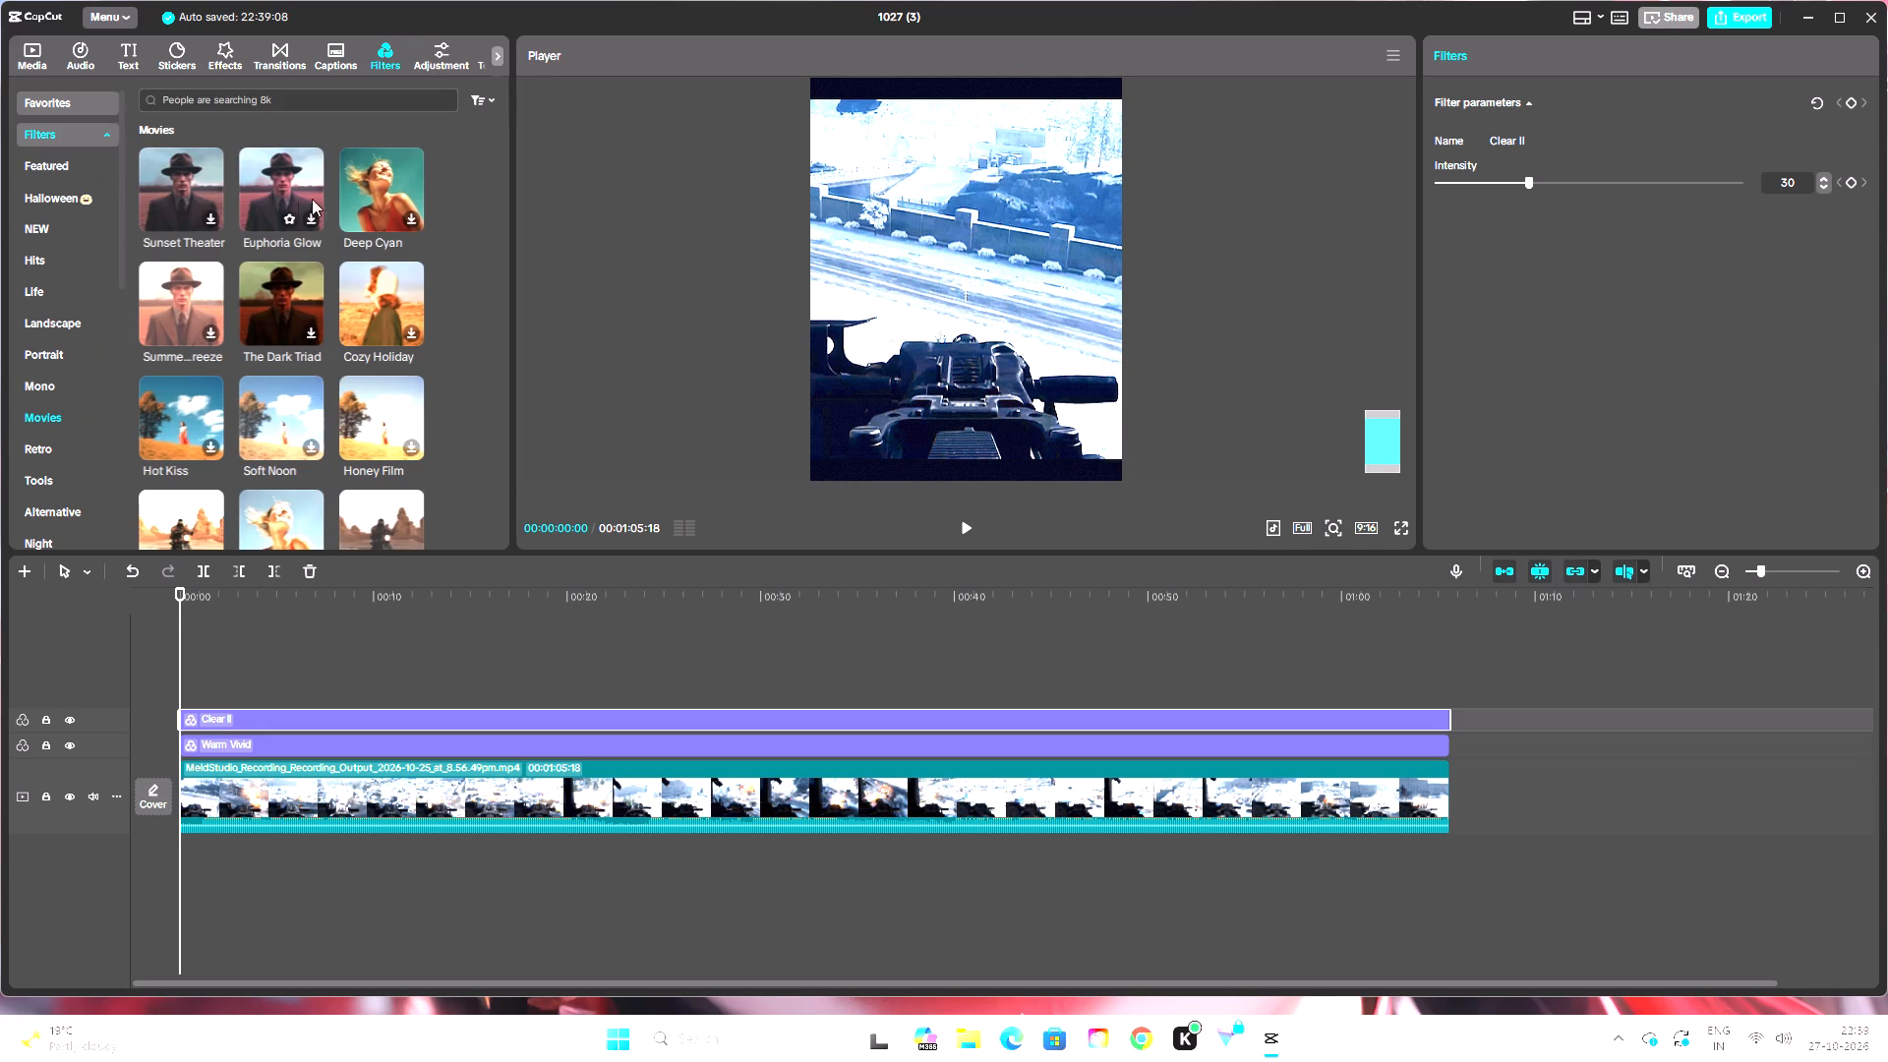
# Browse the Film filter category and preview Cool Tone, Sun Glitter and Retro Lo-fi on the footage.
pyautogui.scroll(-2, 61, 464)
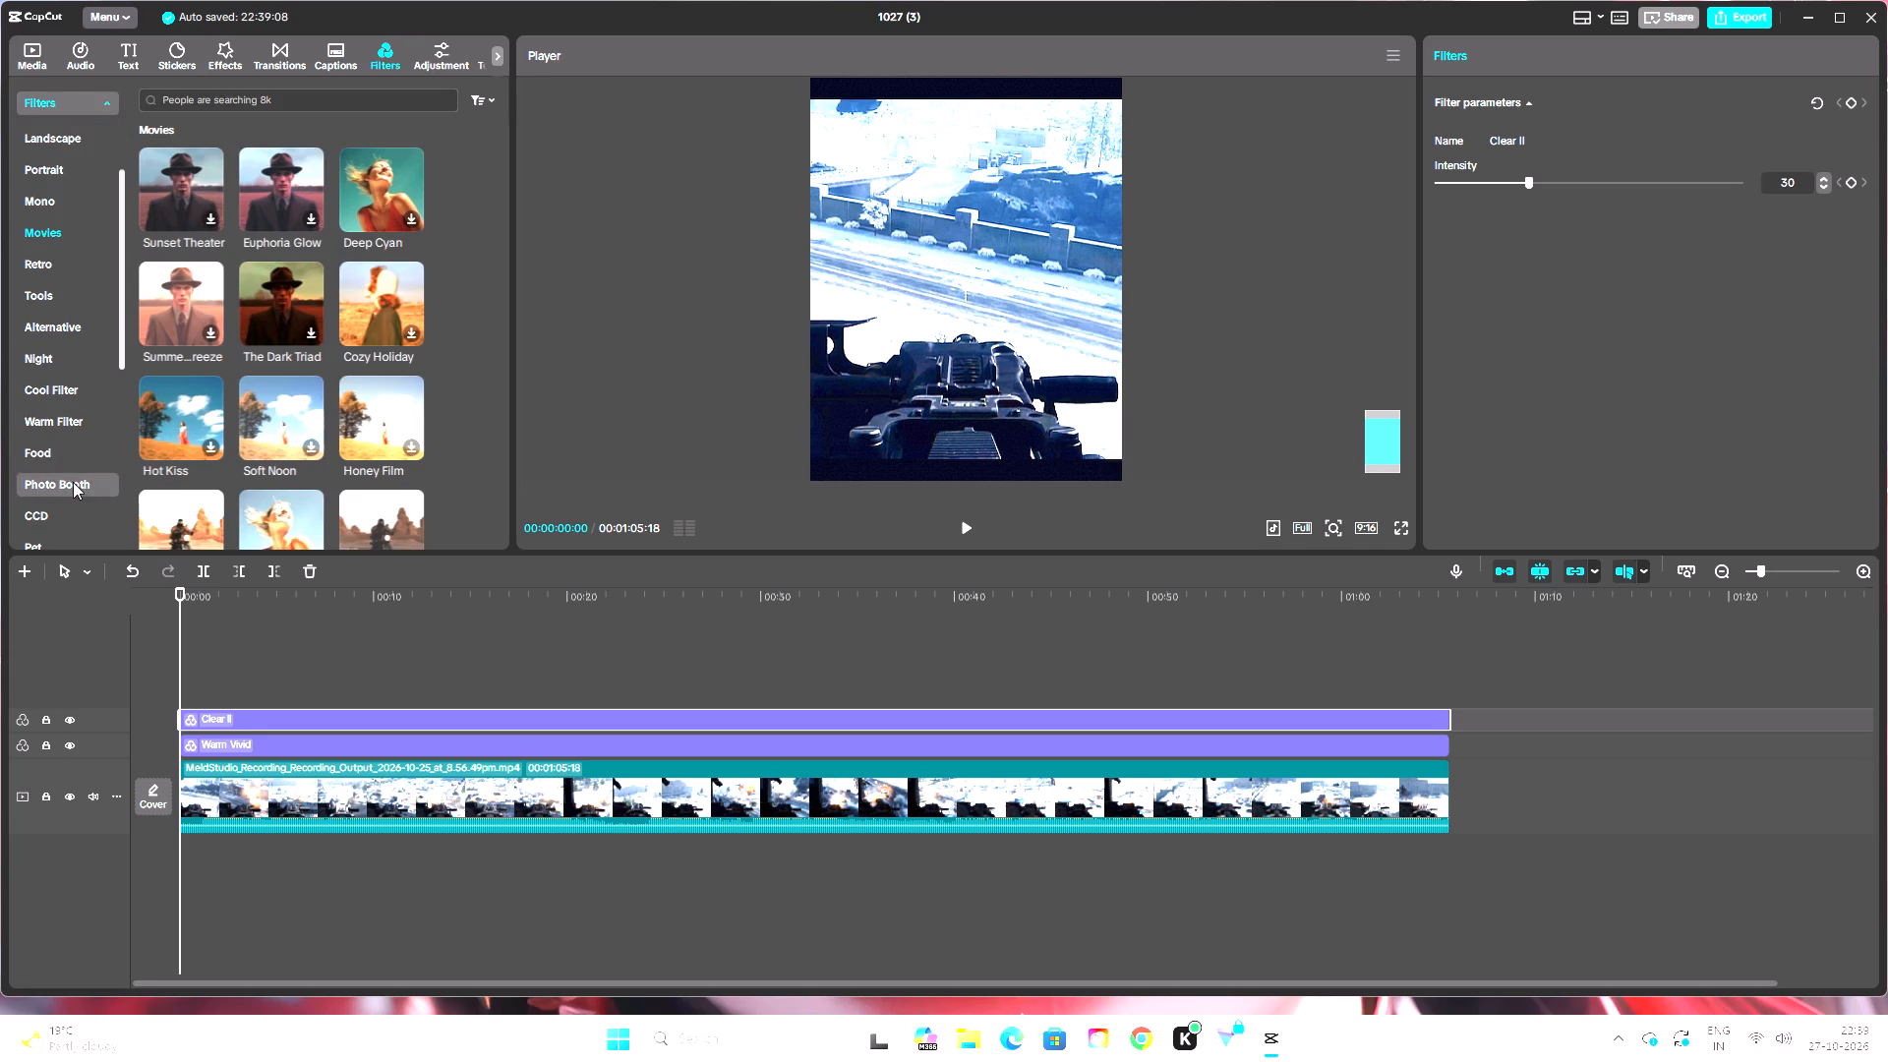
pyautogui.scroll(-3, 67, 518)
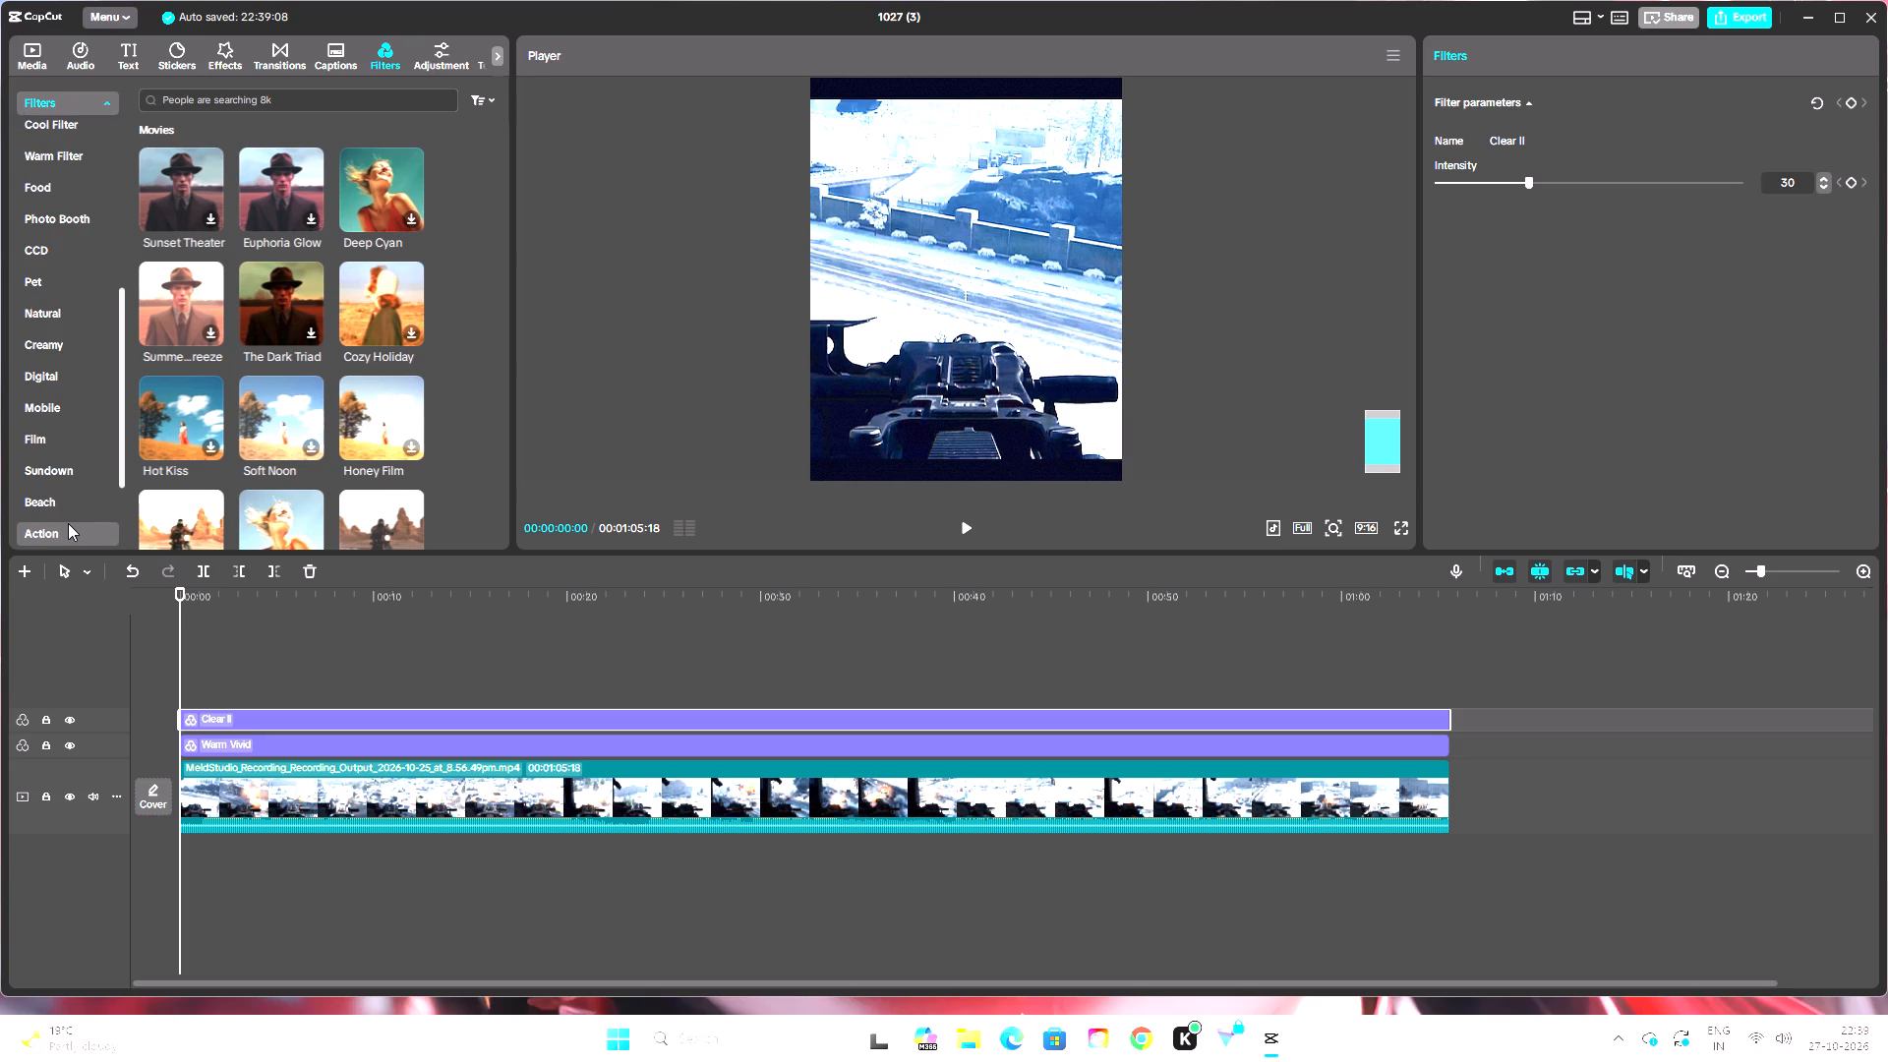
pyautogui.scroll(-2, 69, 513)
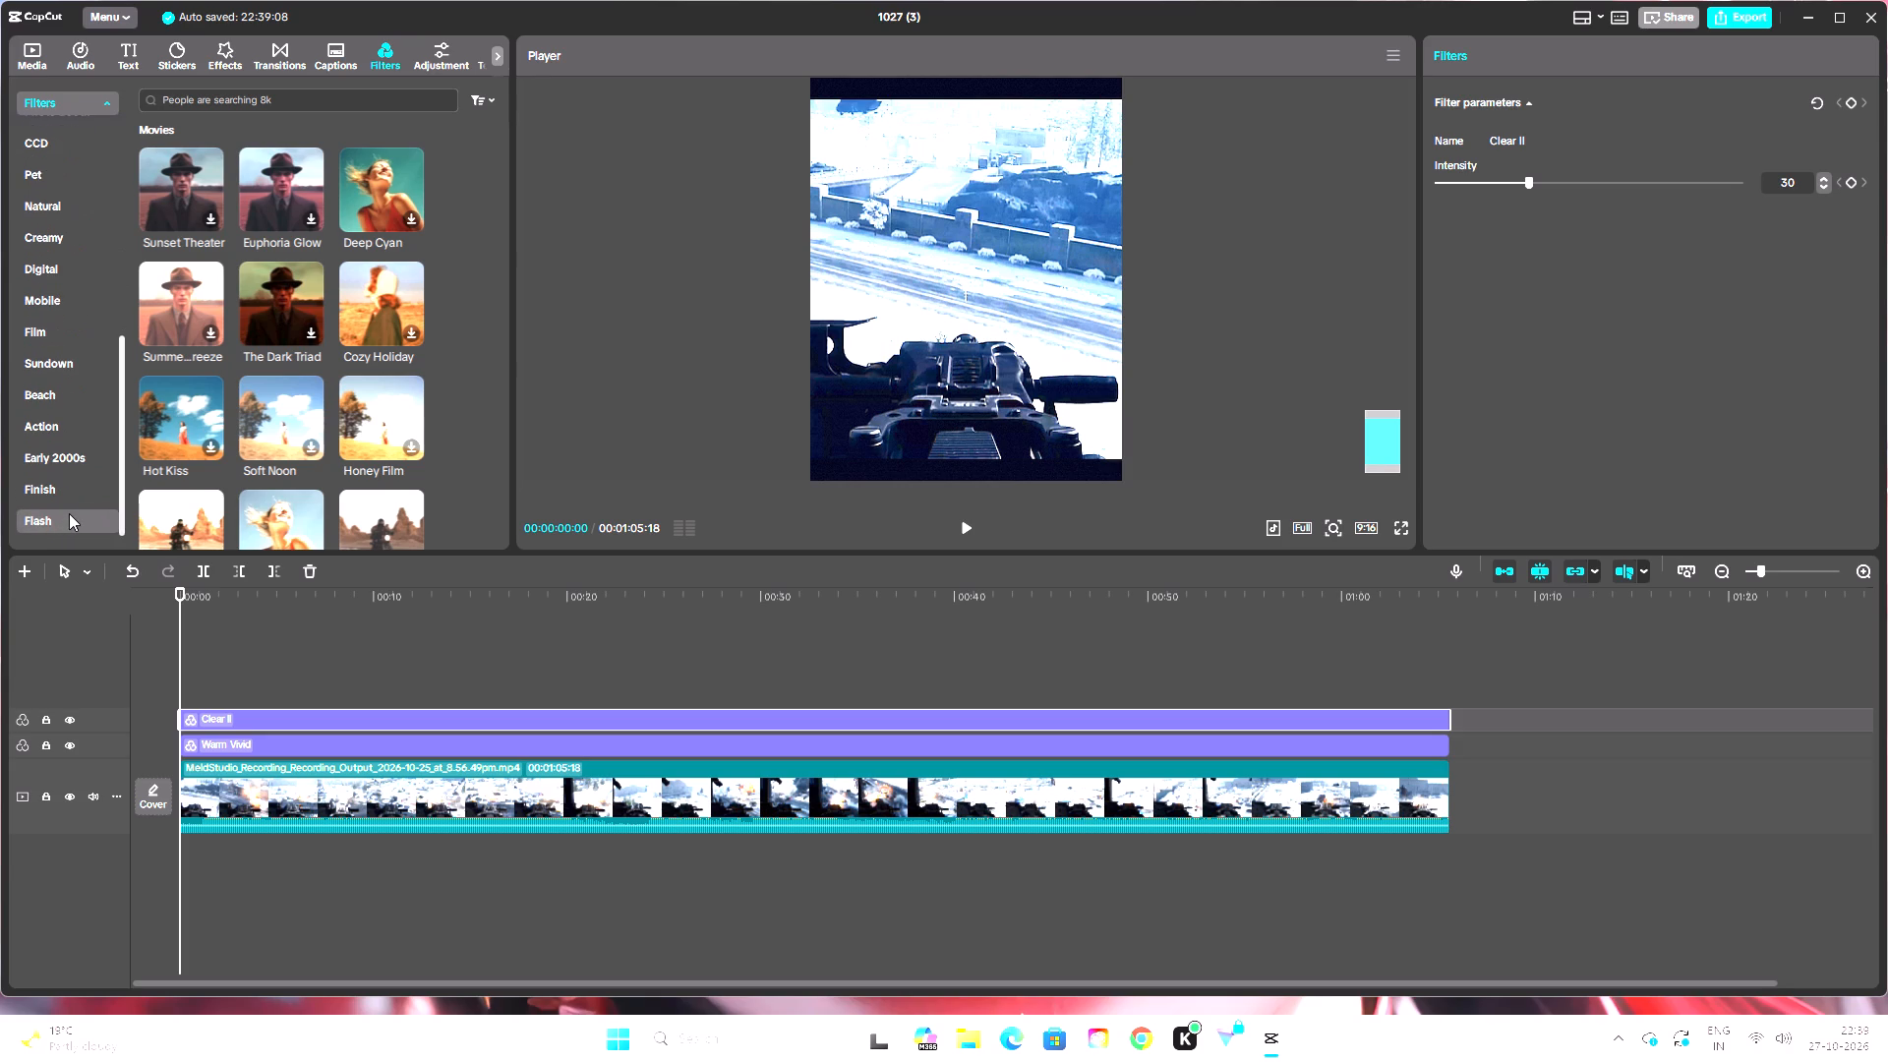
pyautogui.scroll(-1, 69, 513)
pyautogui.click(40, 323)
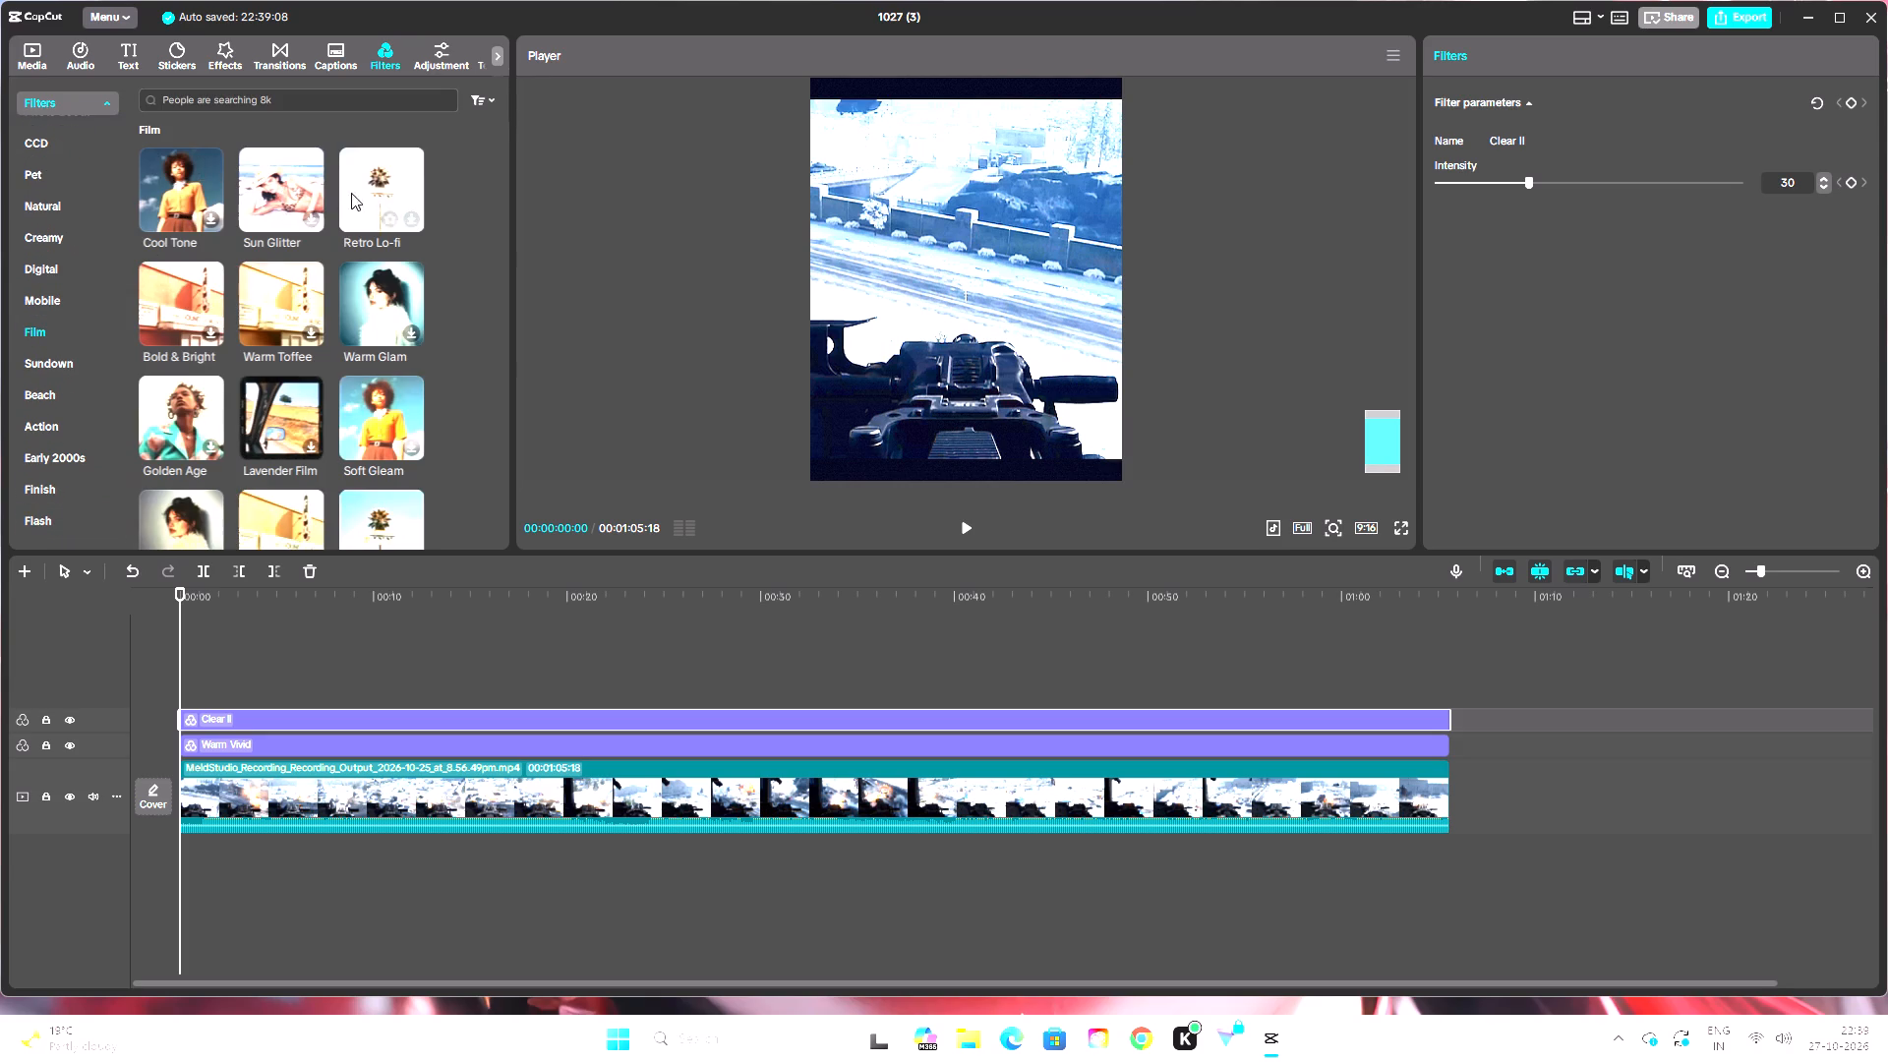
pyautogui.click(208, 217)
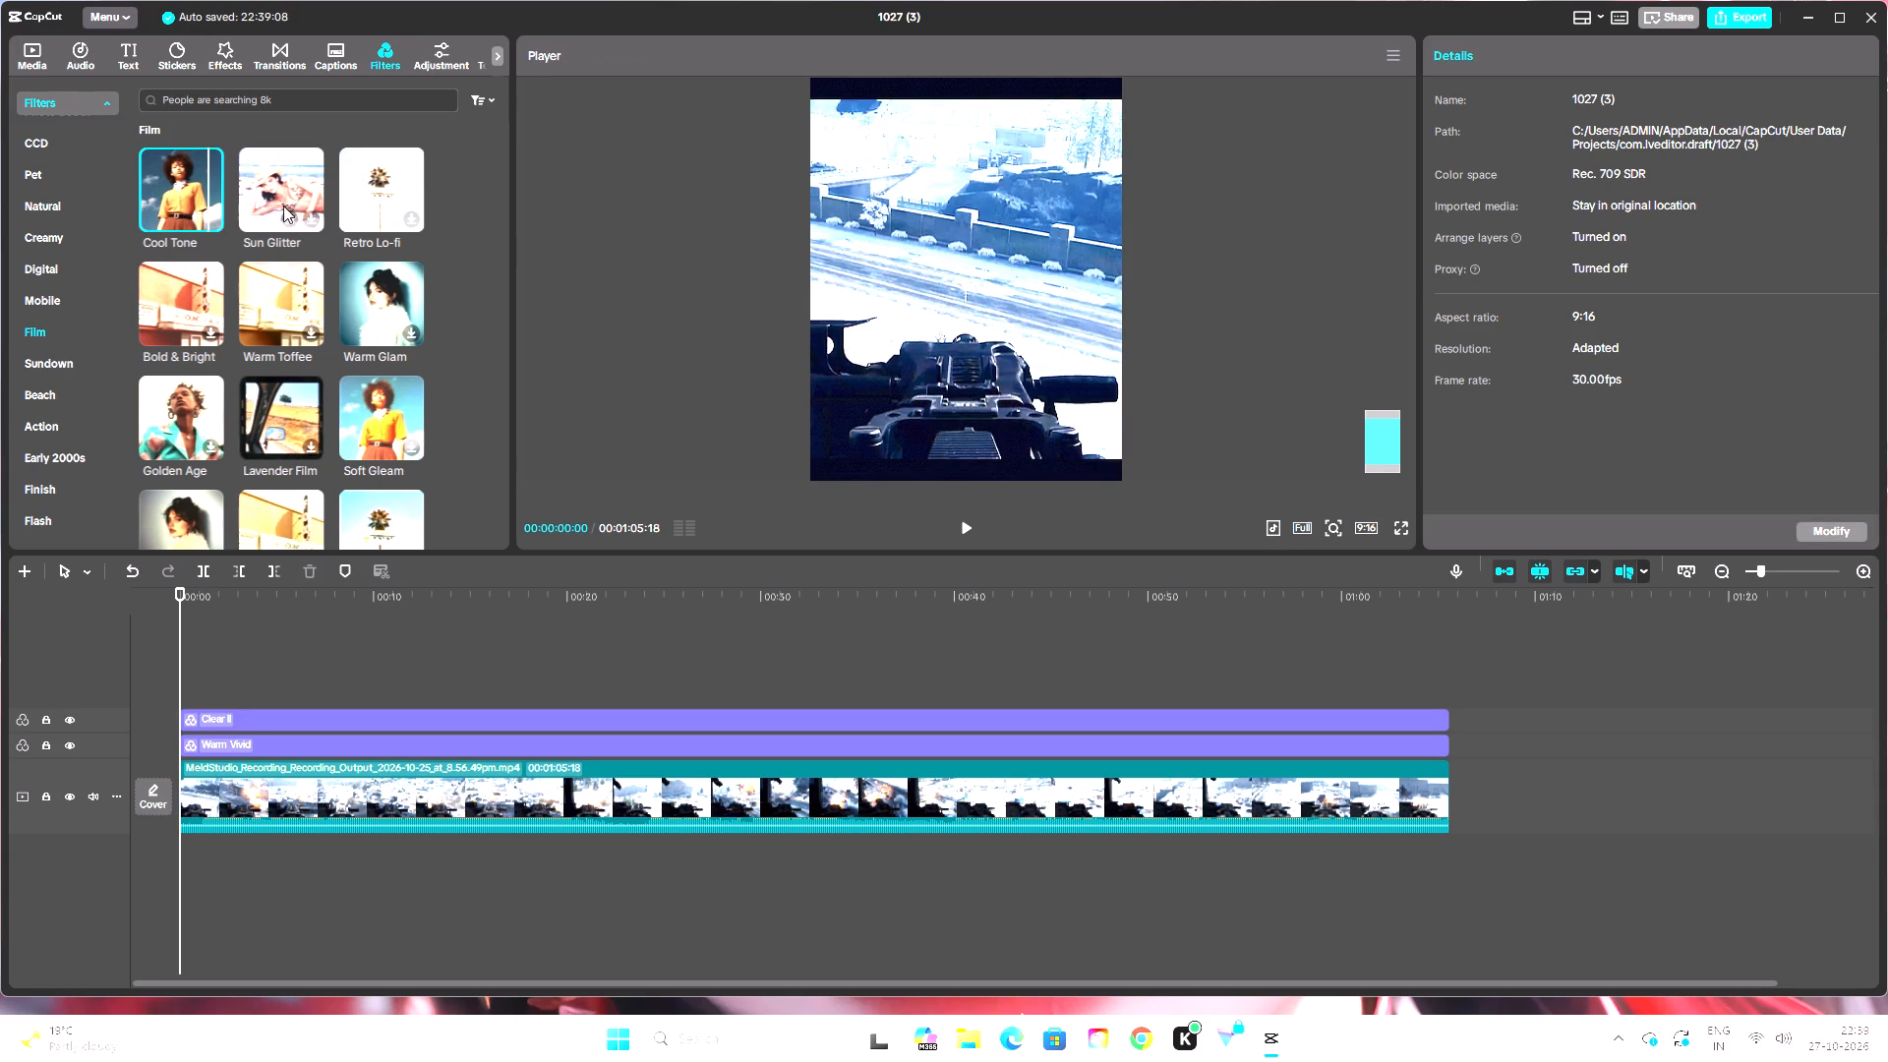
pyautogui.click(308, 219)
pyautogui.click(408, 218)
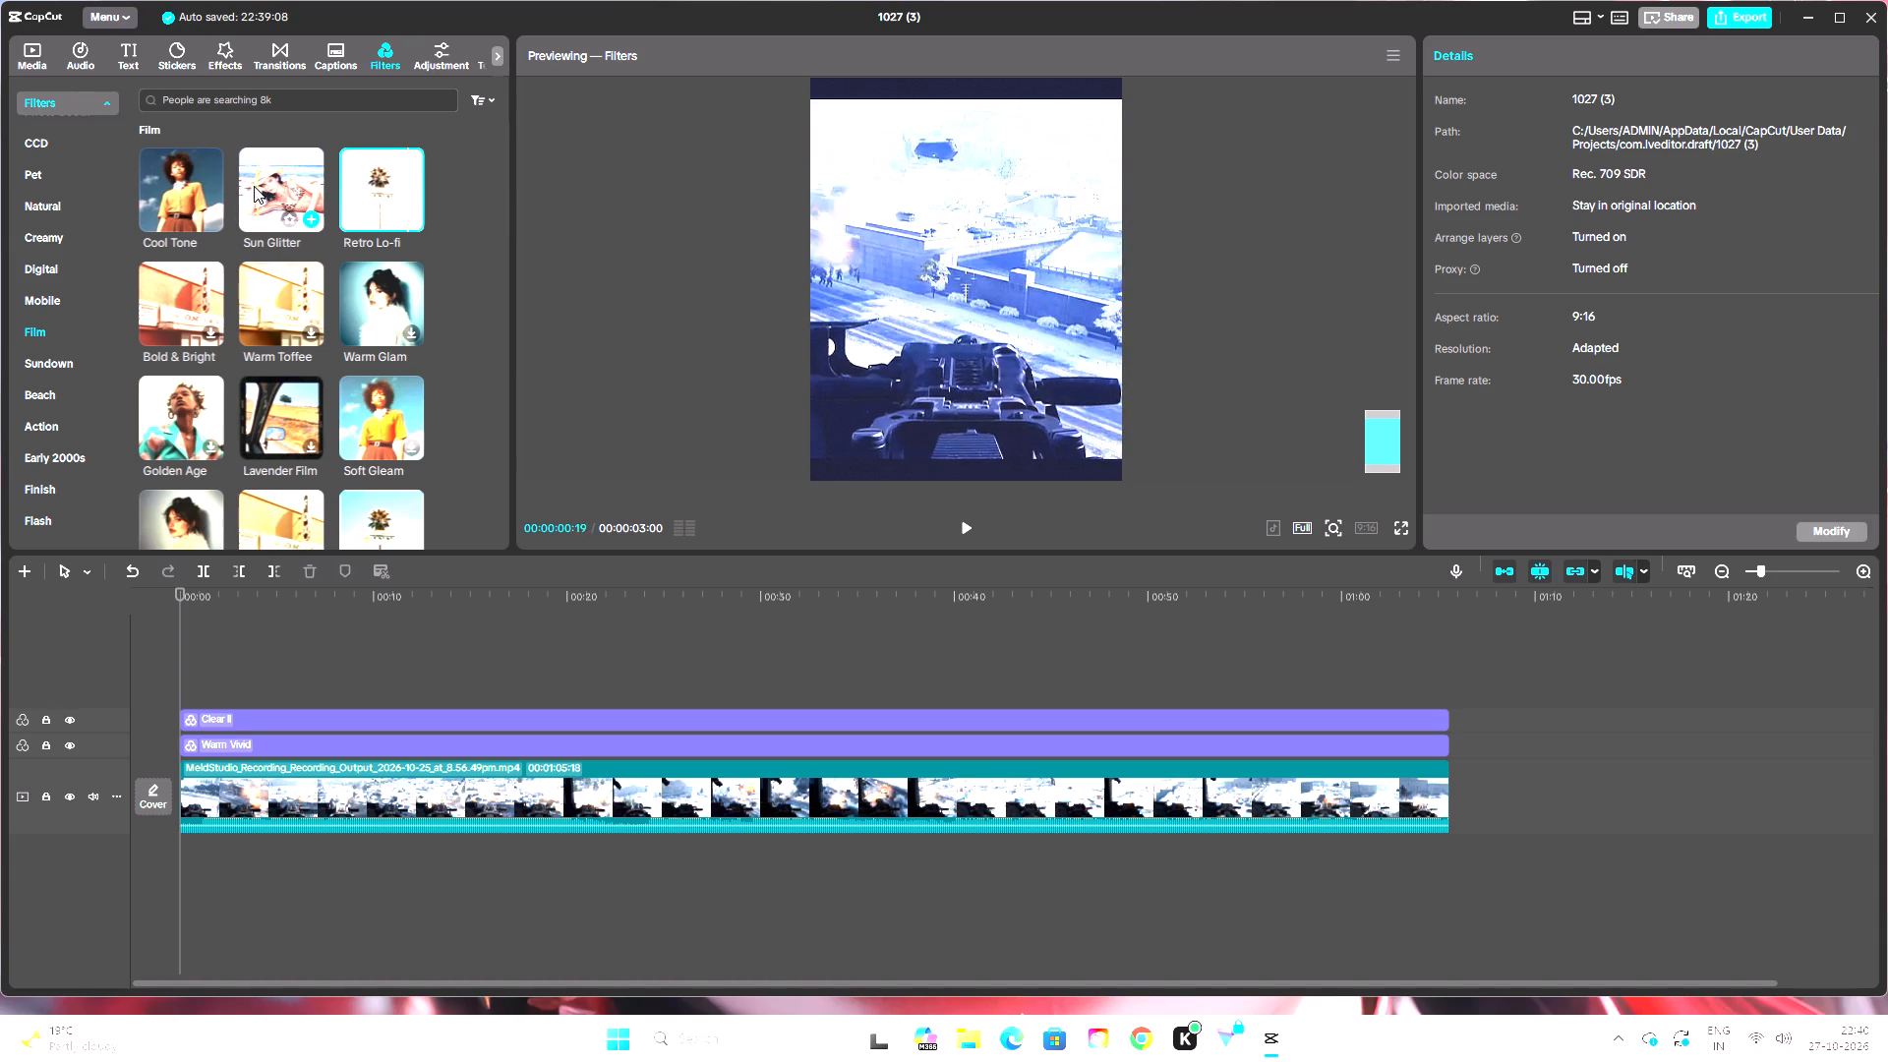
pyautogui.scroll(-2, 314, 422)
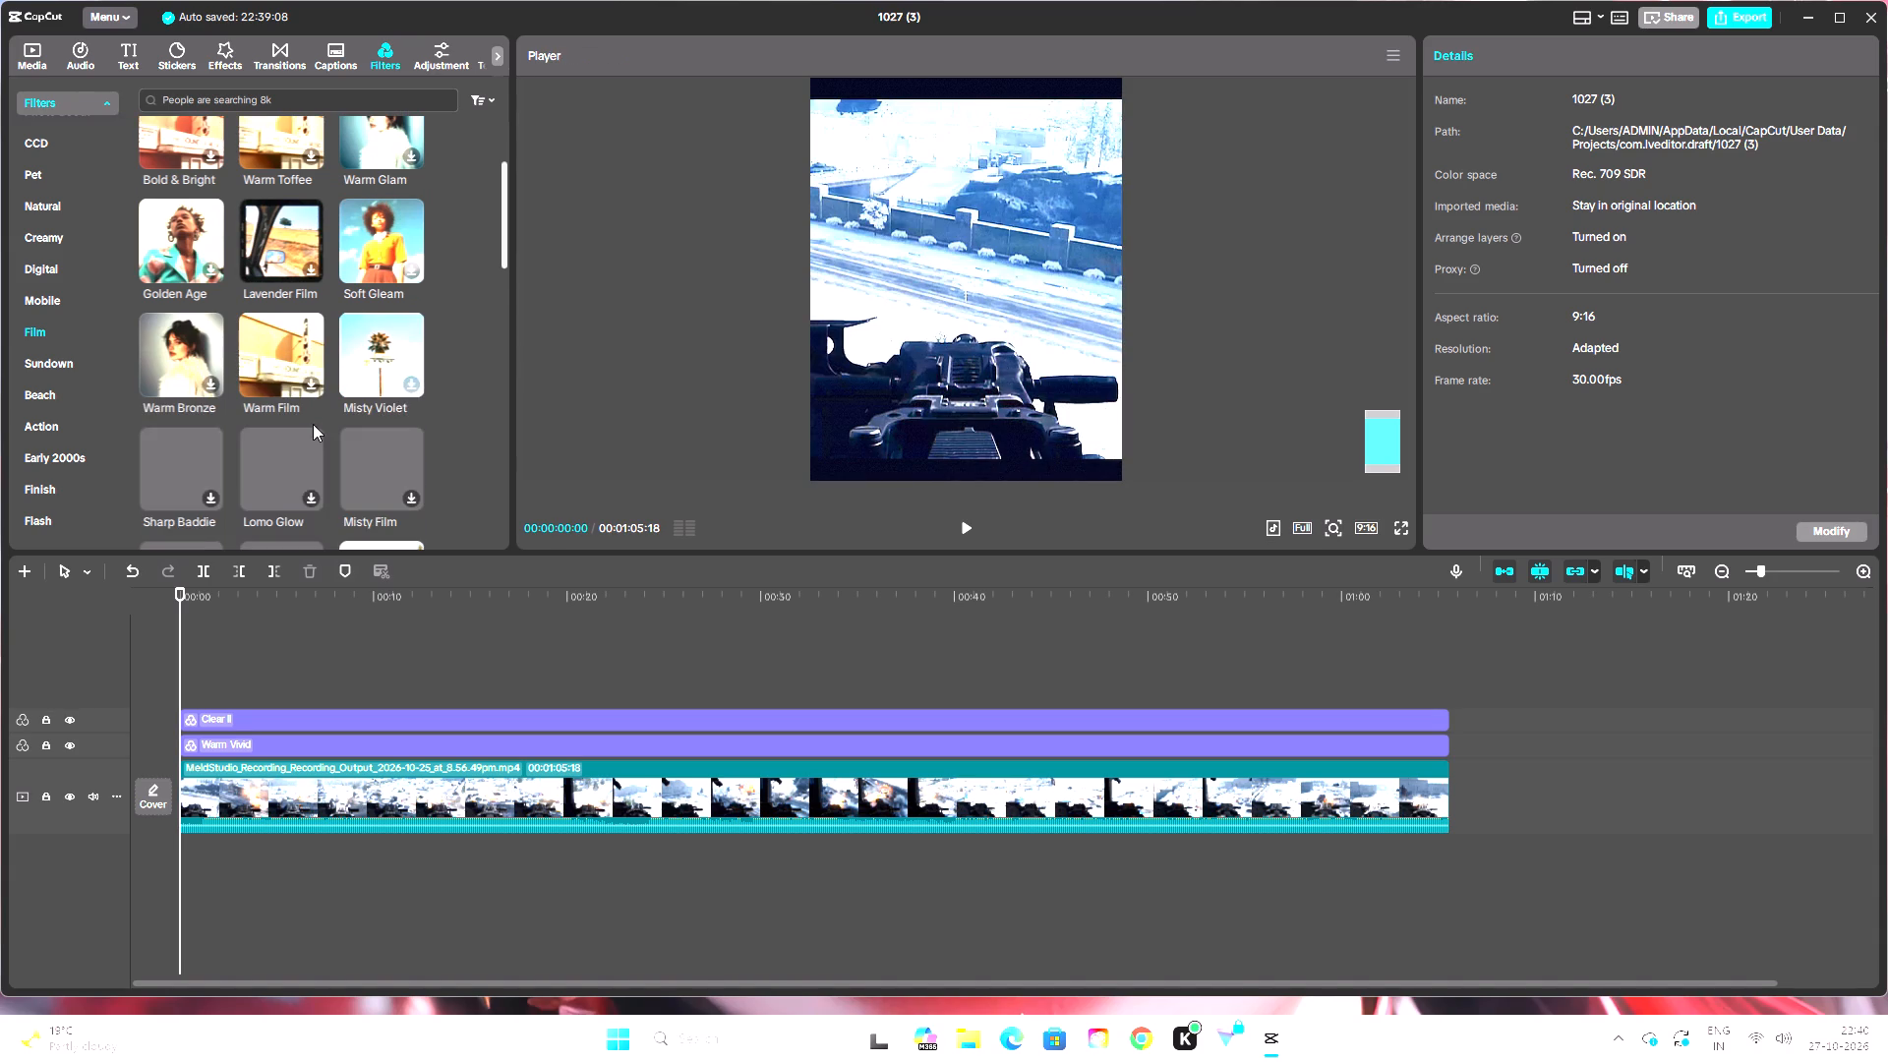
pyautogui.scroll(-1, 233, 438)
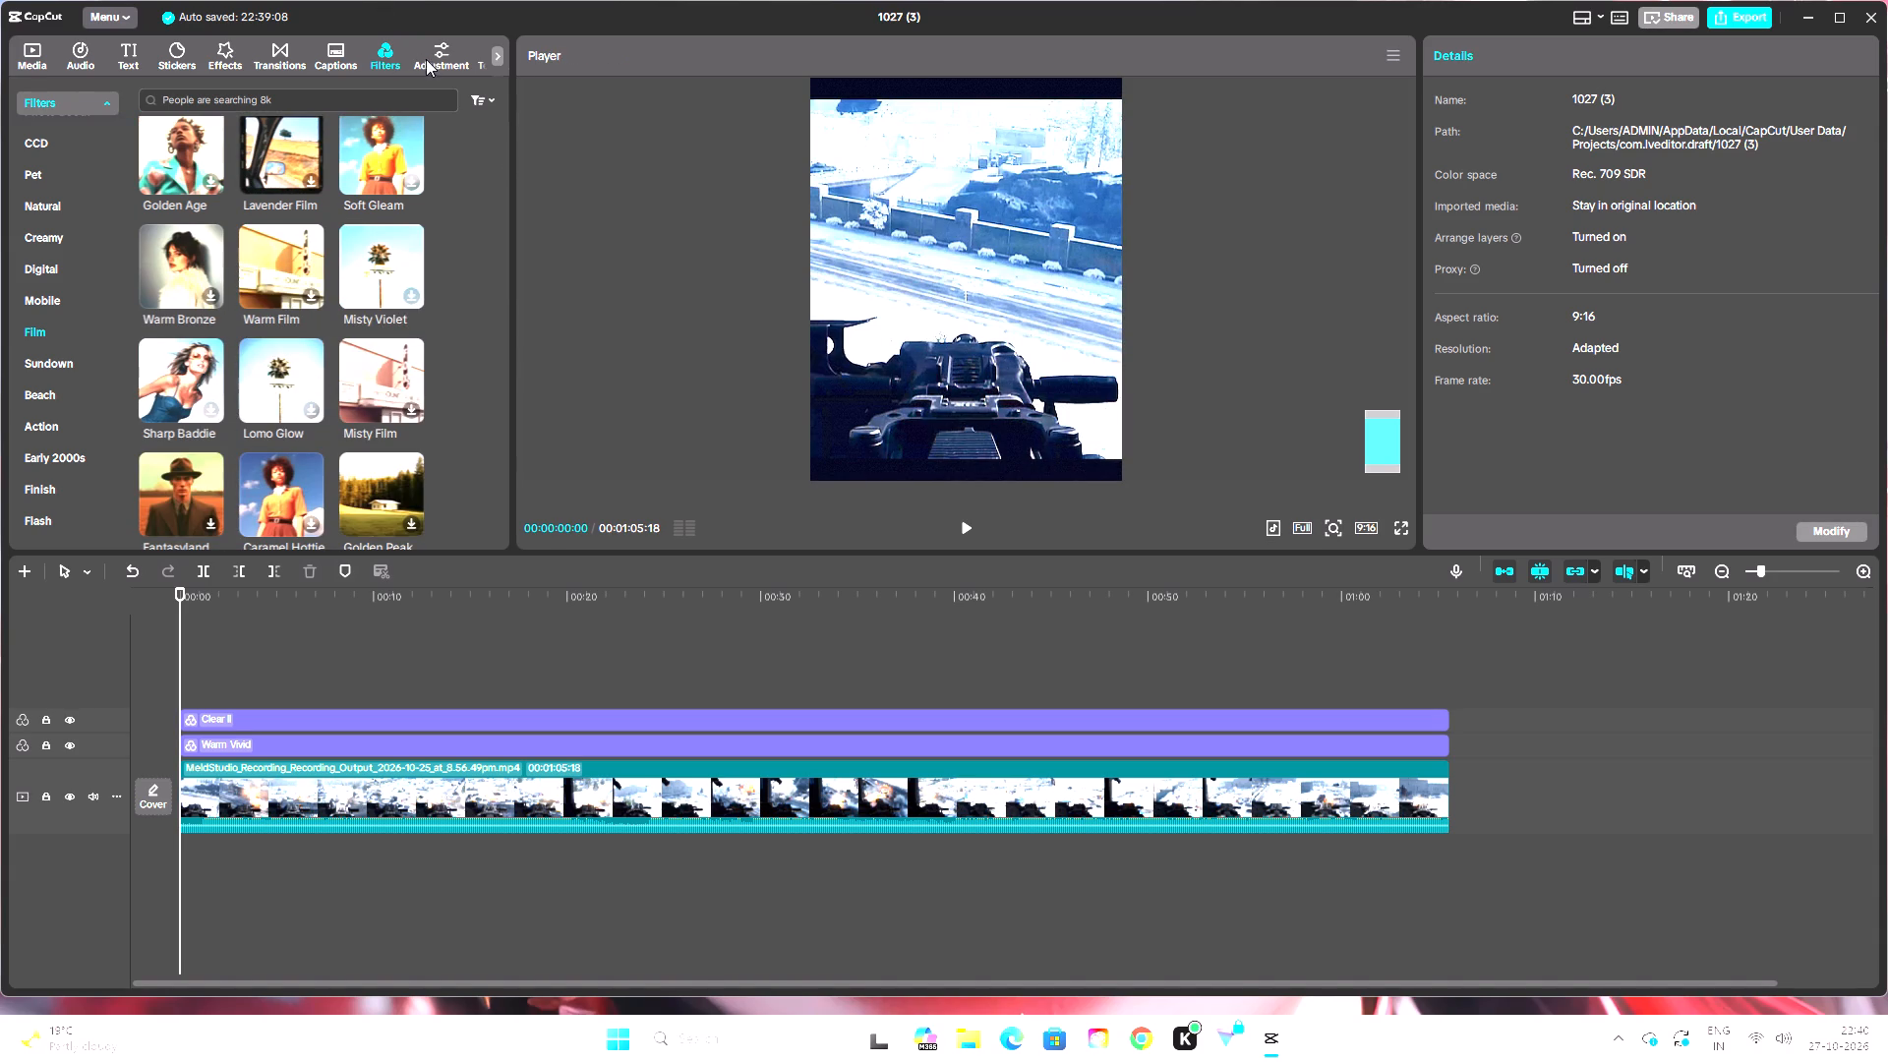
# Add a custom adjustment layer above Clear II at the timeline's start and extend it to the end of the clip.
pyautogui.click(431, 56)
pyautogui.click(207, 158)
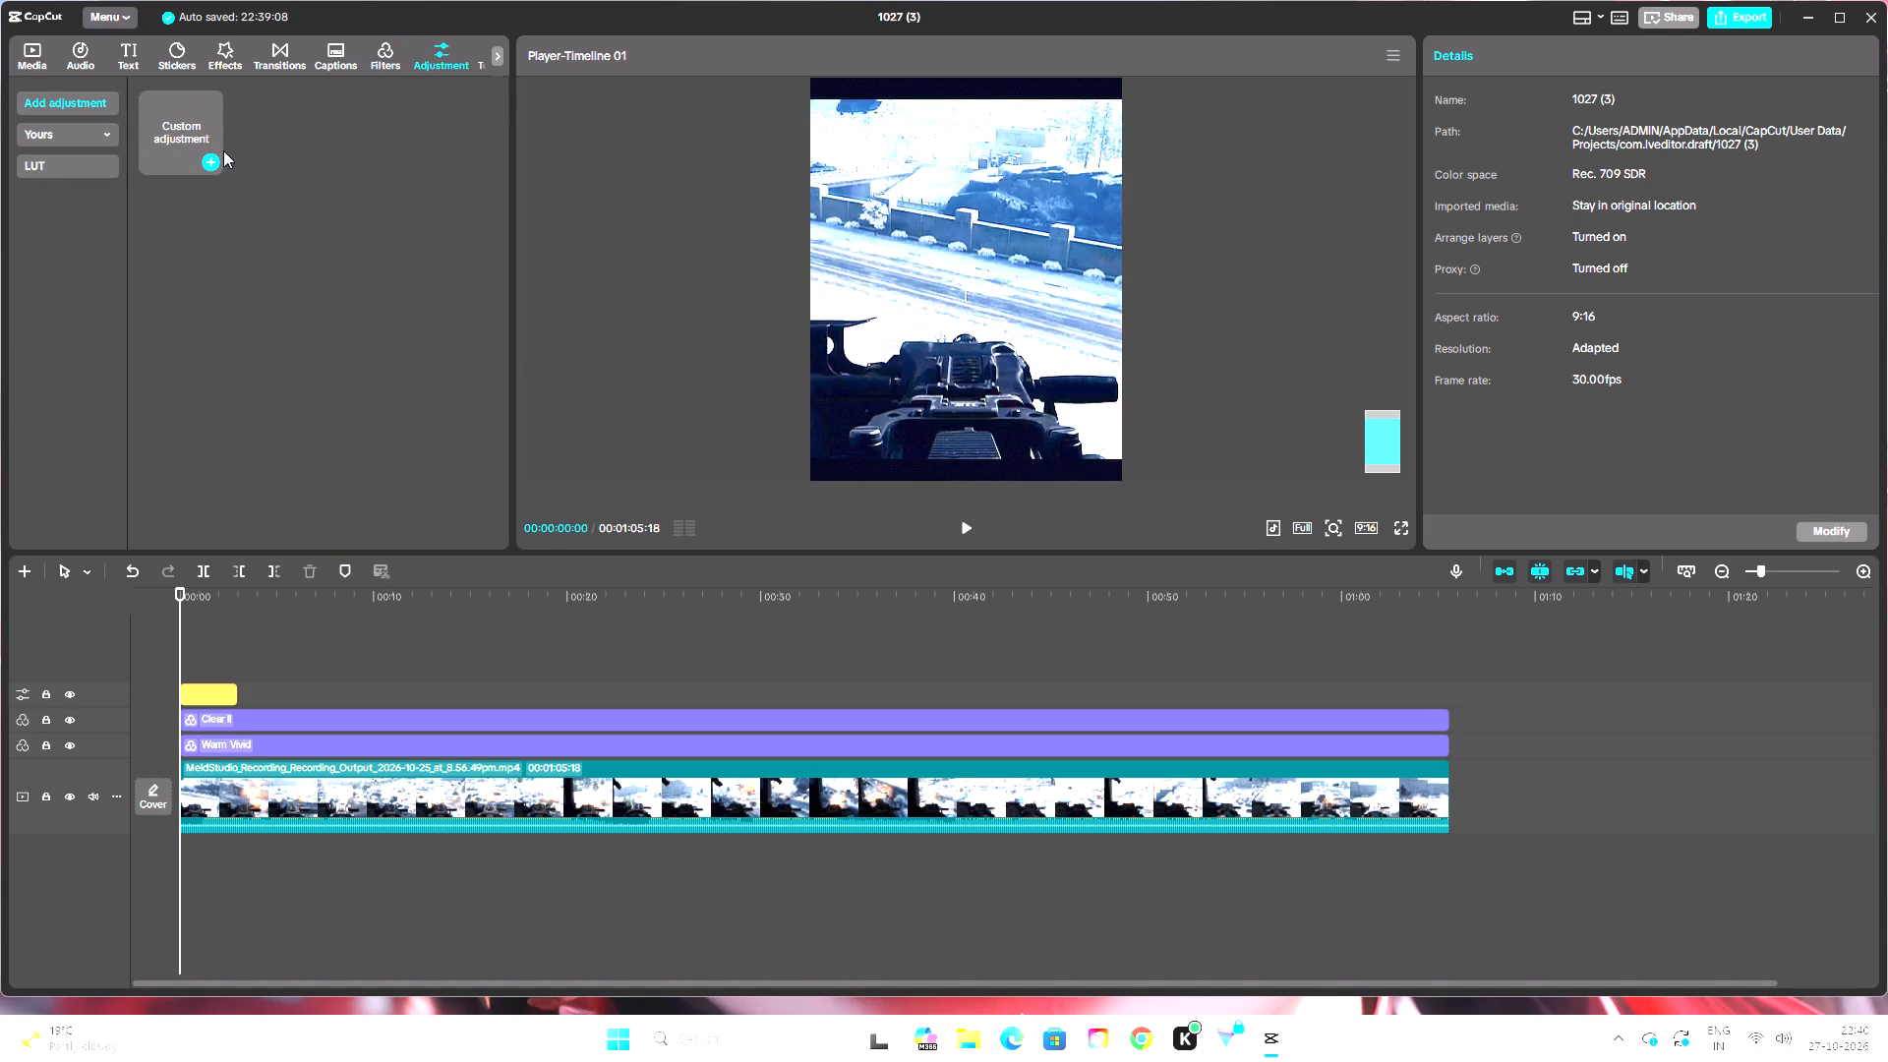
pyautogui.moveTo(240, 695); pyautogui.dragTo(1378, 764)
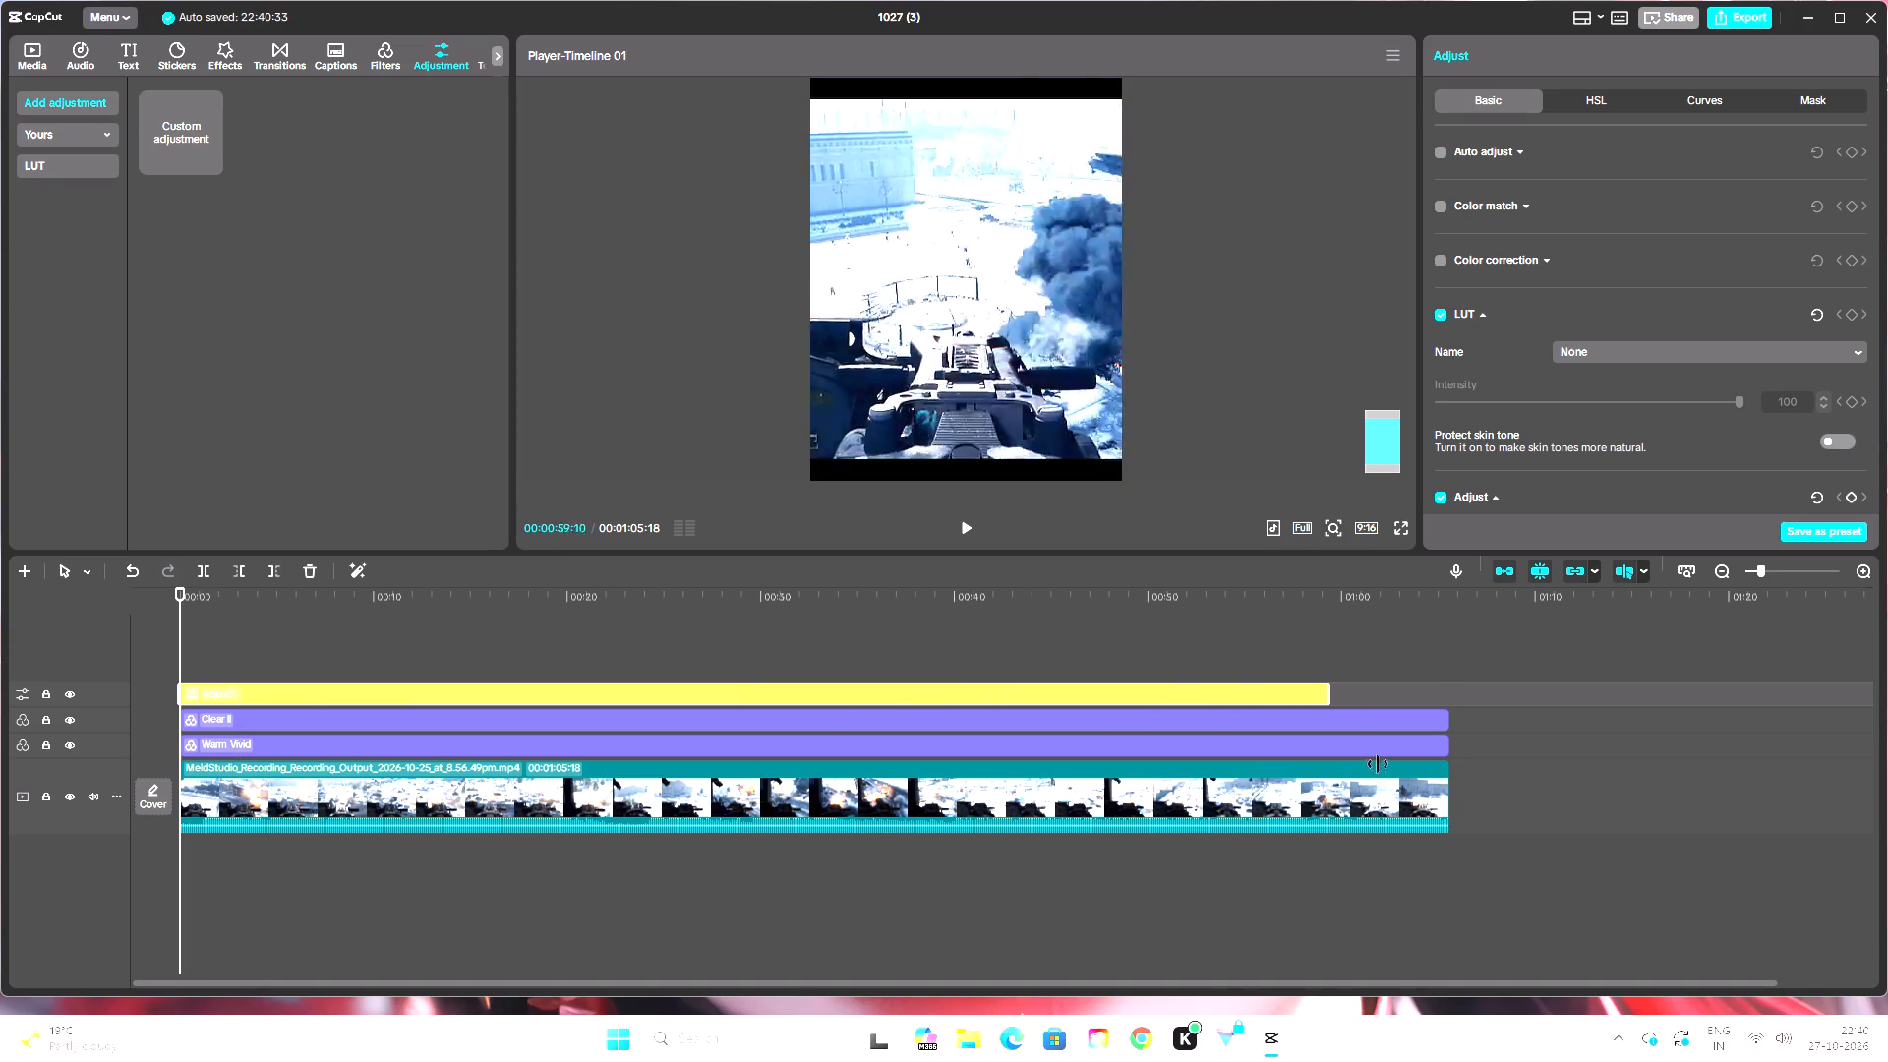
pyautogui.moveTo(1378, 764); pyautogui.dragTo(1443, 777)
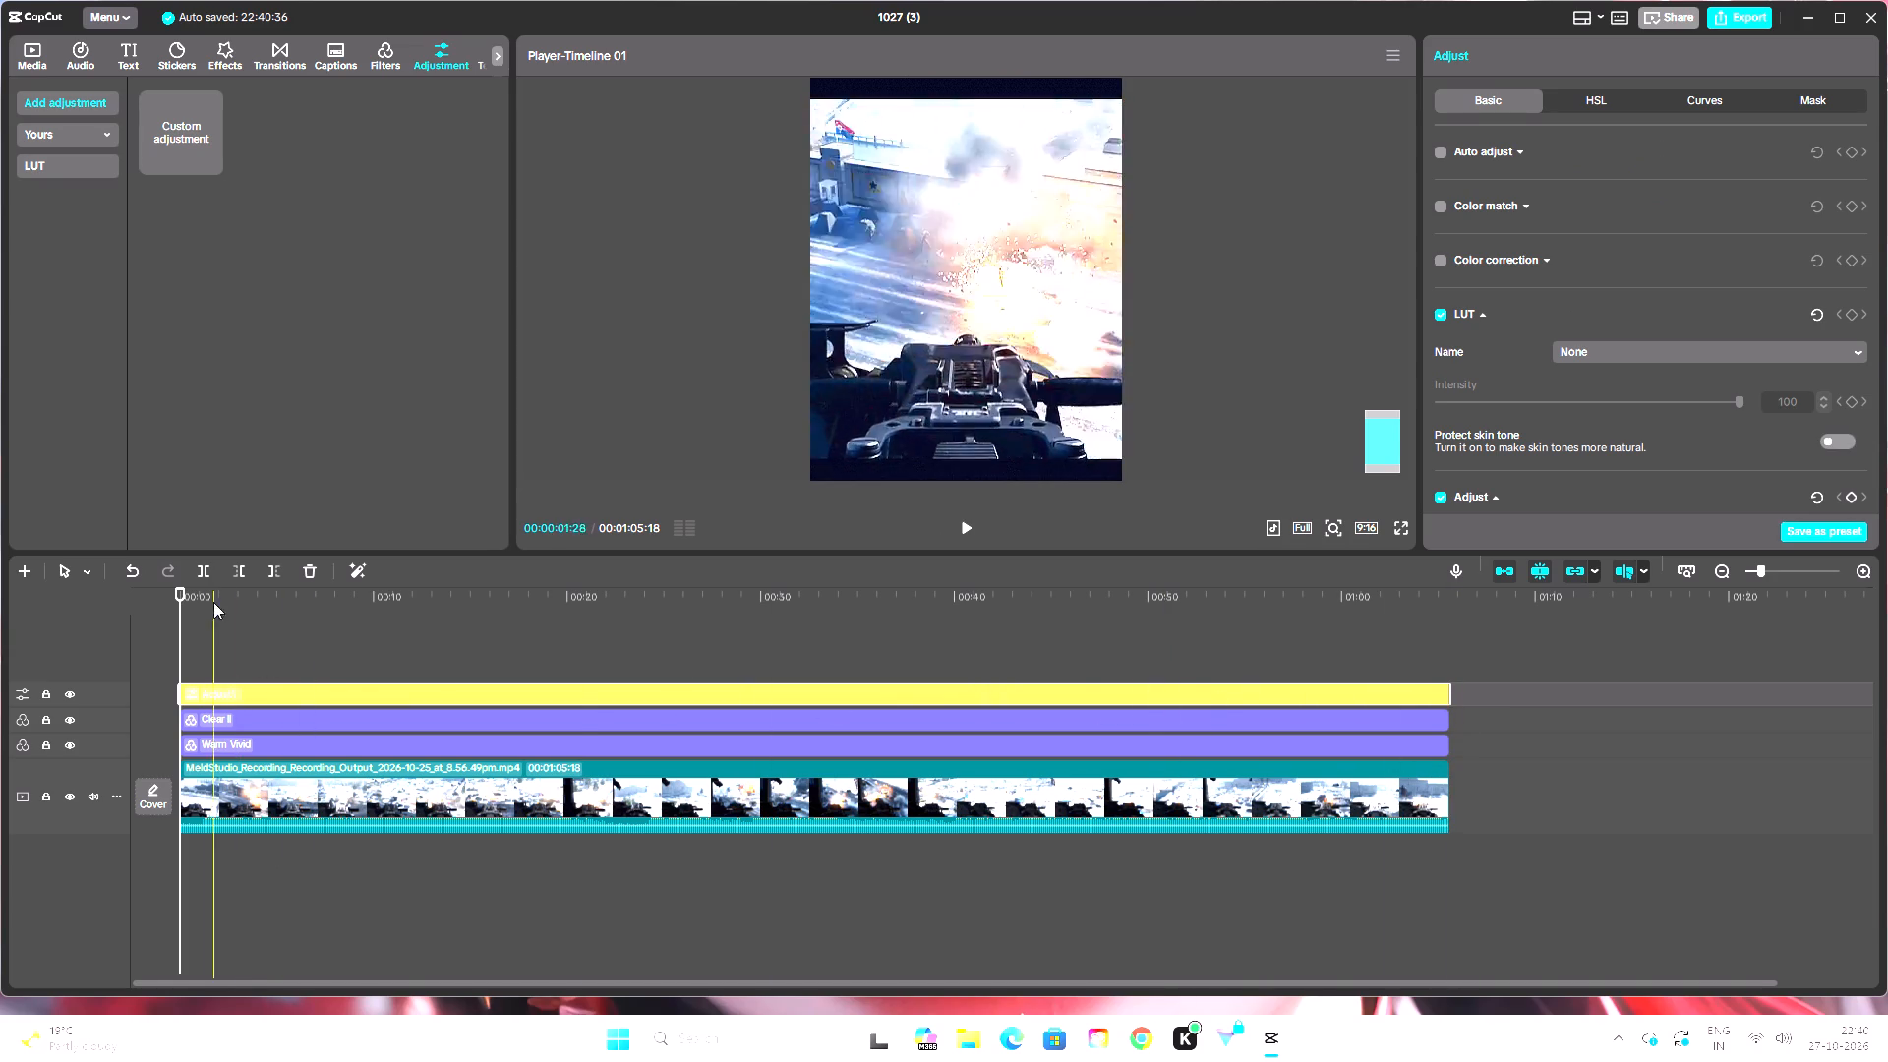
# Set the adjustment layer's Exposure to -6, checking it on a frame near 00:00:03:26.
pyautogui.moveTo(182, 594); pyautogui.dragTo(255, 609)
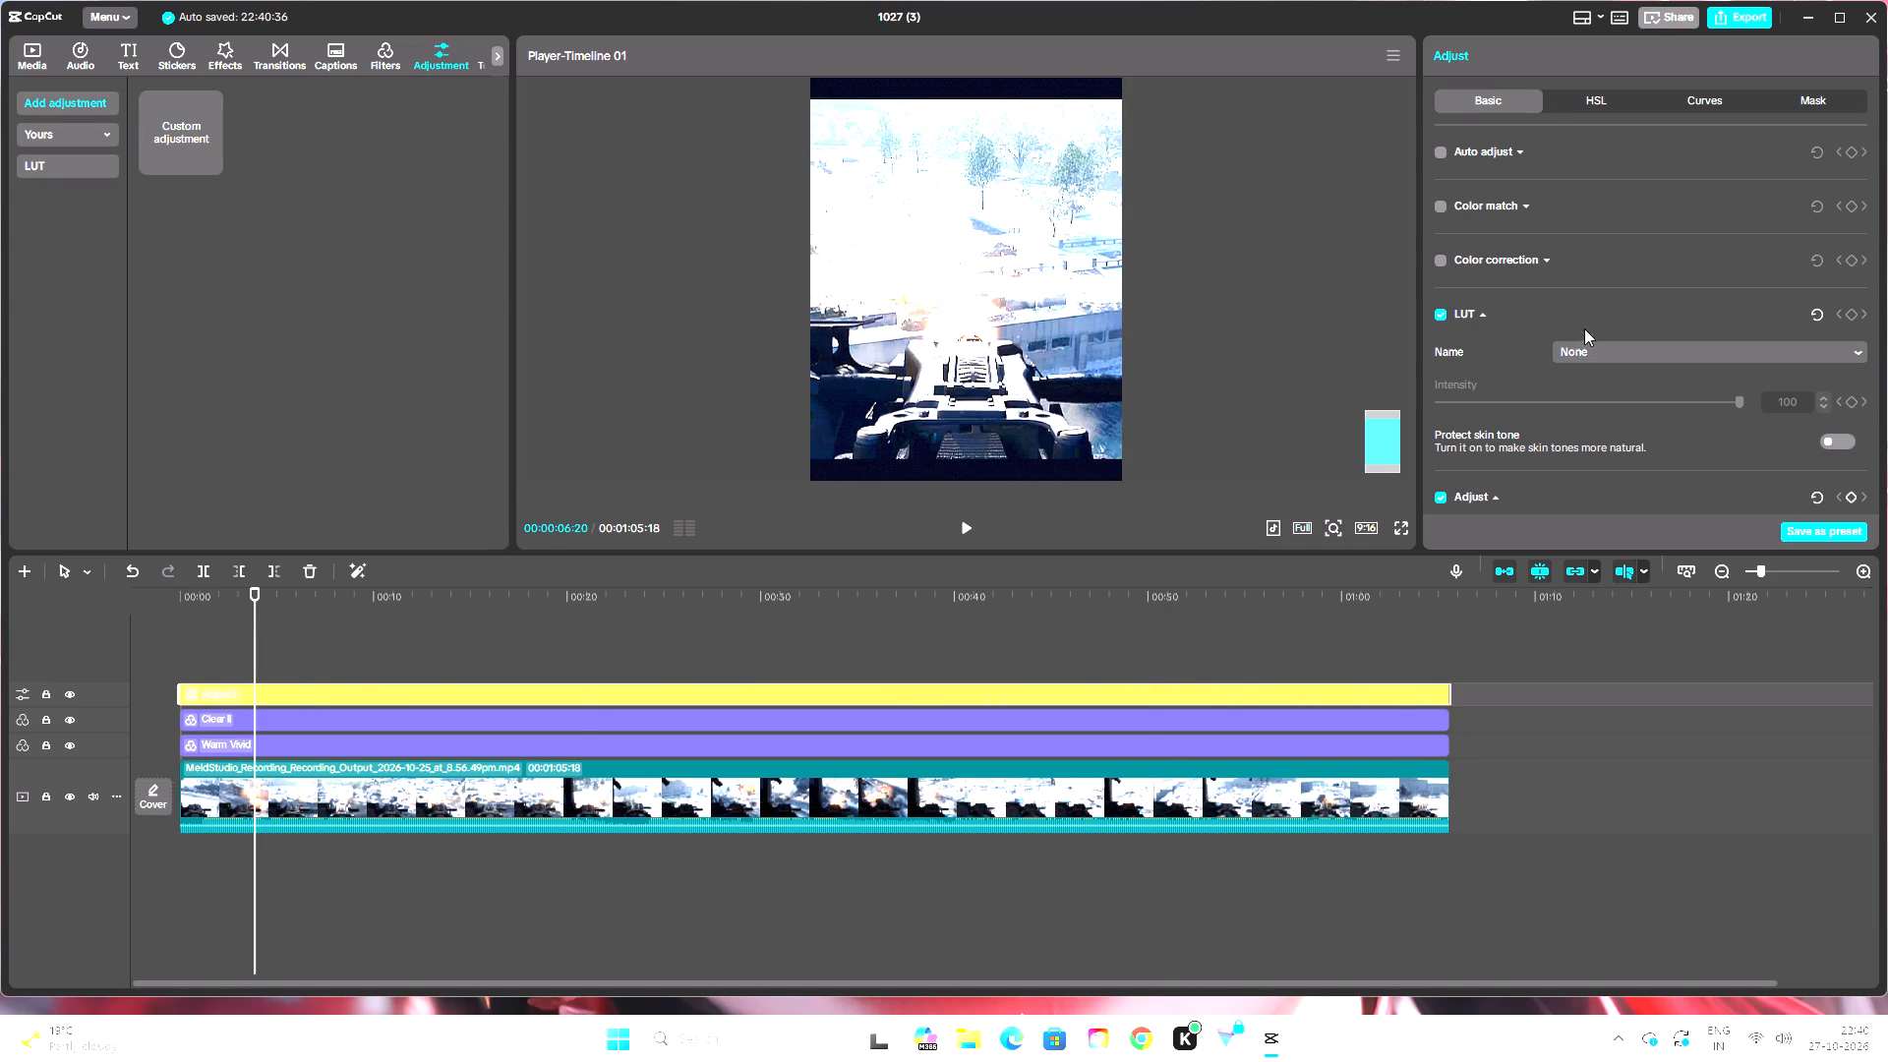
pyautogui.scroll(-9, 1603, 309)
pyautogui.scroll(2, 1614, 319)
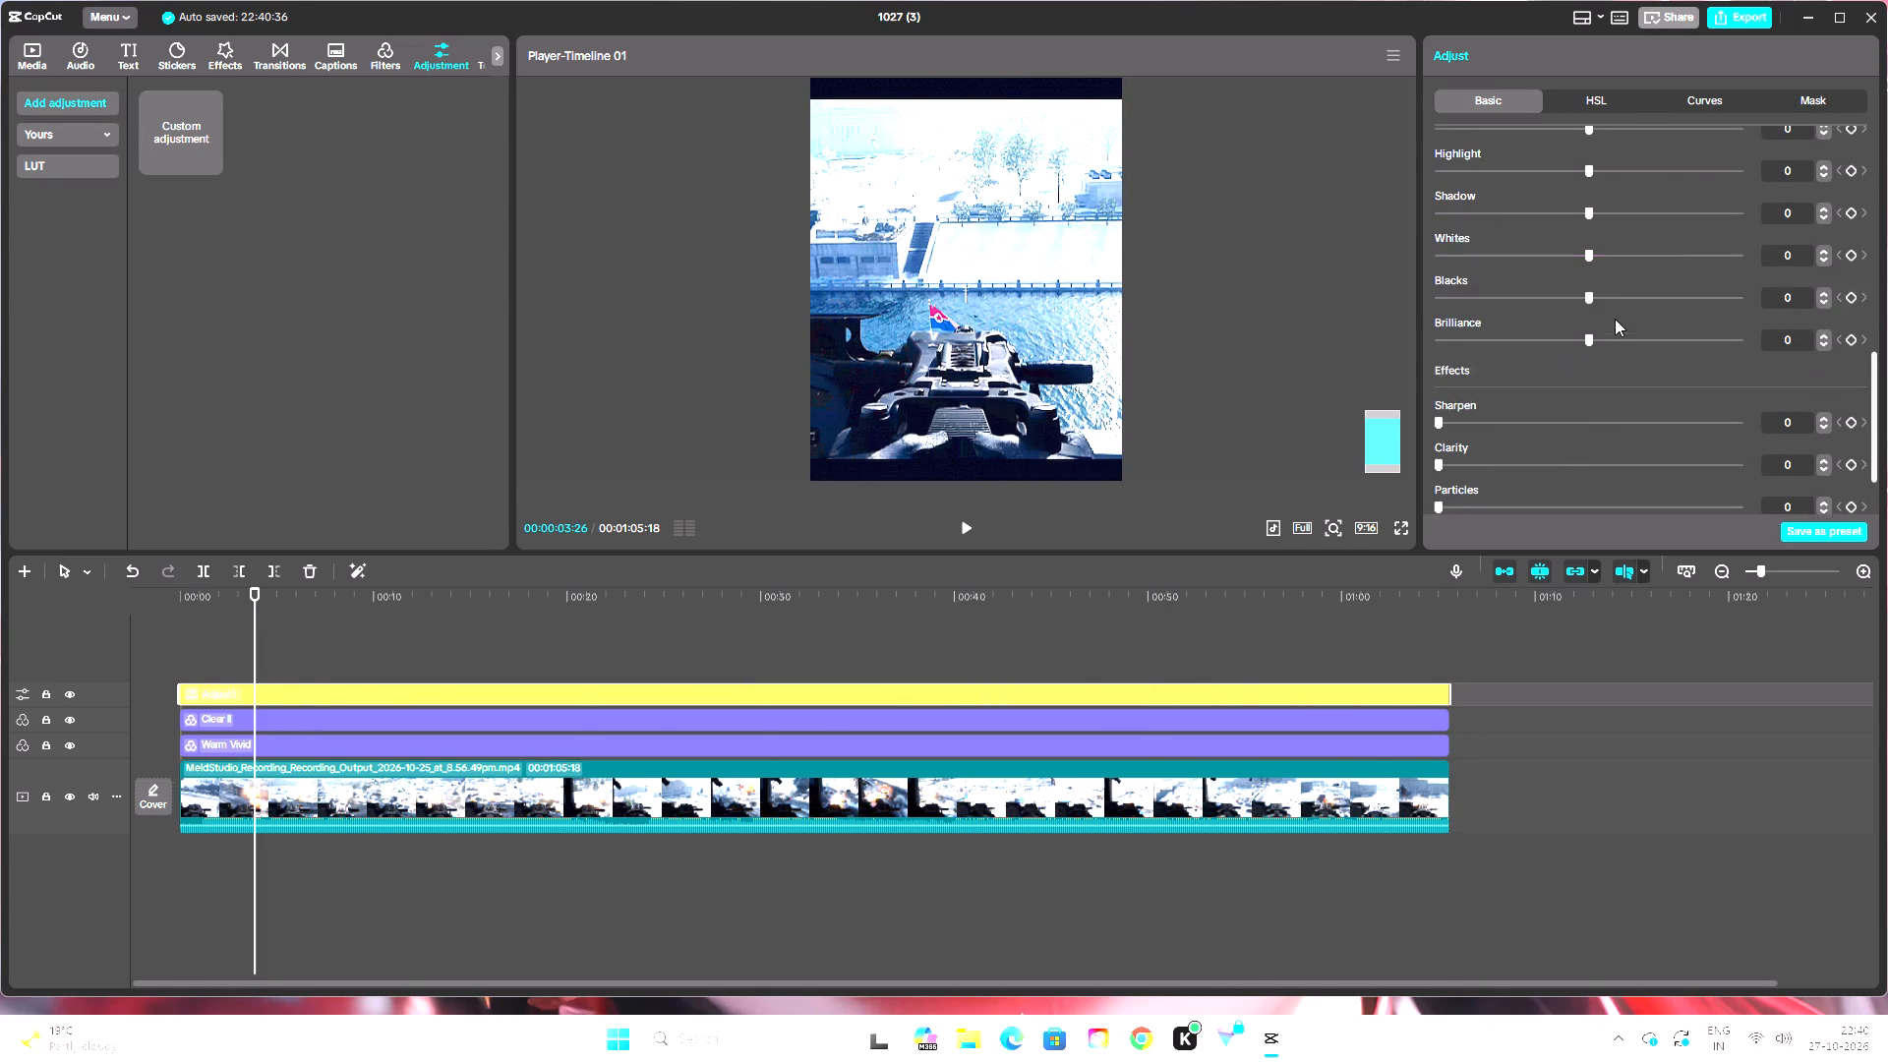
pyautogui.scroll(2, 1615, 319)
pyautogui.scroll(-1, 1764, 336)
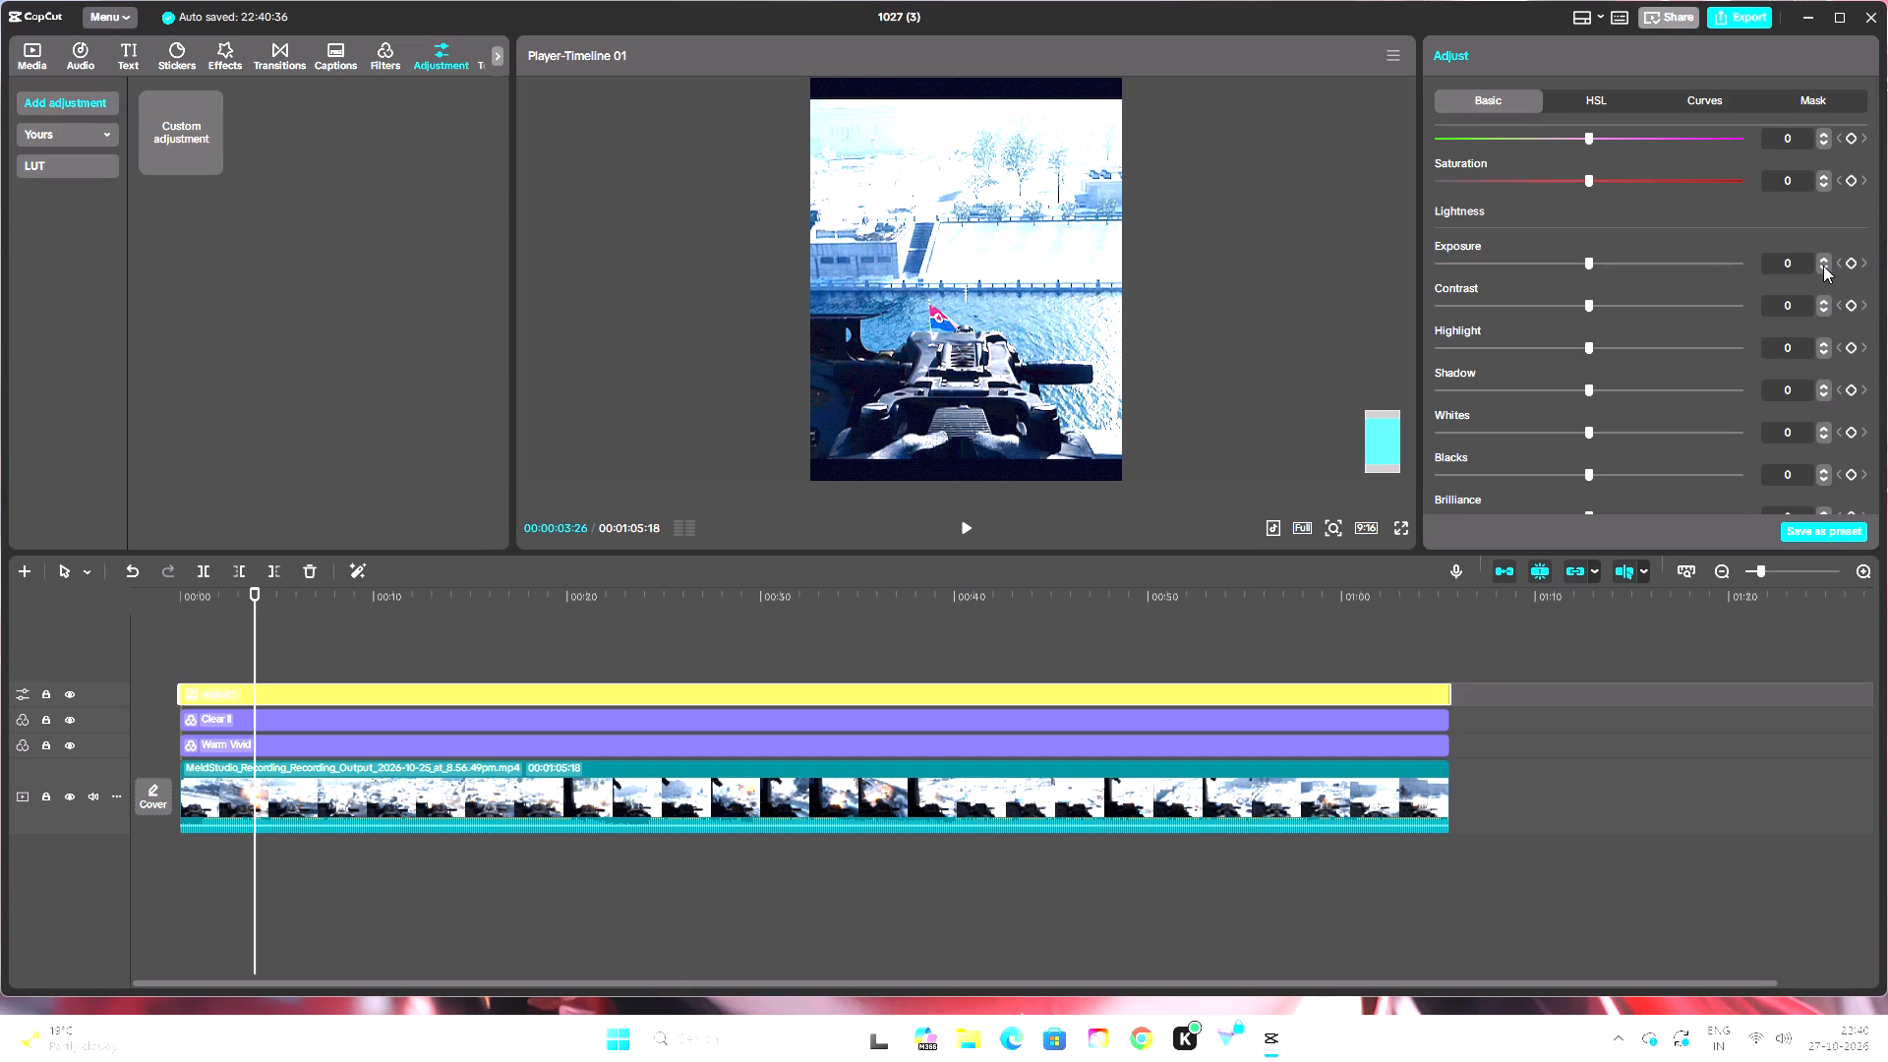
pyautogui.tripleClick(1823, 265)
pyautogui.click(1823, 265)
pyautogui.click(1823, 265)
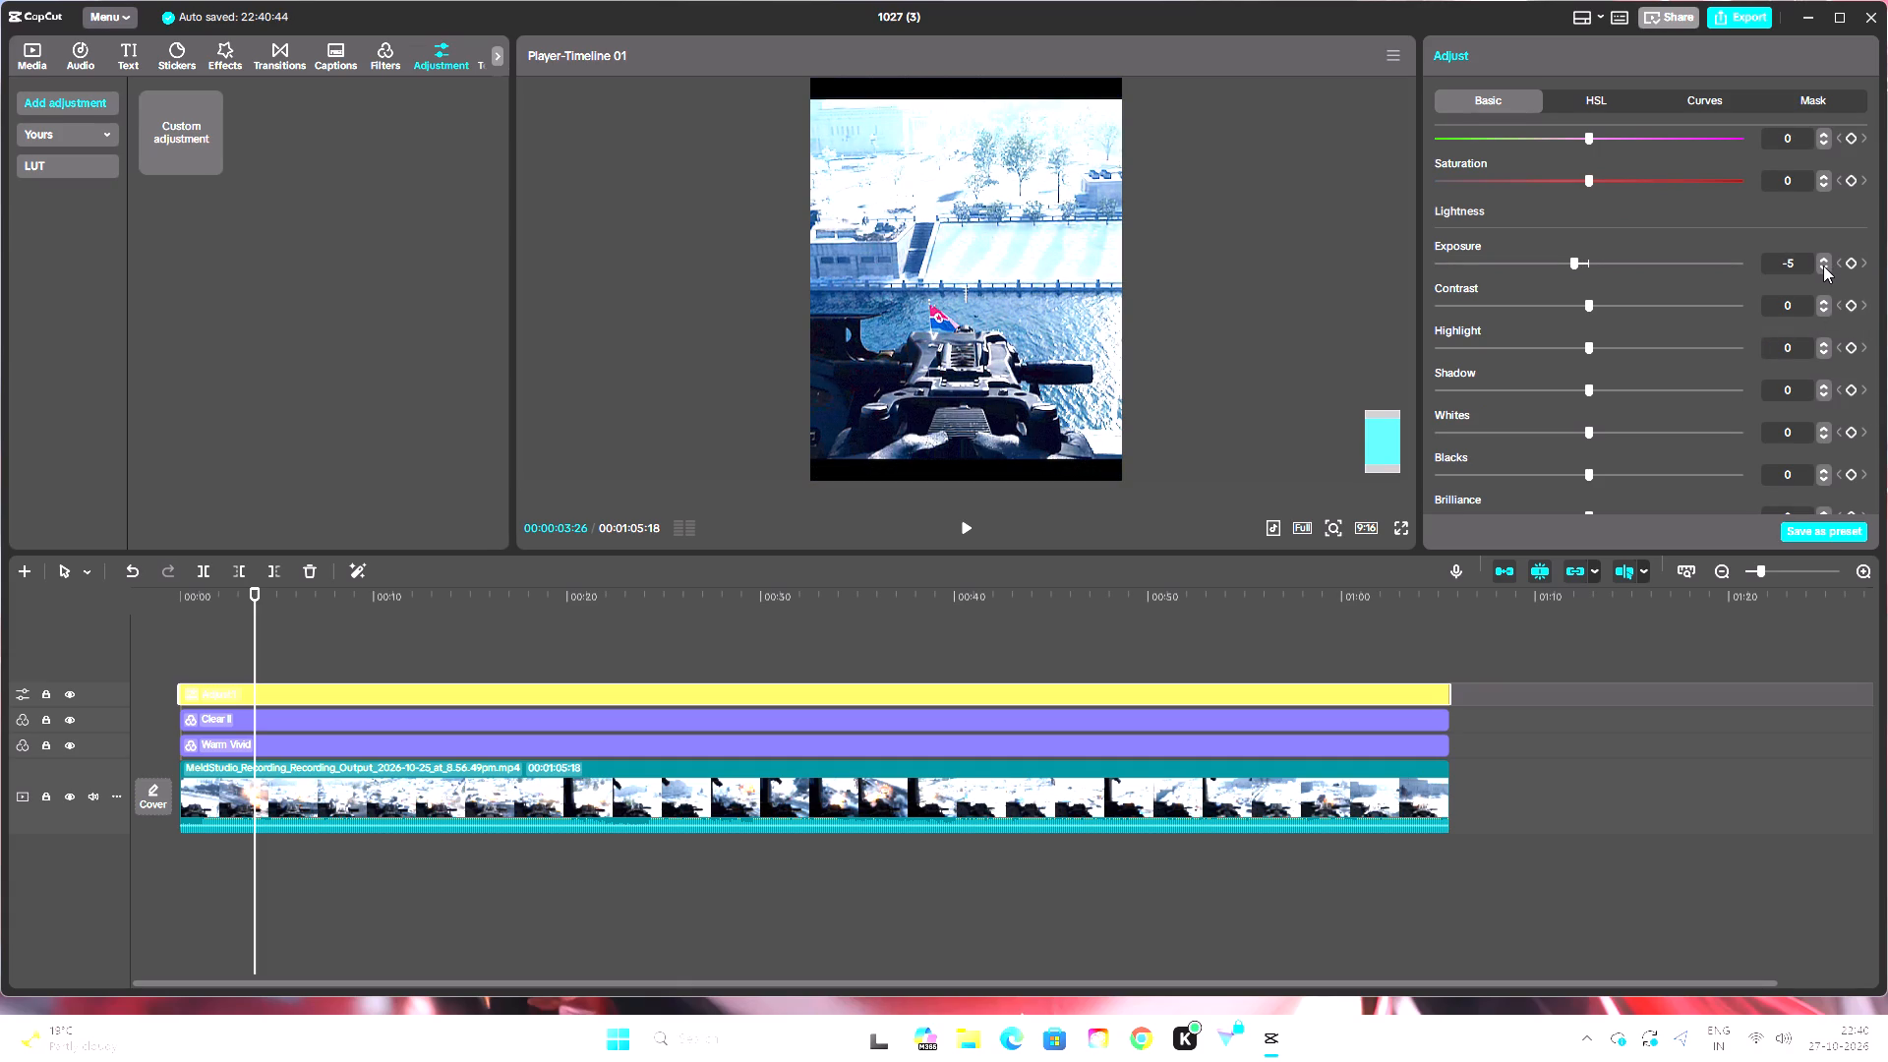
pyautogui.click(1823, 265)
# Set the adjustment layer's Contrast to 6.
pyautogui.click(1825, 312)
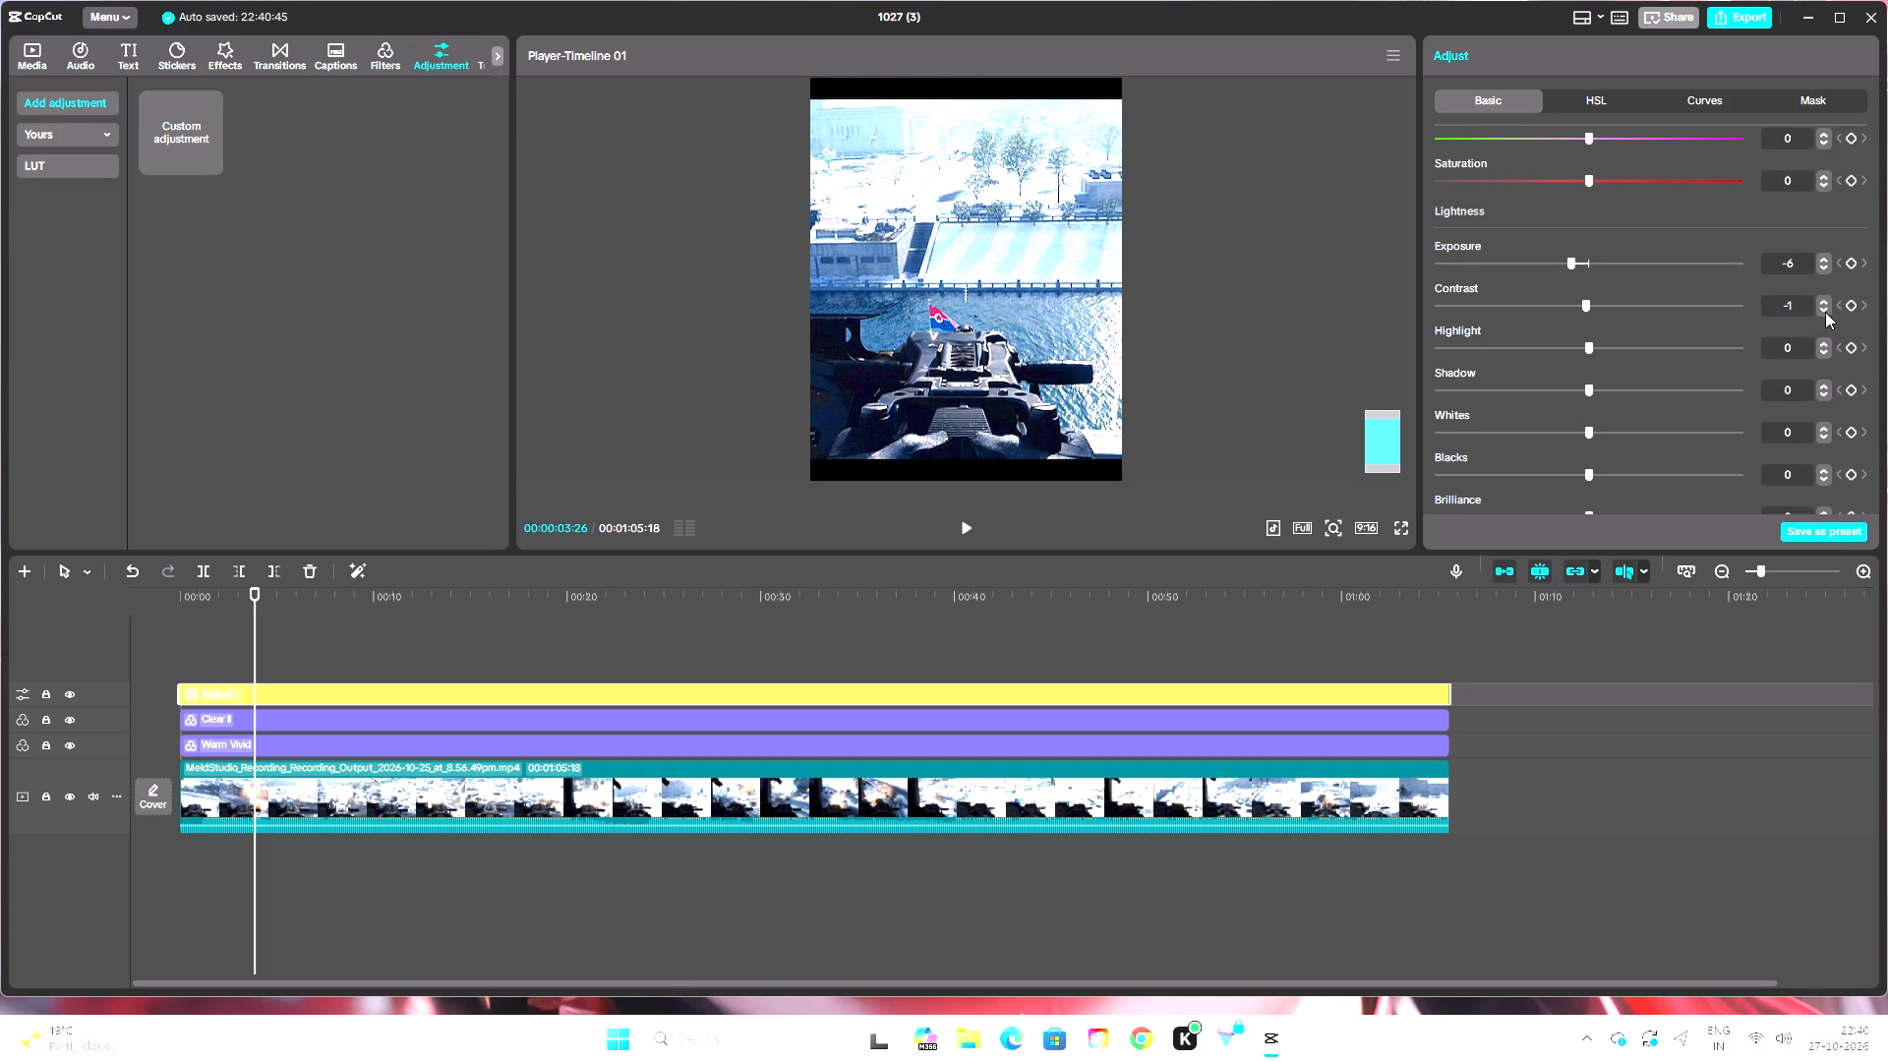
pyautogui.click(1823, 294)
pyautogui.tripleClick(1823, 300)
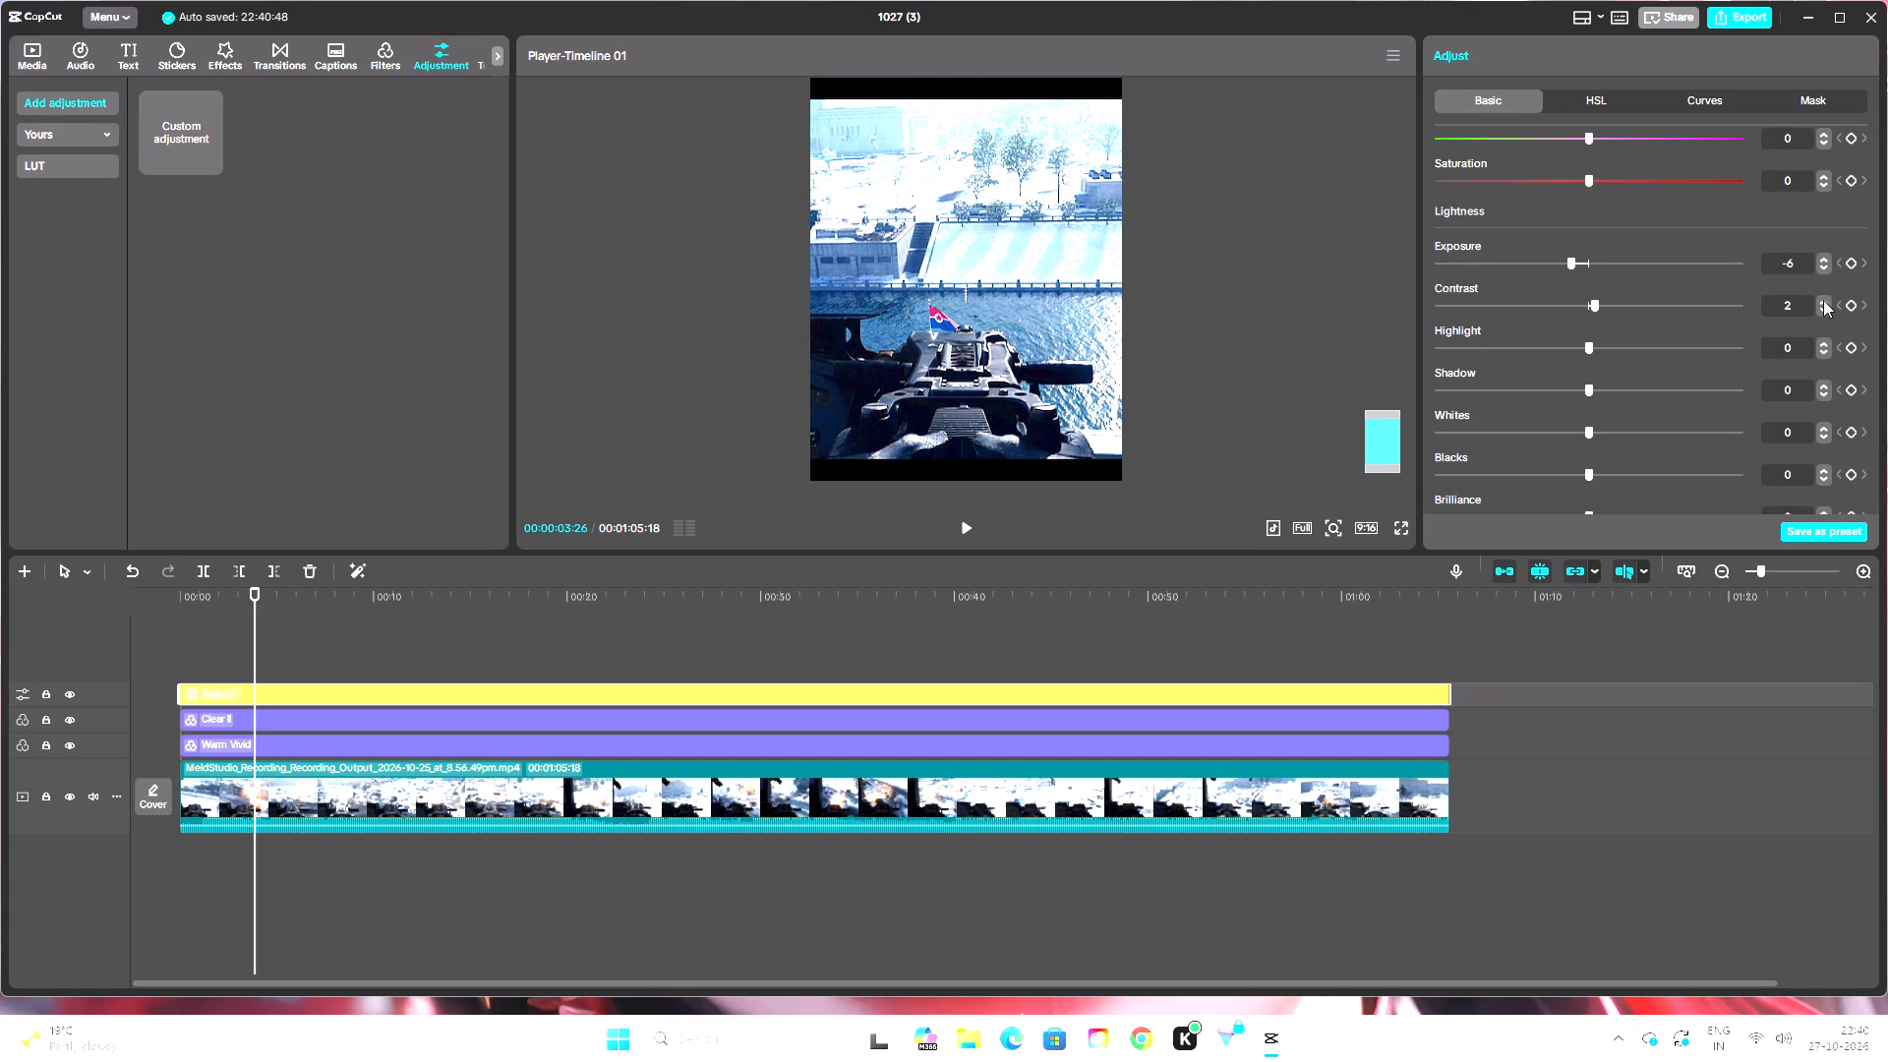
pyautogui.click(1823, 300)
pyautogui.click(1823, 300)
pyautogui.click(1823, 300)
pyautogui.click(1823, 300)
# Set the adjustment layer's Sharpen effect to 10.
pyautogui.scroll(-3, 1678, 417)
pyautogui.moveTo(1439, 329); pyautogui.dragTo(1479, 336)
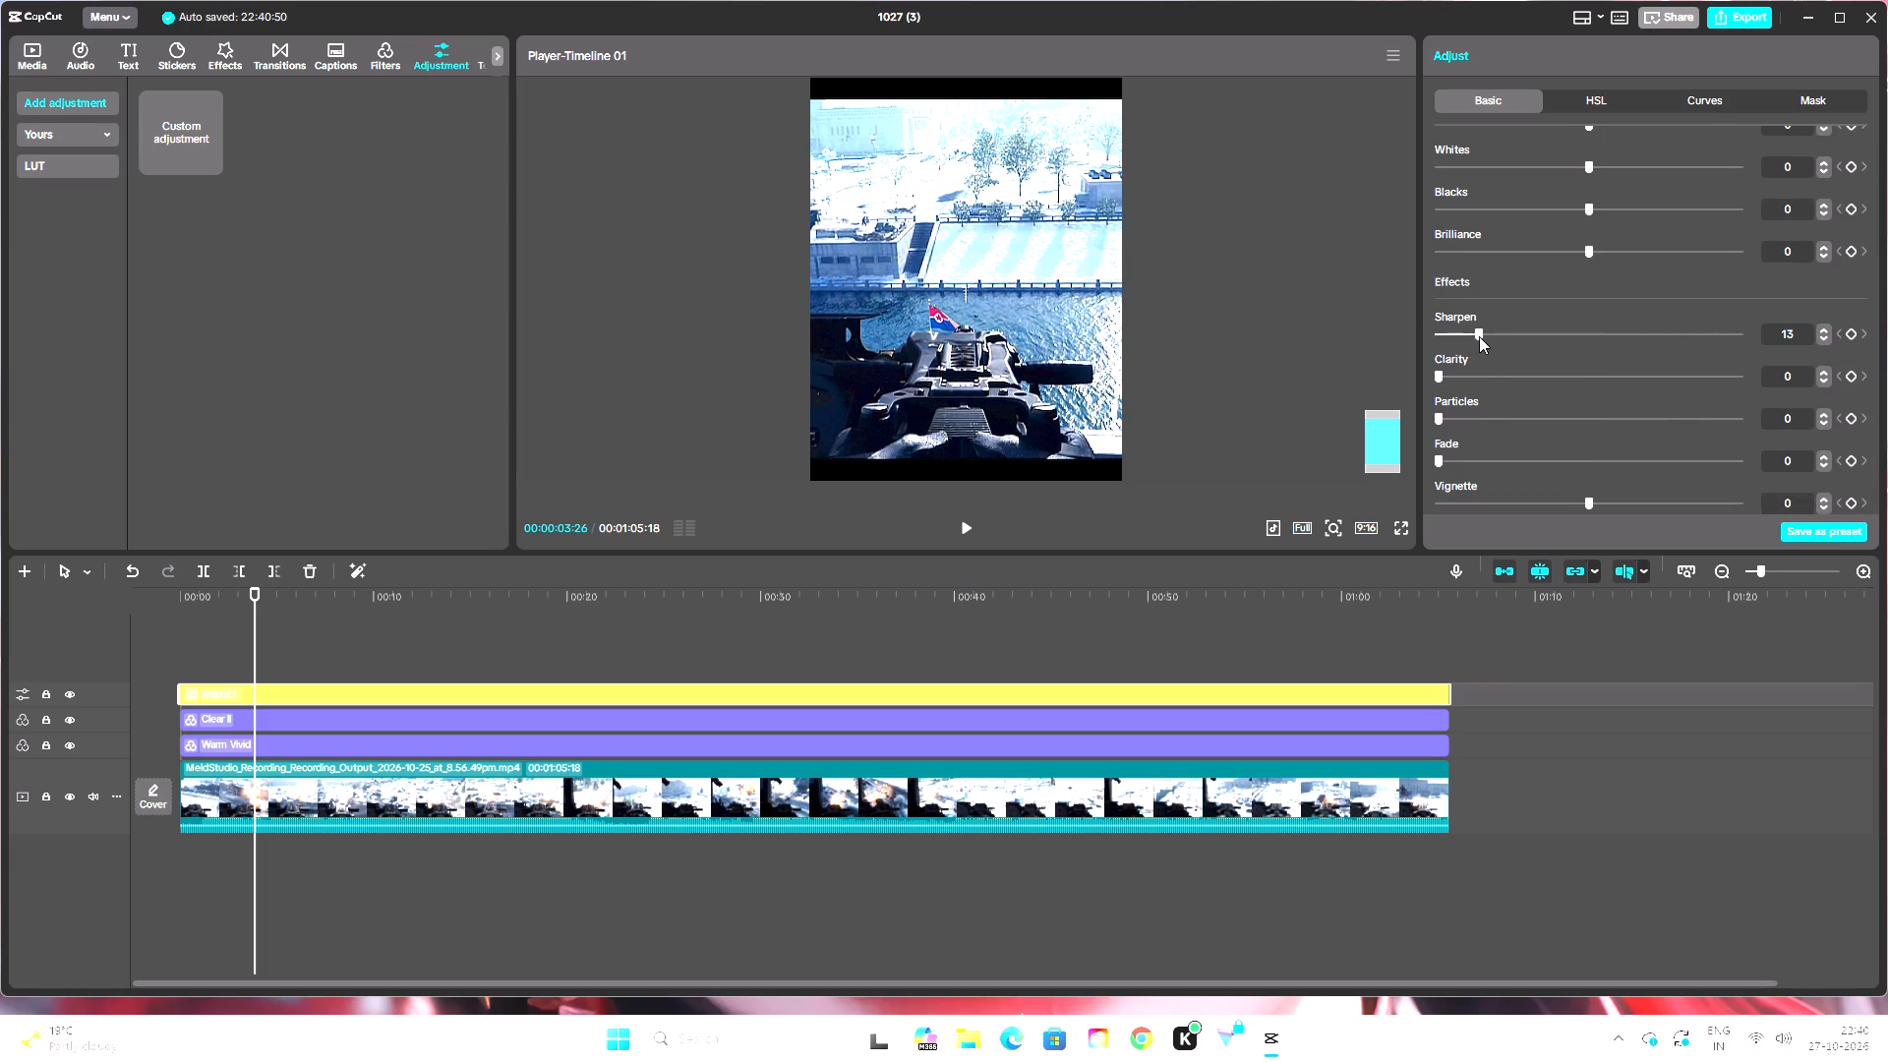
pyautogui.moveTo(1479, 336); pyautogui.dragTo(1469, 342)
# Set the adjustment layer's Clarity effect to 16.
pyautogui.moveTo(1435, 372); pyautogui.dragTo(1478, 377)
pyautogui.moveTo(1478, 377); pyautogui.dragTo(1487, 383)
pyautogui.moveTo(1487, 383); pyautogui.dragTo(1483, 383)
# Set the adjustment layer's Clarity effect to 15.
pyautogui.moveTo(1483, 383); pyautogui.dragTo(1478, 383)
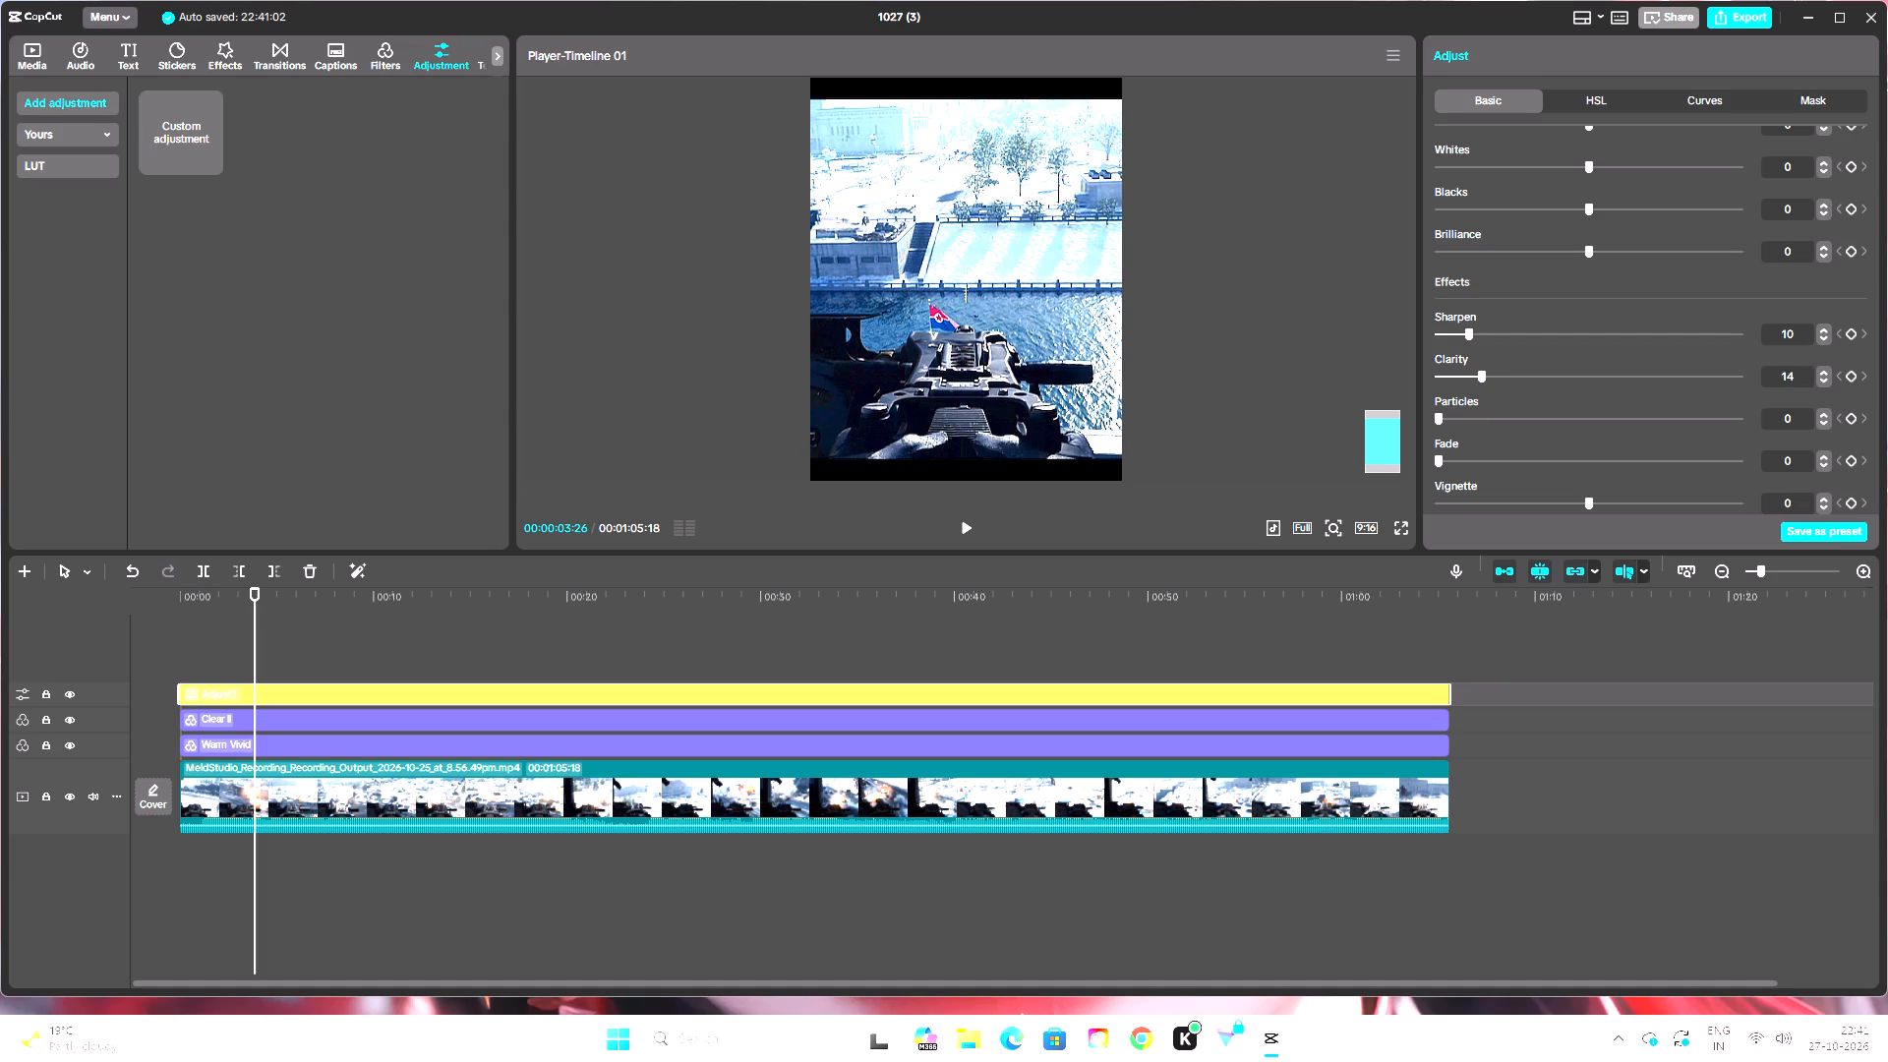
pyautogui.click(1821, 372)
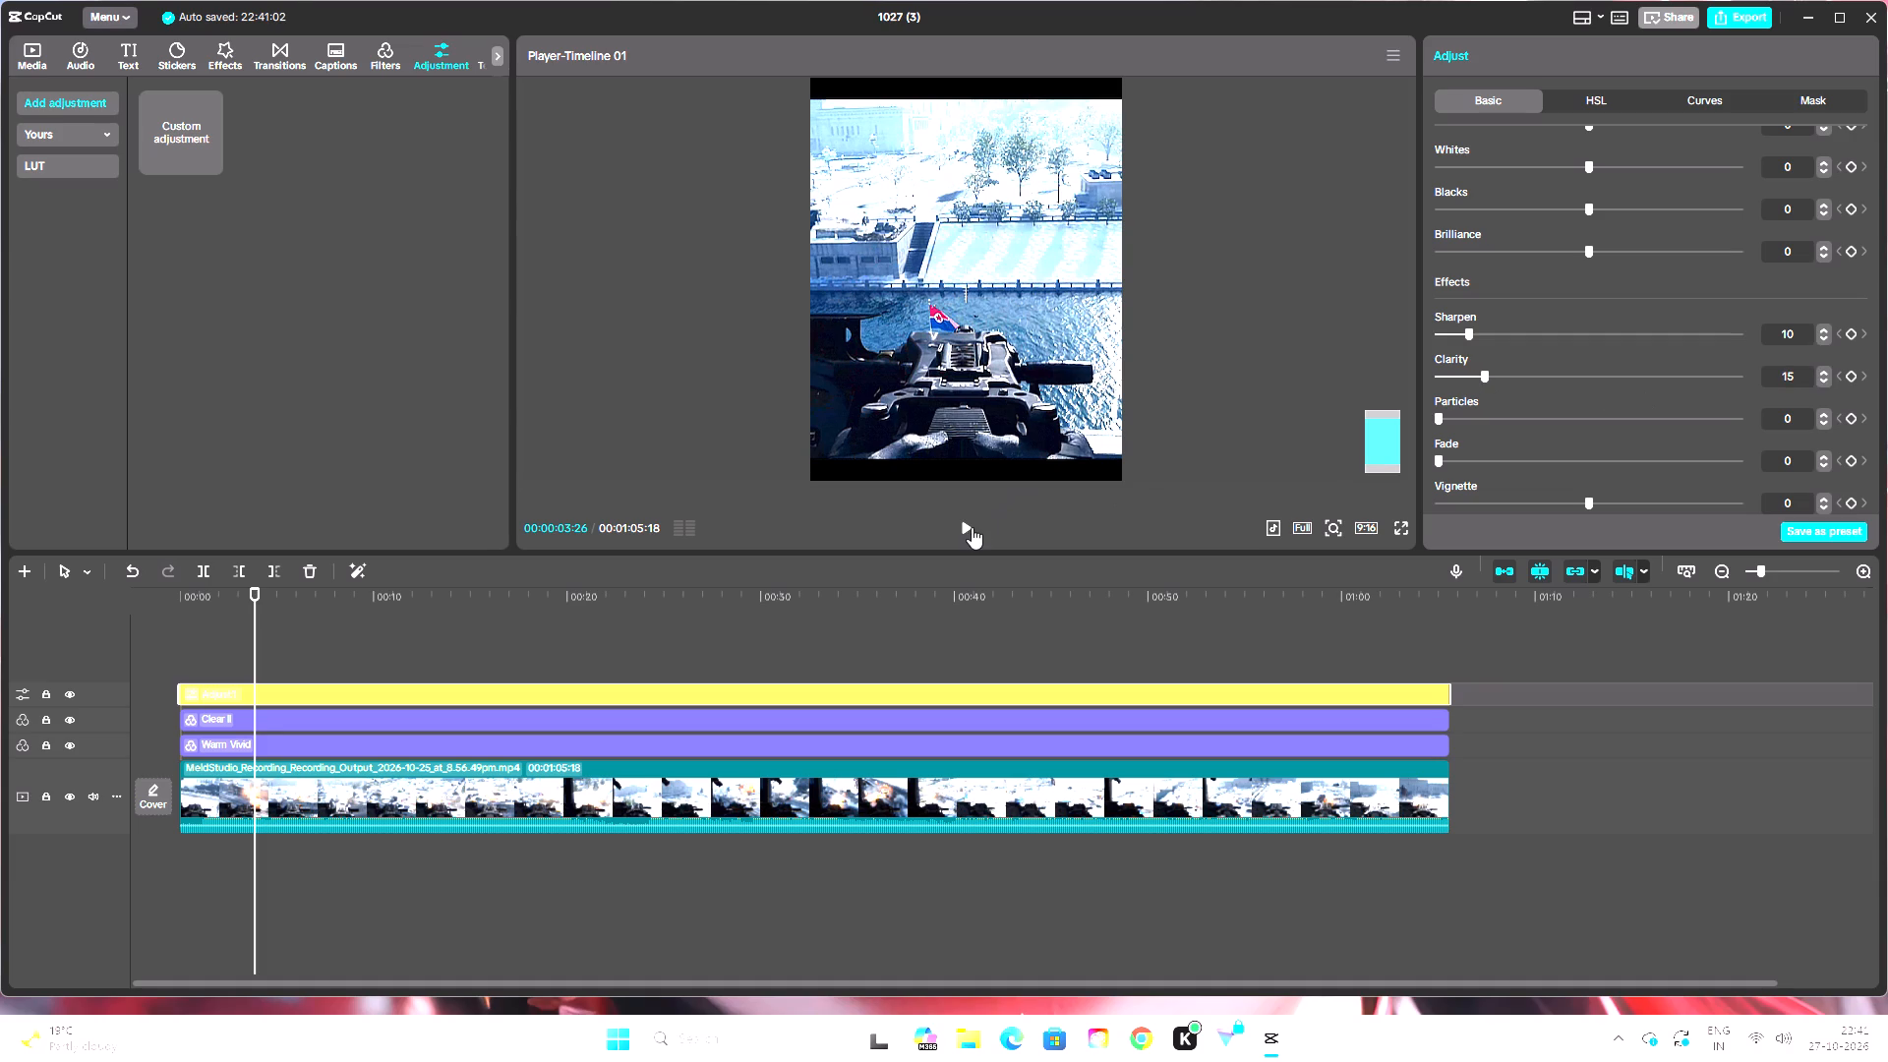
# Play the graded short in full-screen preview from about 00:00:03:26 to 00:00:13:09 to review the look.
pyautogui.click(963, 527)
pyautogui.click(1402, 531)
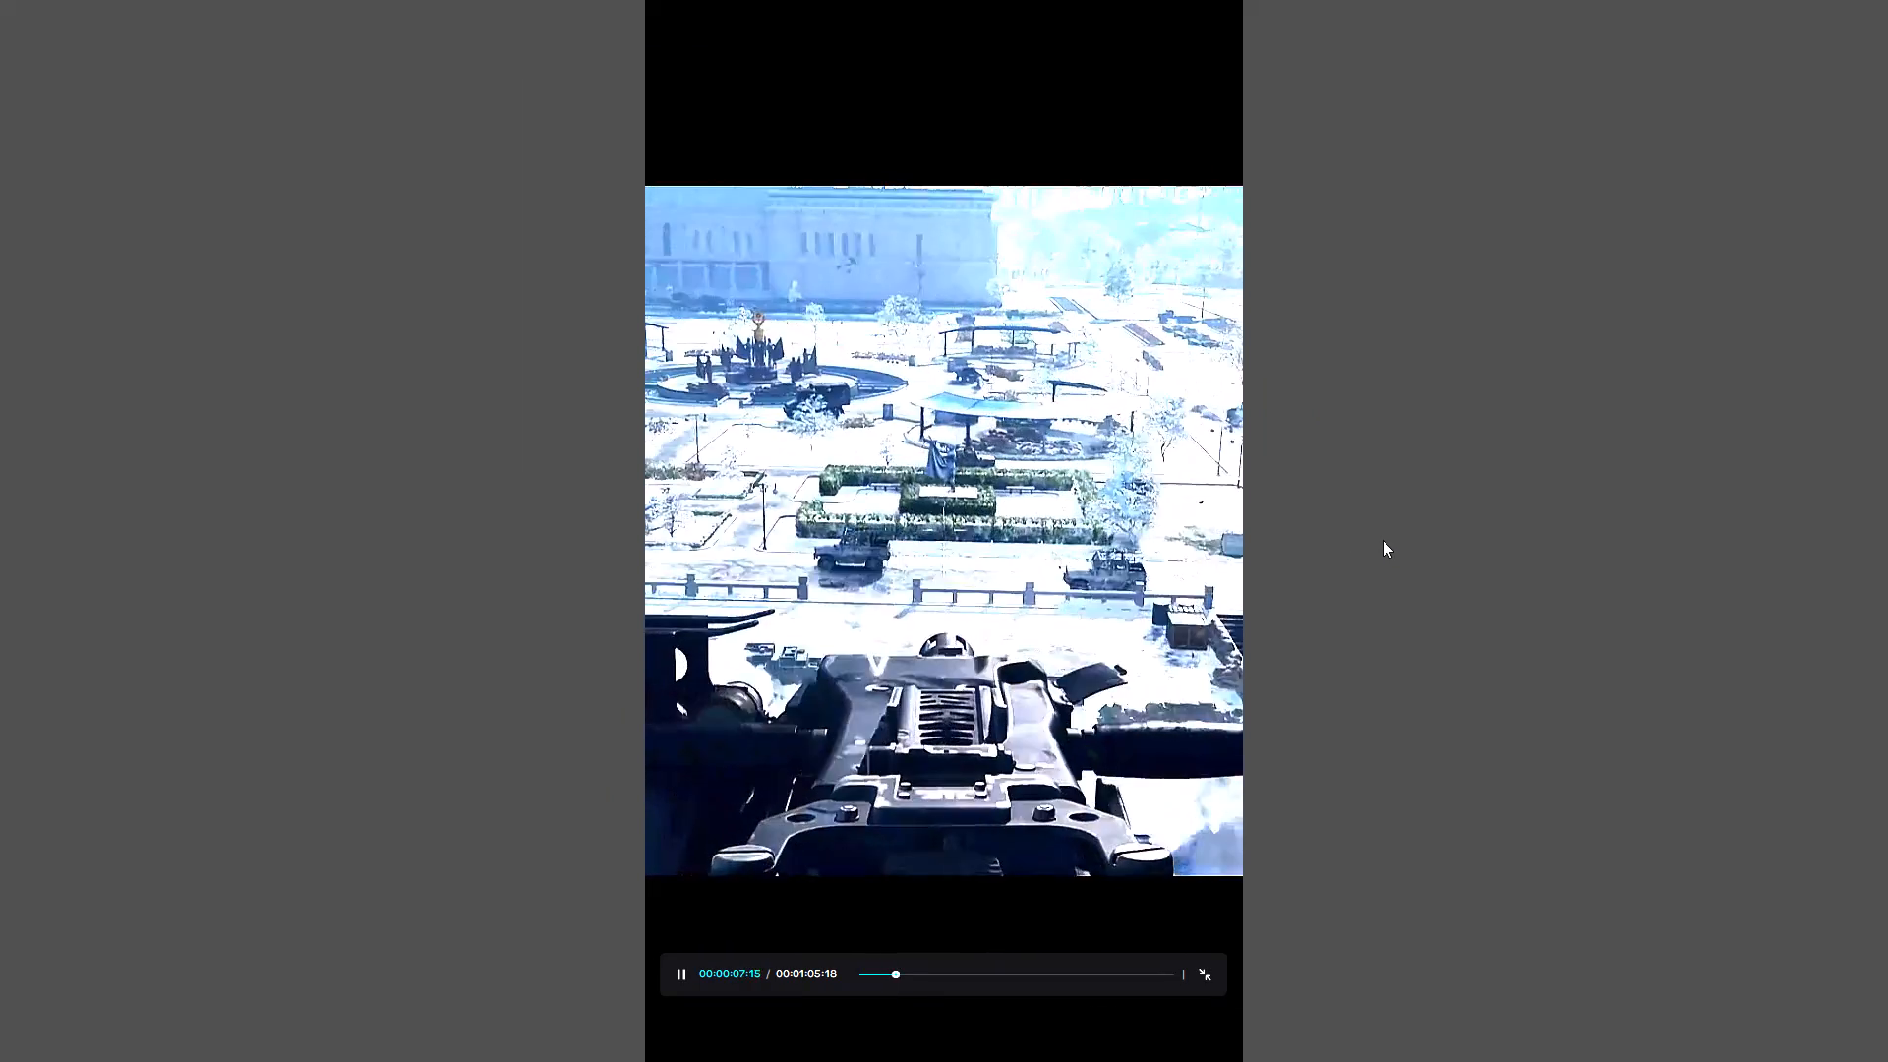
pyautogui.click(1131, 632)
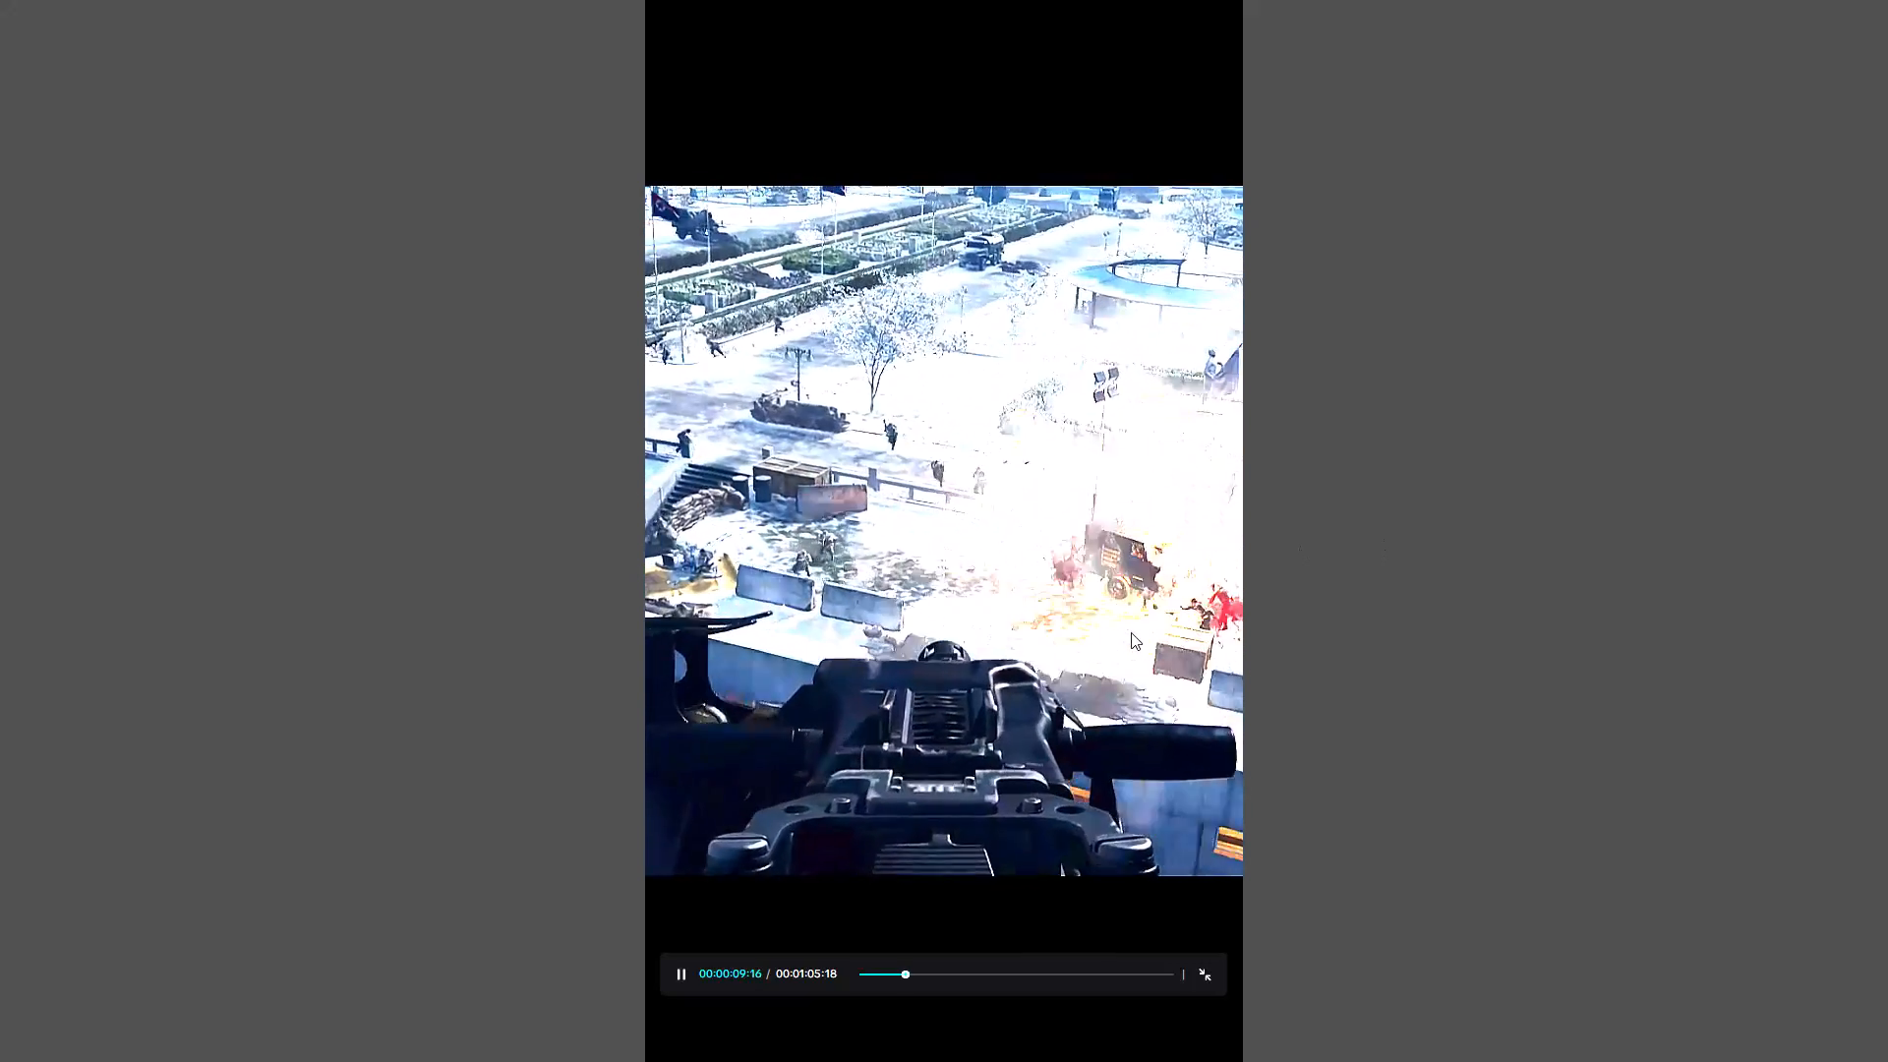
pyautogui.click(1205, 980)
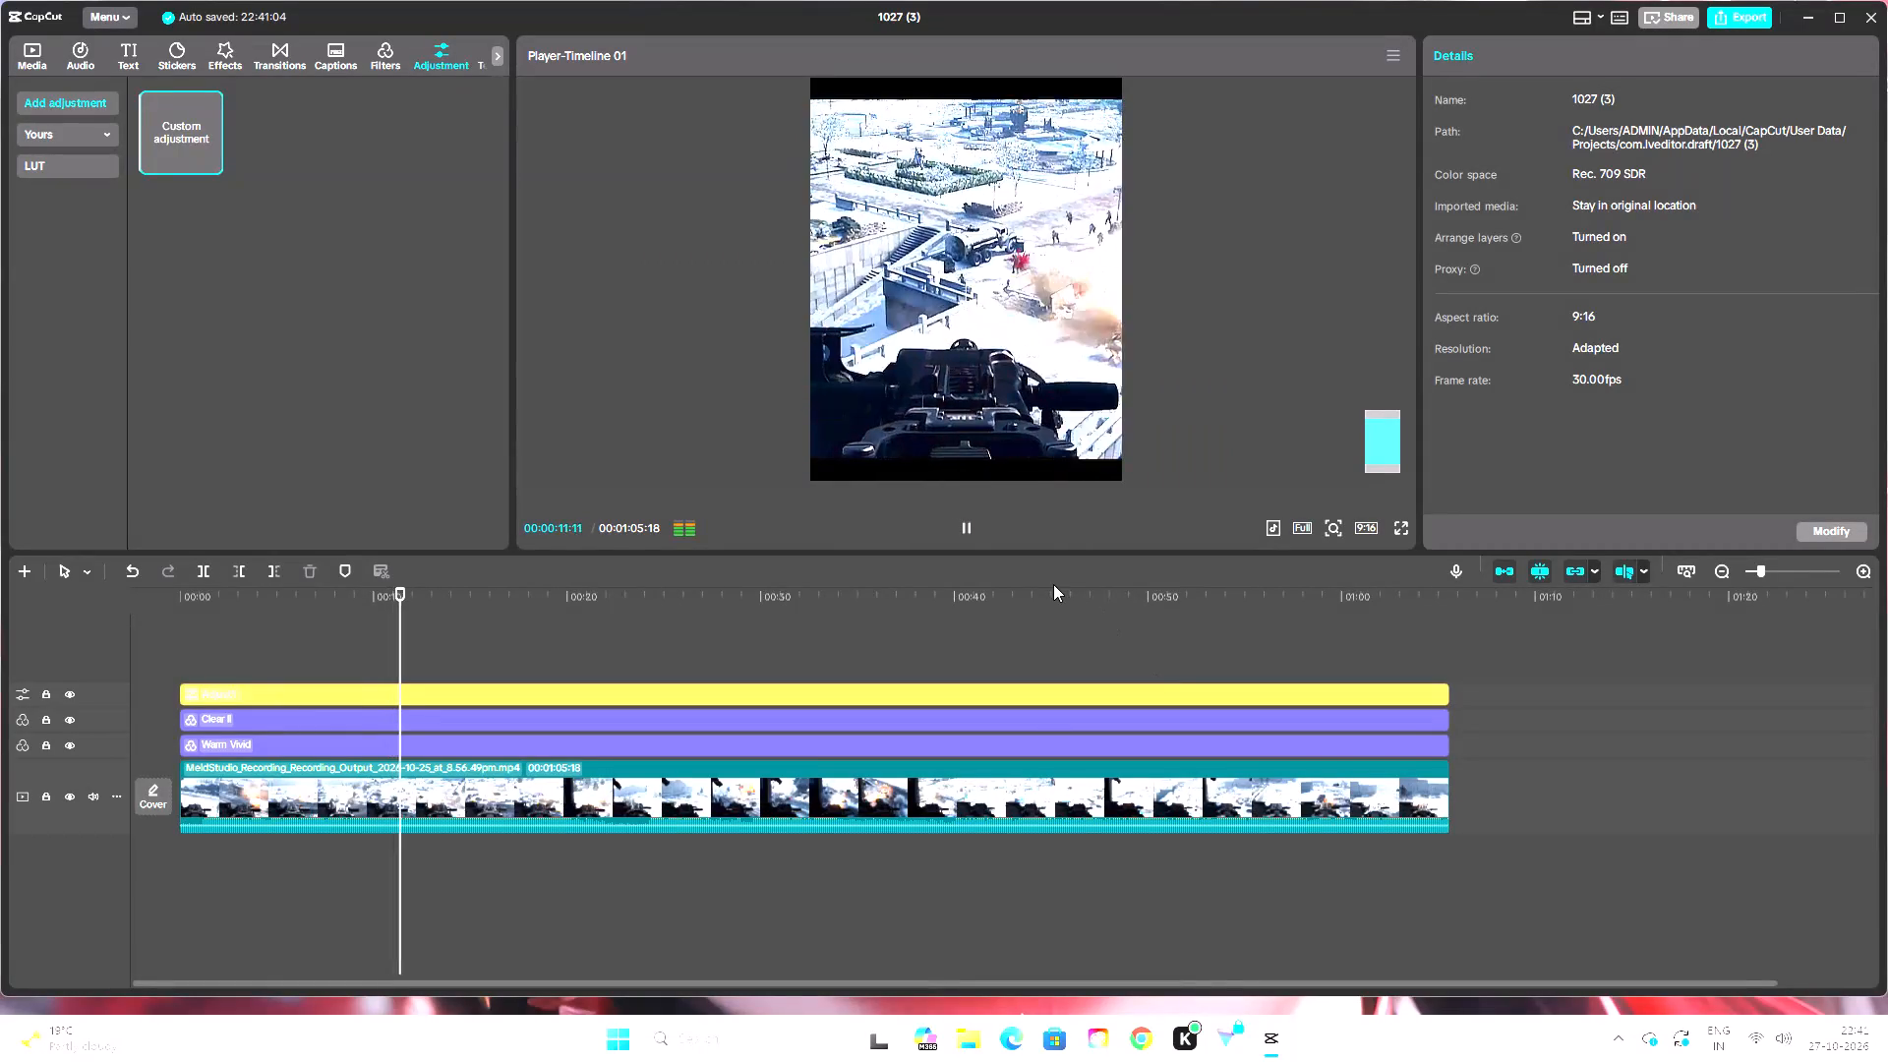
pyautogui.click(968, 533)
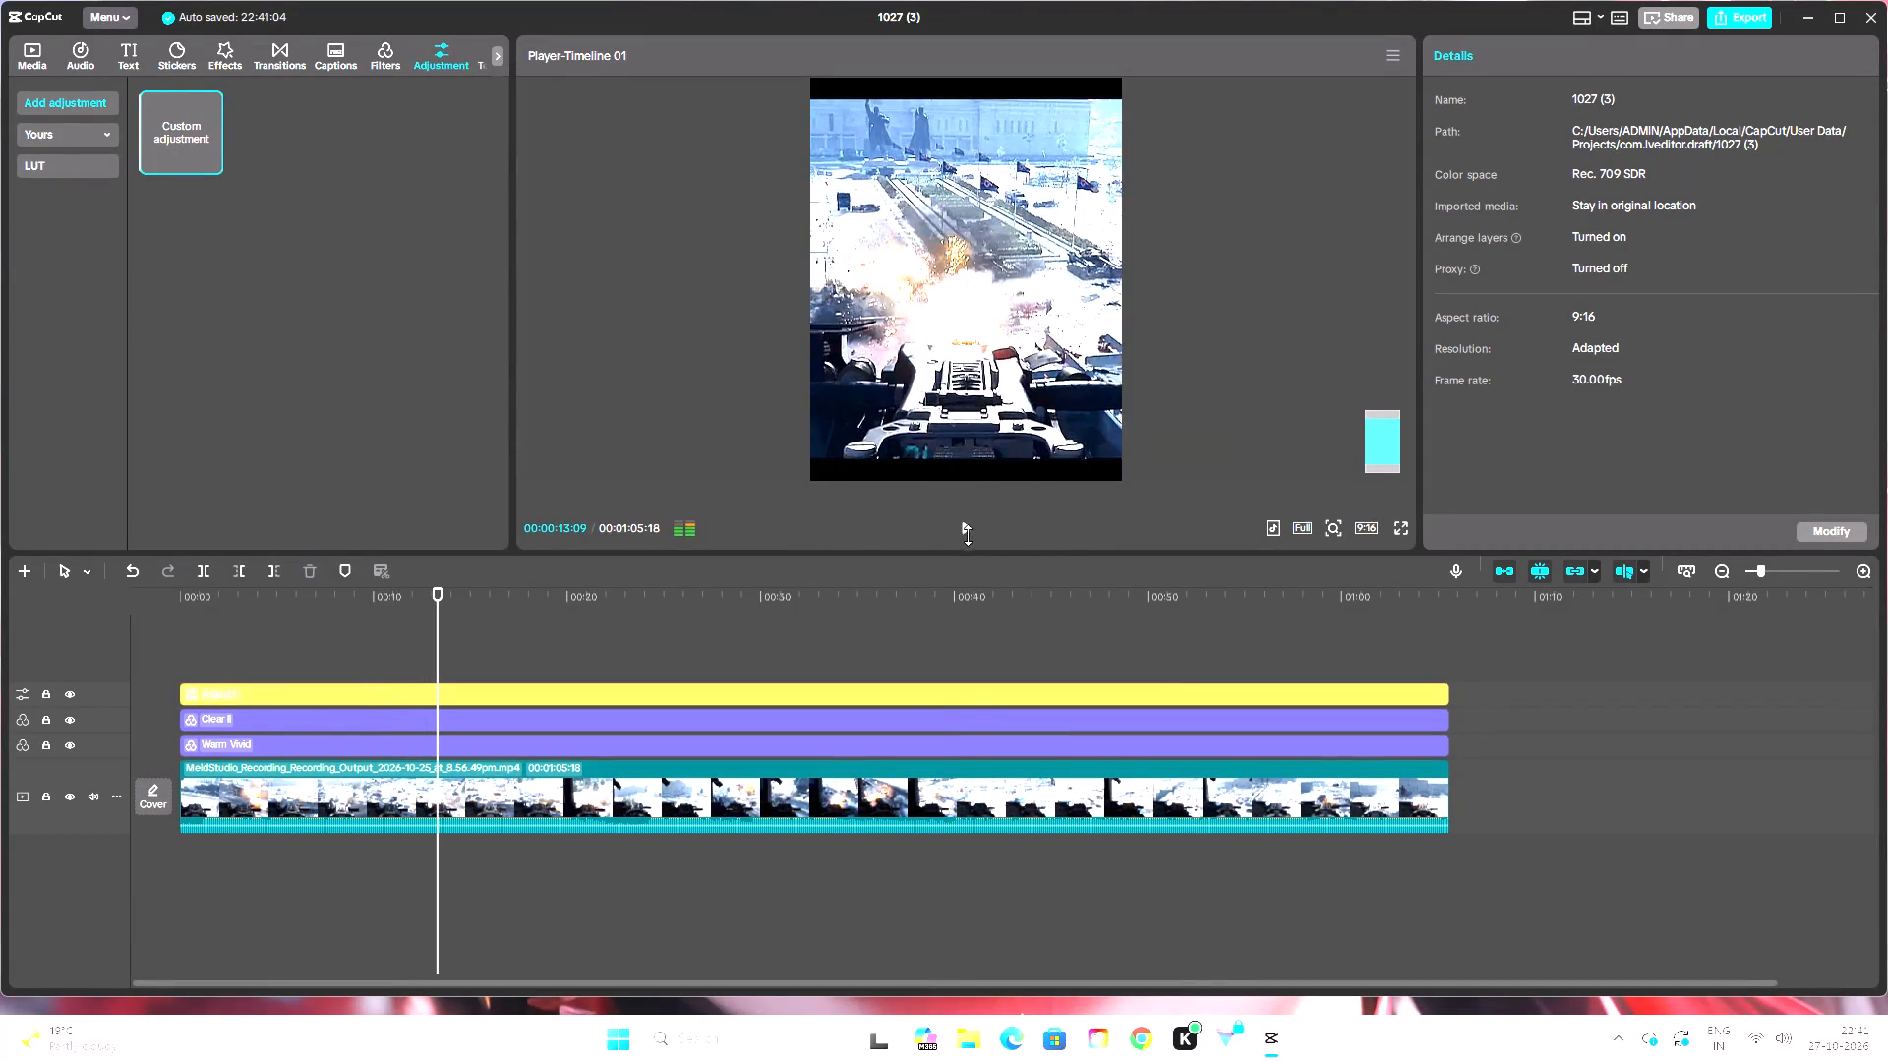
# Reset the adjustment layer's Contrast to 0, judging it on the explosion frame at 00:00:13:09.
pyautogui.click(968, 698)
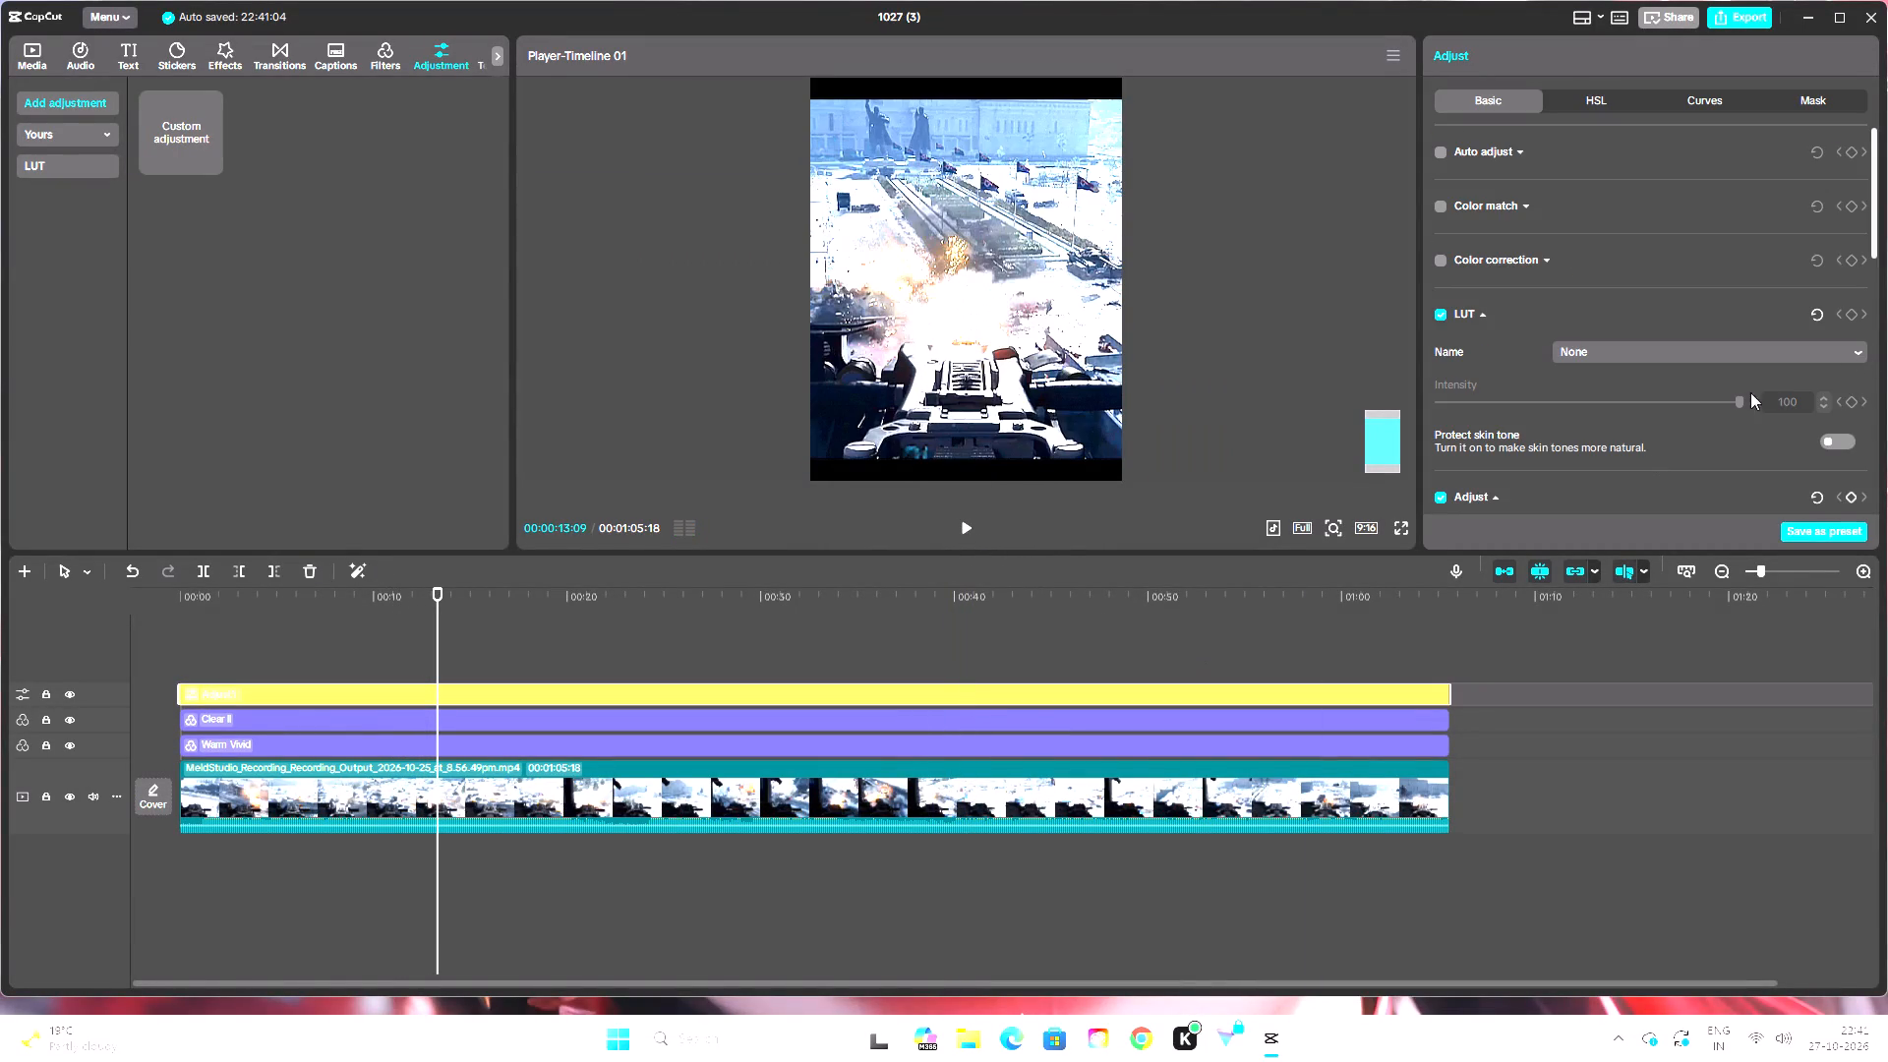
pyautogui.scroll(-6, 1699, 352)
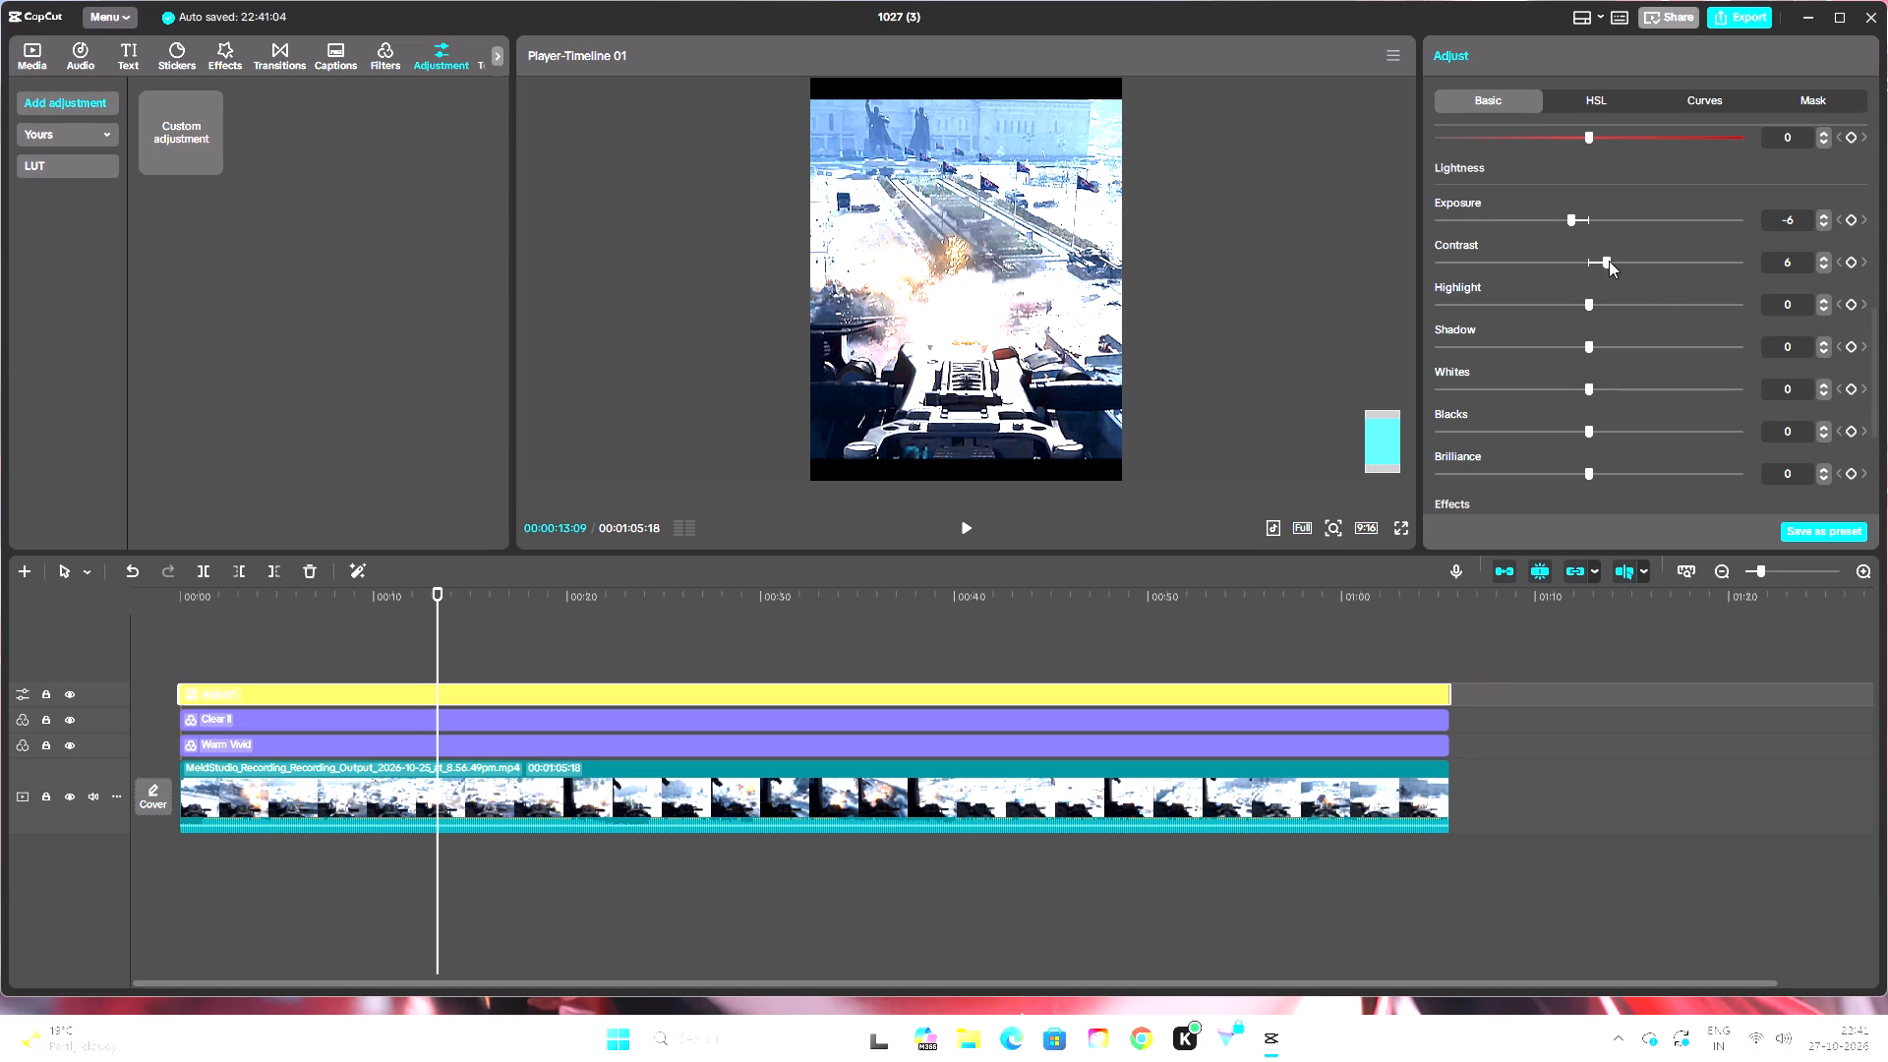
pyautogui.moveTo(1609, 261); pyautogui.dragTo(1504, 290)
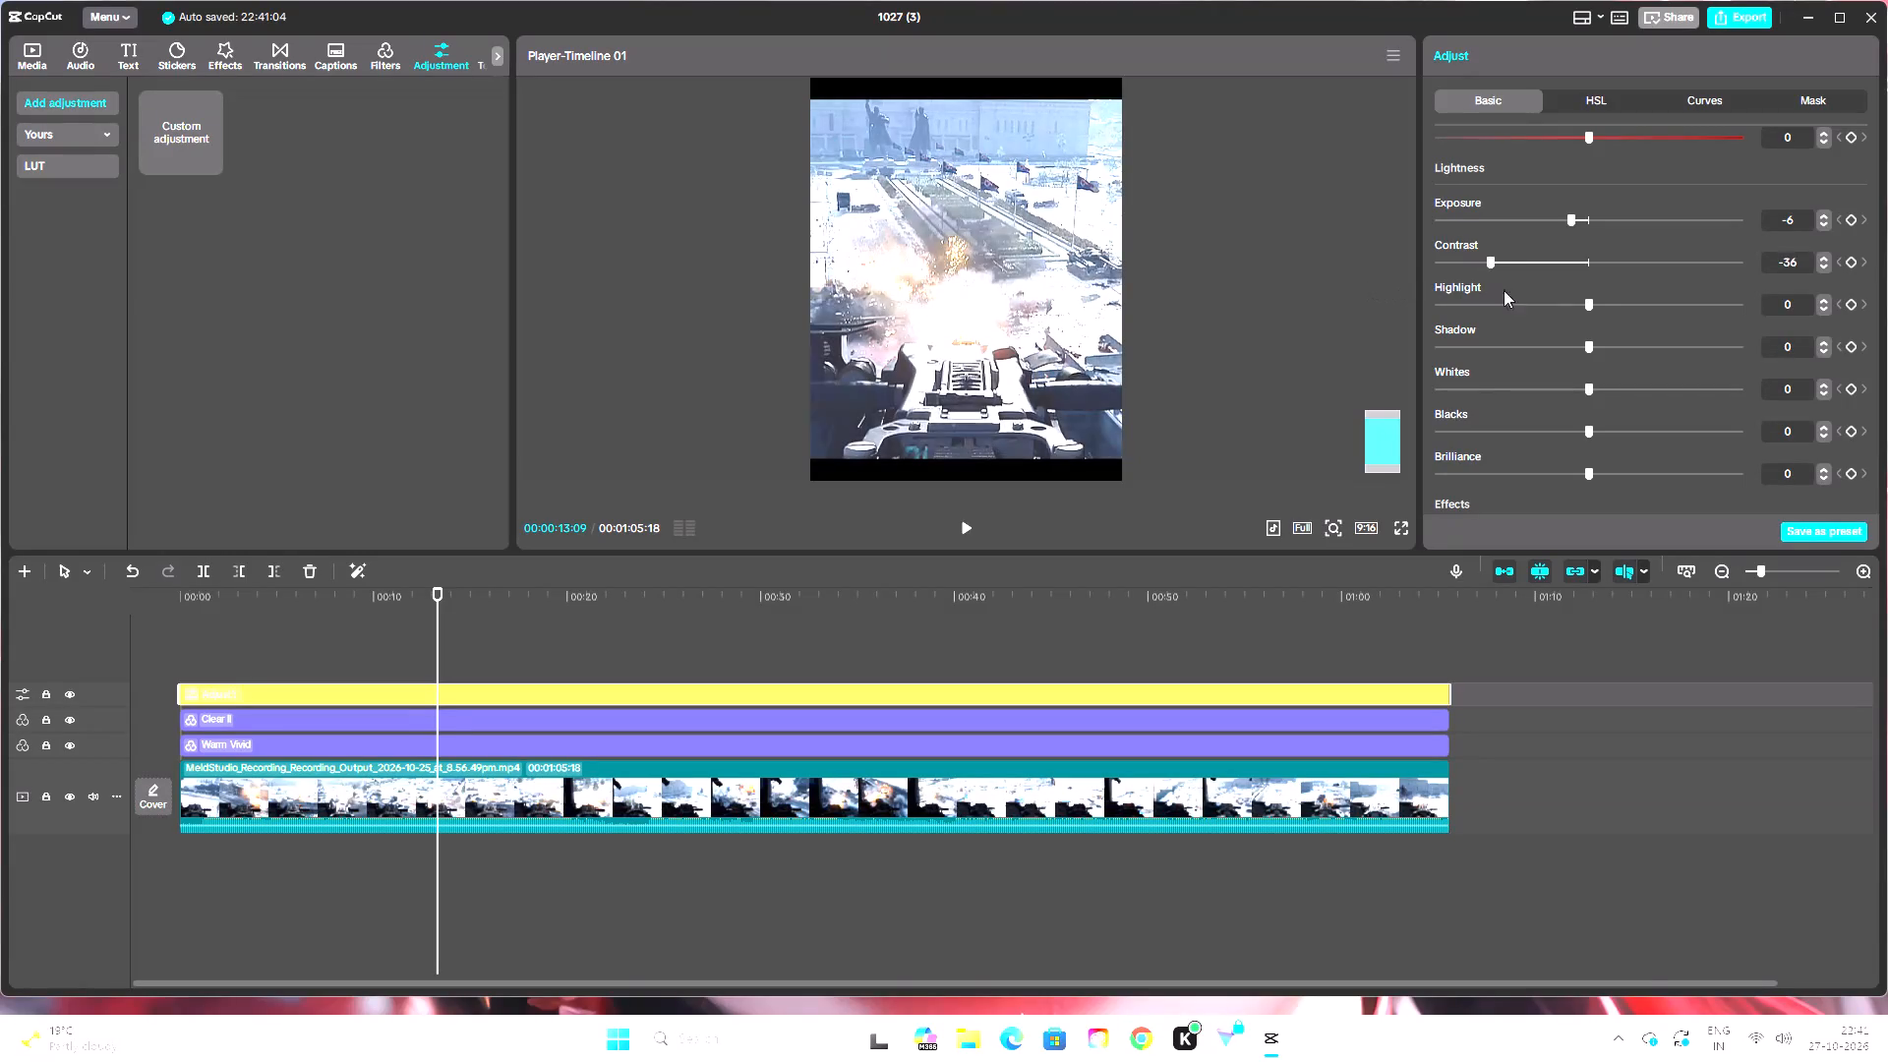
pyautogui.moveTo(1504, 290); pyautogui.dragTo(1580, 303)
# Lower the adjustment layer's Exposure to -8, trying -17 with a brief playback before settling.
pyautogui.tripleClick(1822, 224)
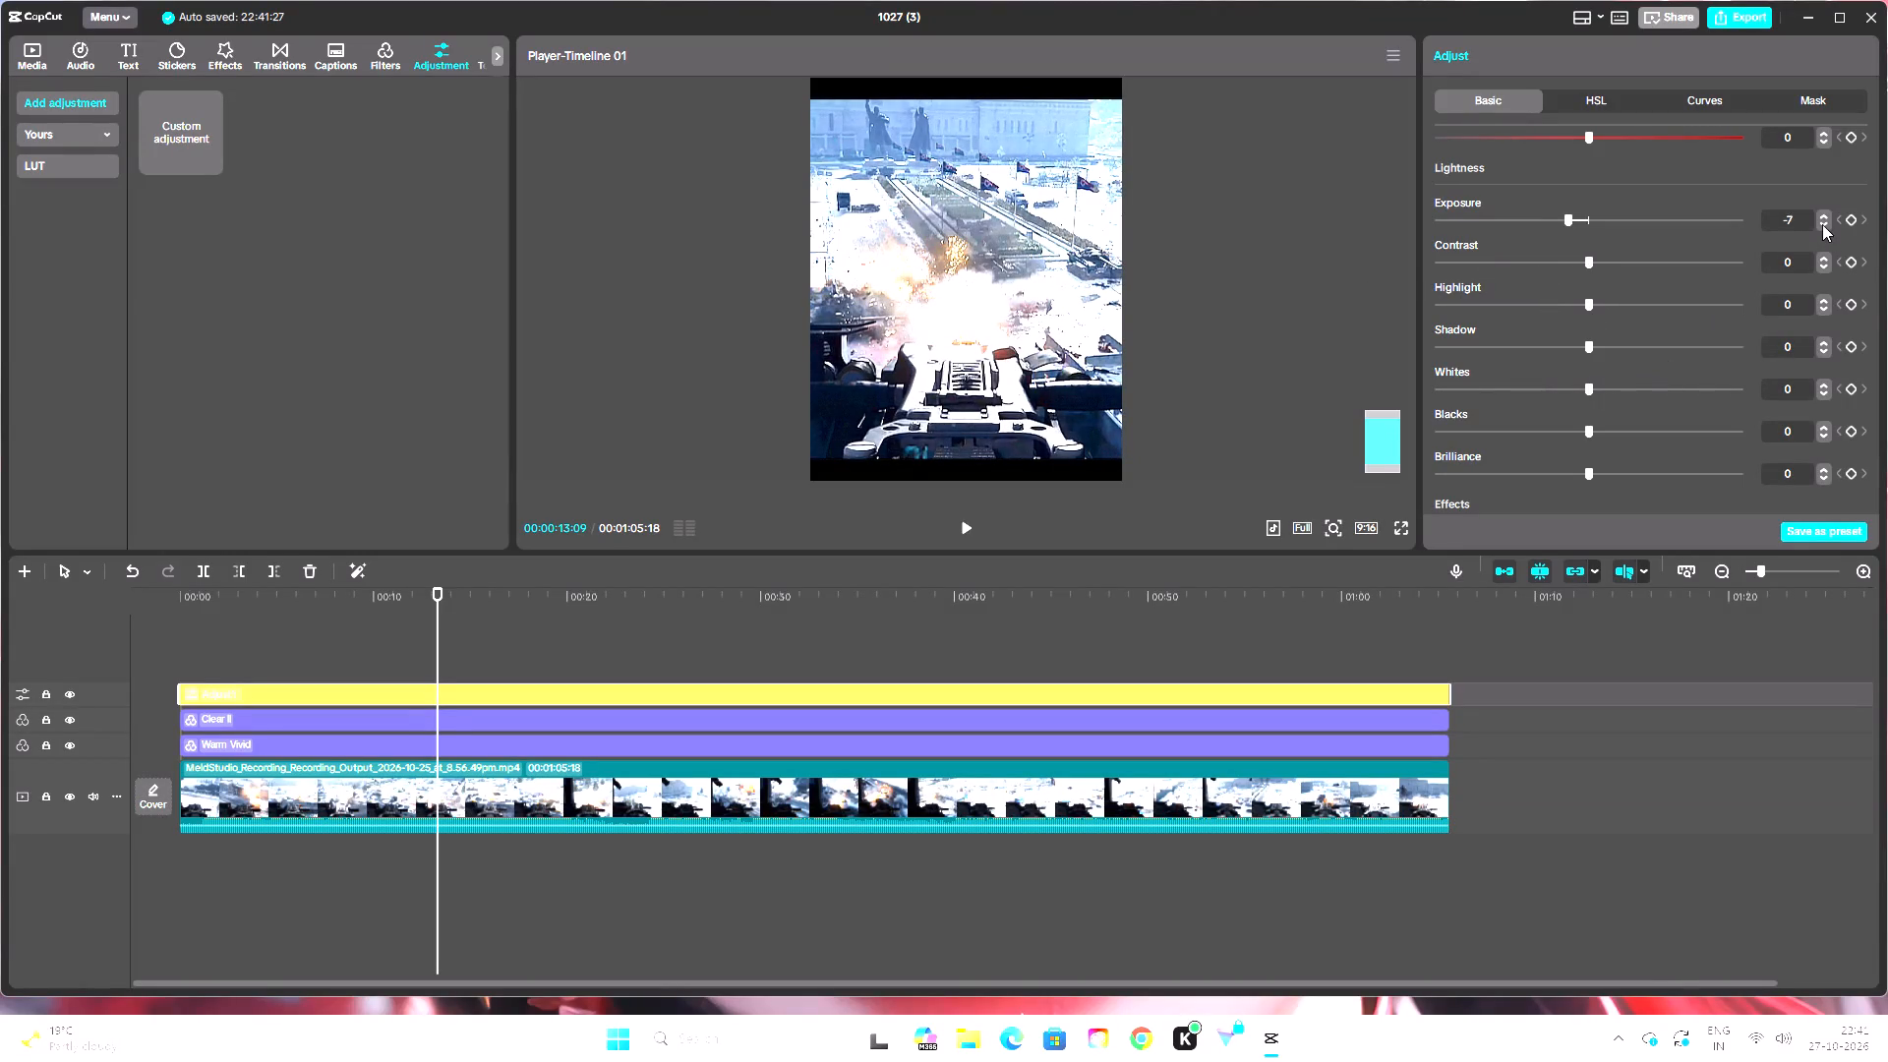
pyautogui.tripleClick(1822, 224)
pyautogui.tripleClick(1822, 224)
pyautogui.click(1822, 224)
pyautogui.click(1822, 224)
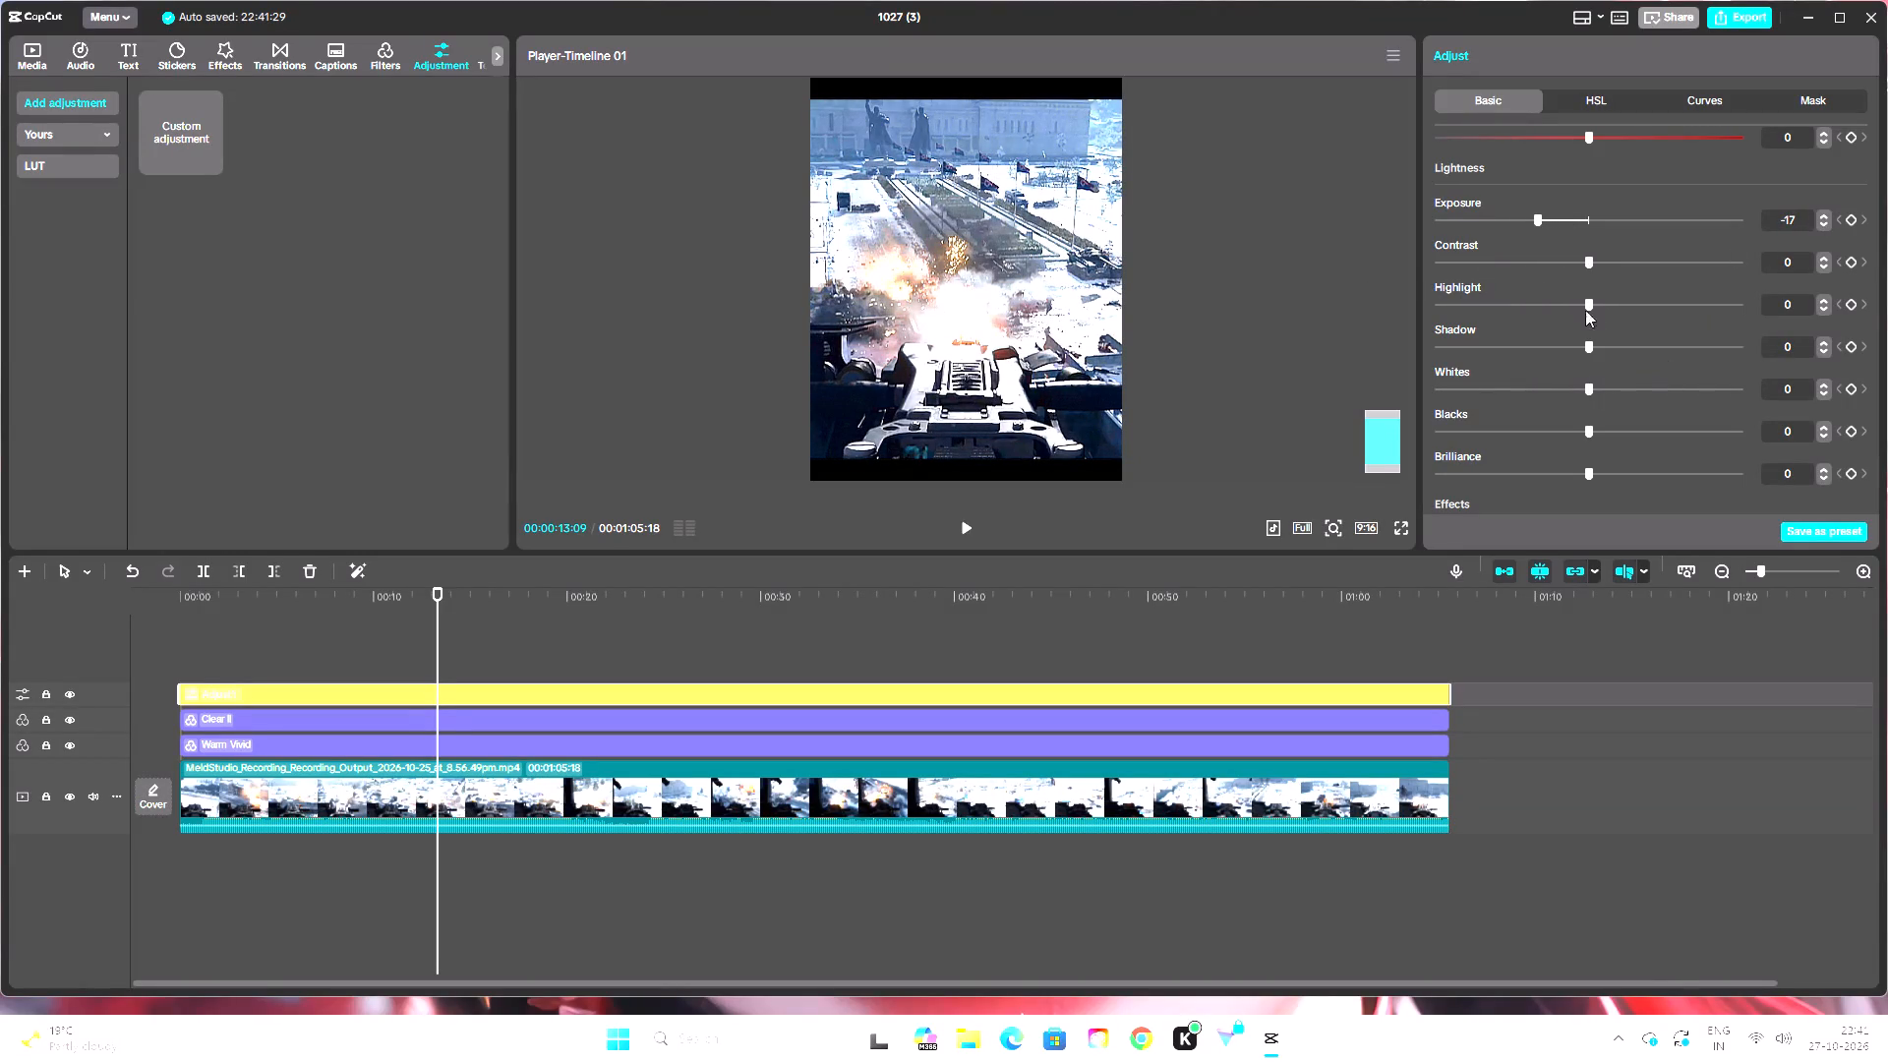
pyautogui.click(957, 529)
pyautogui.click(957, 529)
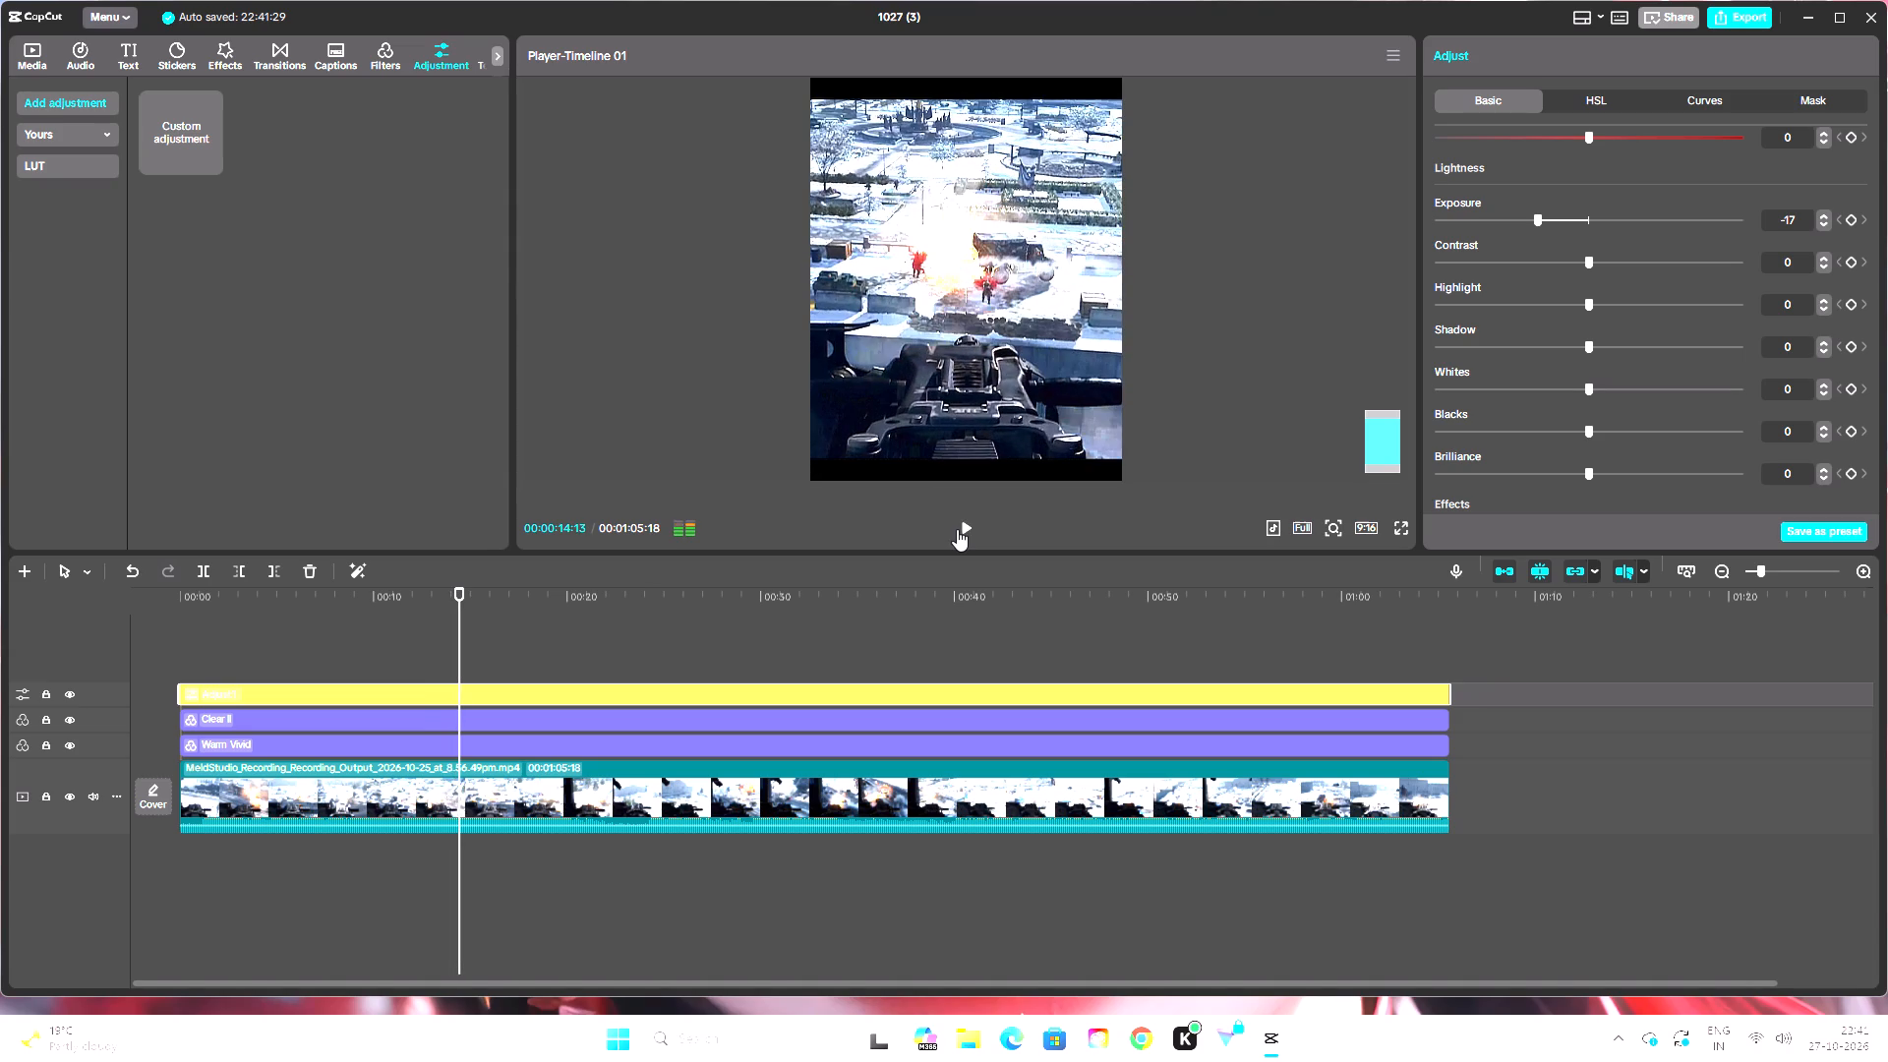
pyautogui.moveTo(1535, 218); pyautogui.dragTo(1546, 224)
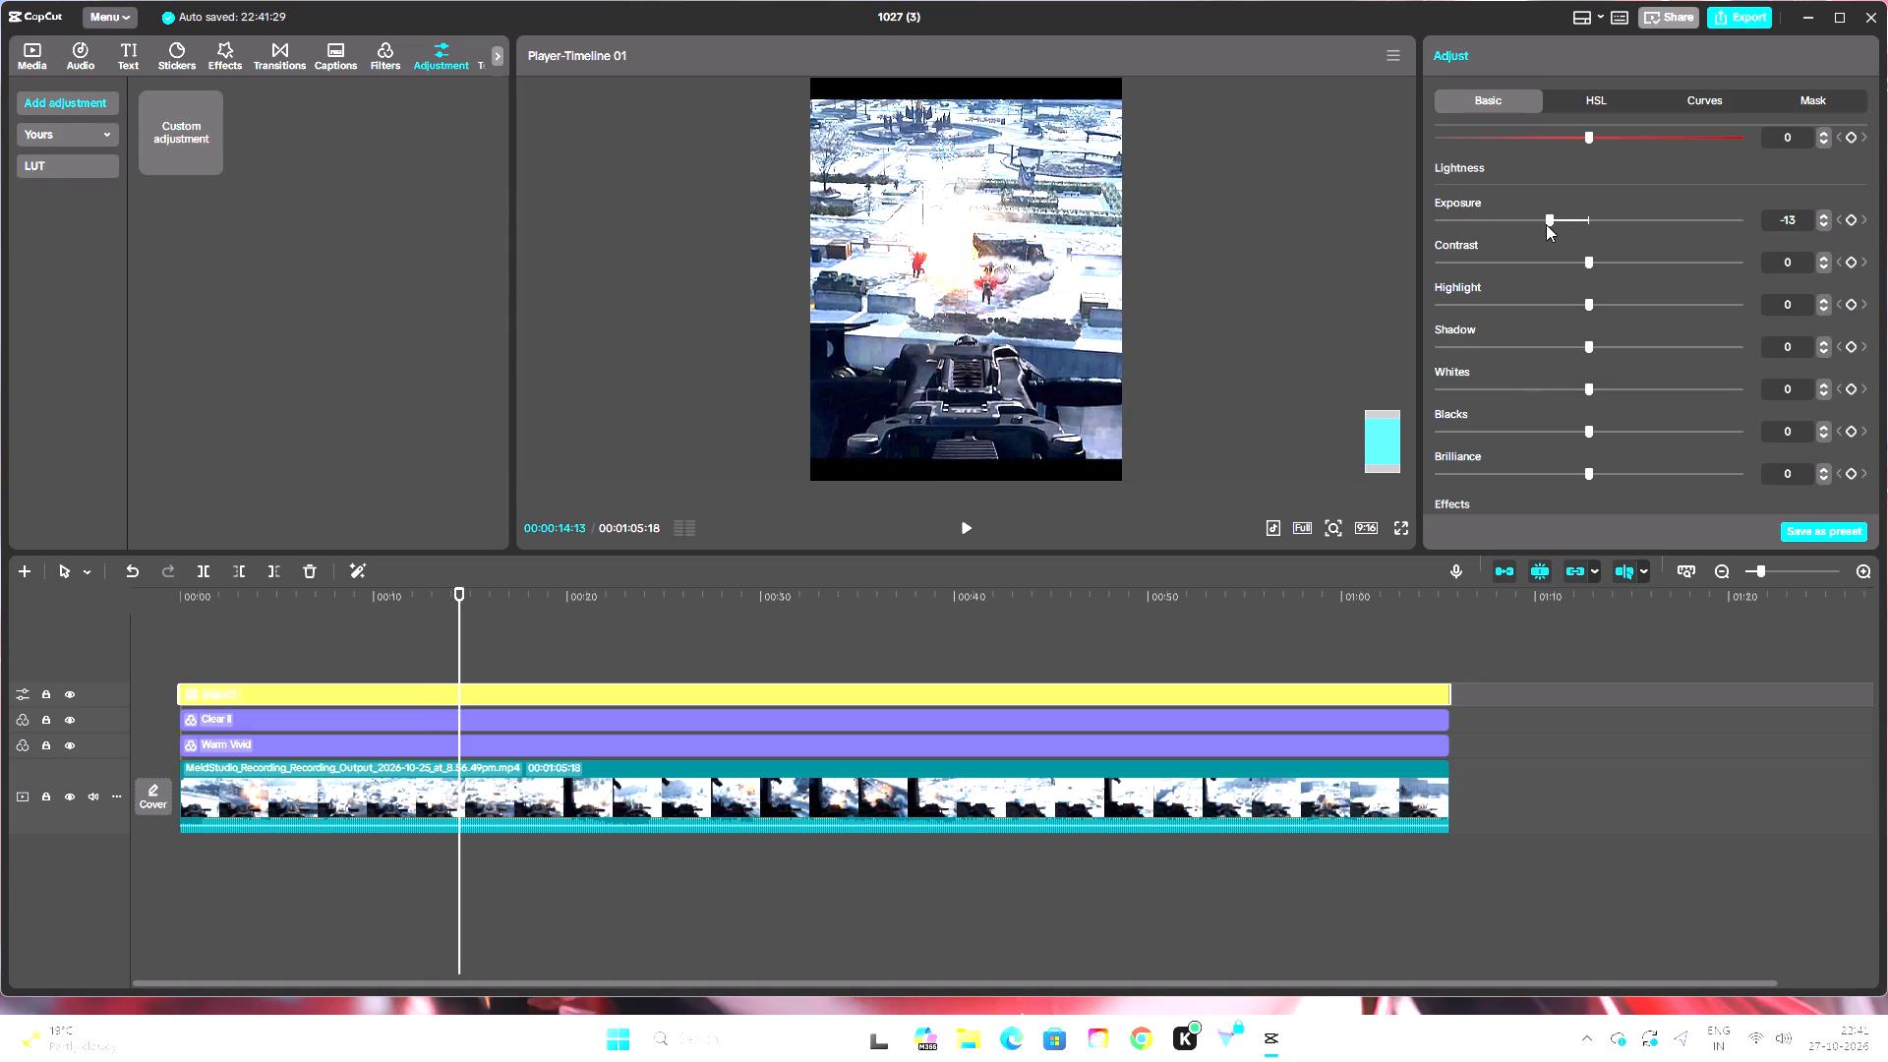
pyautogui.moveTo(1546, 224); pyautogui.dragTo(1557, 231)
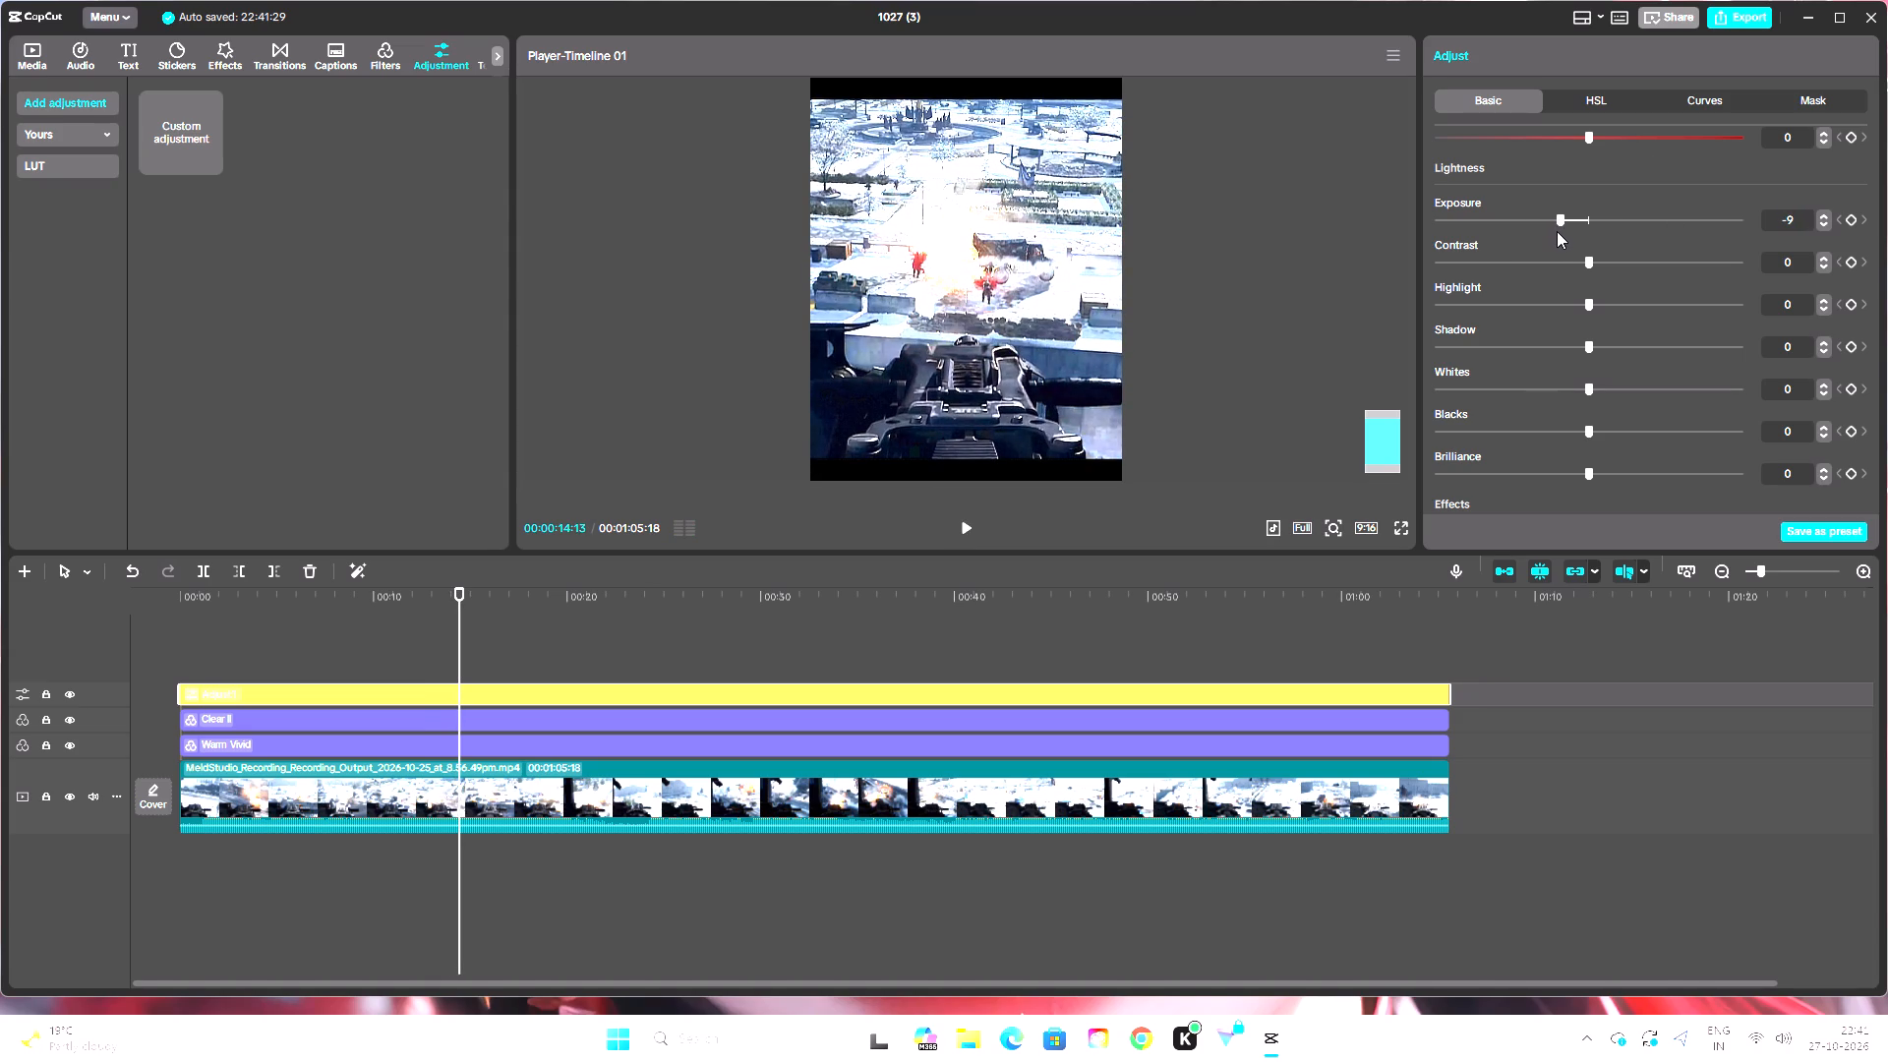
pyautogui.moveTo(1557, 231); pyautogui.dragTo(1563, 235)
# Return the playhead to the start of the timeline and browse the Featured filters and other filter categories.
pyautogui.click(386, 56)
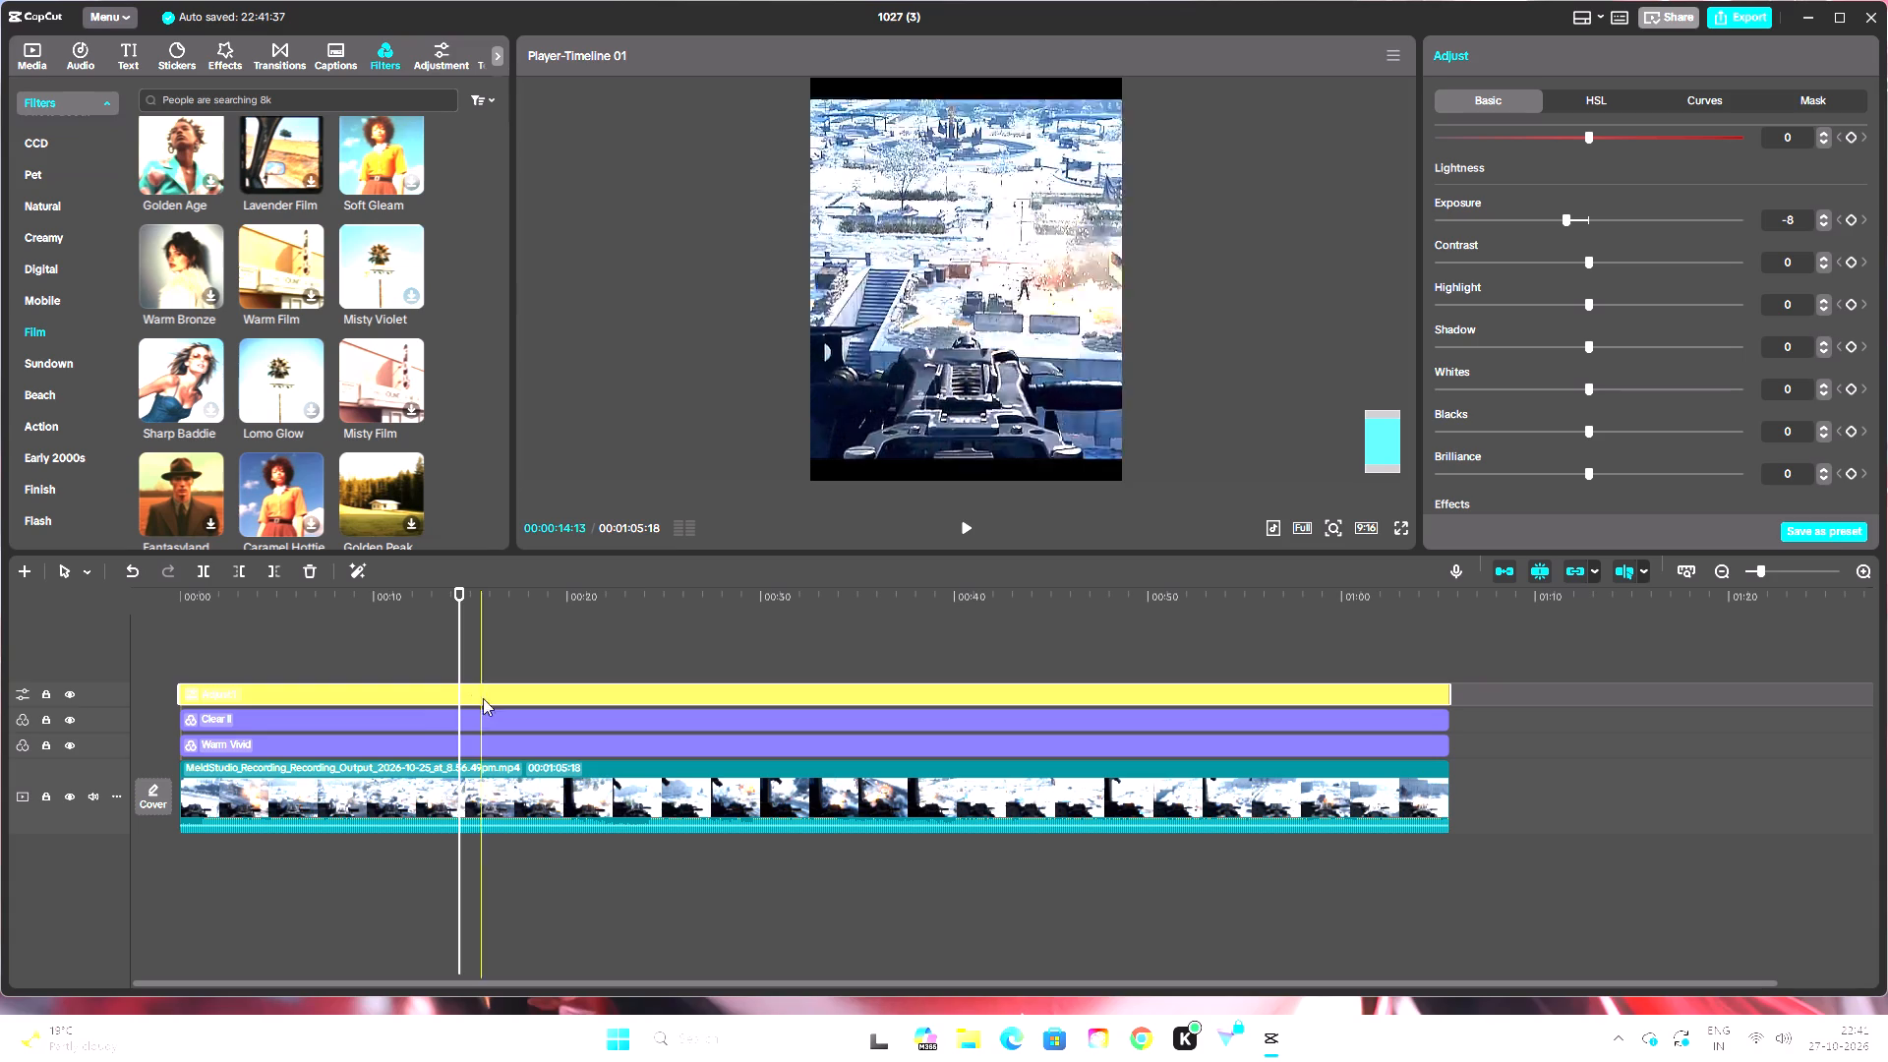
pyautogui.moveTo(463, 593); pyautogui.dragTo(12, 633)
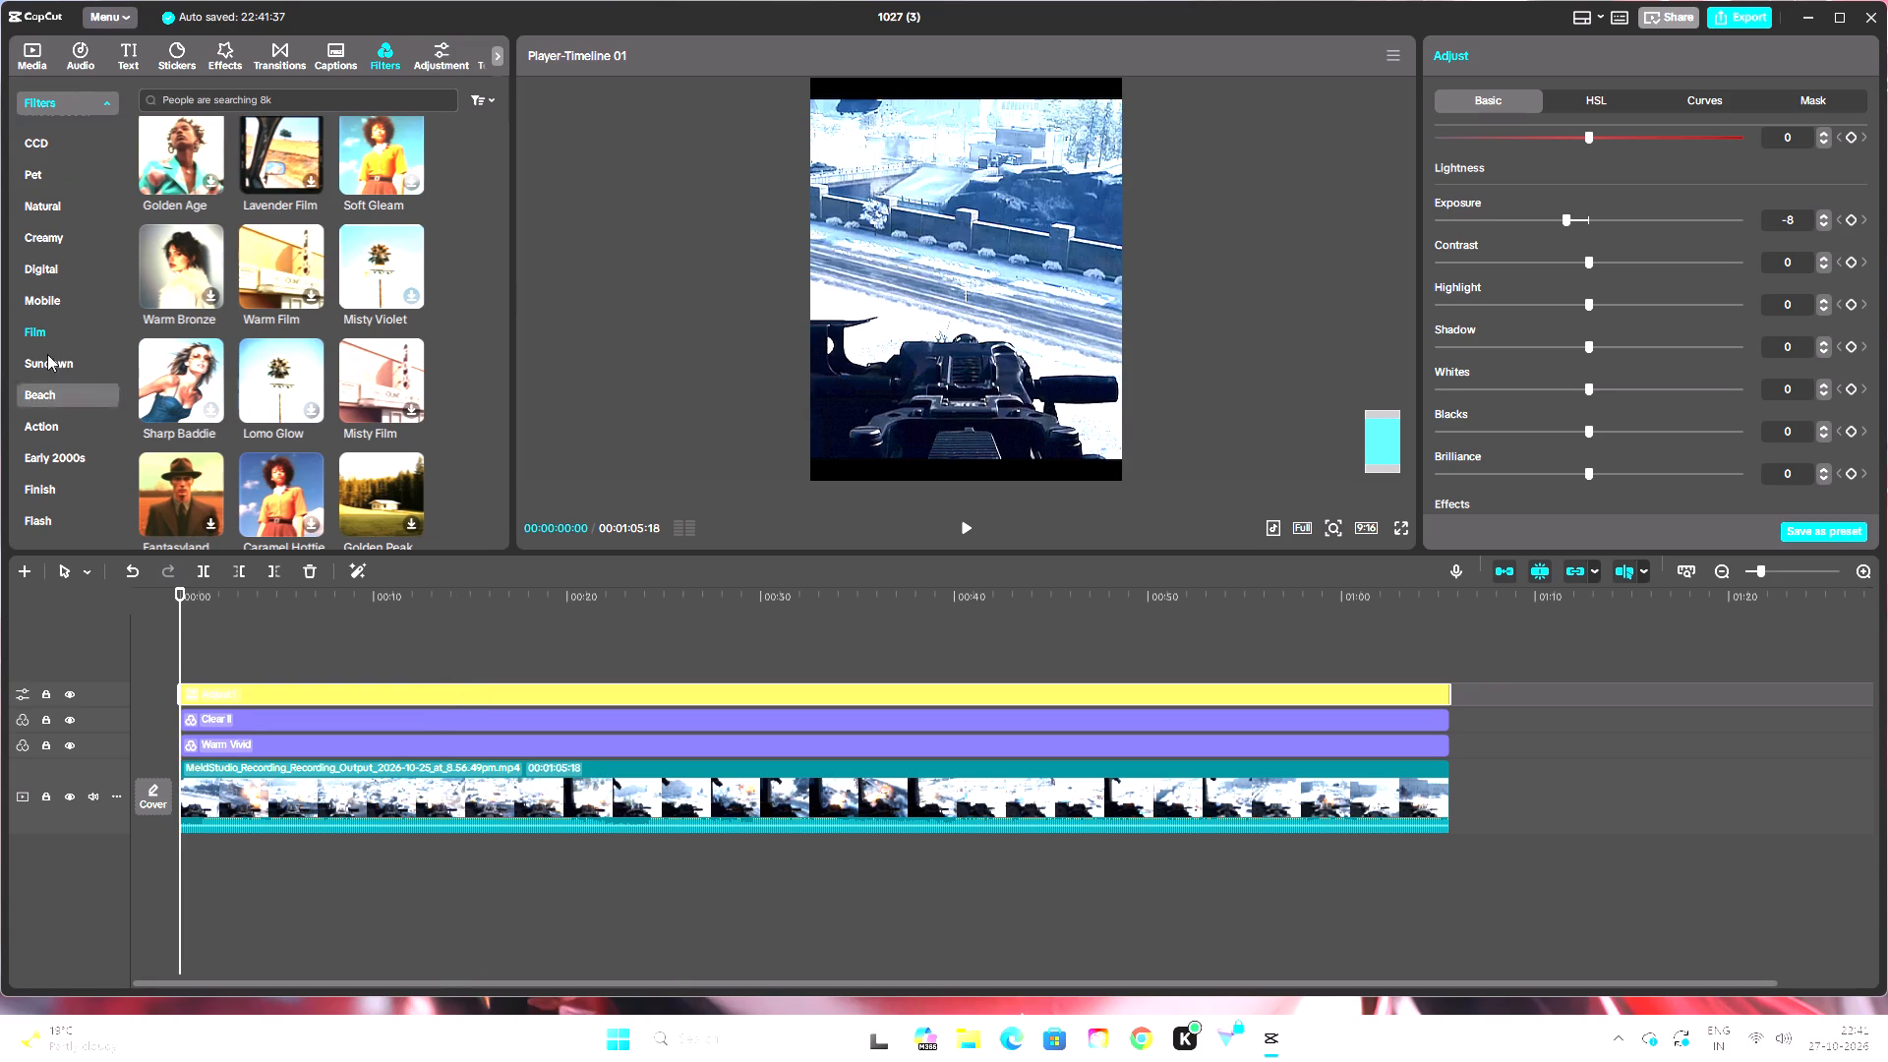
pyautogui.scroll(6, 34, 183)
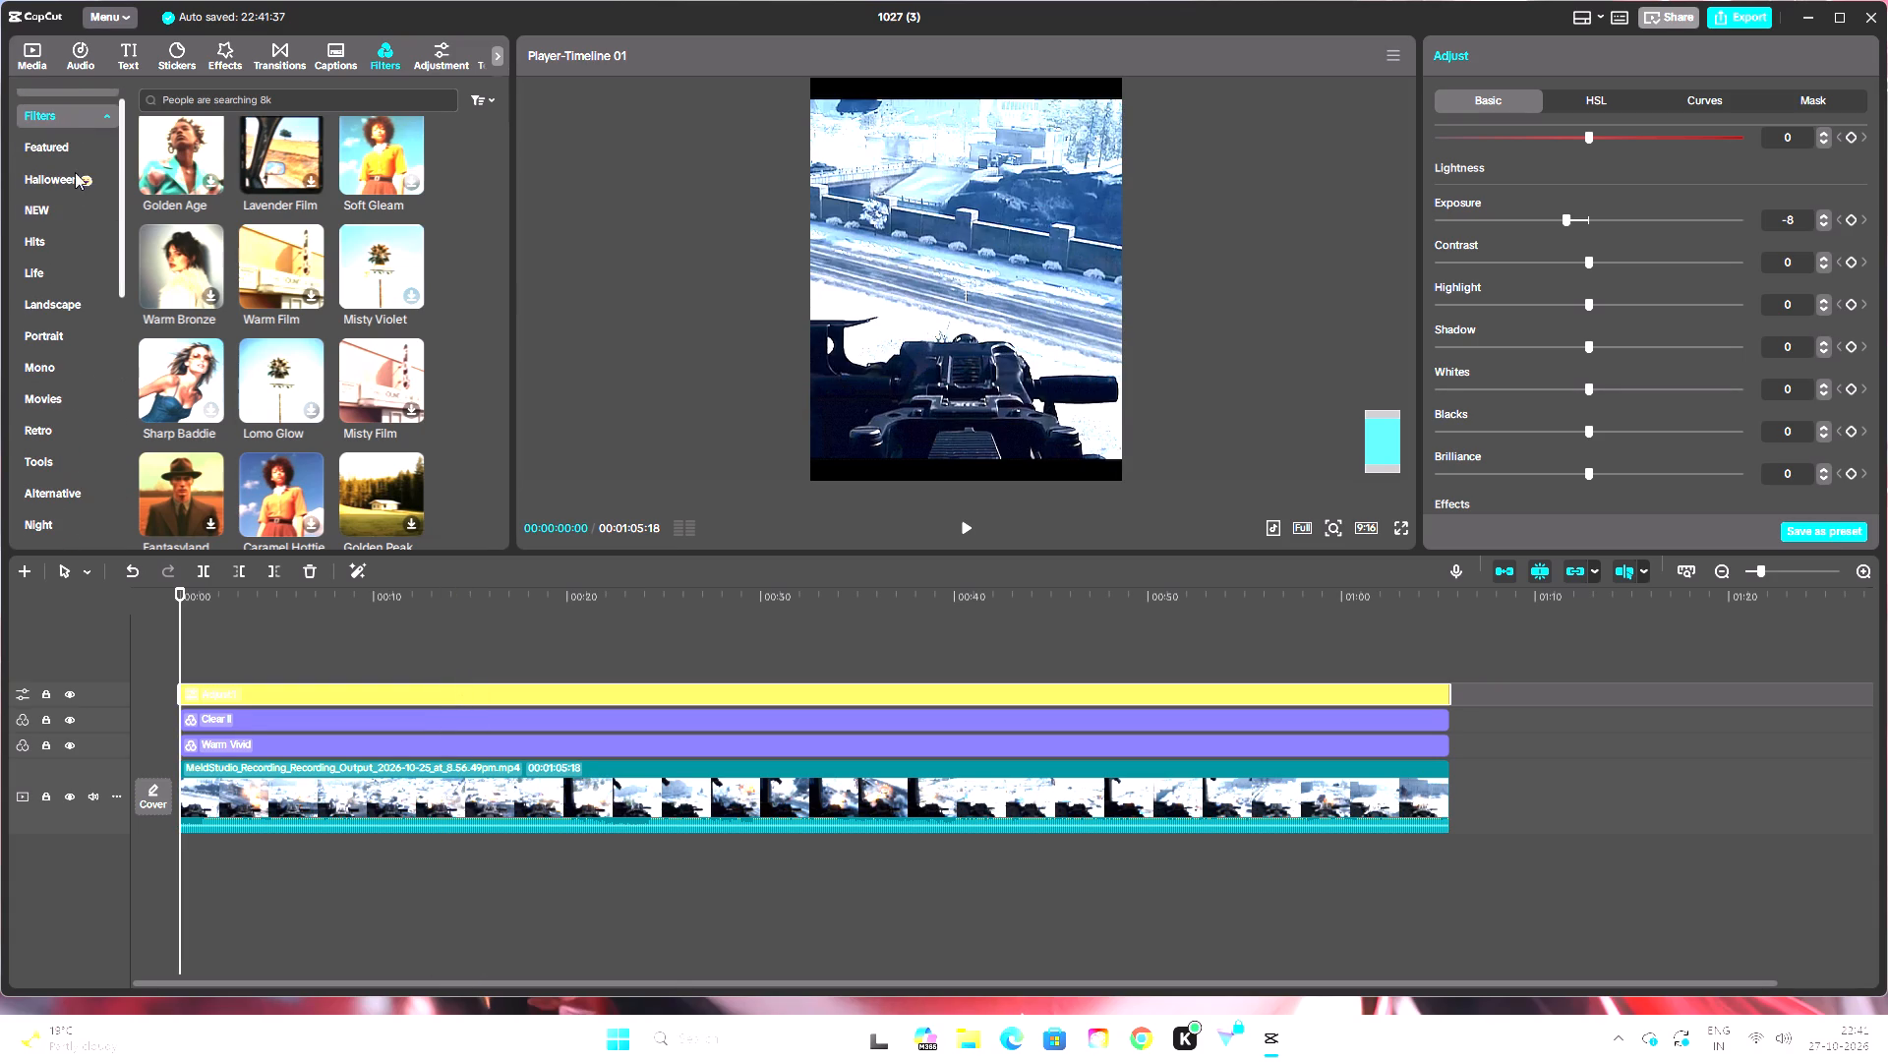
pyautogui.click(77, 147)
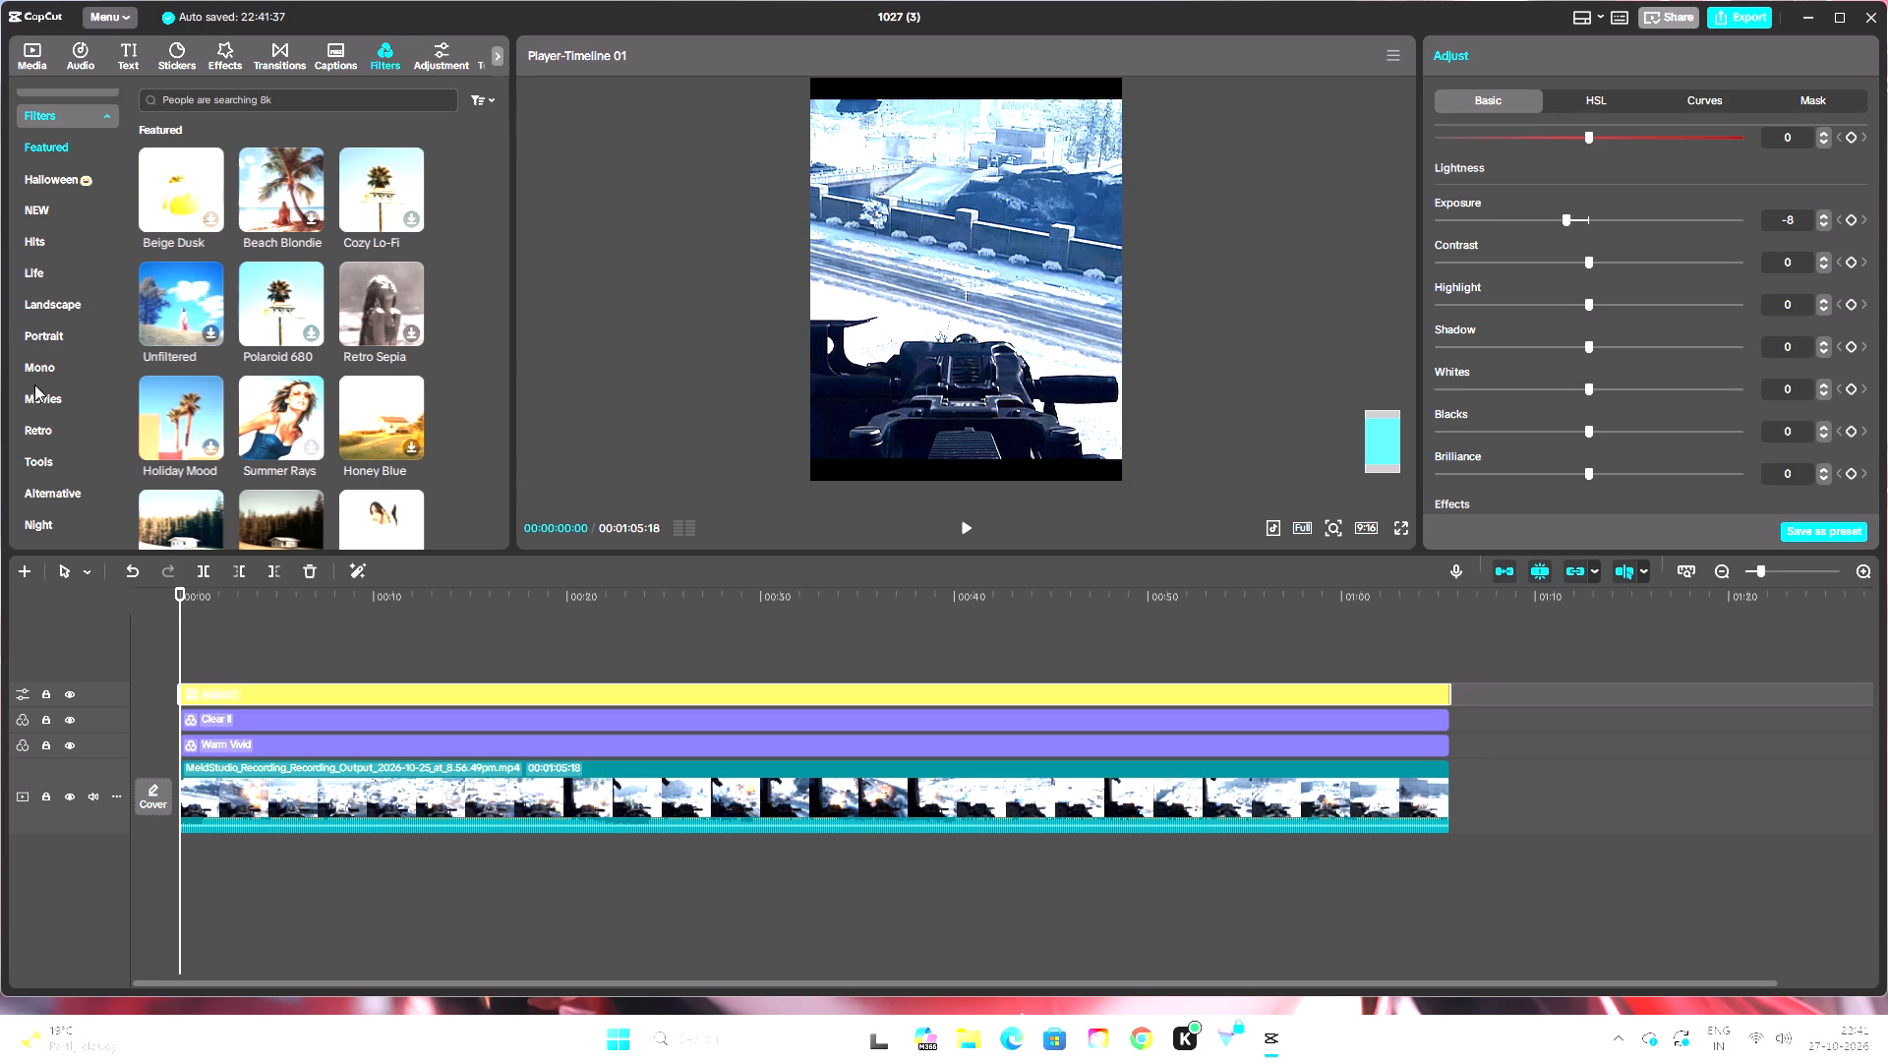
pyautogui.scroll(-1, 60, 383)
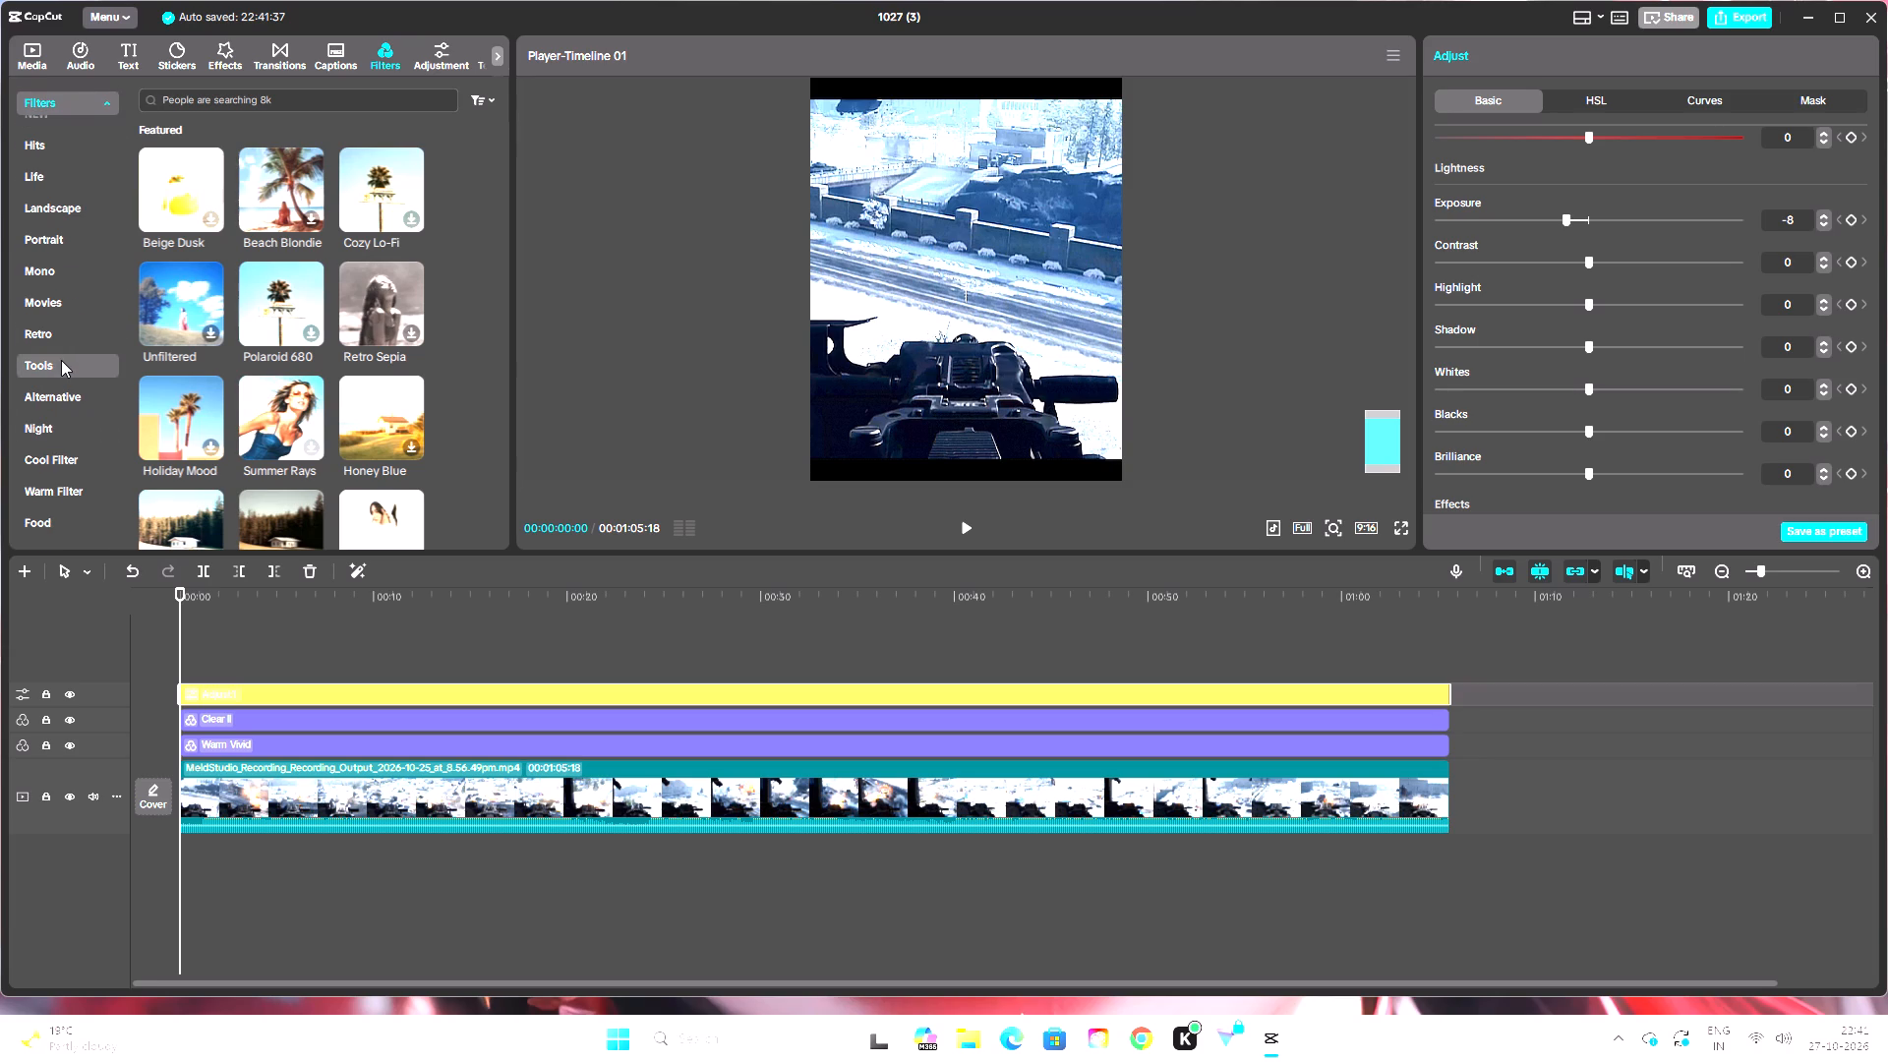
pyautogui.scroll(5, 61, 360)
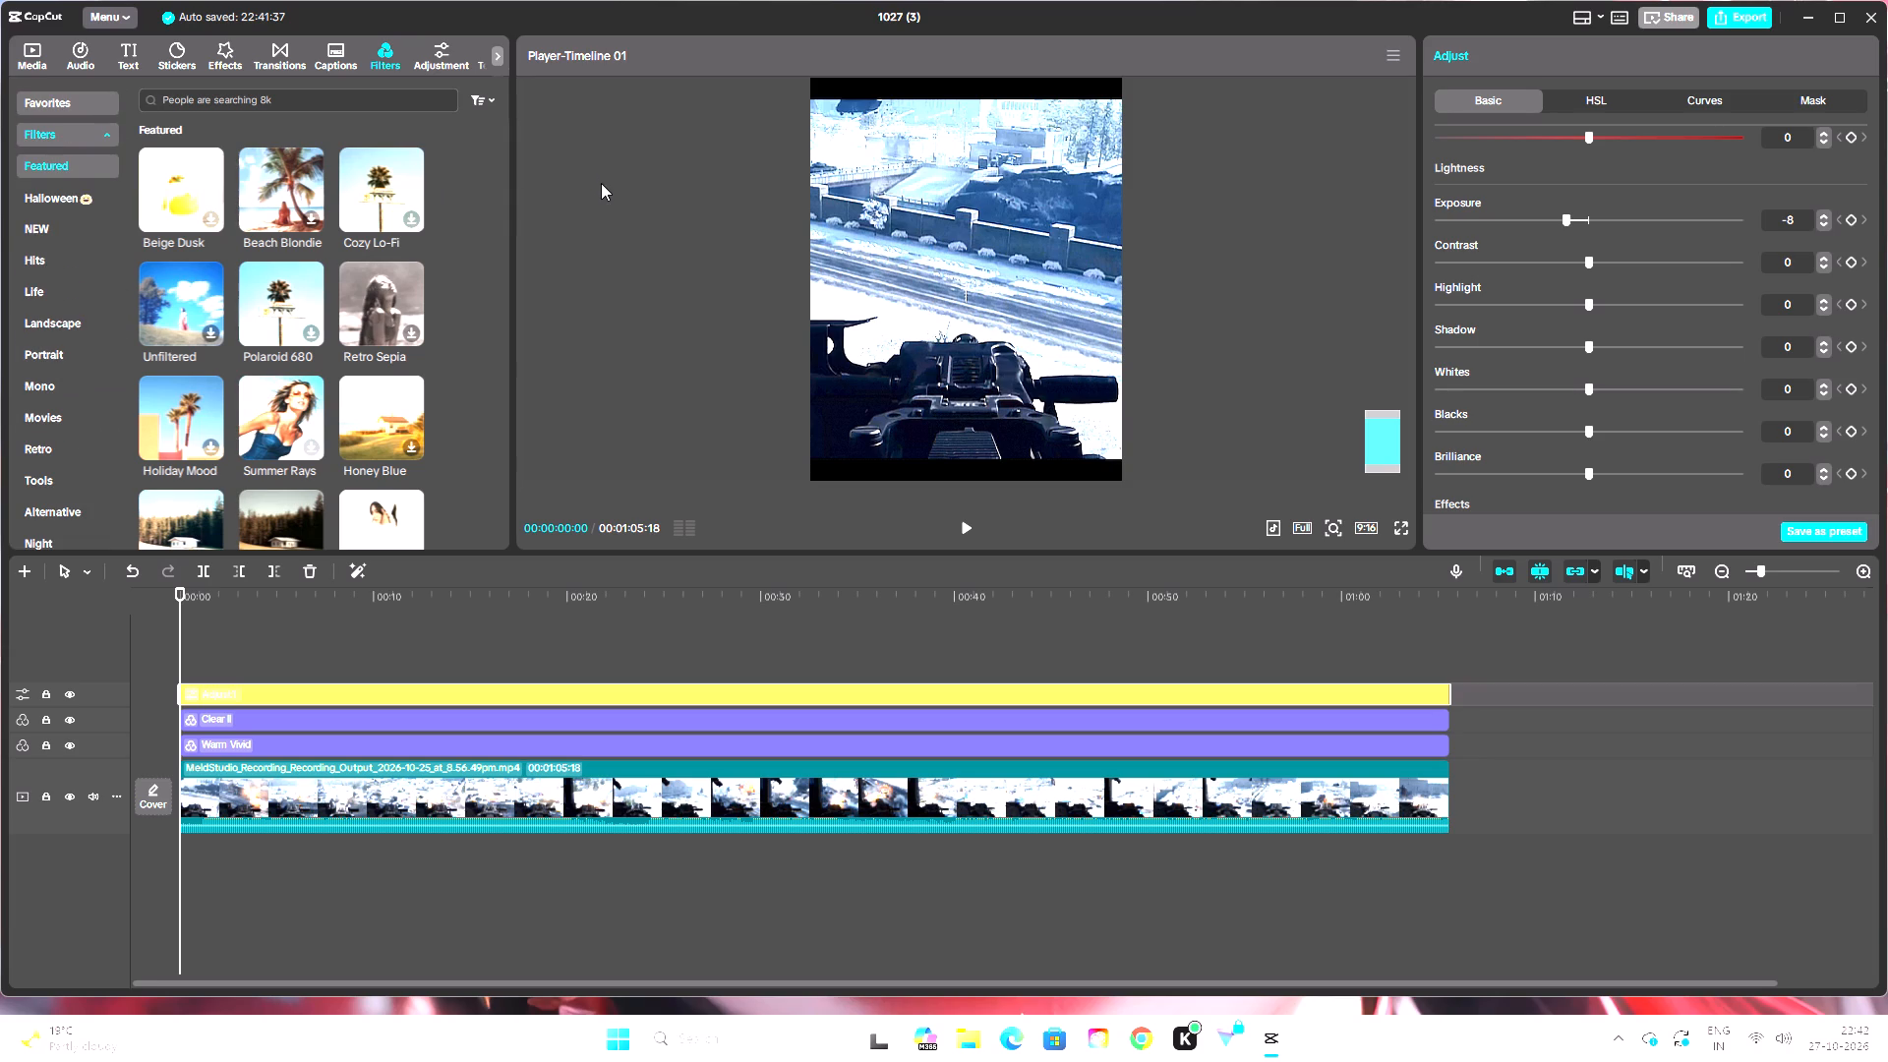
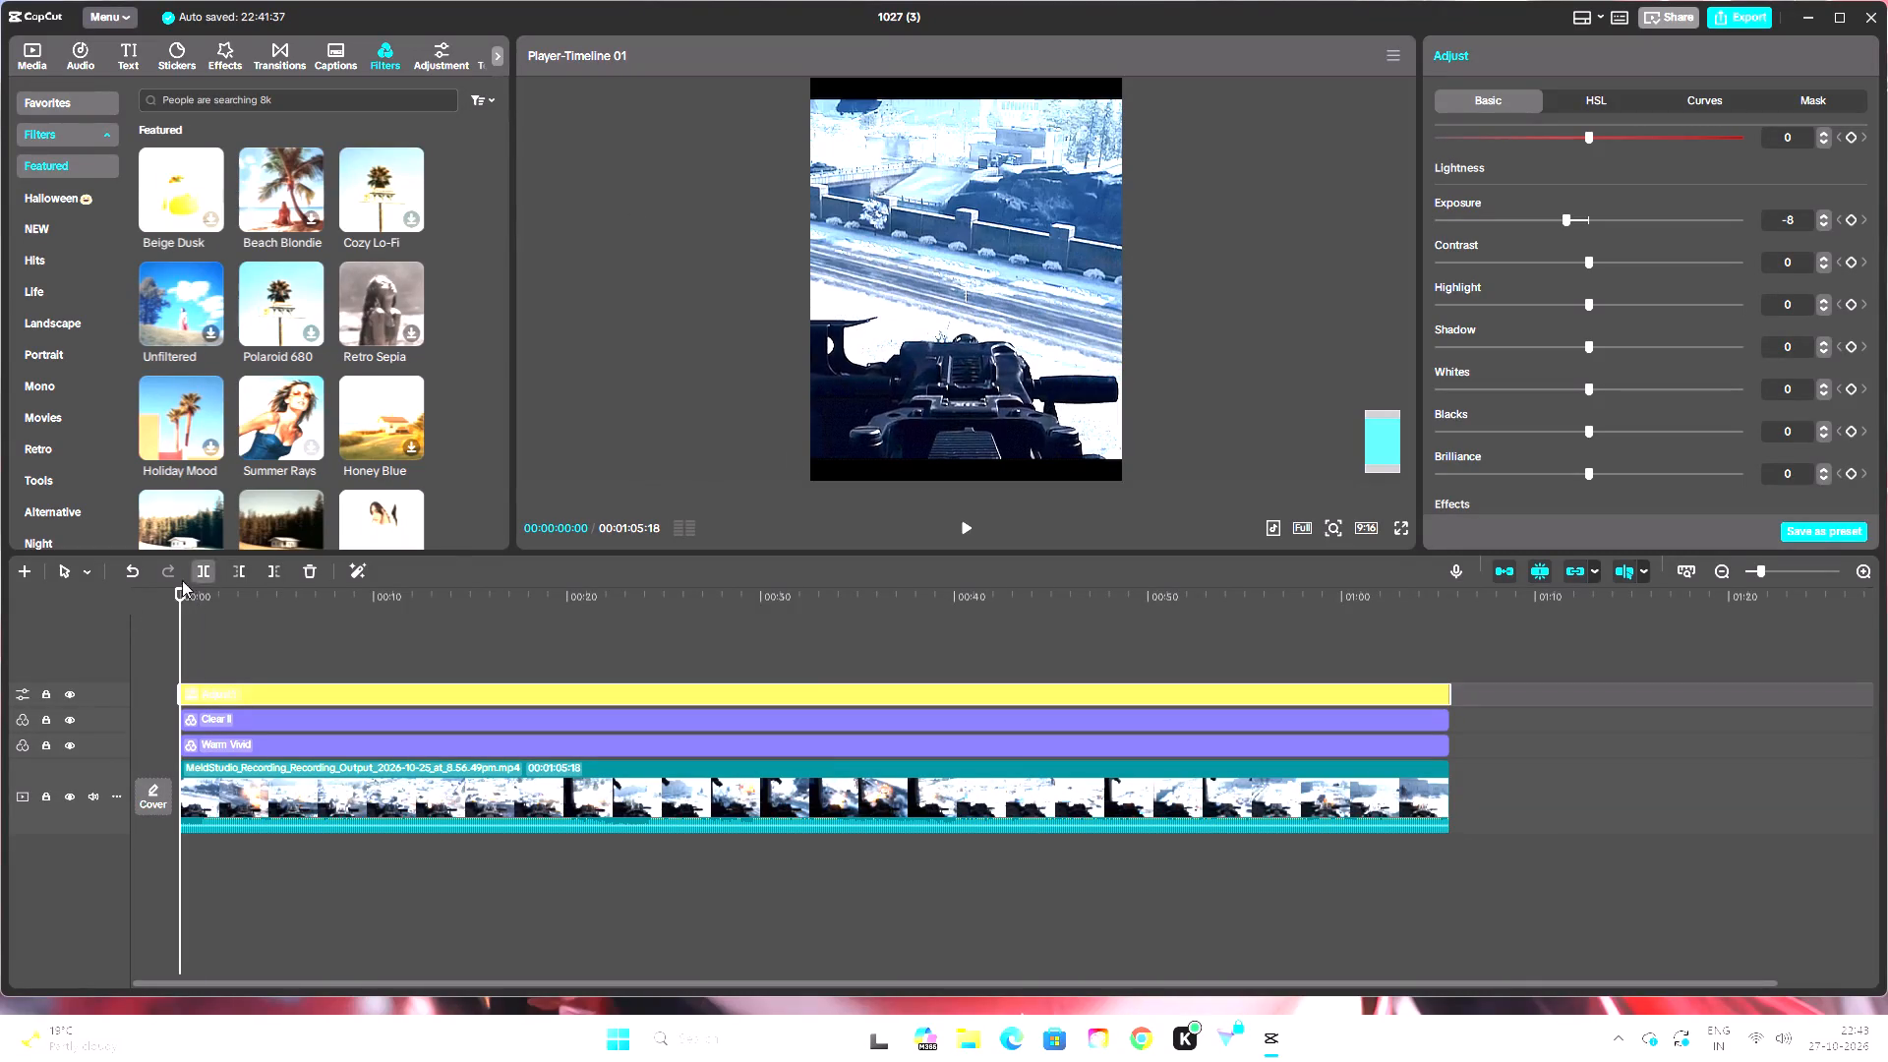
# Play the short from the start to about 00:00:08:26 with the preview zoomed out to show the whole 9:16 frame.
pyautogui.moveTo(177, 596); pyautogui.dragTo(102, 619)
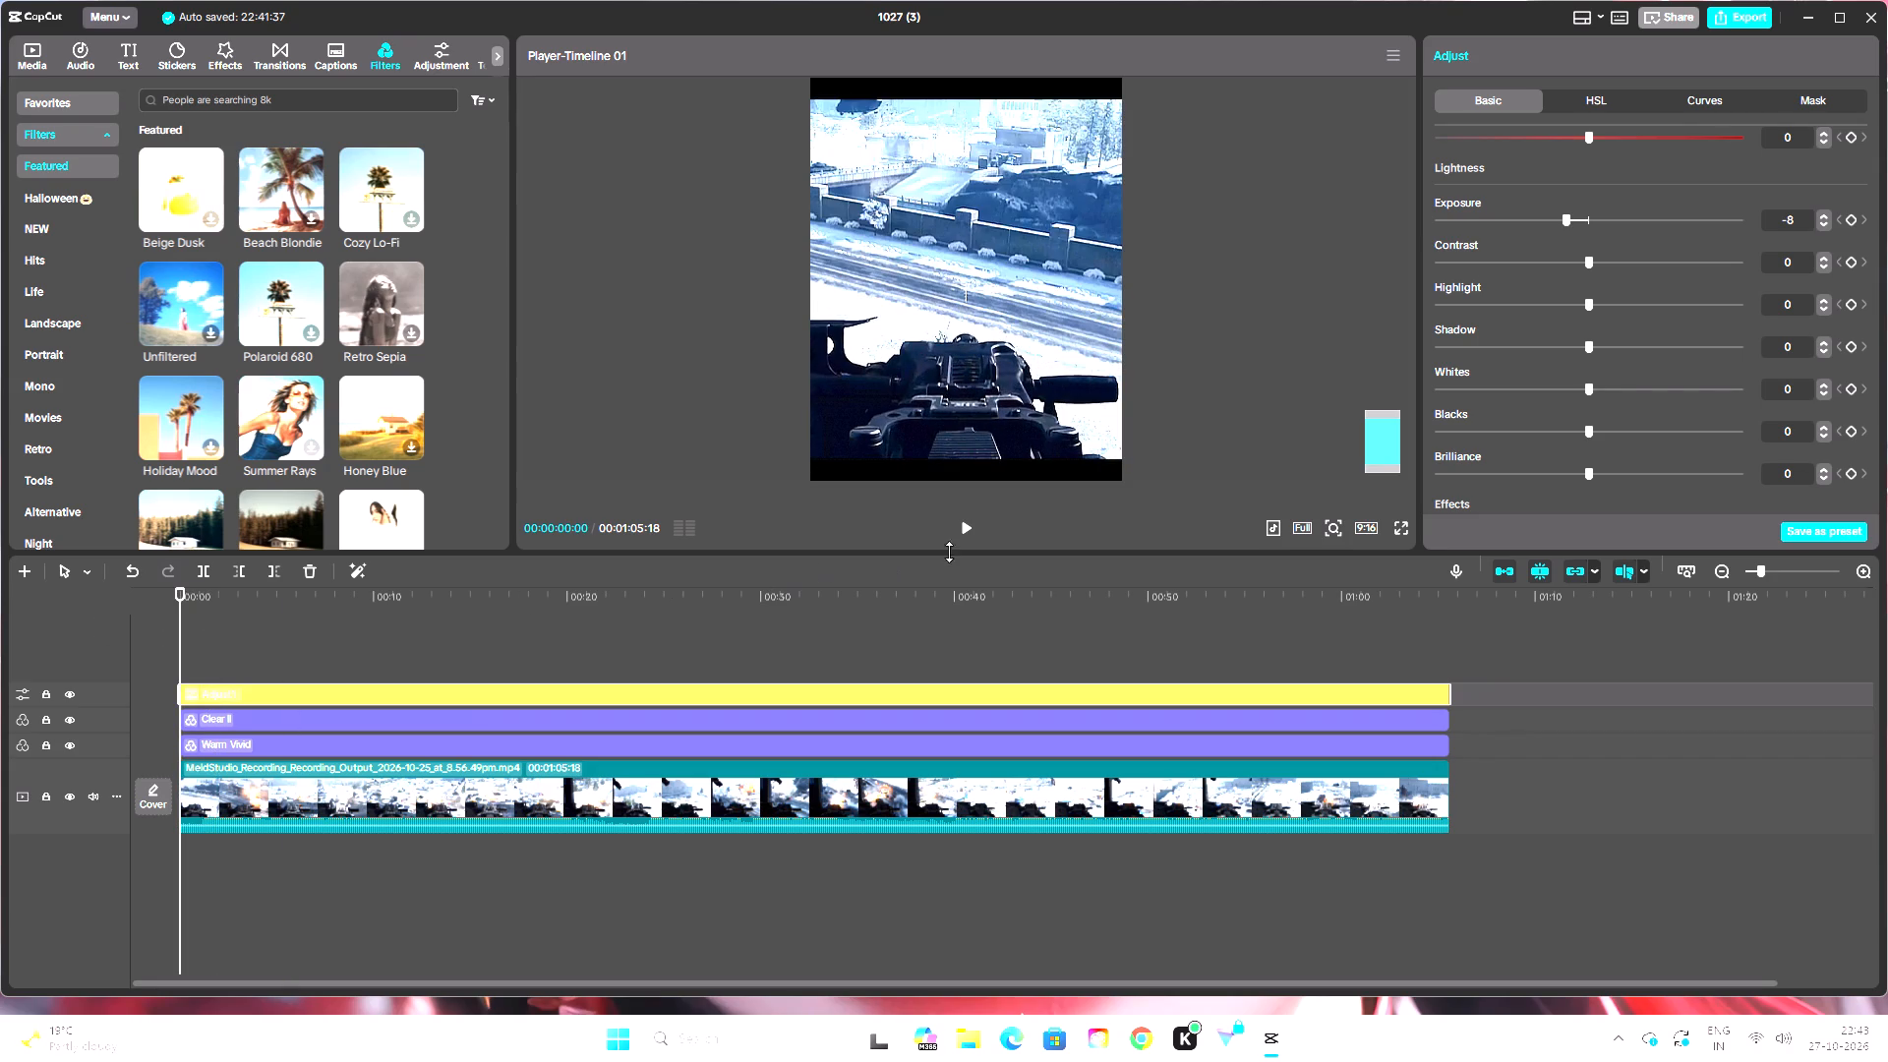
pyautogui.click(962, 527)
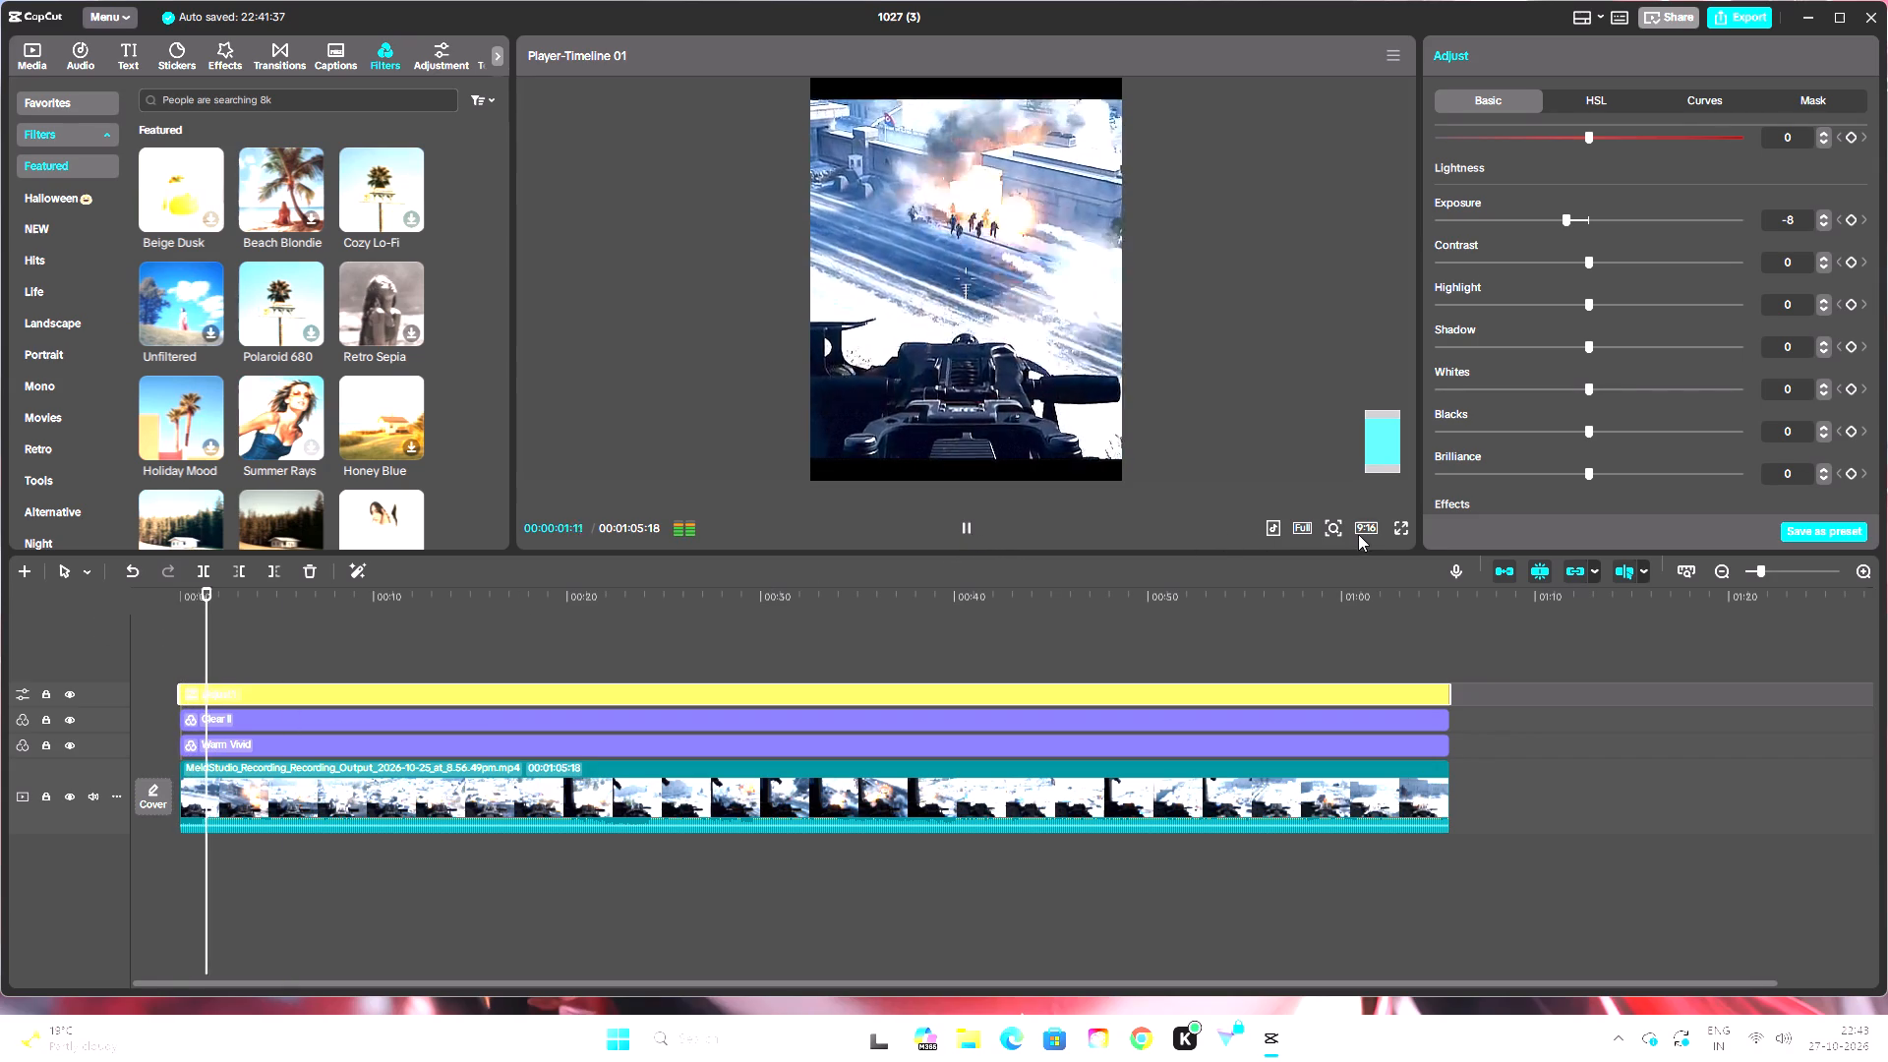
pyautogui.click(1335, 526)
pyautogui.moveTo(1308, 556); pyautogui.dragTo(1298, 561)
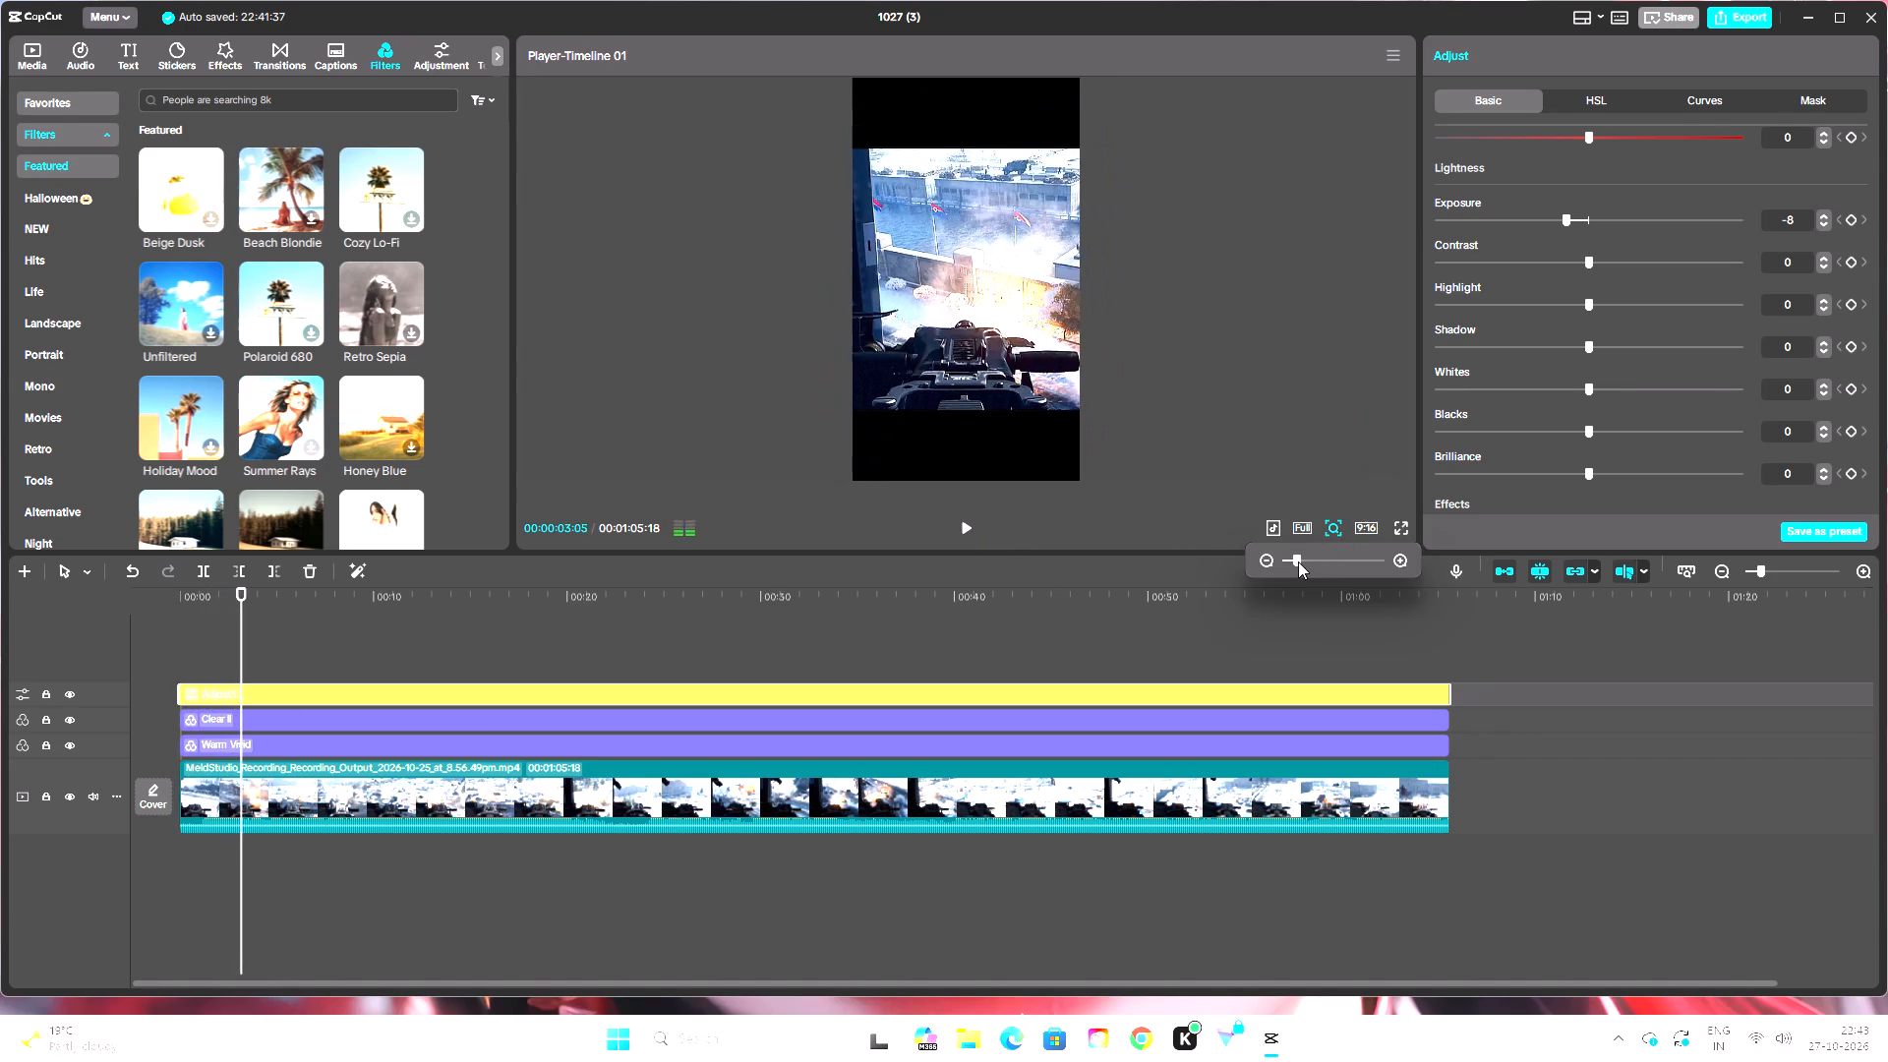
pyautogui.moveTo(1298, 561); pyautogui.dragTo(1297, 561)
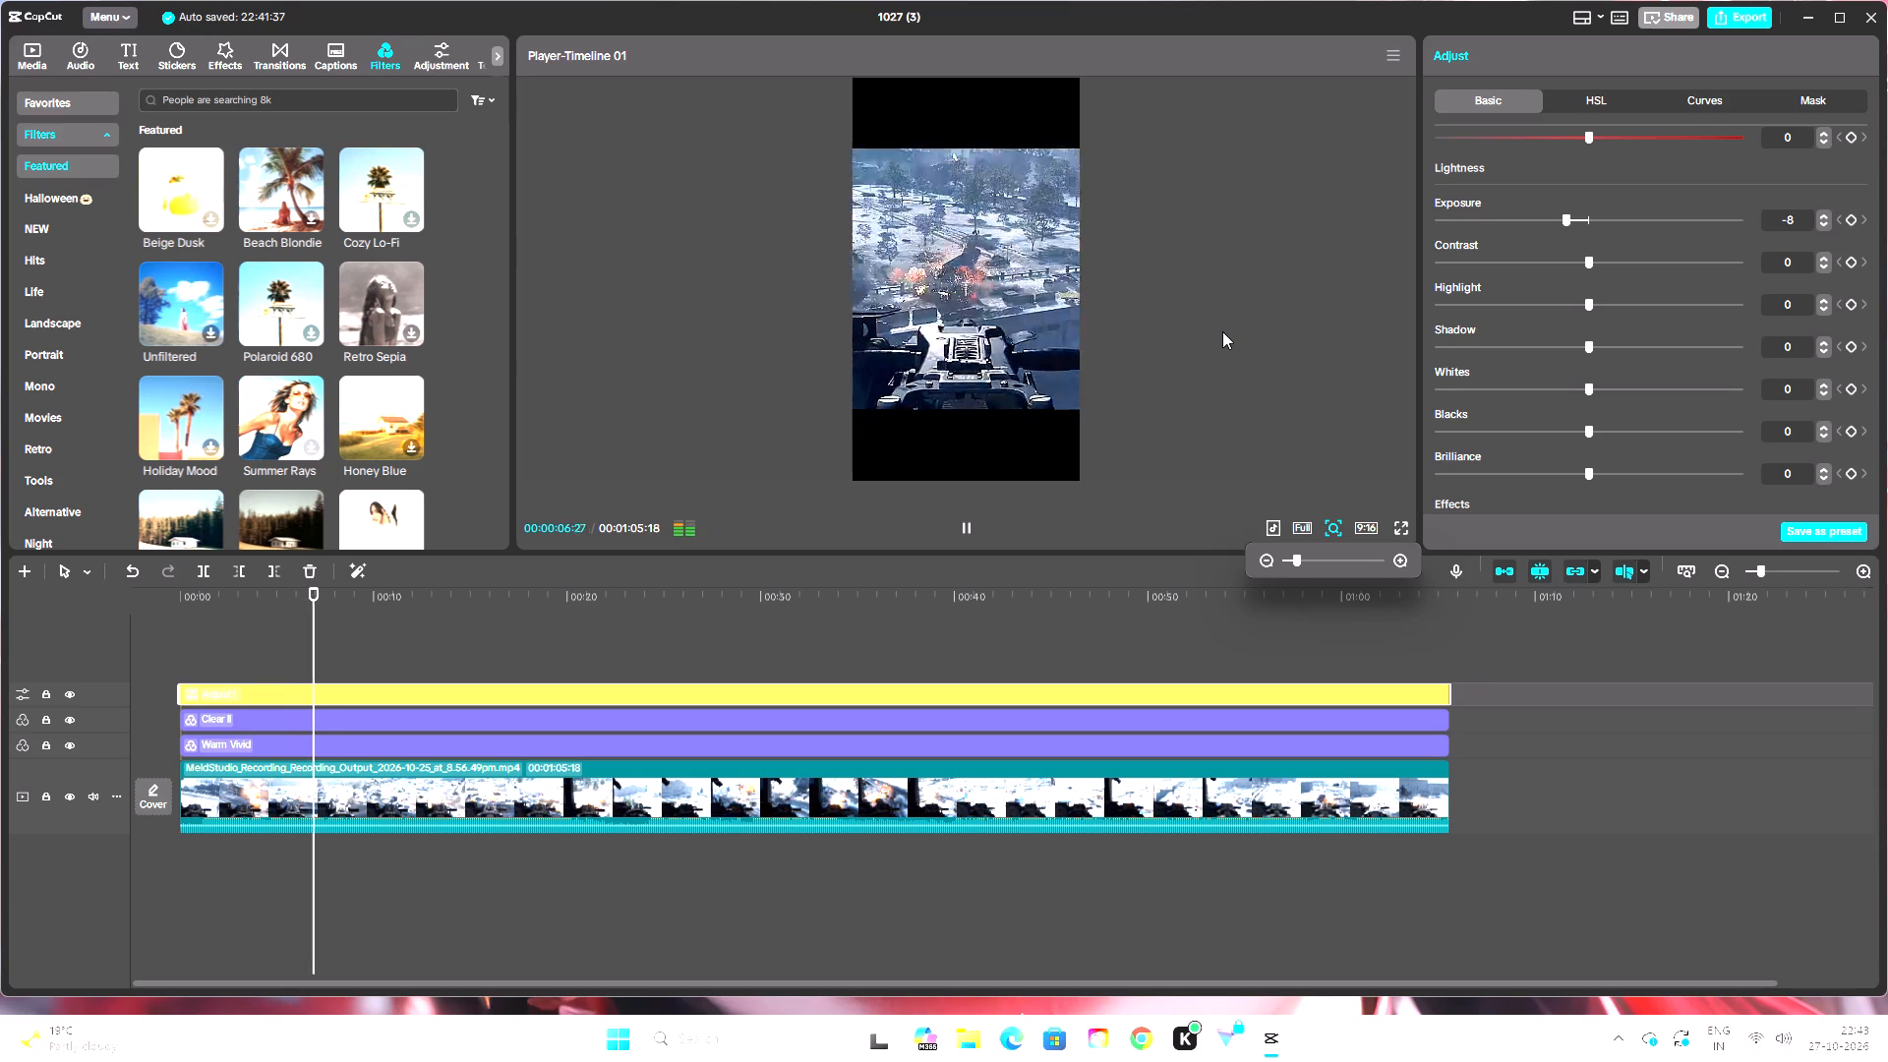
pyautogui.click(968, 533)
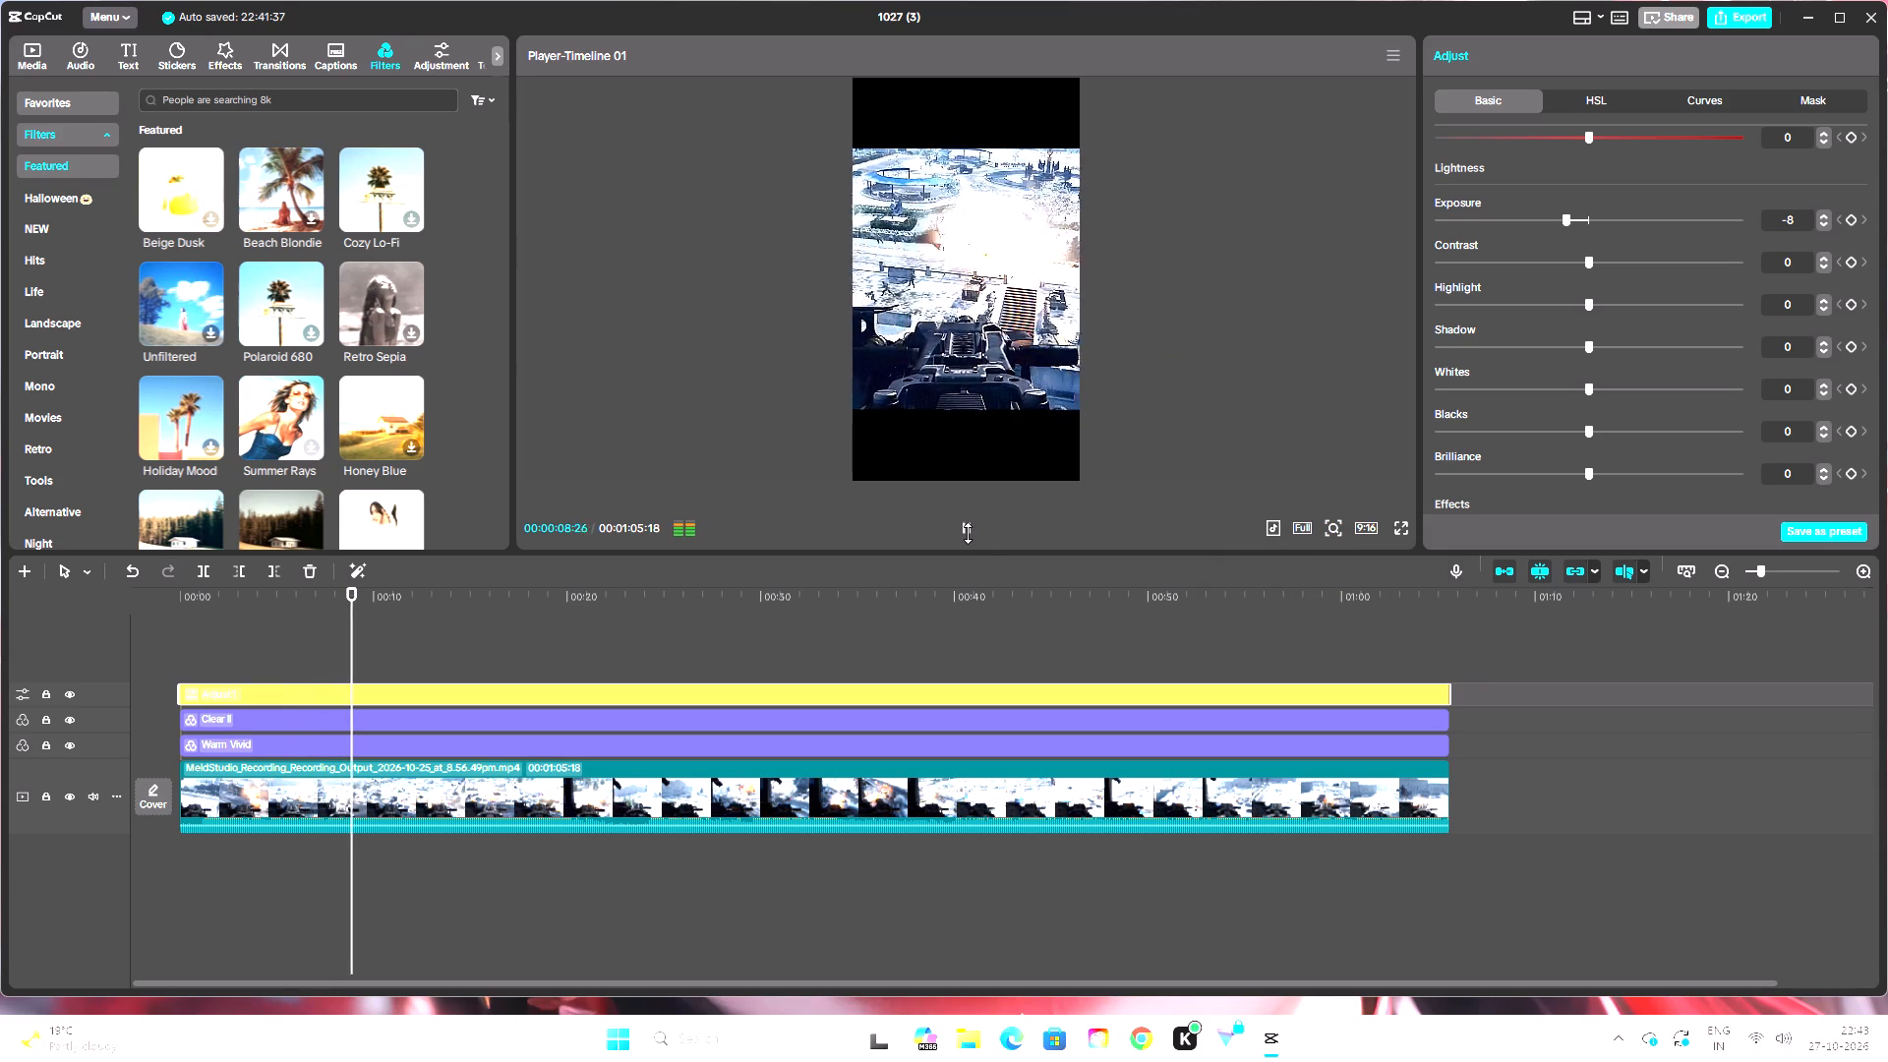
pyautogui.moveTo(354, 598); pyautogui.dragTo(229, 595)
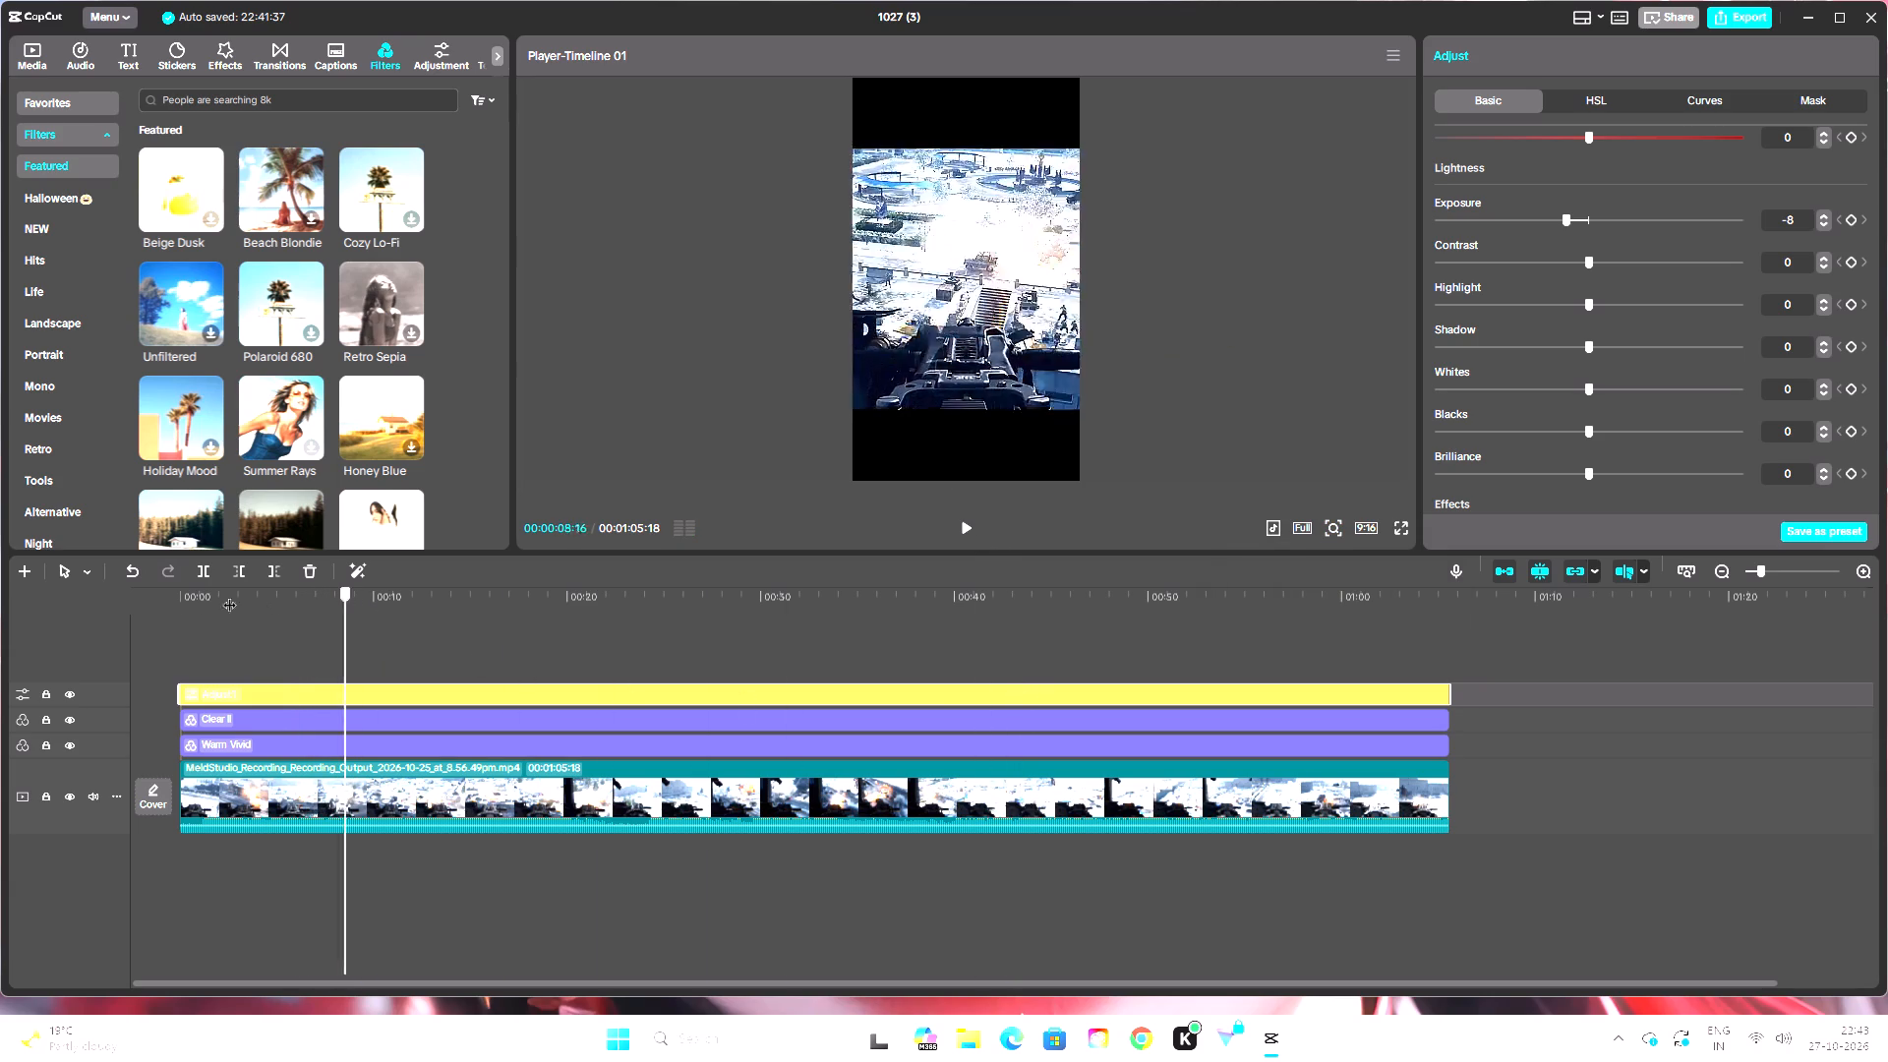
pyautogui.moveTo(229, 595); pyautogui.dragTo(167, 595)
# Set the adjustment layer's Exposure to -9, trying -10 first.
pyautogui.doubleClick(1821, 224)
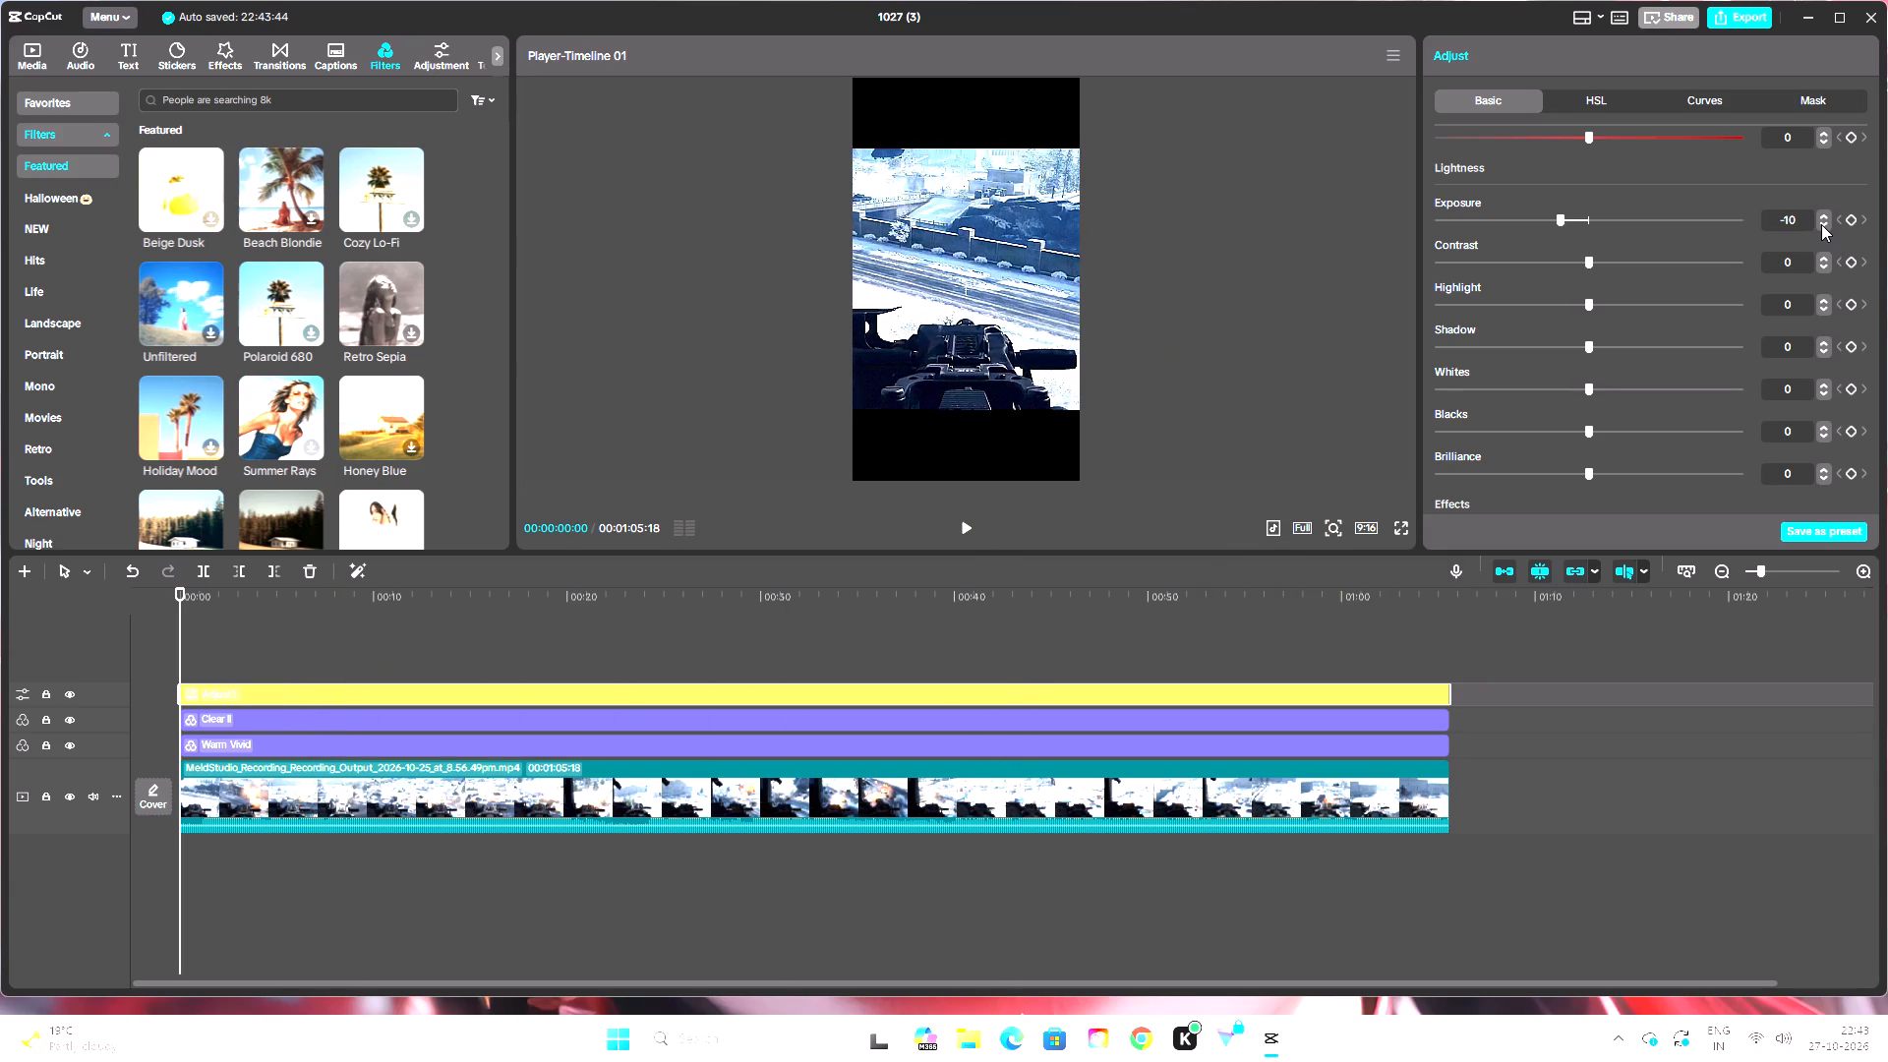
pyautogui.click(1825, 209)
pyautogui.click(1825, 210)
pyautogui.click(1824, 214)
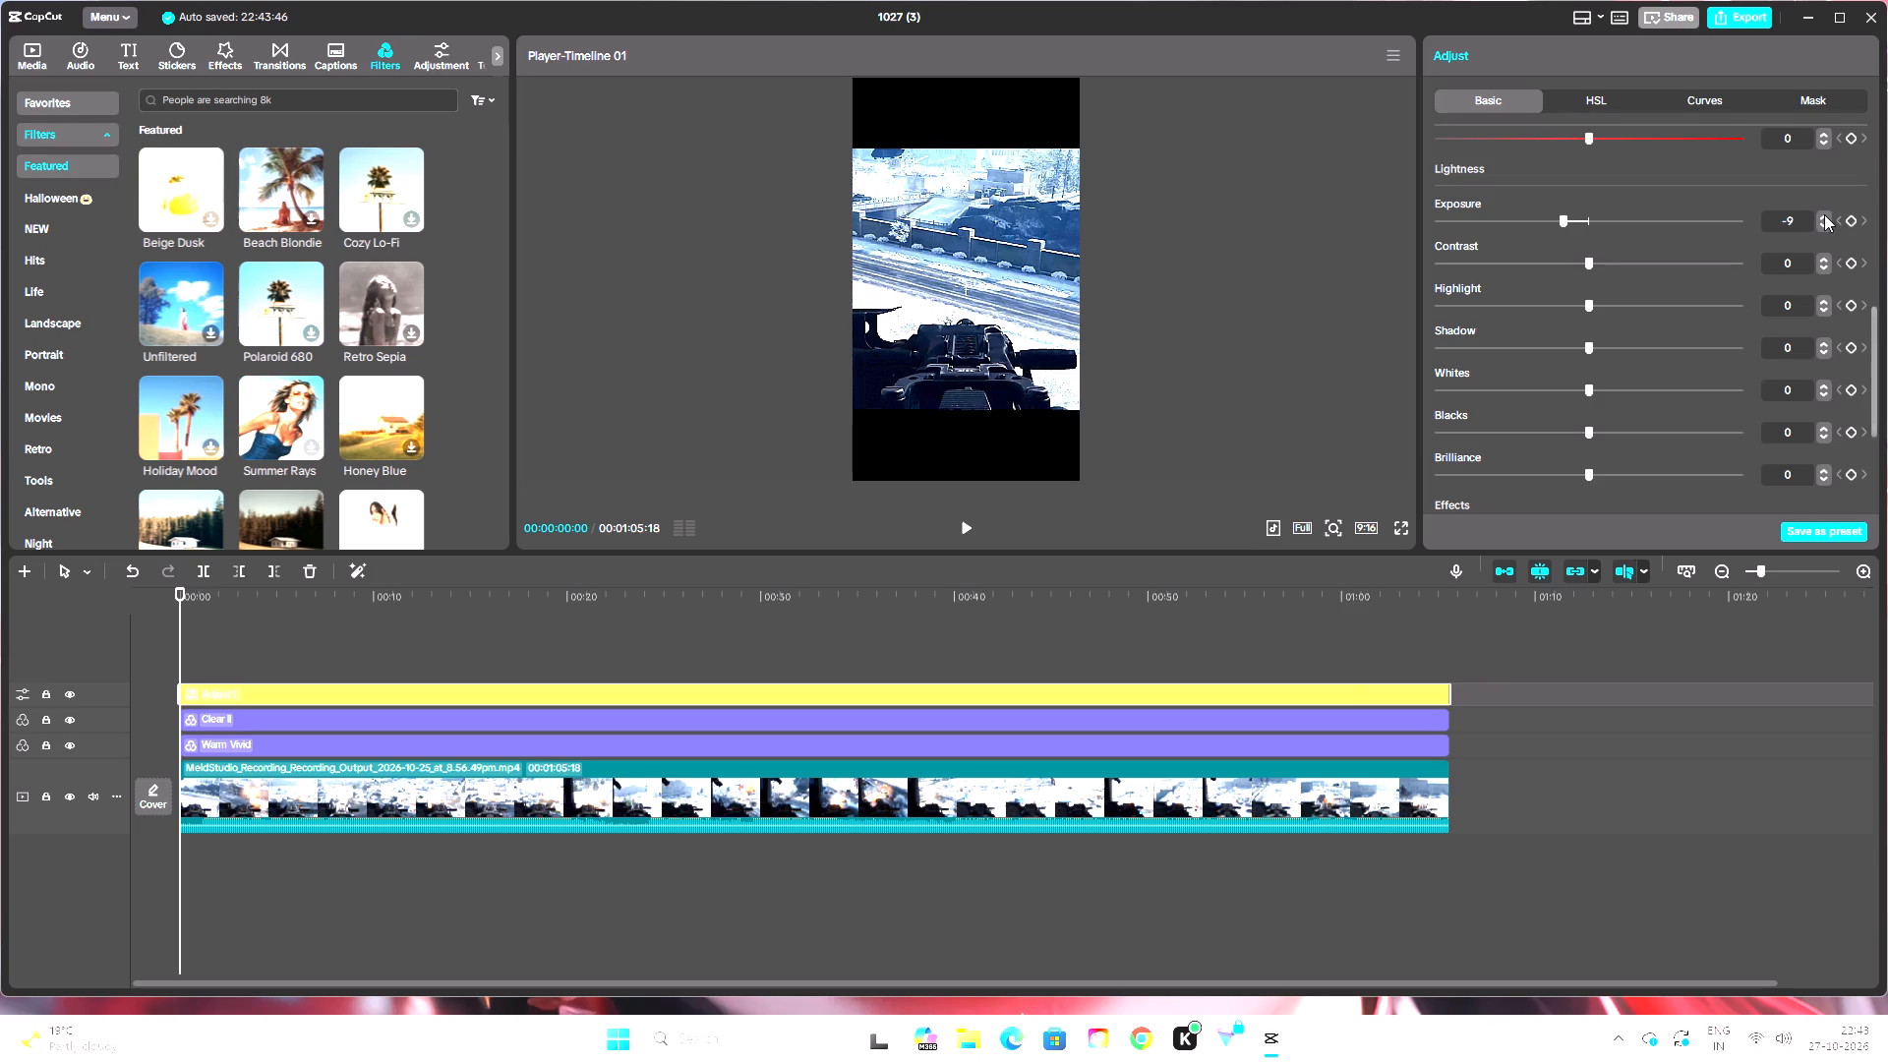
# Check the settings of the Clear II and Warm Vivid filters and the video clip, and play the short to 00:00:12:00.
pyautogui.click(1357, 718)
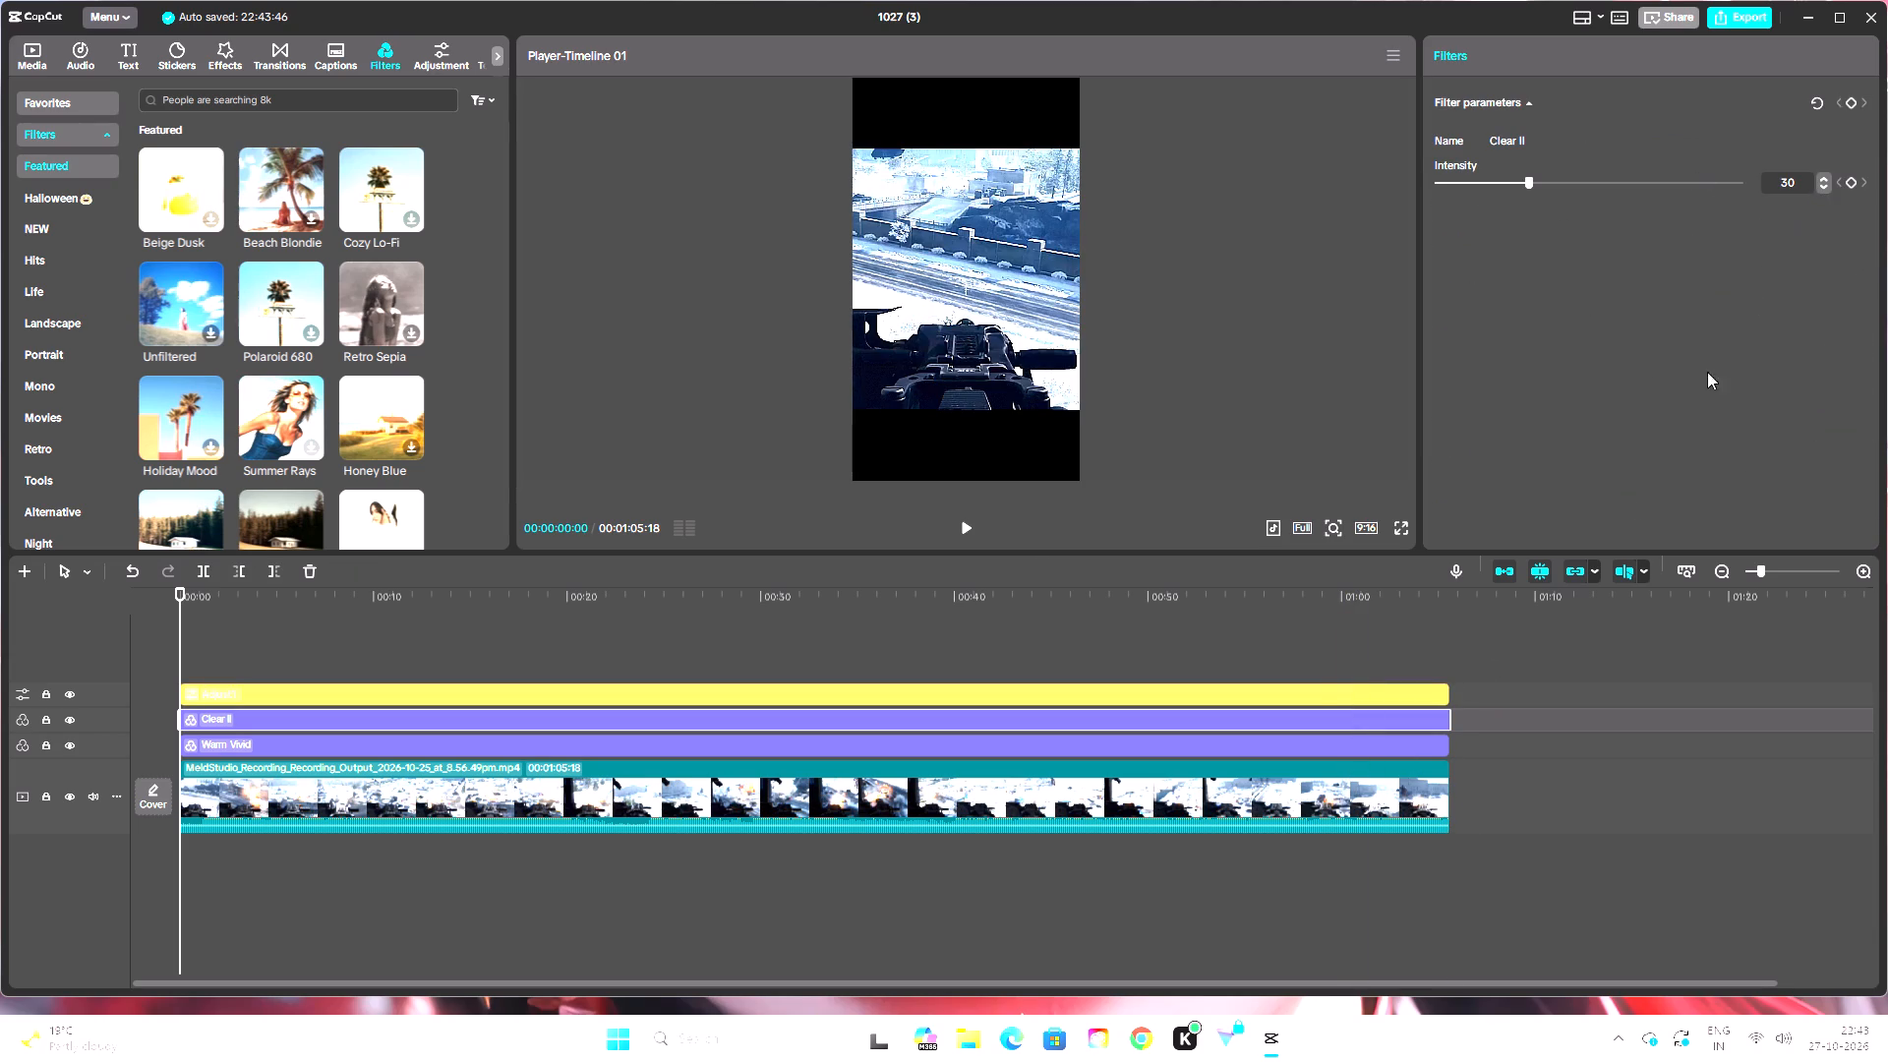
pyautogui.click(1319, 754)
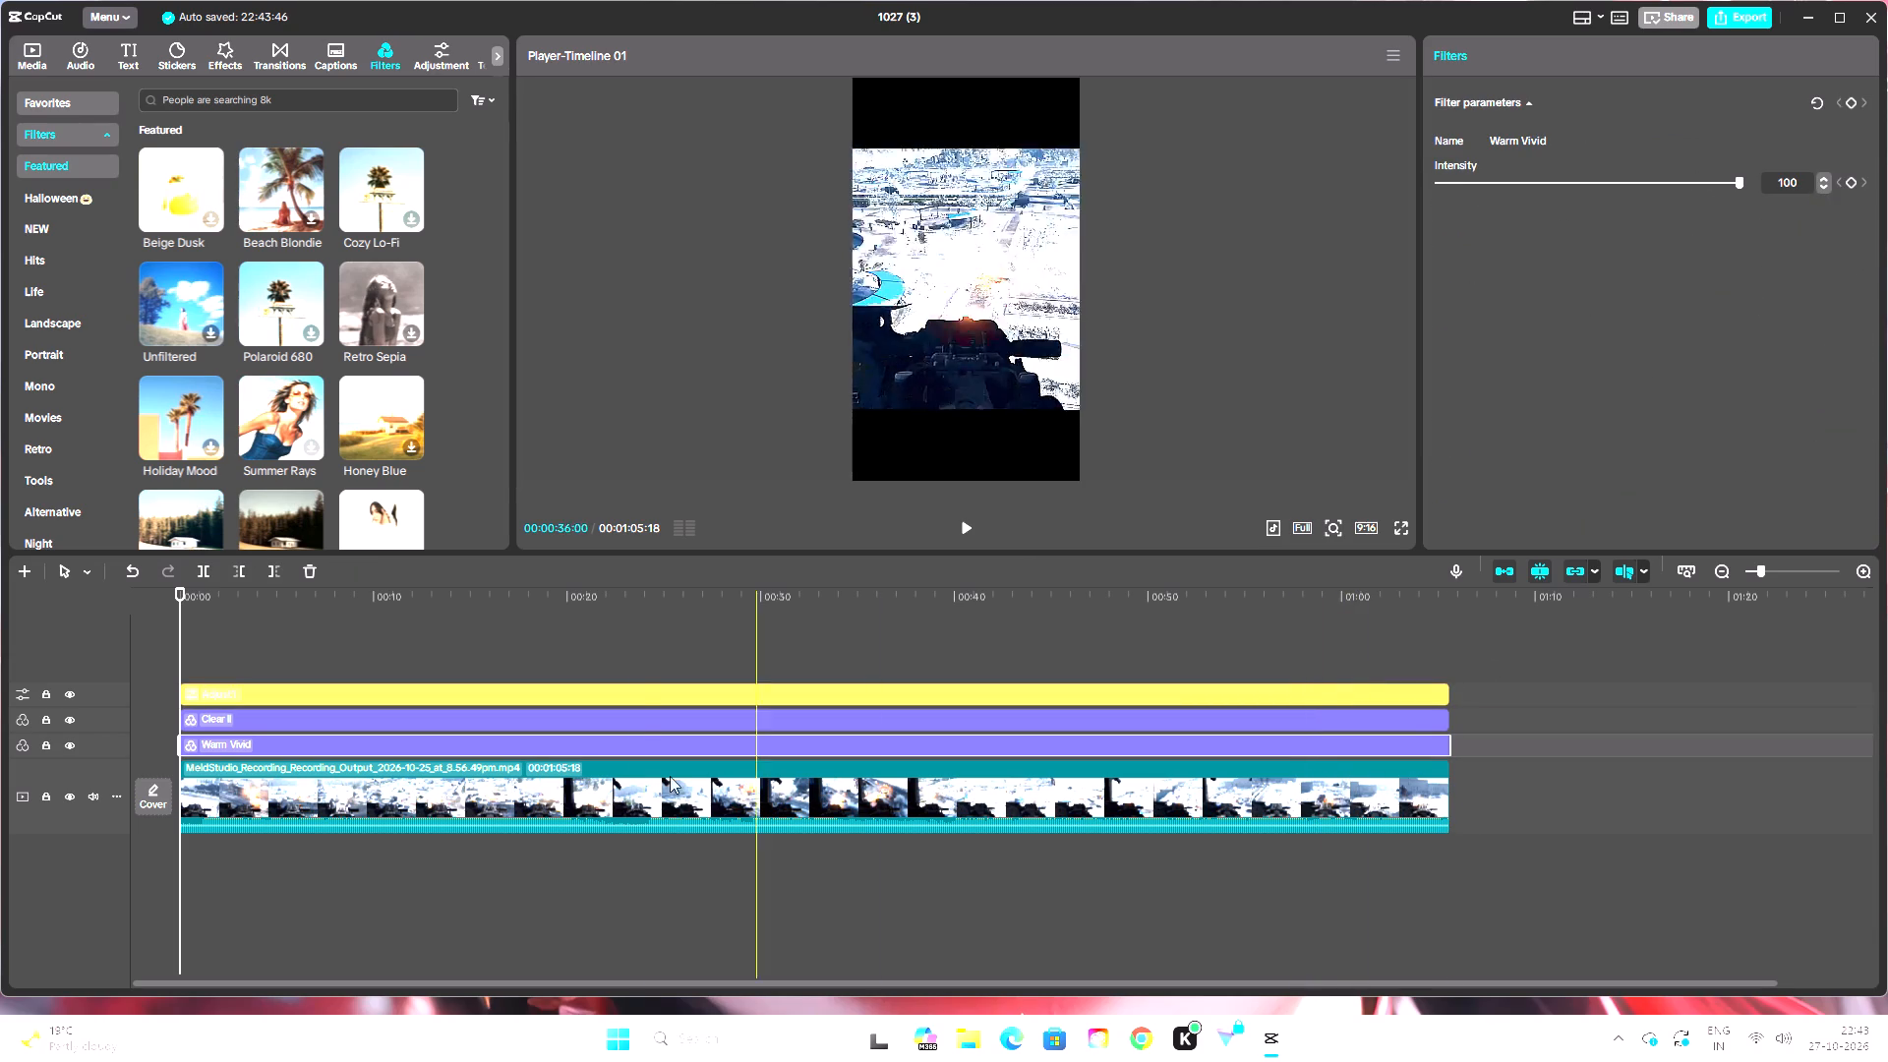
pyautogui.click(610, 820)
pyautogui.click(581, 786)
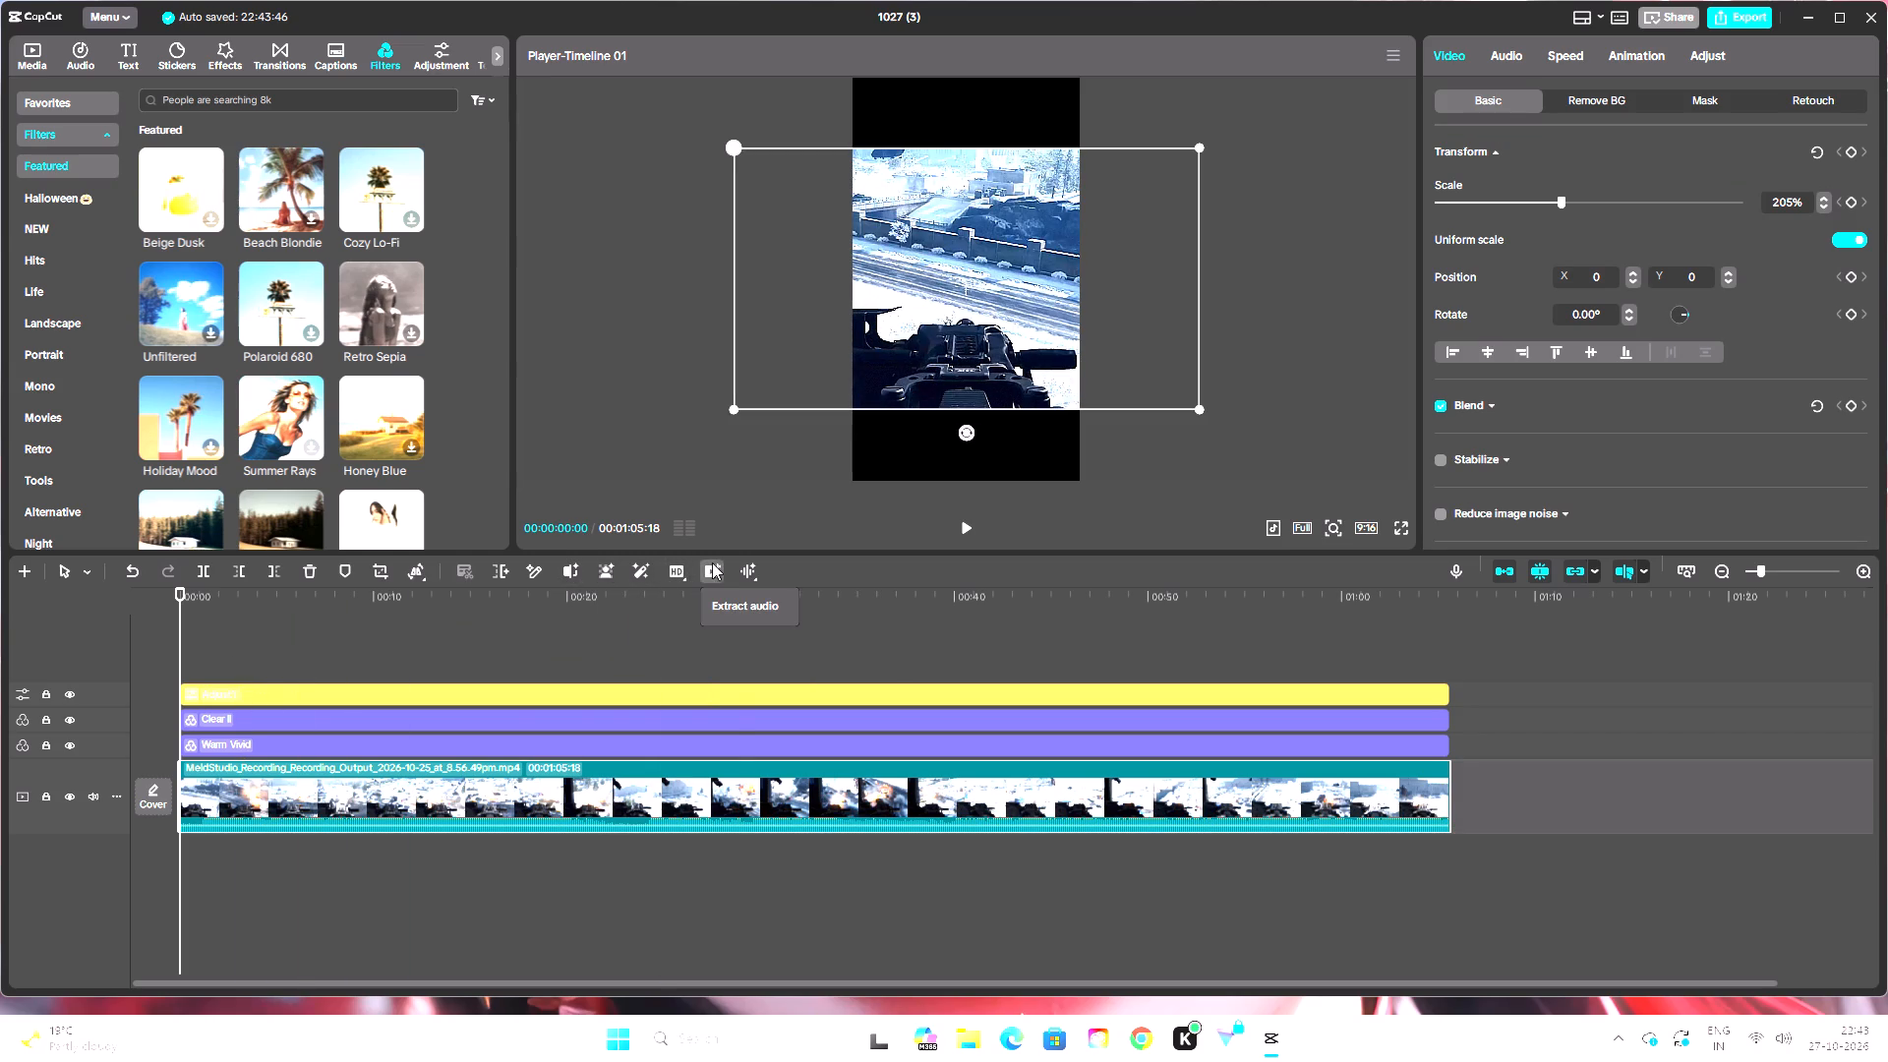
pyautogui.click(961, 528)
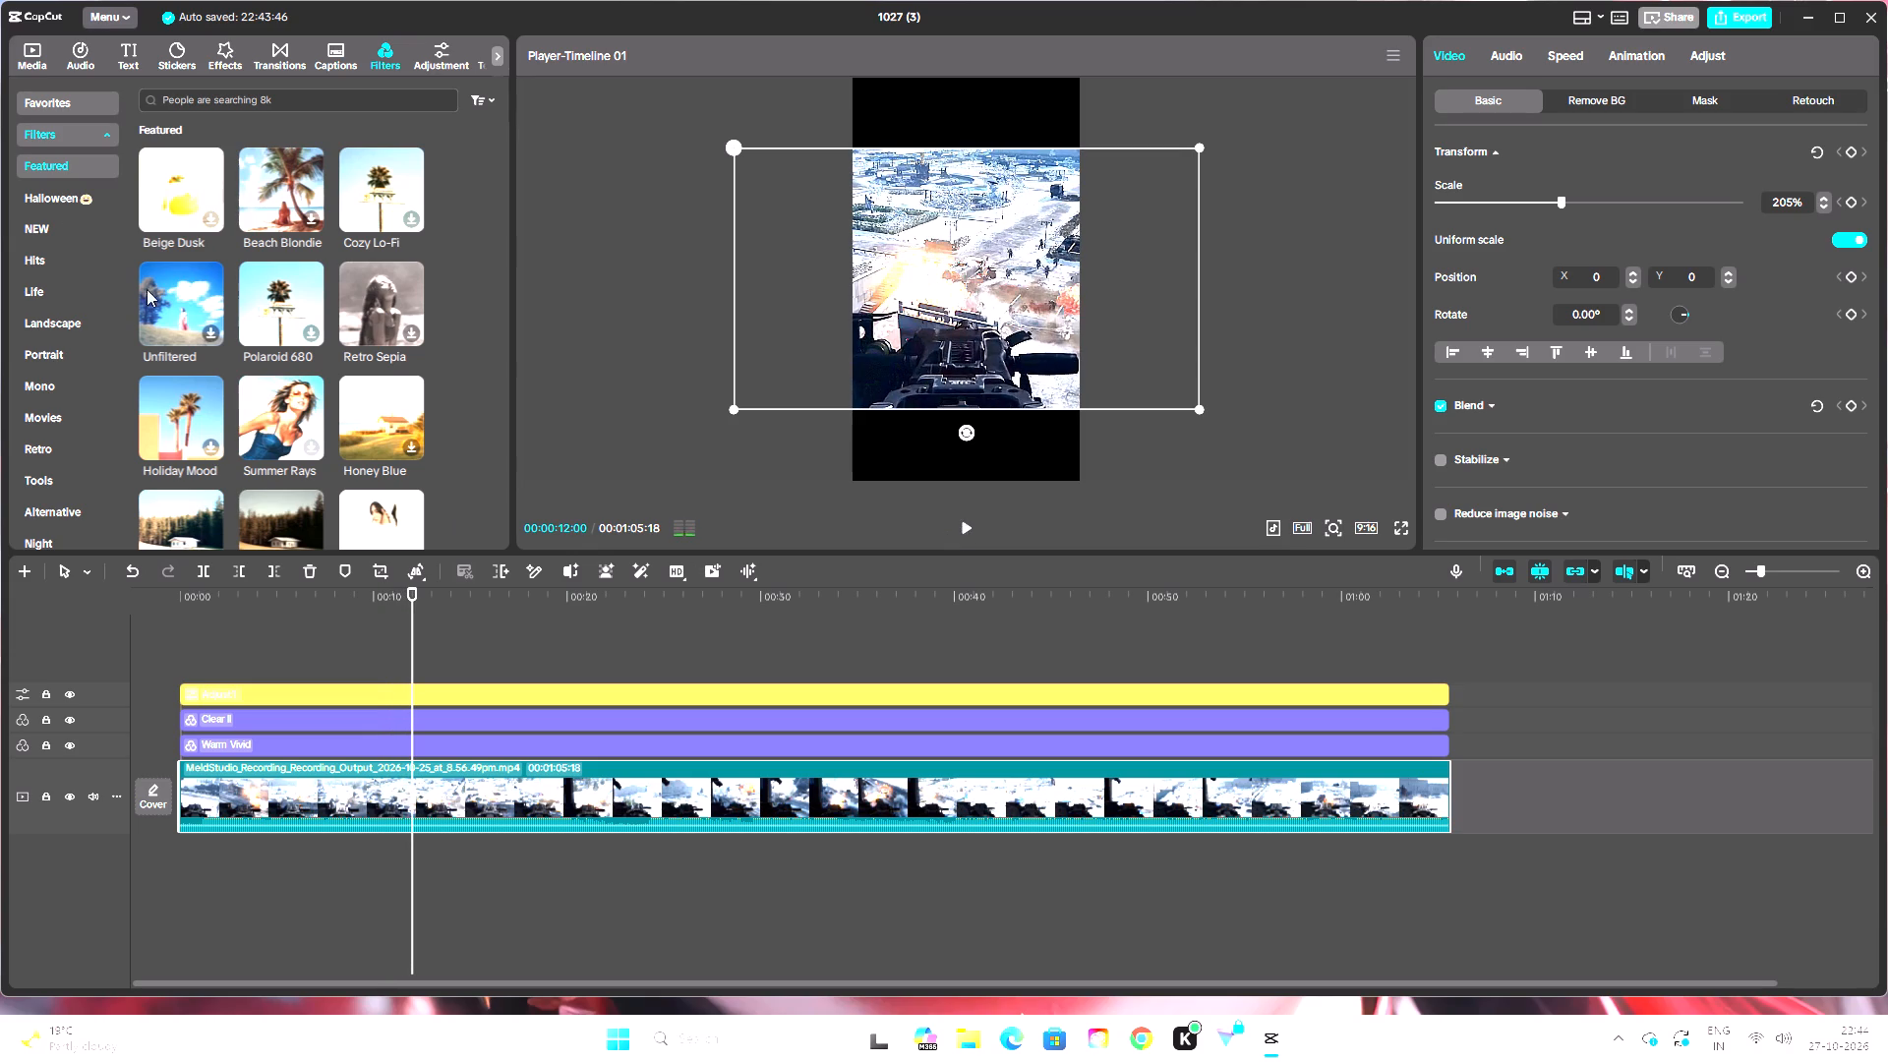
# Search the filters for "clear crystal", add Crystal Clear at the start of the timeline and extend it to the video's end.
pyautogui.click(250, 92)
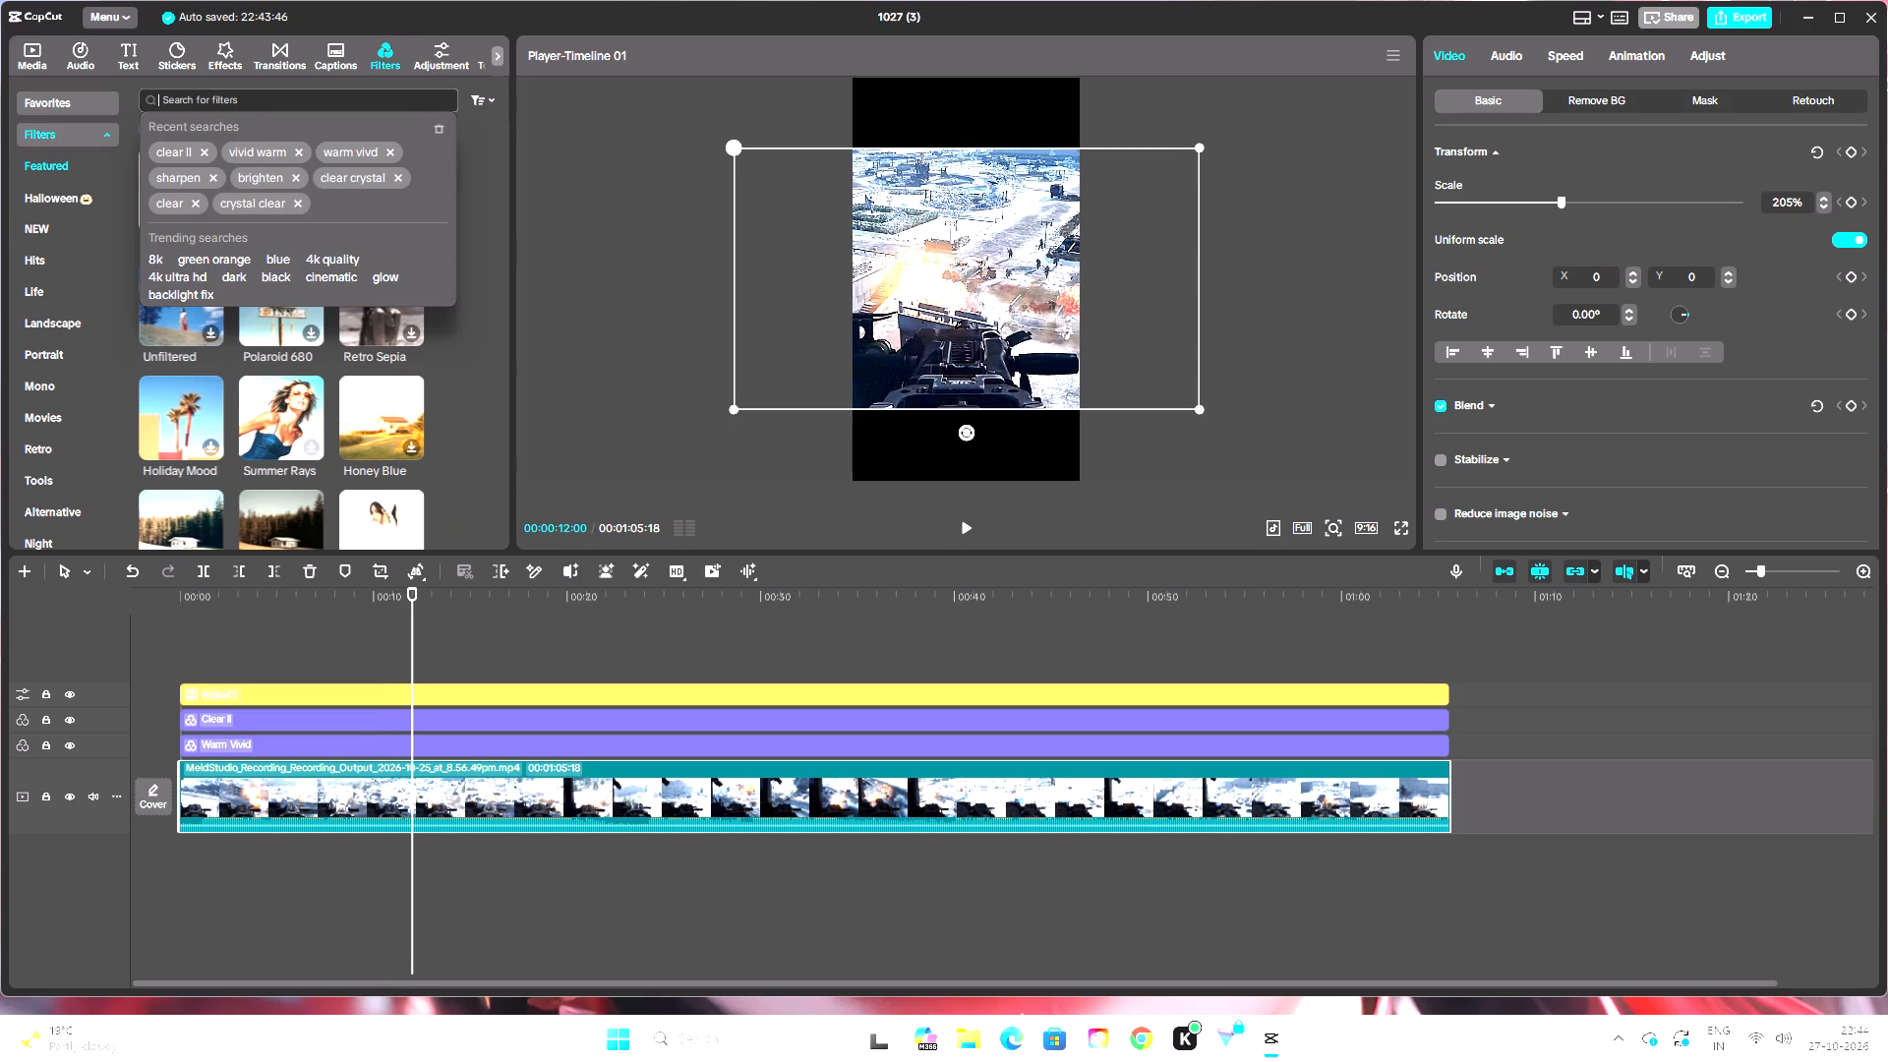
pyautogui.click(337, 168)
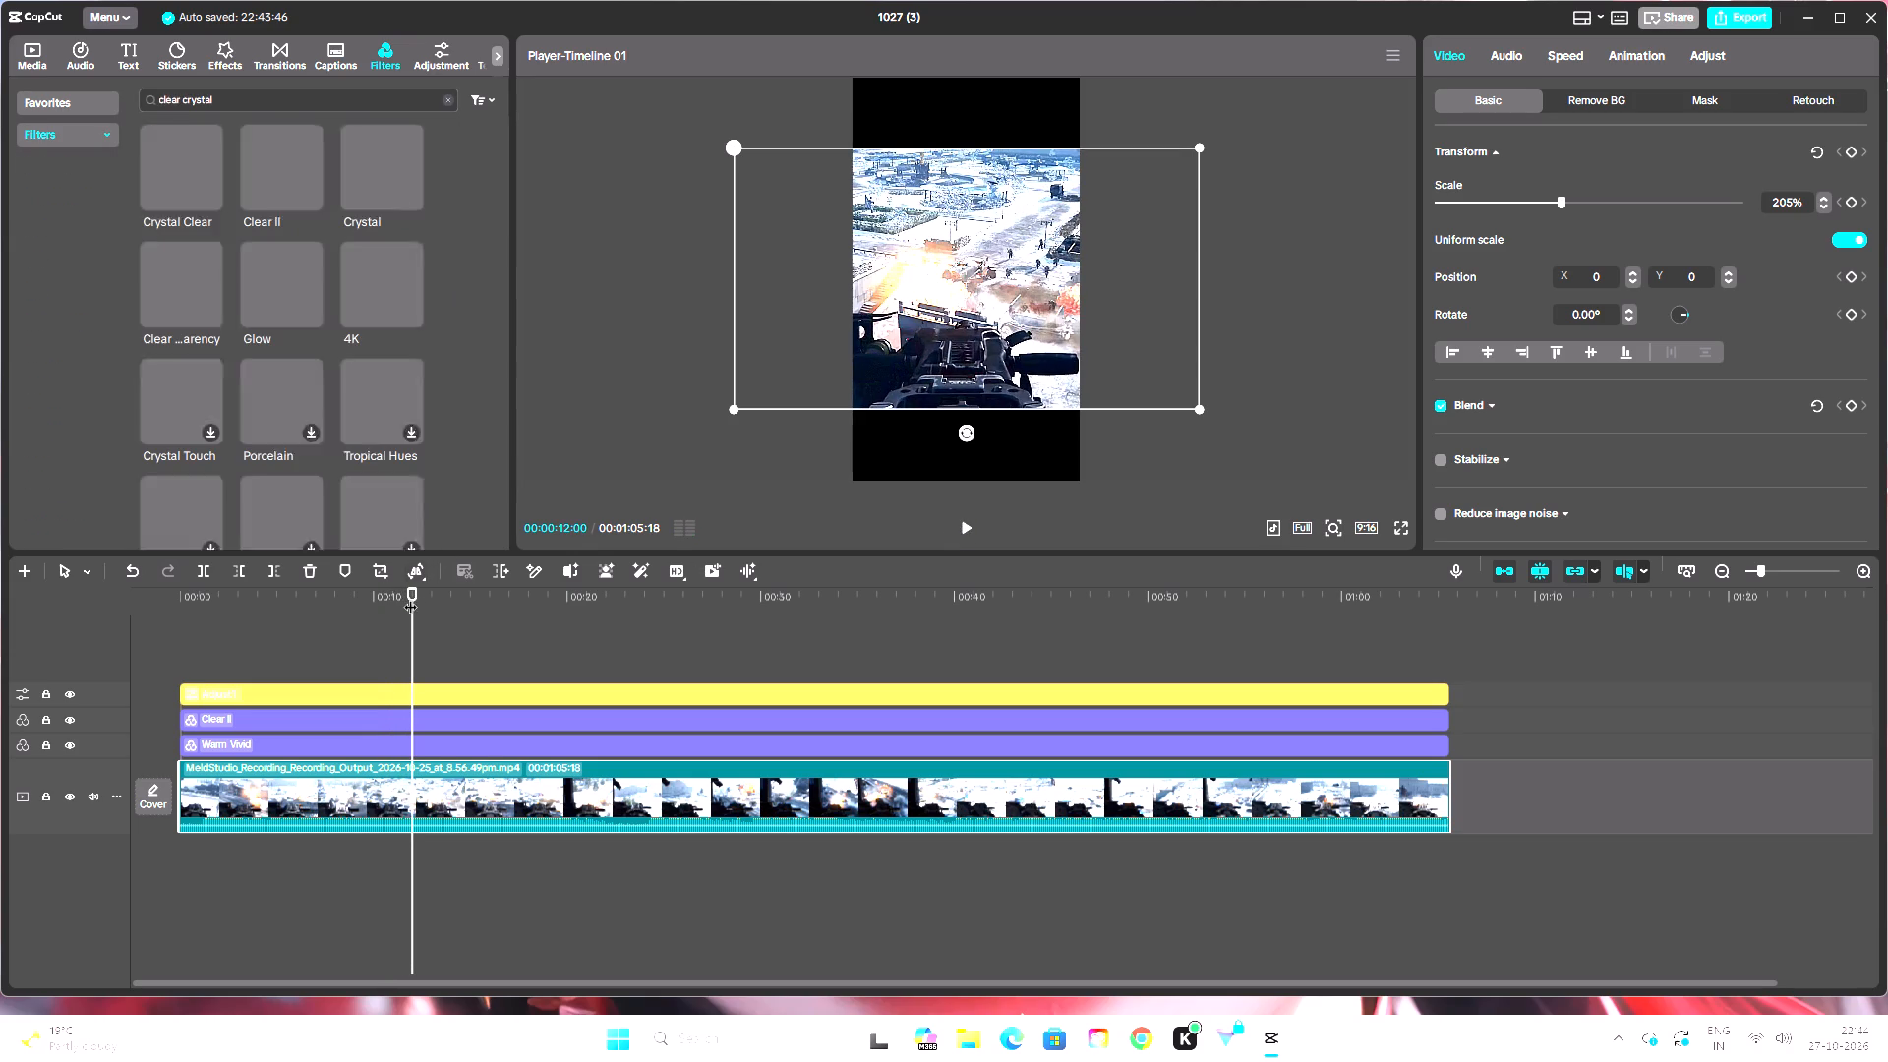
pyautogui.moveTo(414, 596); pyautogui.dragTo(130, 587)
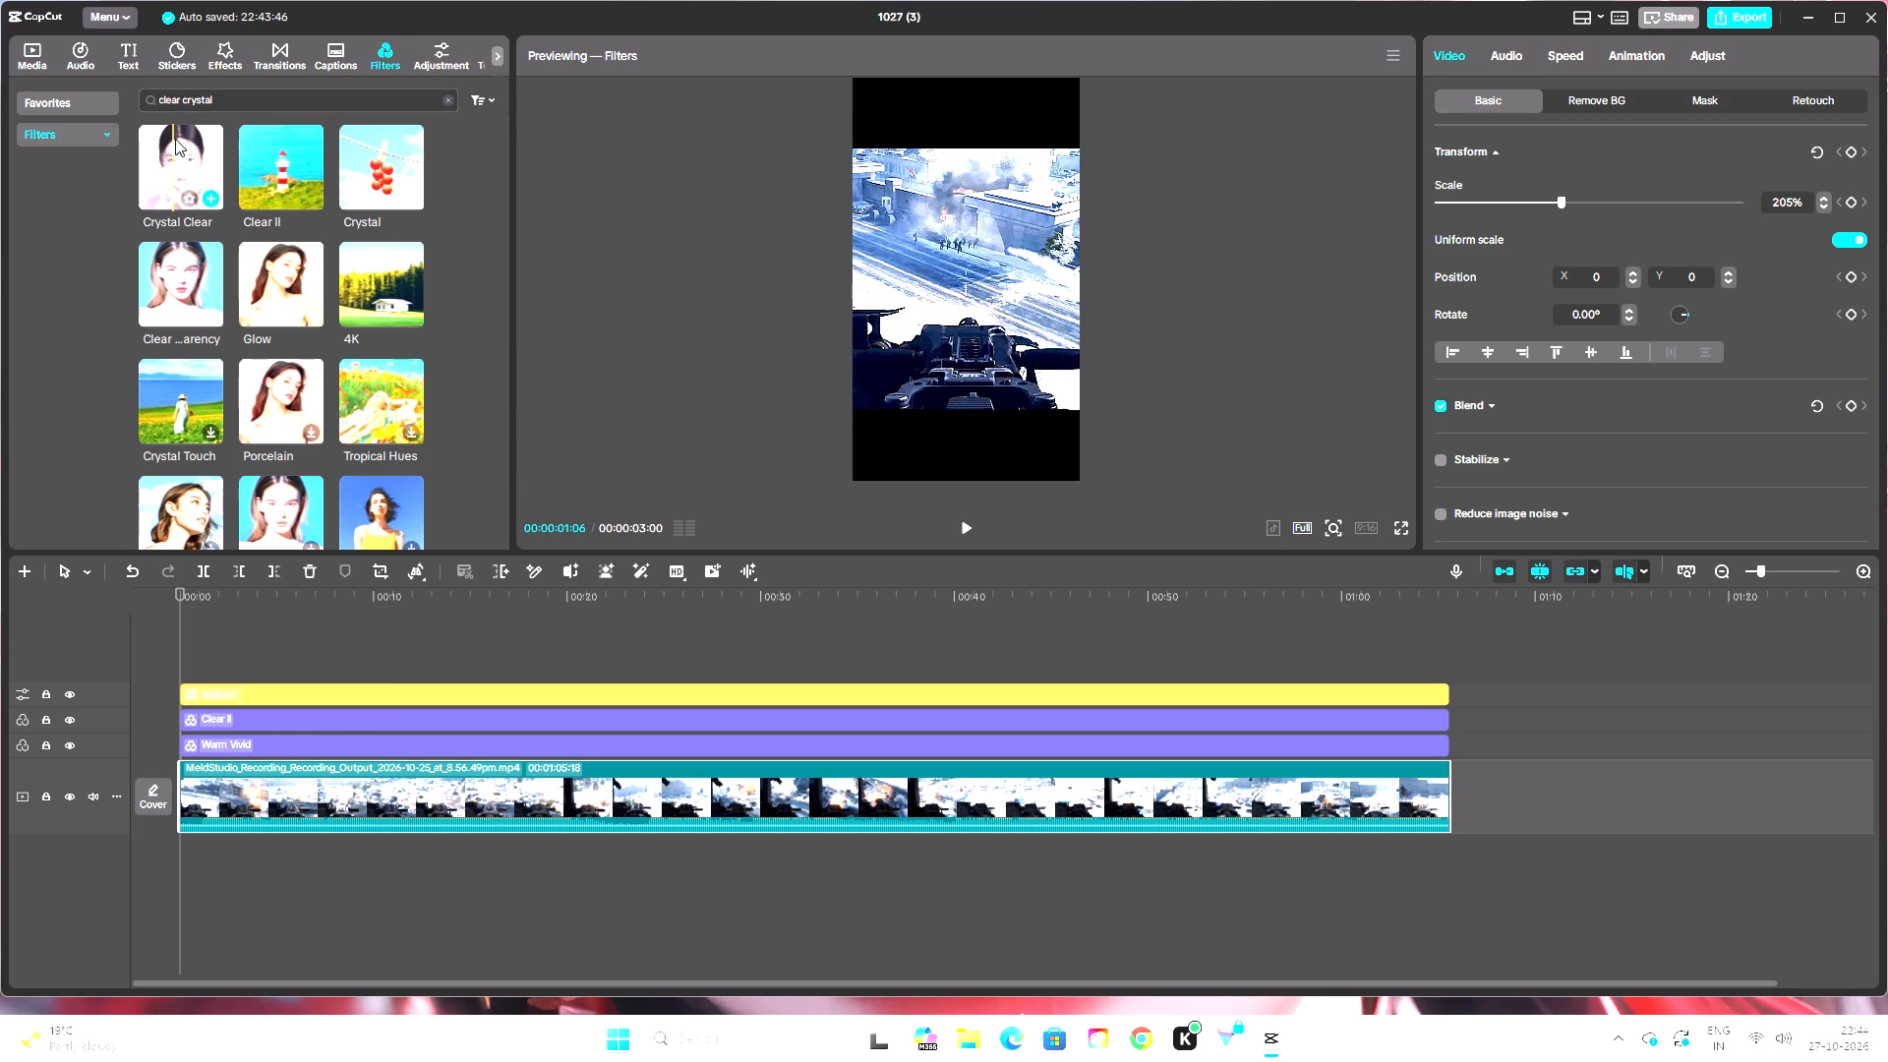
pyautogui.click(207, 194)
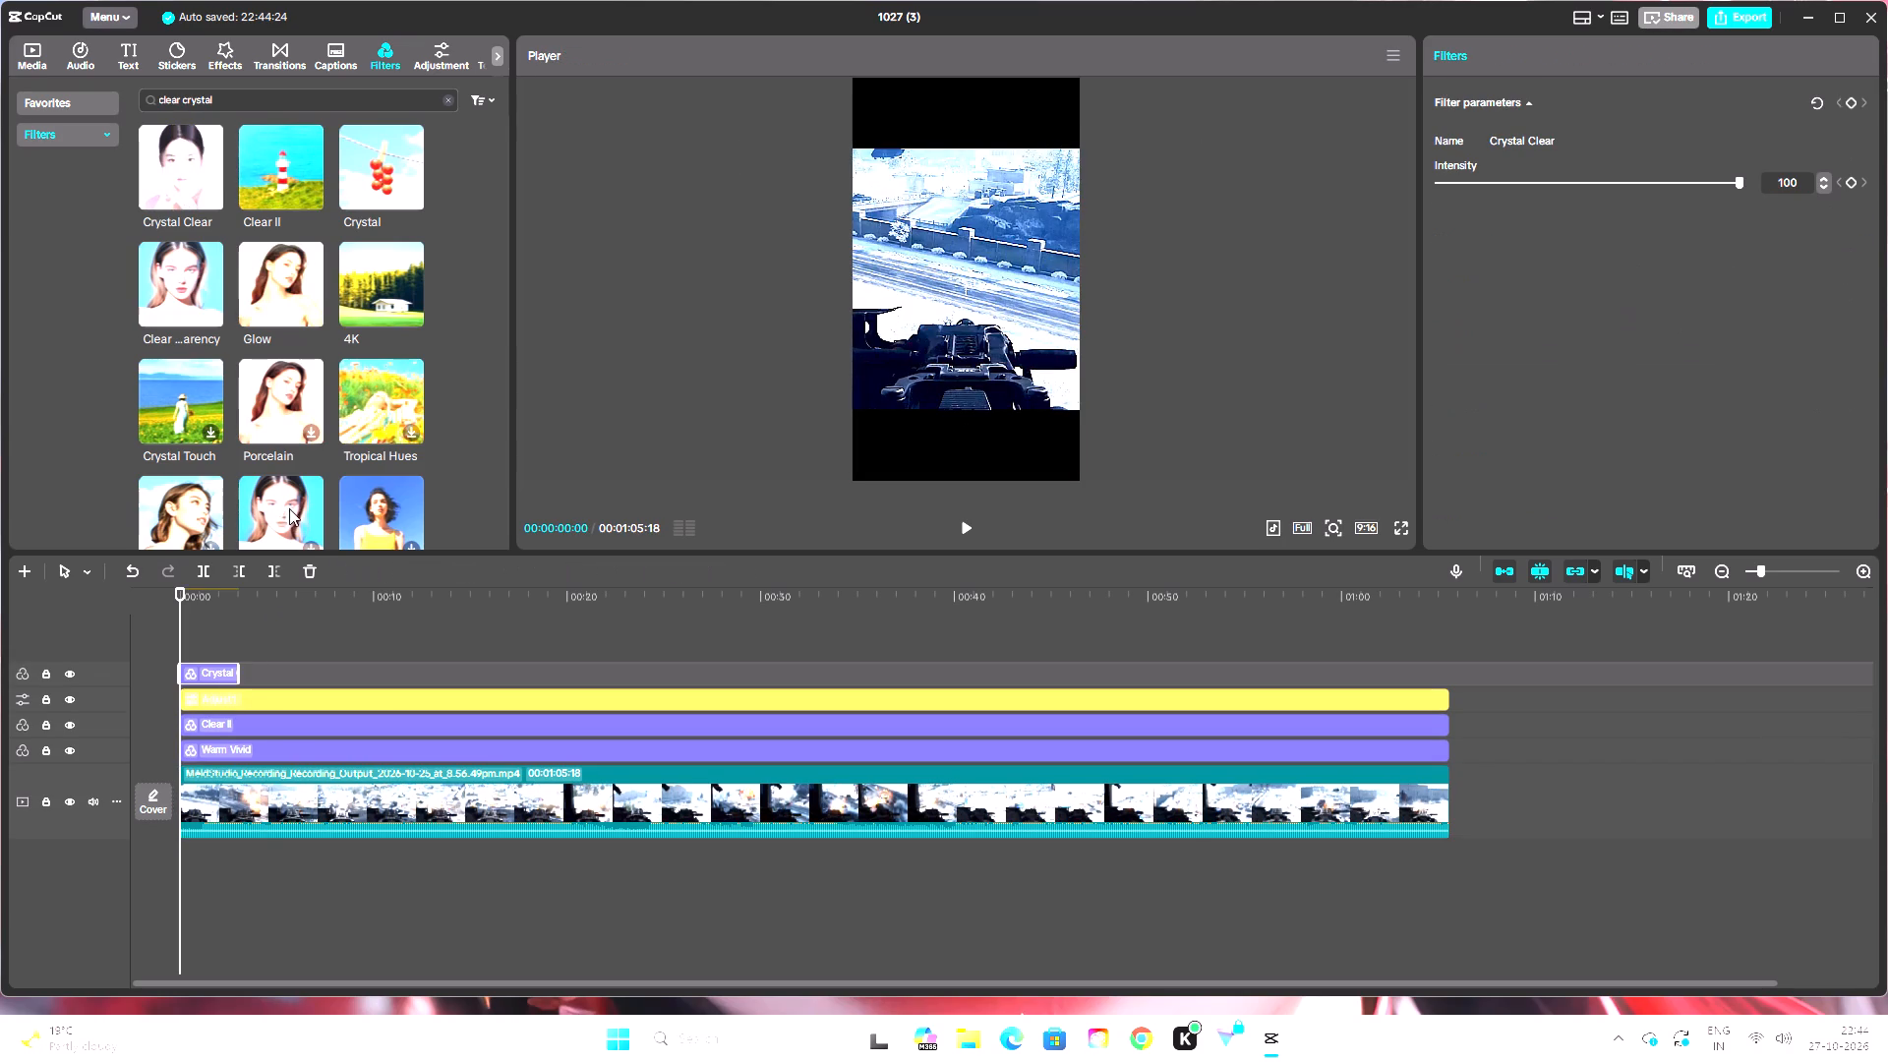
pyautogui.moveTo(239, 669); pyautogui.dragTo(834, 716)
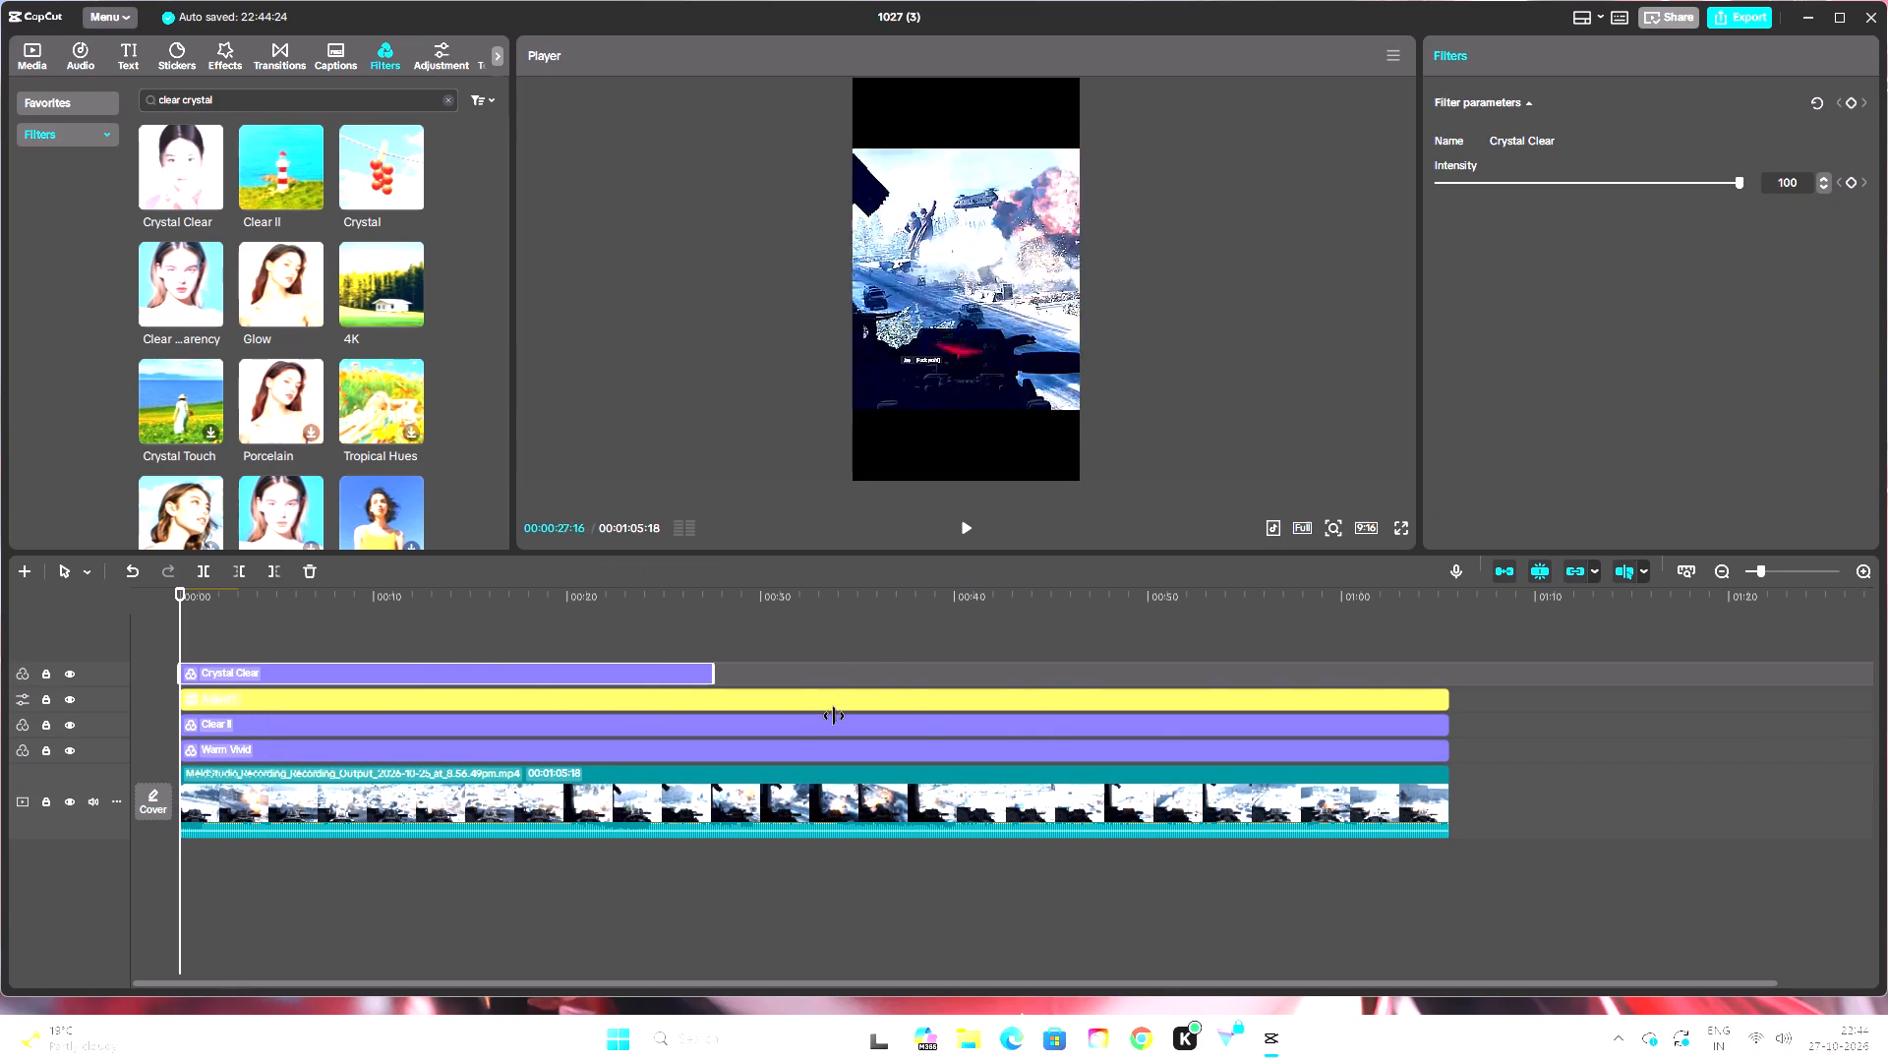
pyautogui.moveTo(834, 716); pyautogui.dragTo(1443, 787)
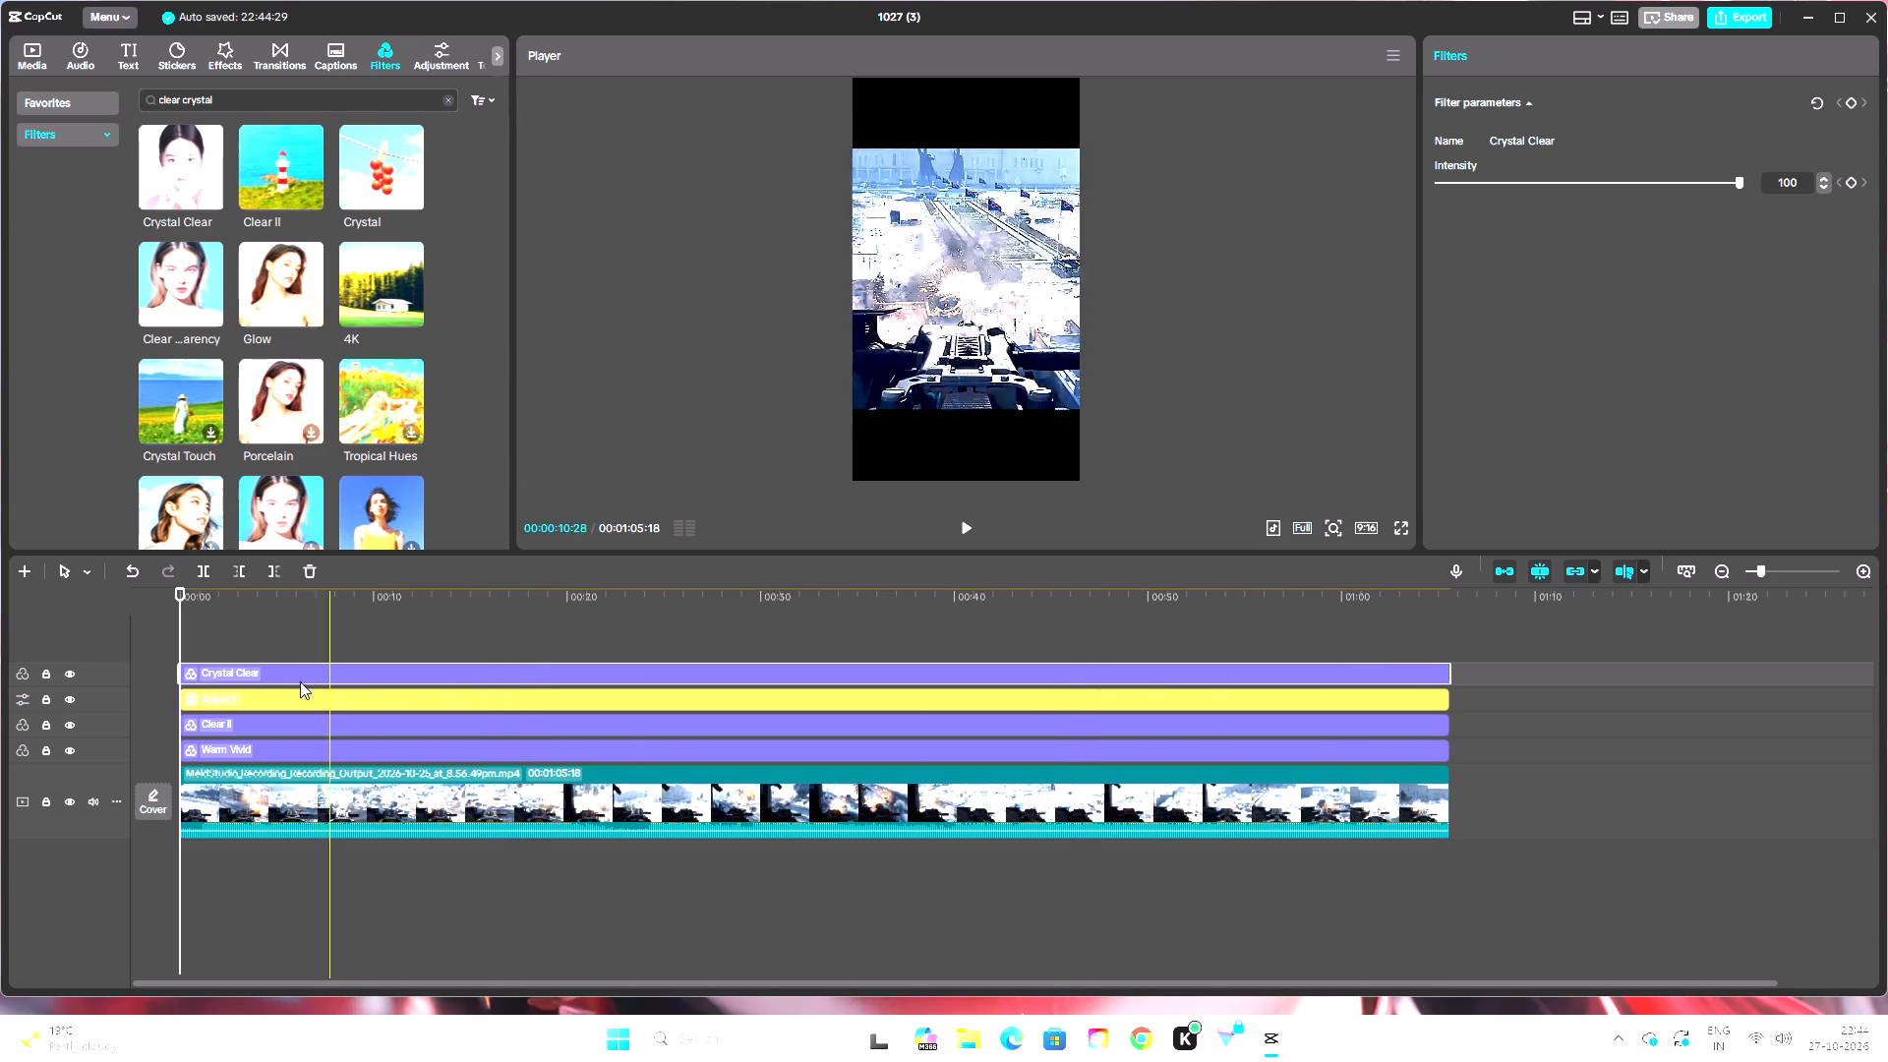
# Hide the Clear II track and lower the Crystal Clear filter's intensity to 60.
pyautogui.click(71, 721)
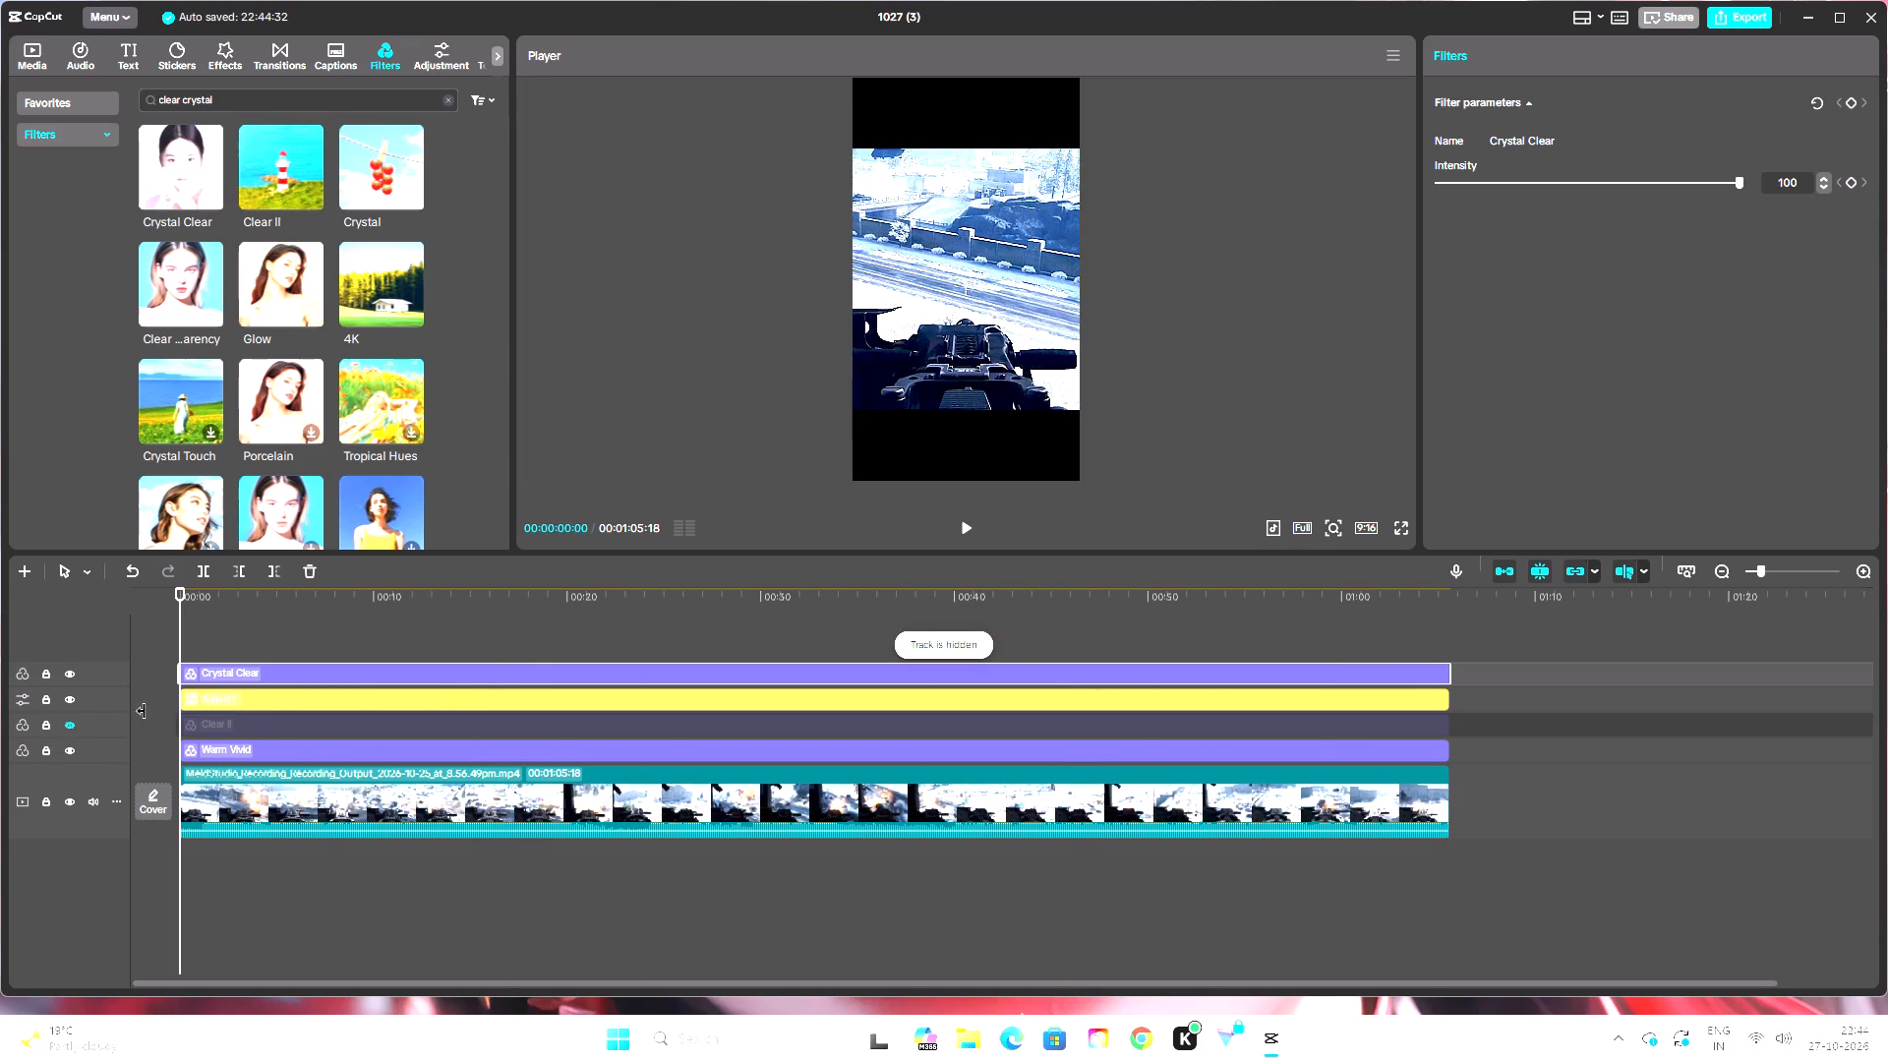
pyautogui.moveTo(1735, 182); pyautogui.dragTo(1711, 184)
pyautogui.moveTo(1711, 184); pyautogui.dragTo(1620, 199)
# Play the short from the start, partly in full-screen preview, to review the Crystal Clear look.
pyautogui.click(971, 524)
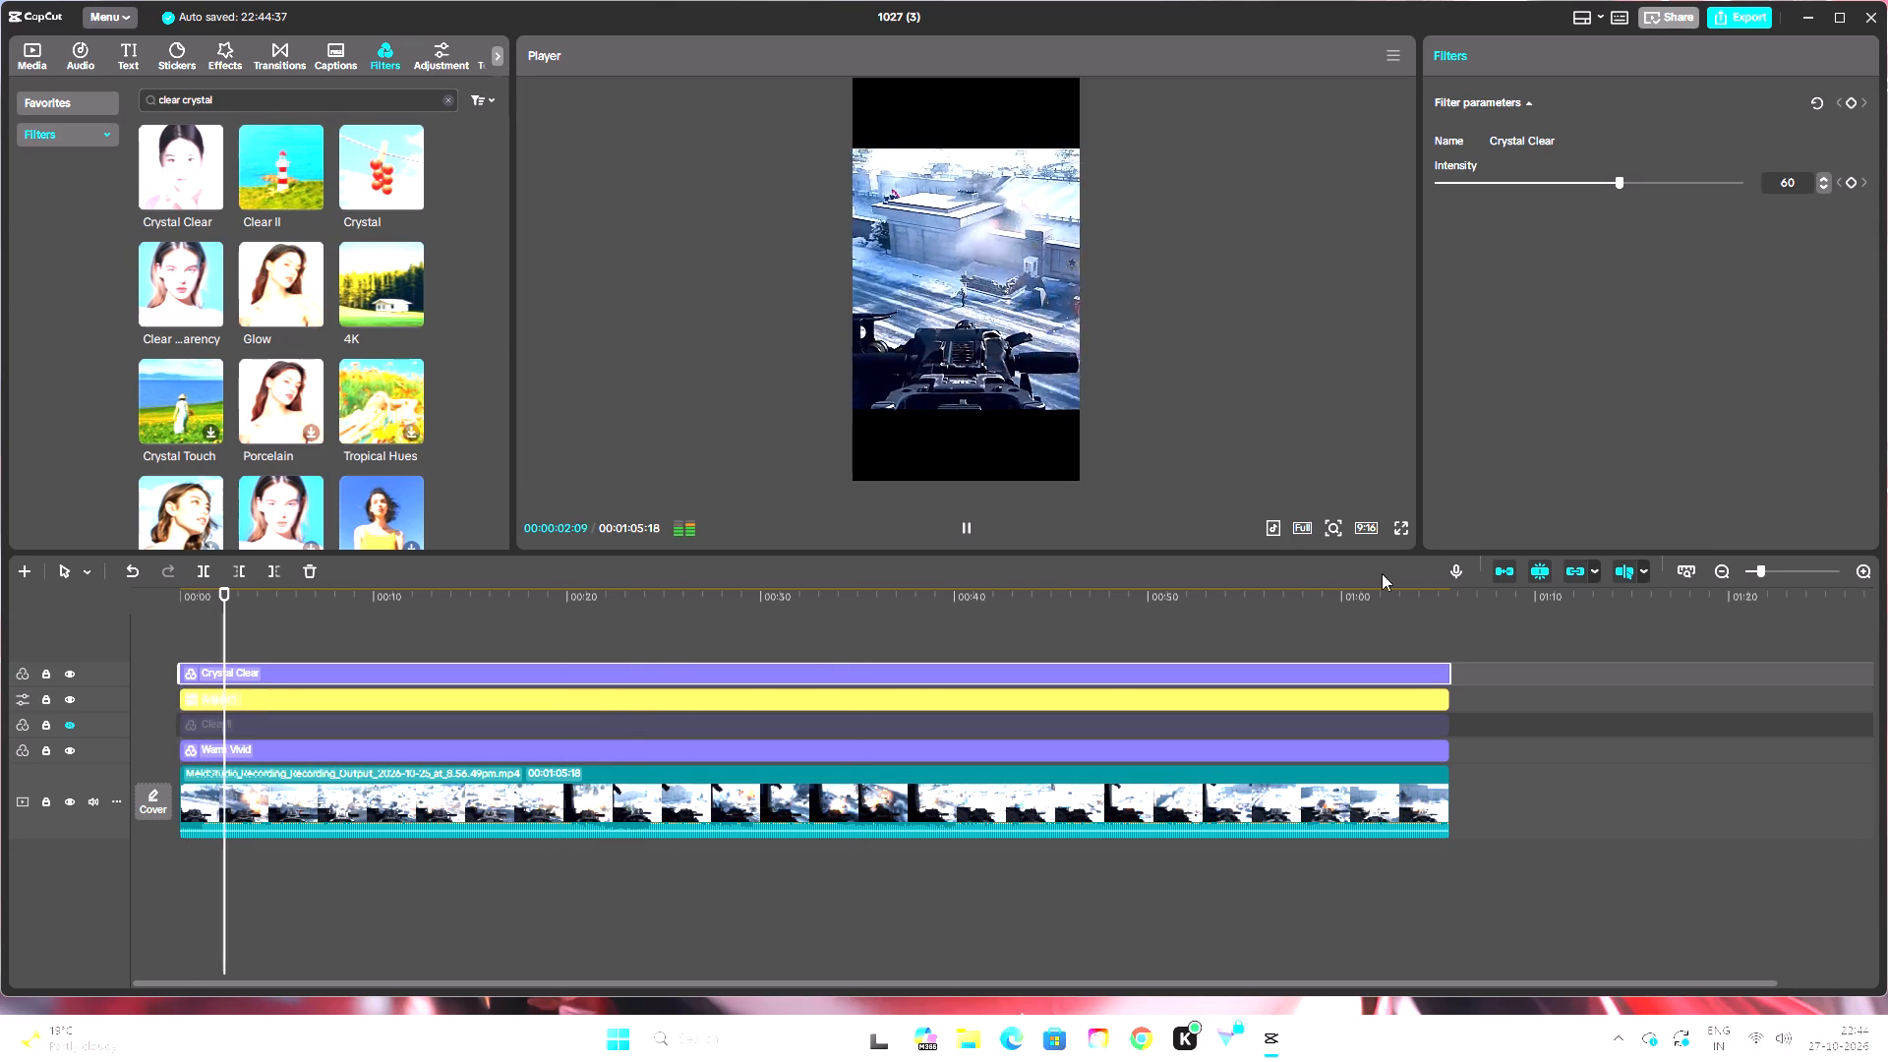
pyautogui.click(1397, 527)
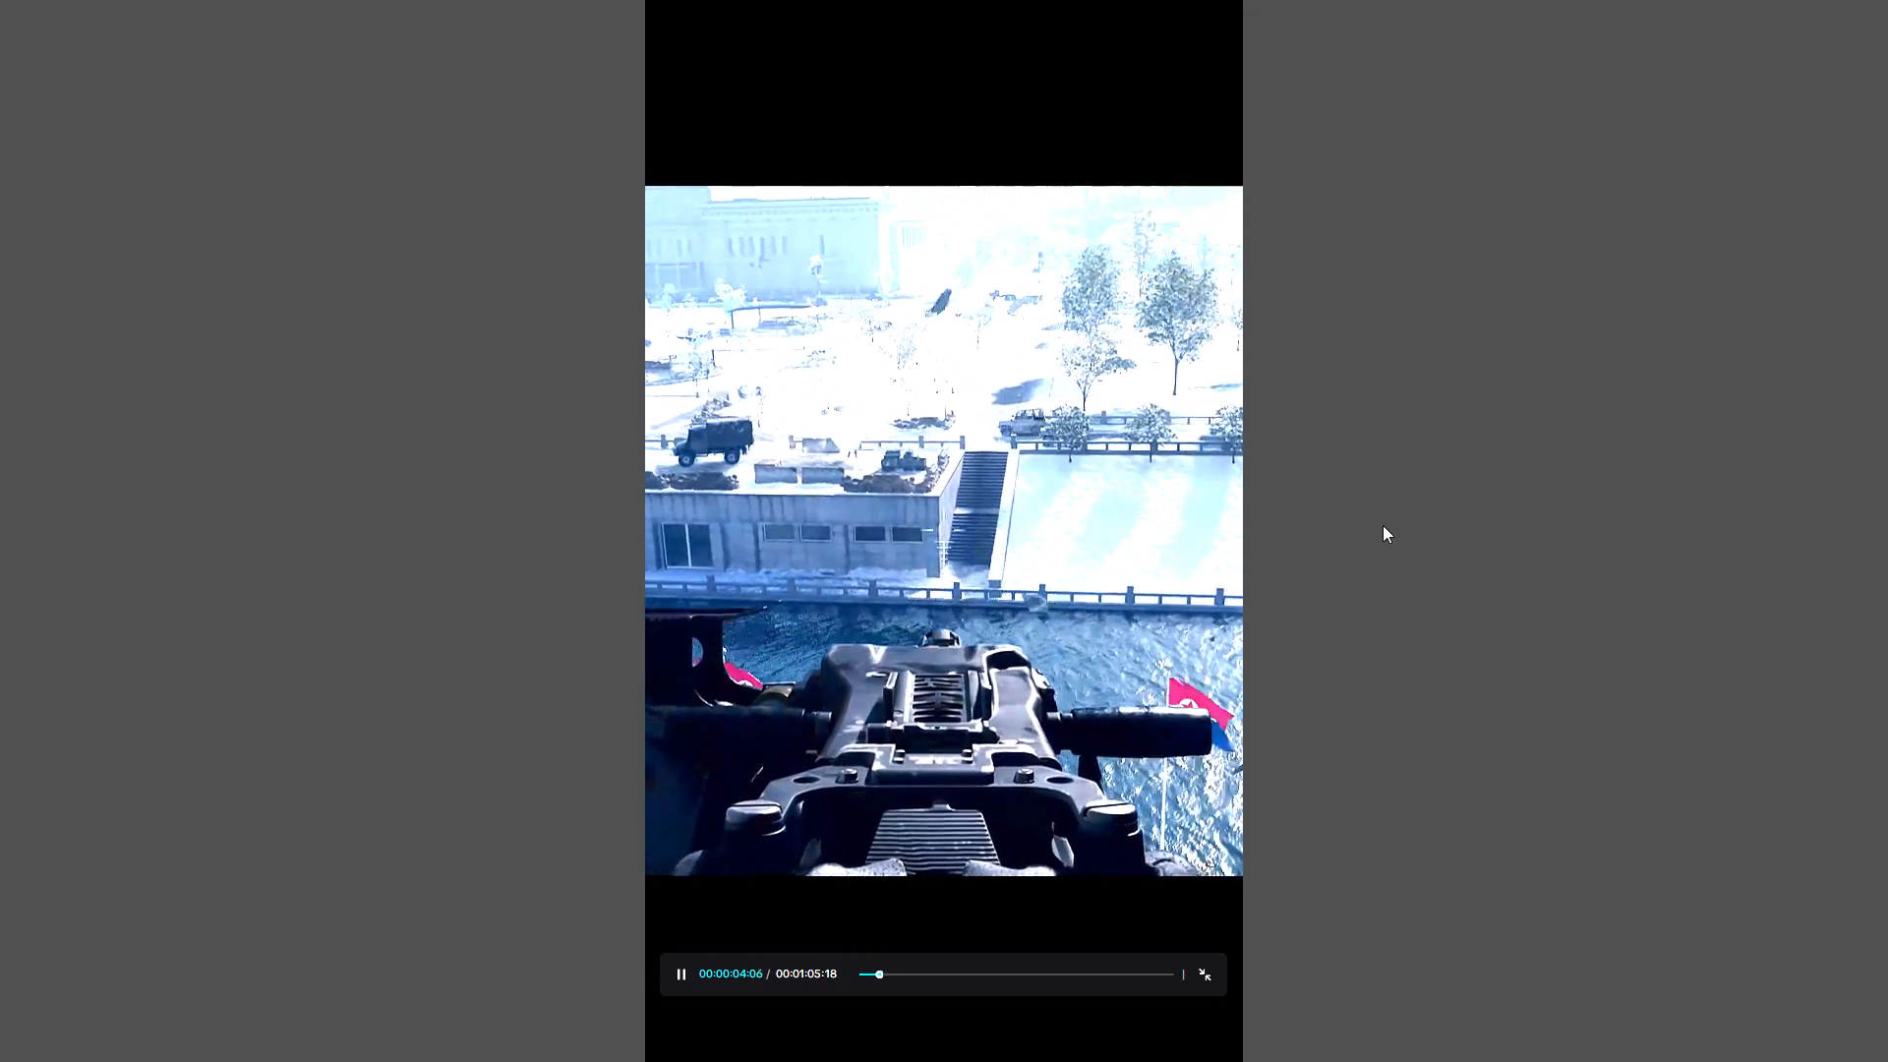
pyautogui.click(1061, 771)
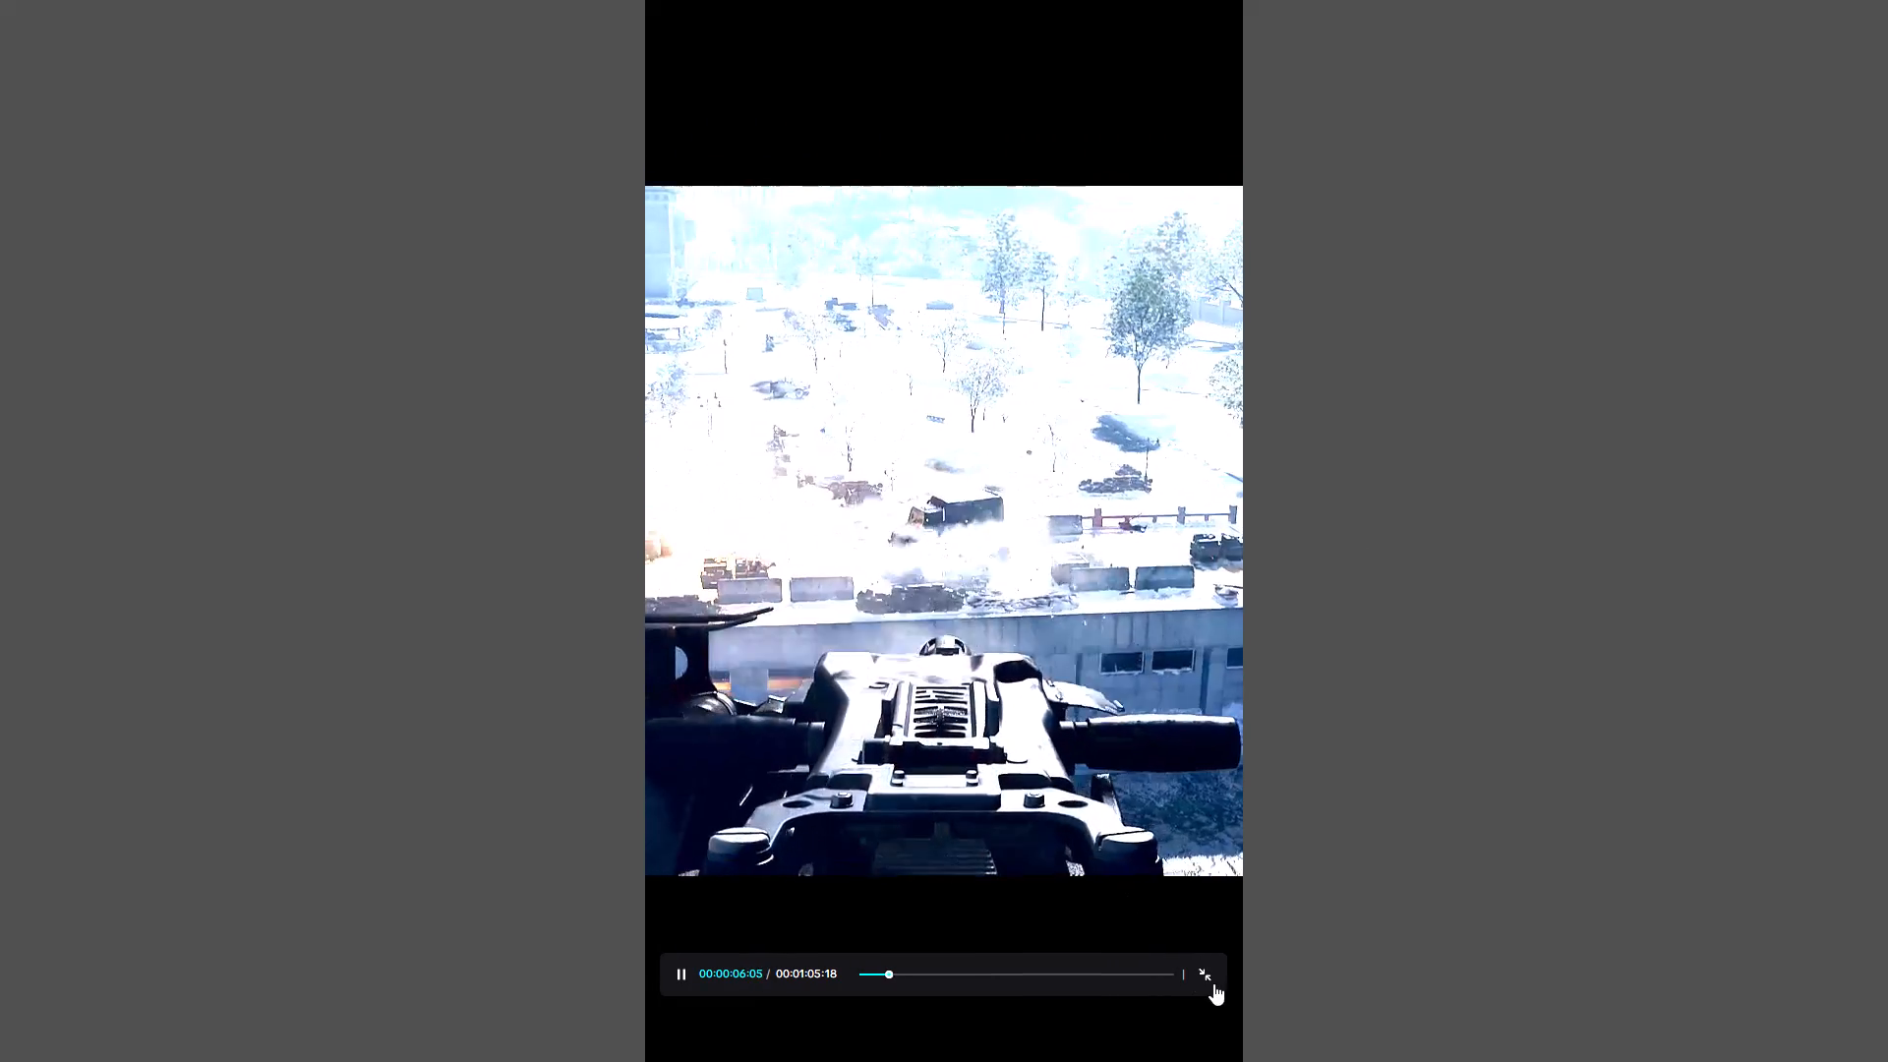
pyautogui.click(1209, 978)
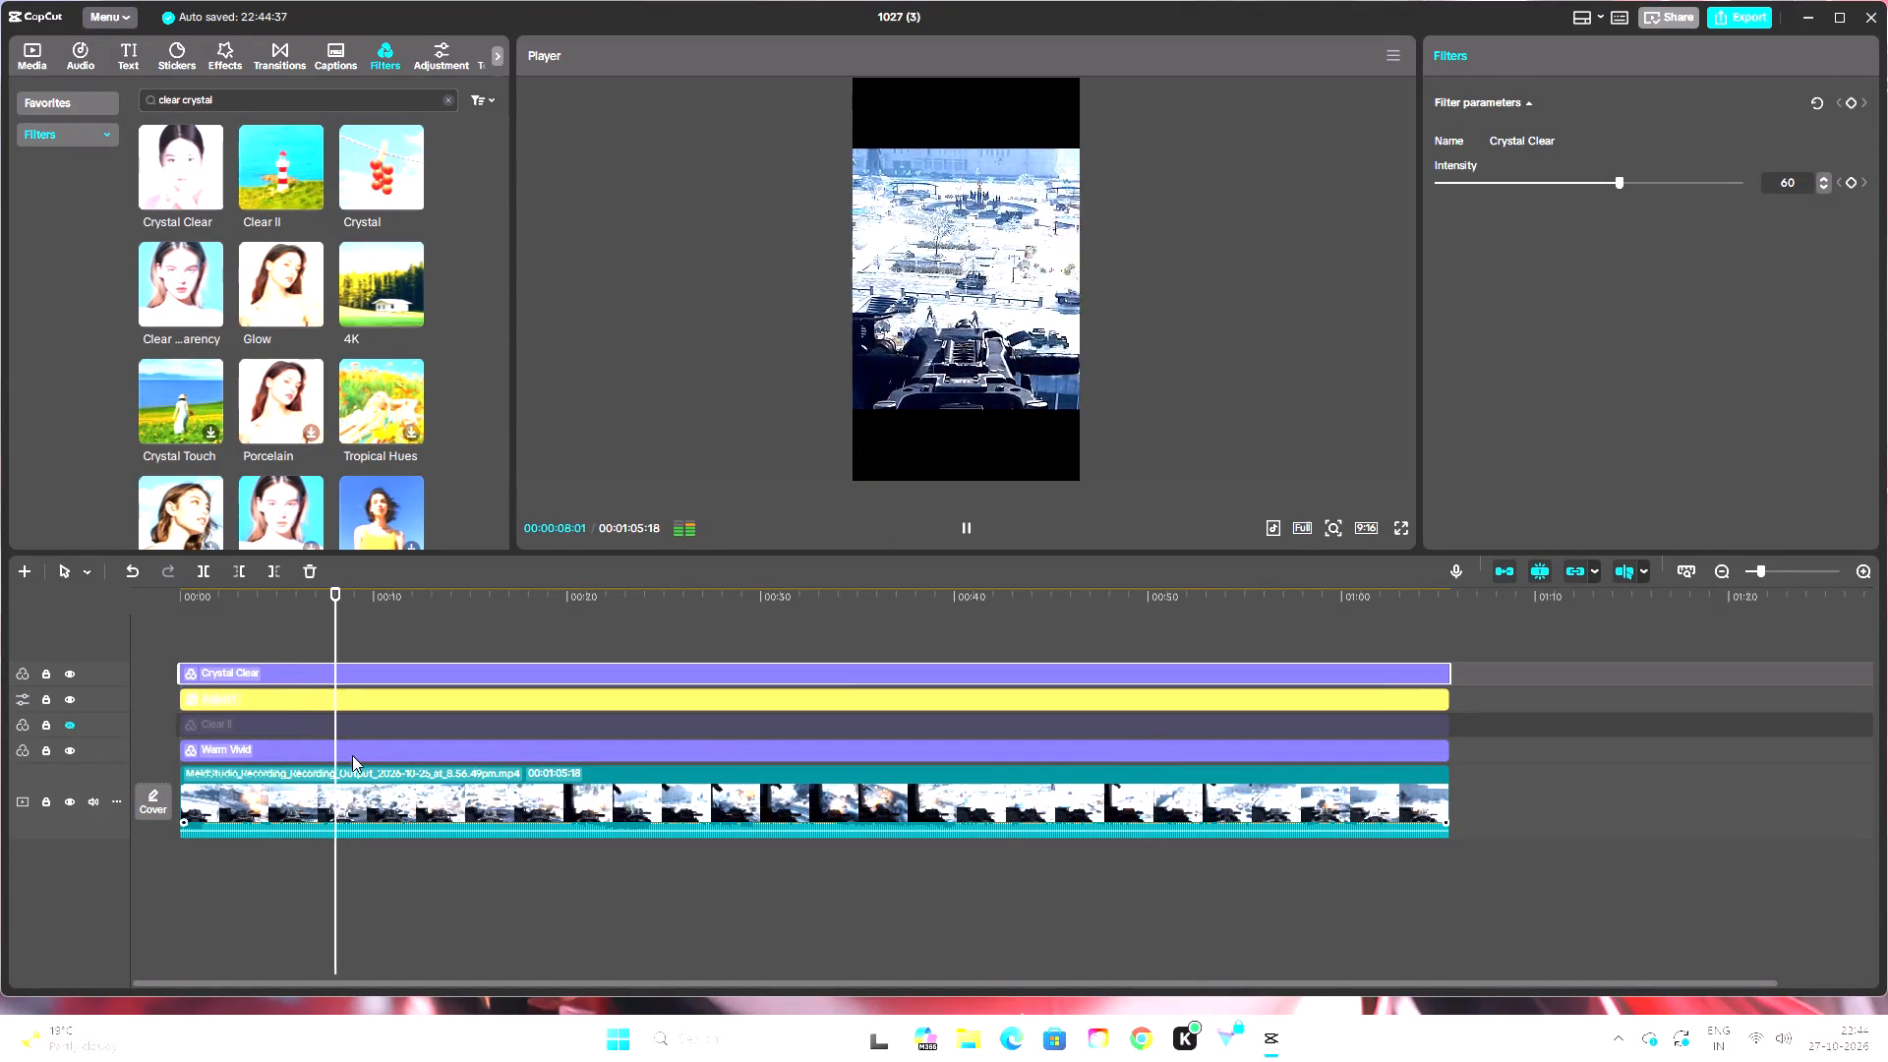
# Compare the picture with and without the Clear II track by toggling its visibility during playback and on the frame at 00:00:12:29.
pyautogui.click(67, 727)
pyautogui.click(67, 727)
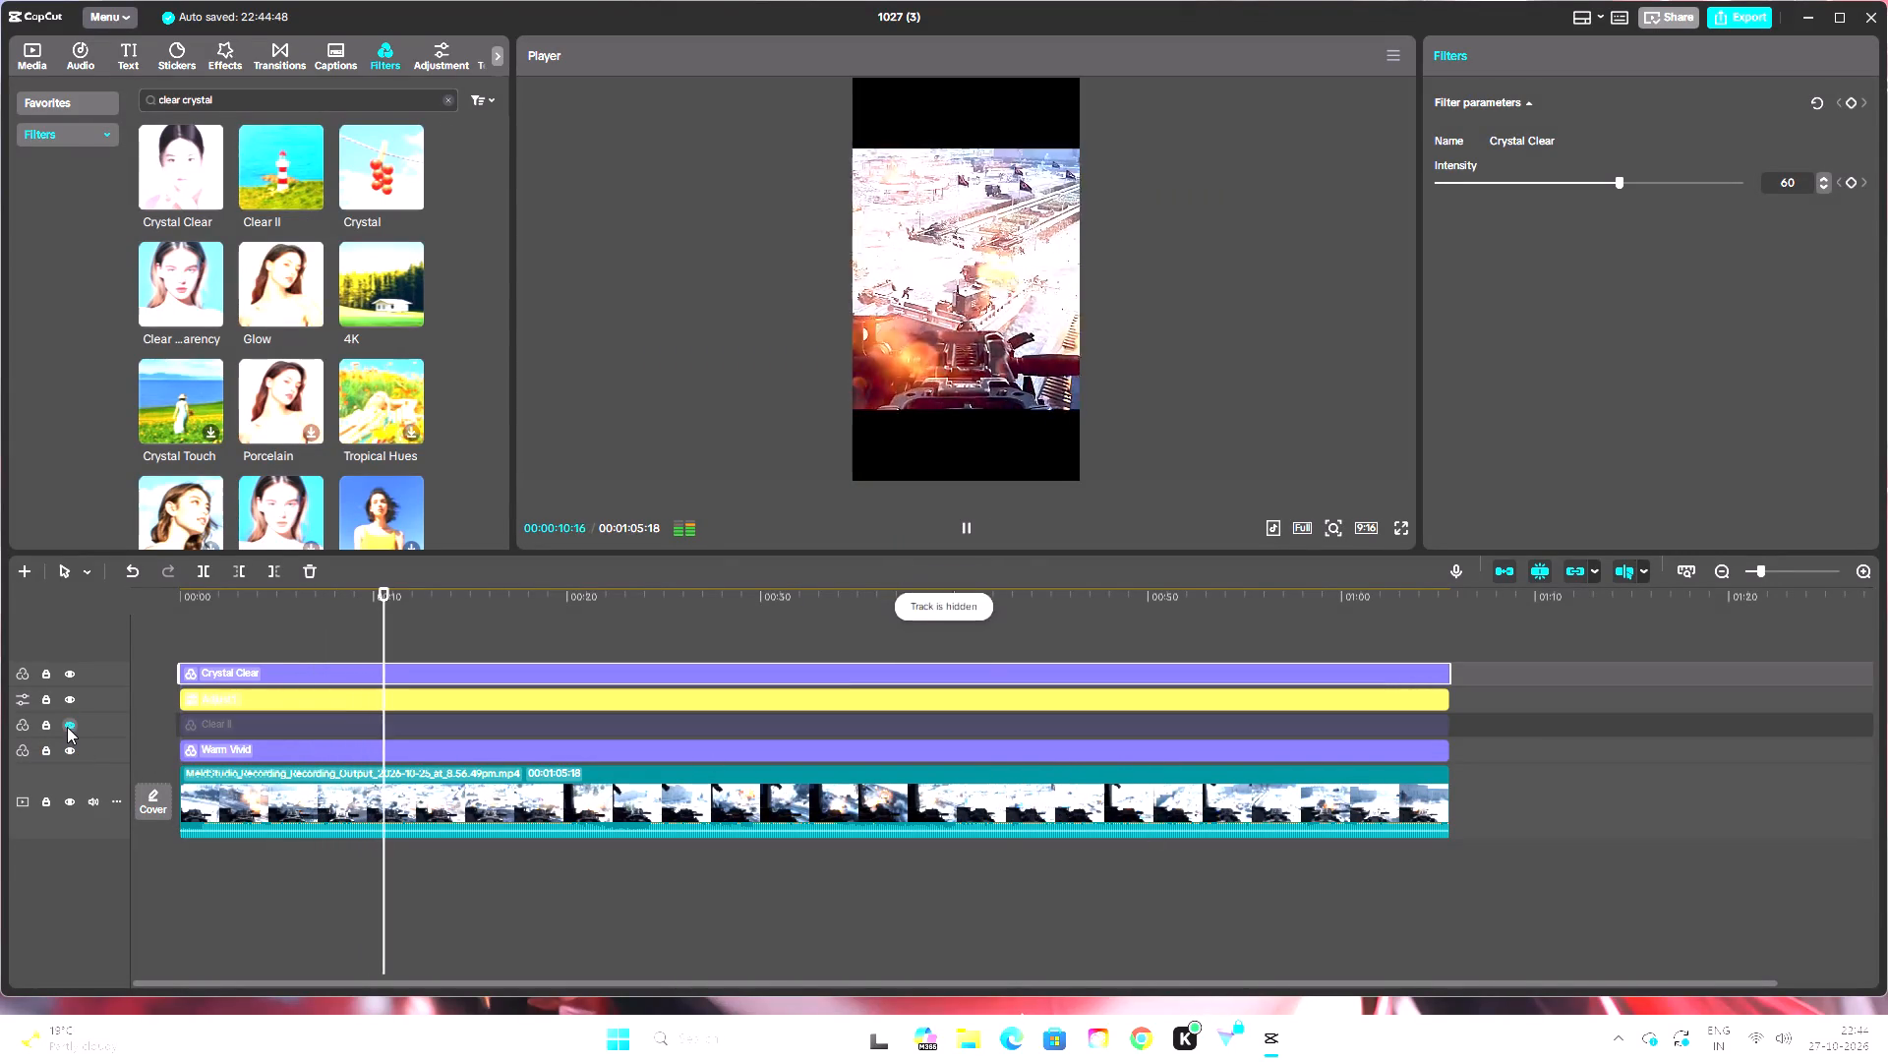
pyautogui.click(67, 727)
pyautogui.click(67, 727)
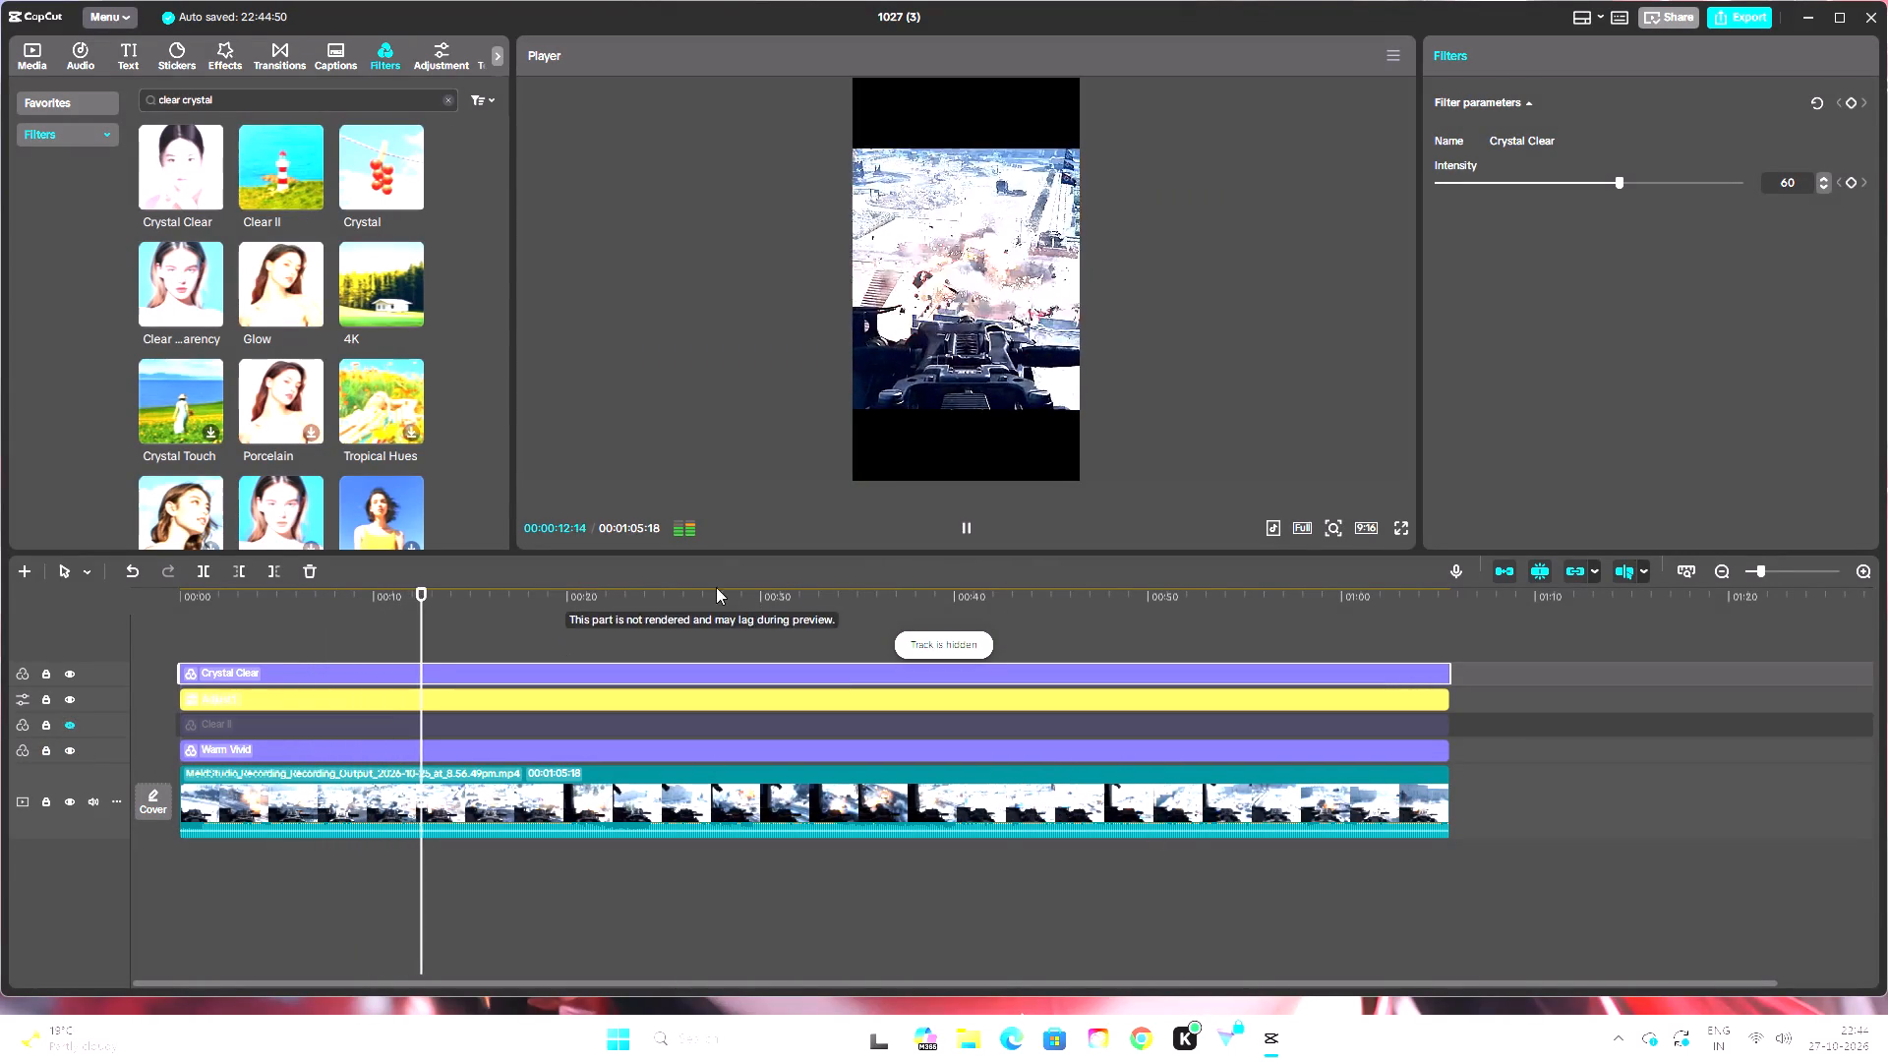
pyautogui.click(977, 538)
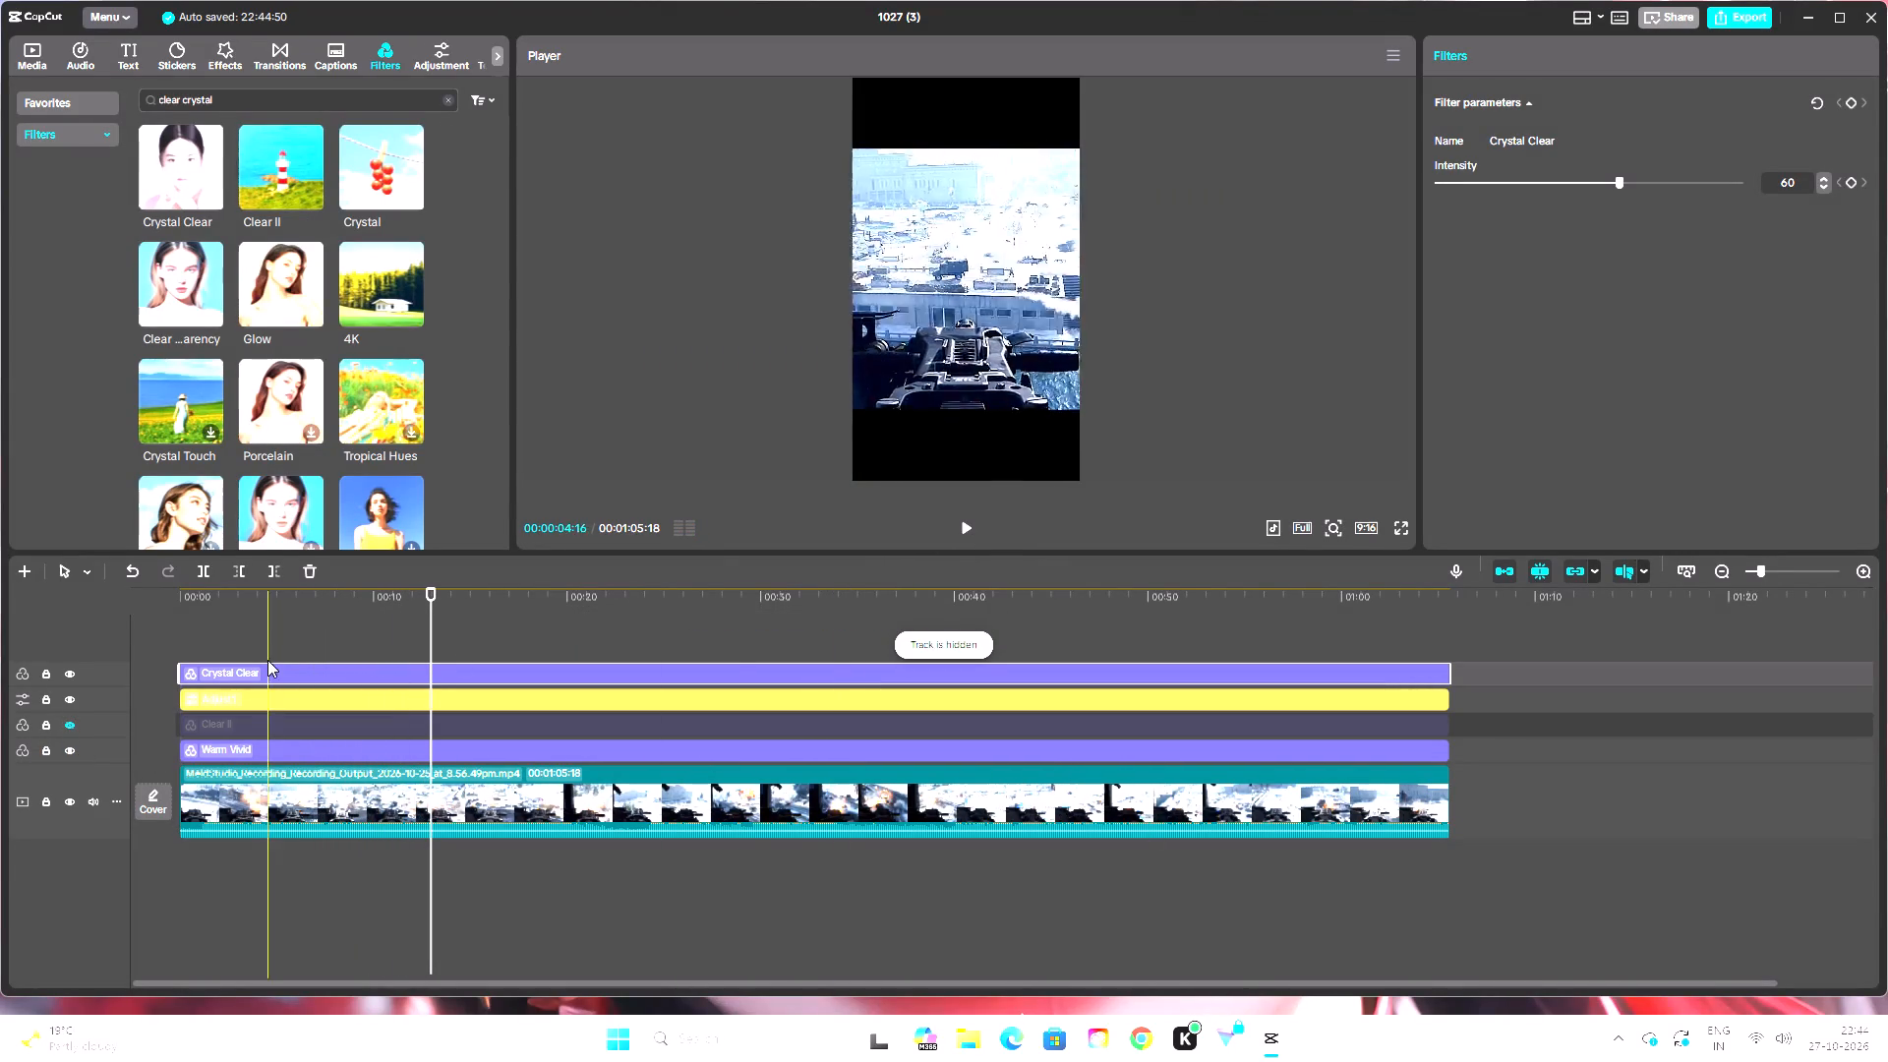
pyautogui.click(71, 728)
pyautogui.click(71, 728)
pyautogui.click(71, 728)
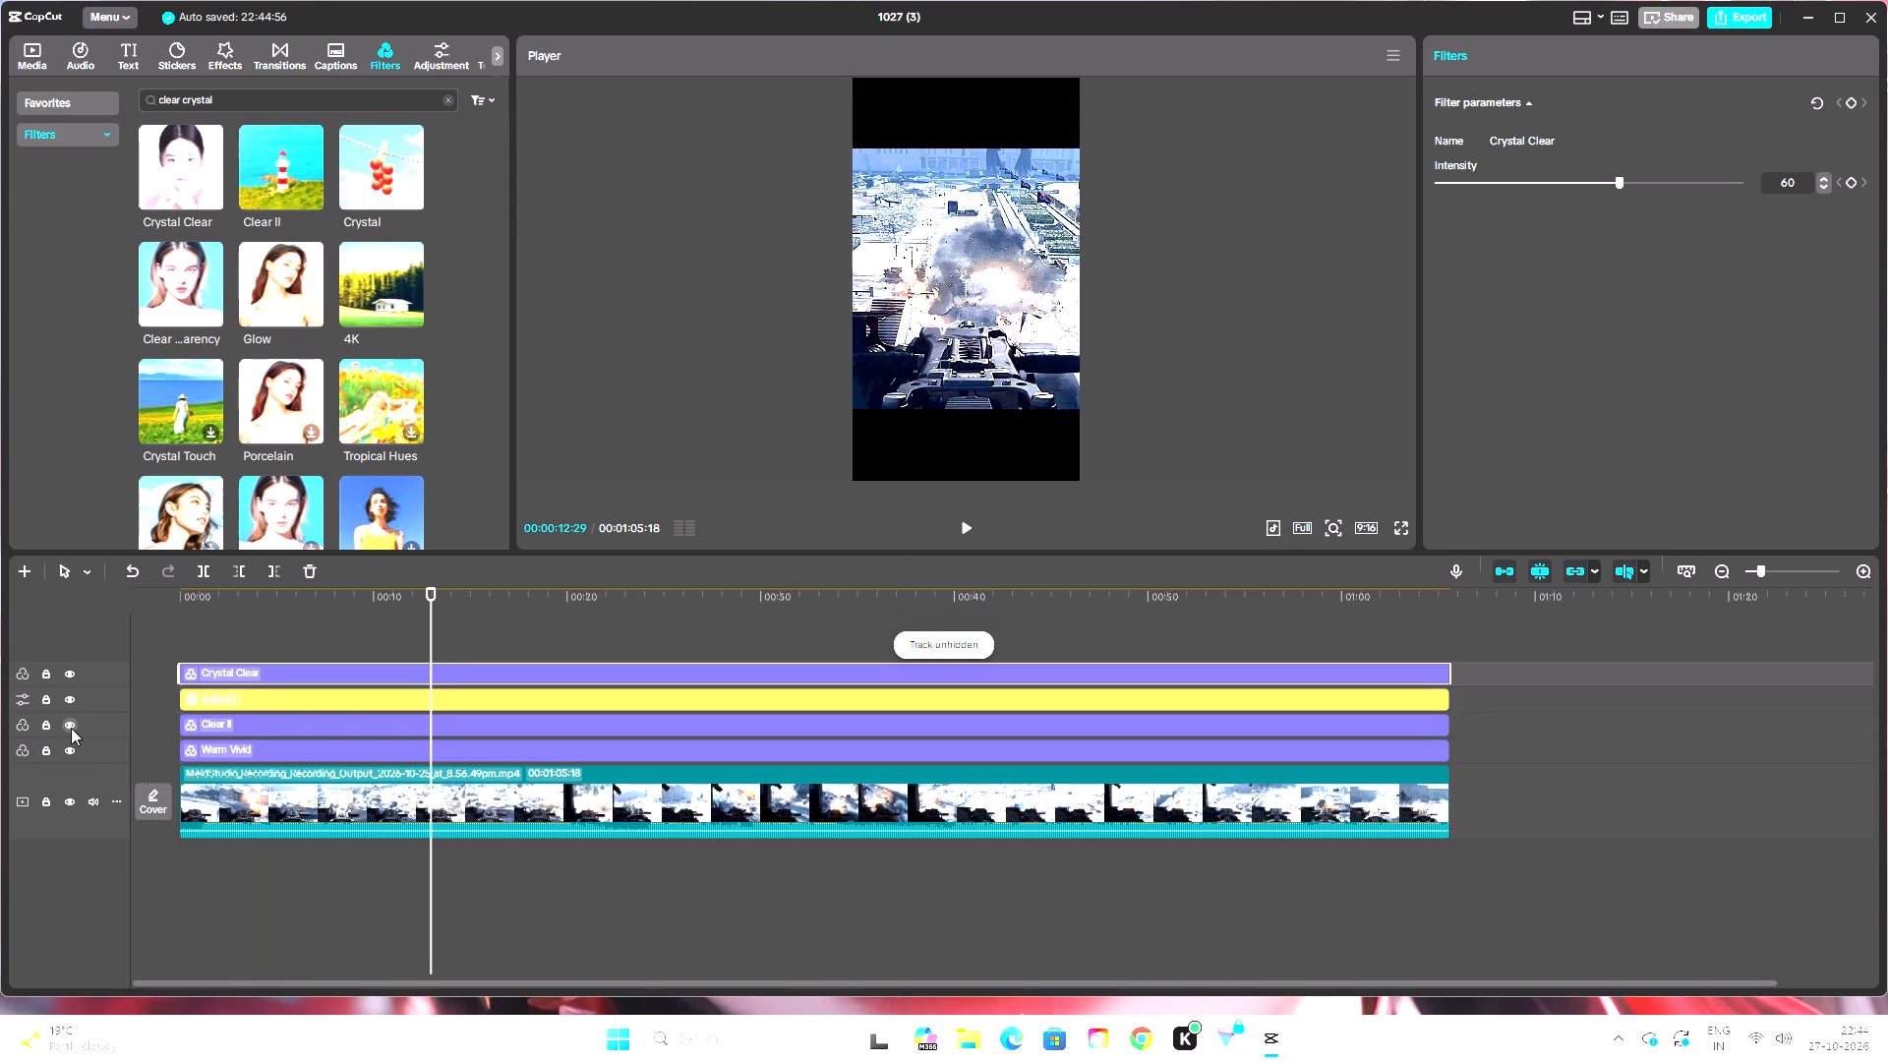
pyautogui.click(71, 728)
pyautogui.click(71, 728)
pyautogui.click(71, 728)
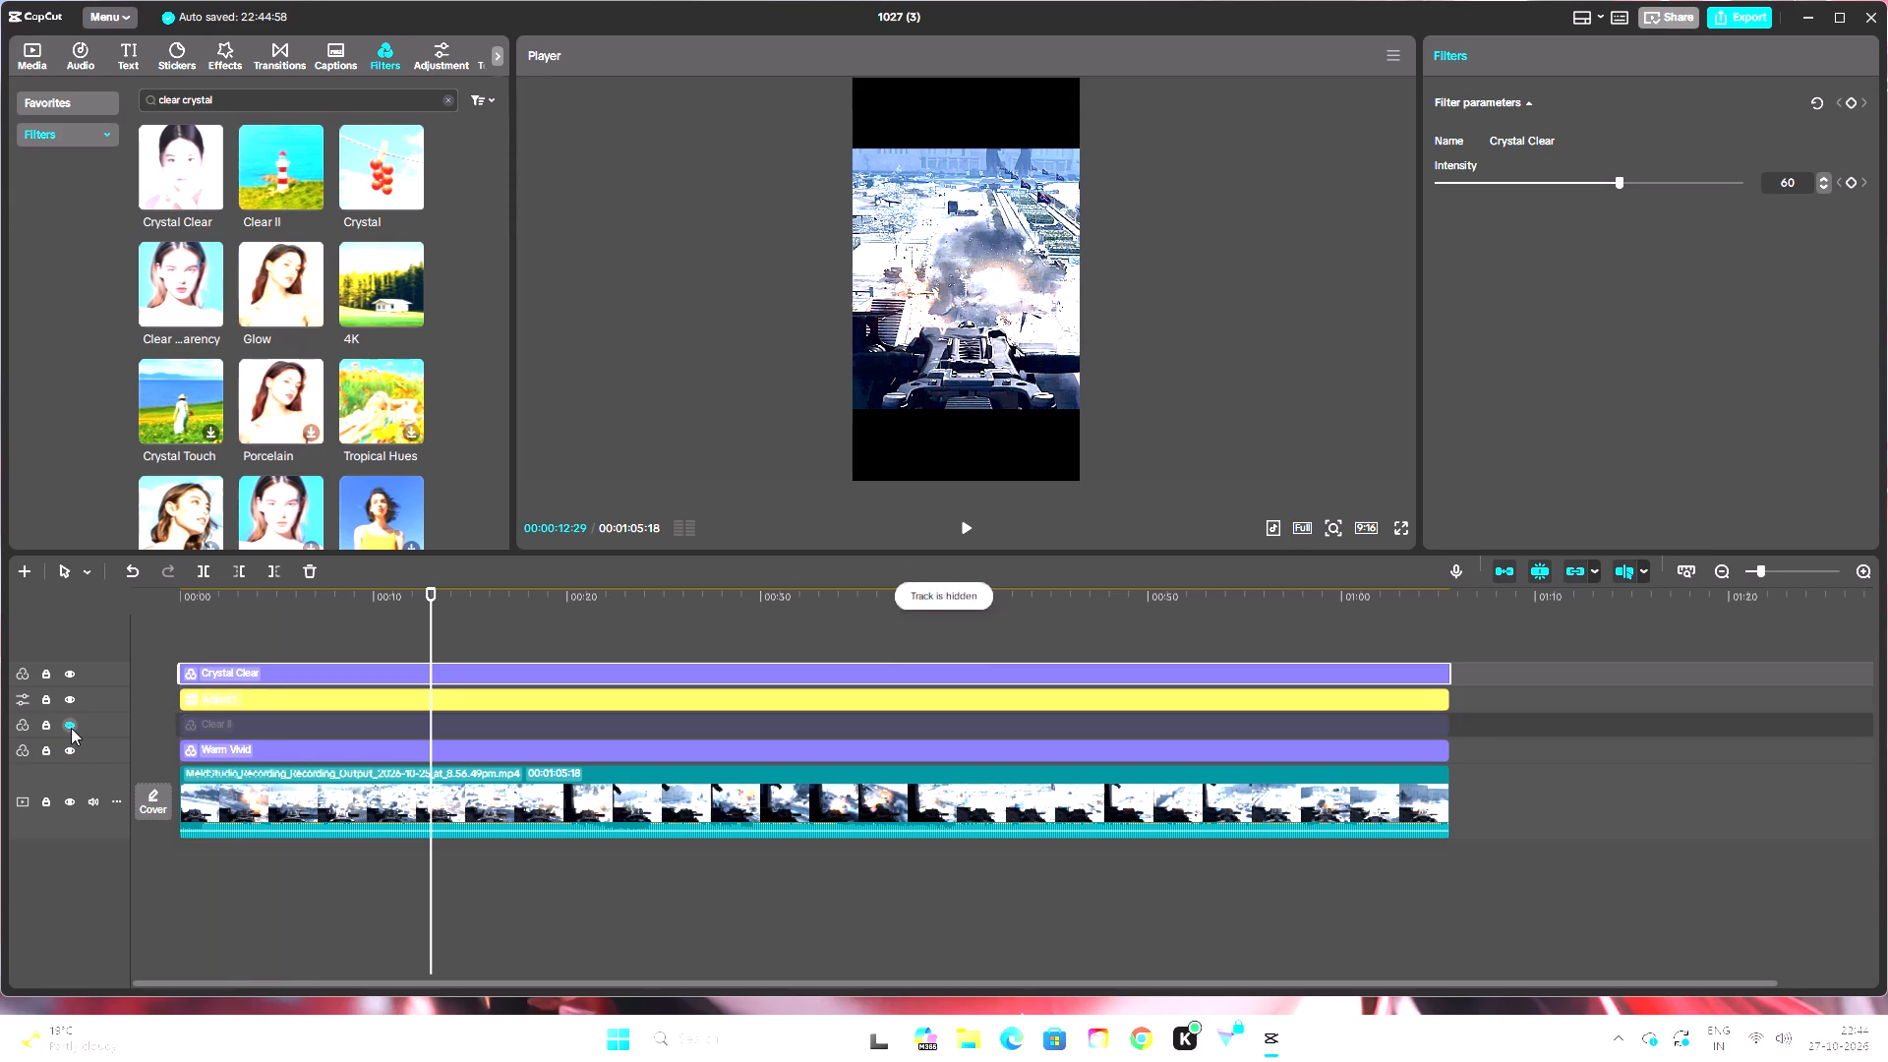
pyautogui.click(71, 728)
pyautogui.click(73, 722)
# Delete the Clear II filter from the timeline.
pyautogui.click(189, 719)
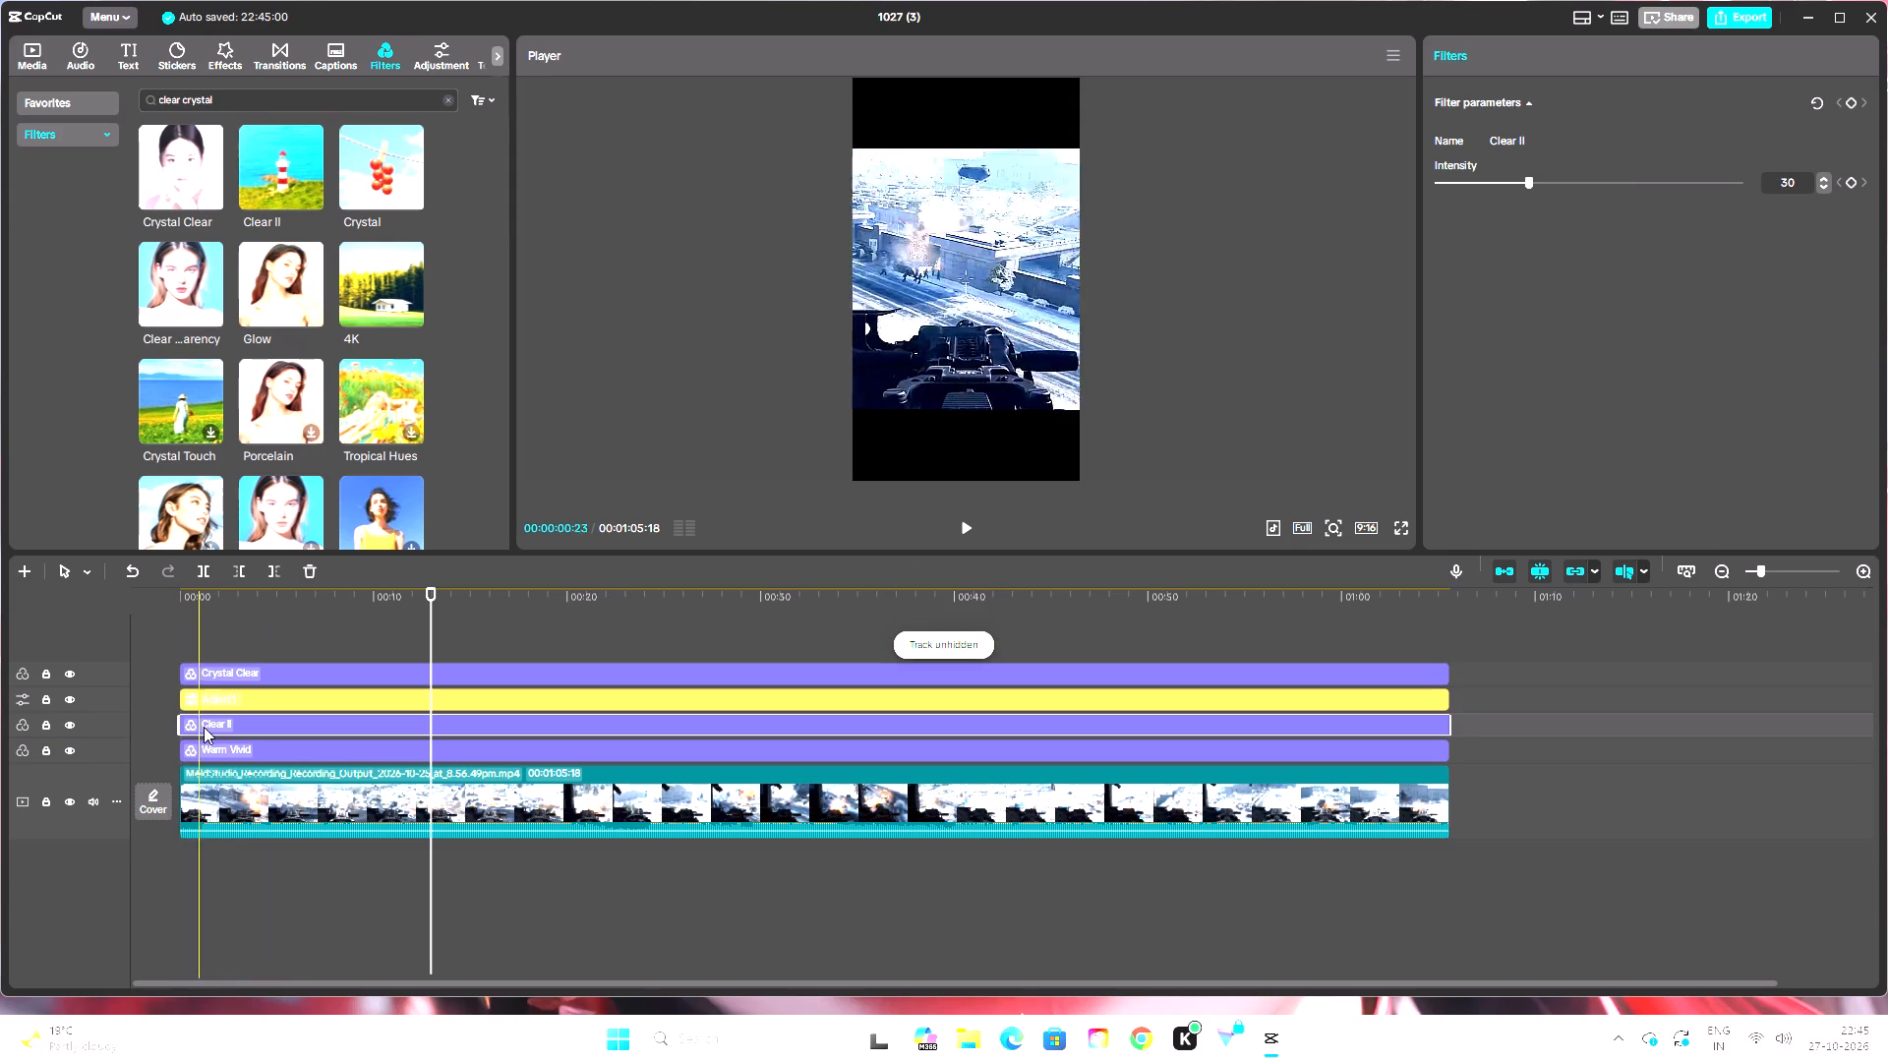
pyautogui.press('BackSpace')
# Return the playhead to the timeline's start and add one default text clip there, deleting the accidental duplicate.
pyautogui.moveTo(425, 598); pyautogui.dragTo(145, 646)
pyautogui.click(974, 529)
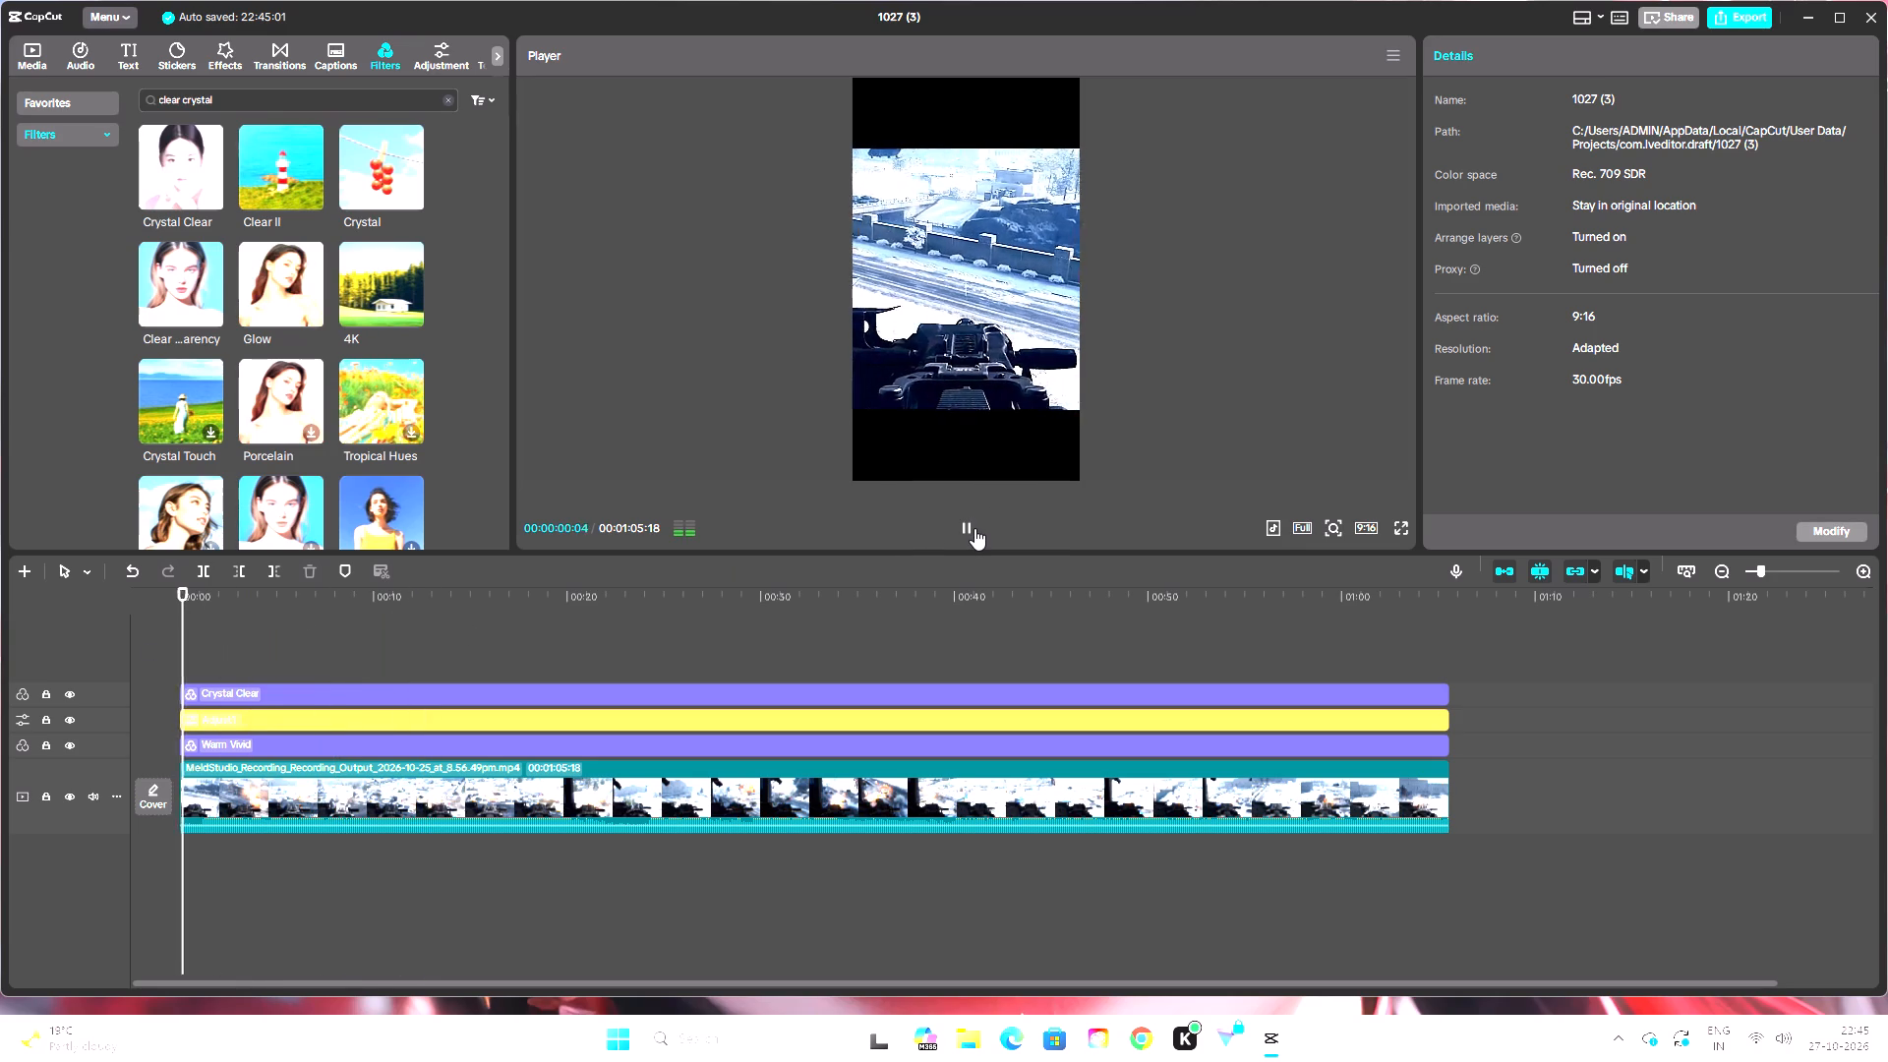
pyautogui.click(974, 528)
pyautogui.moveTo(192, 589); pyautogui.dragTo(94, 606)
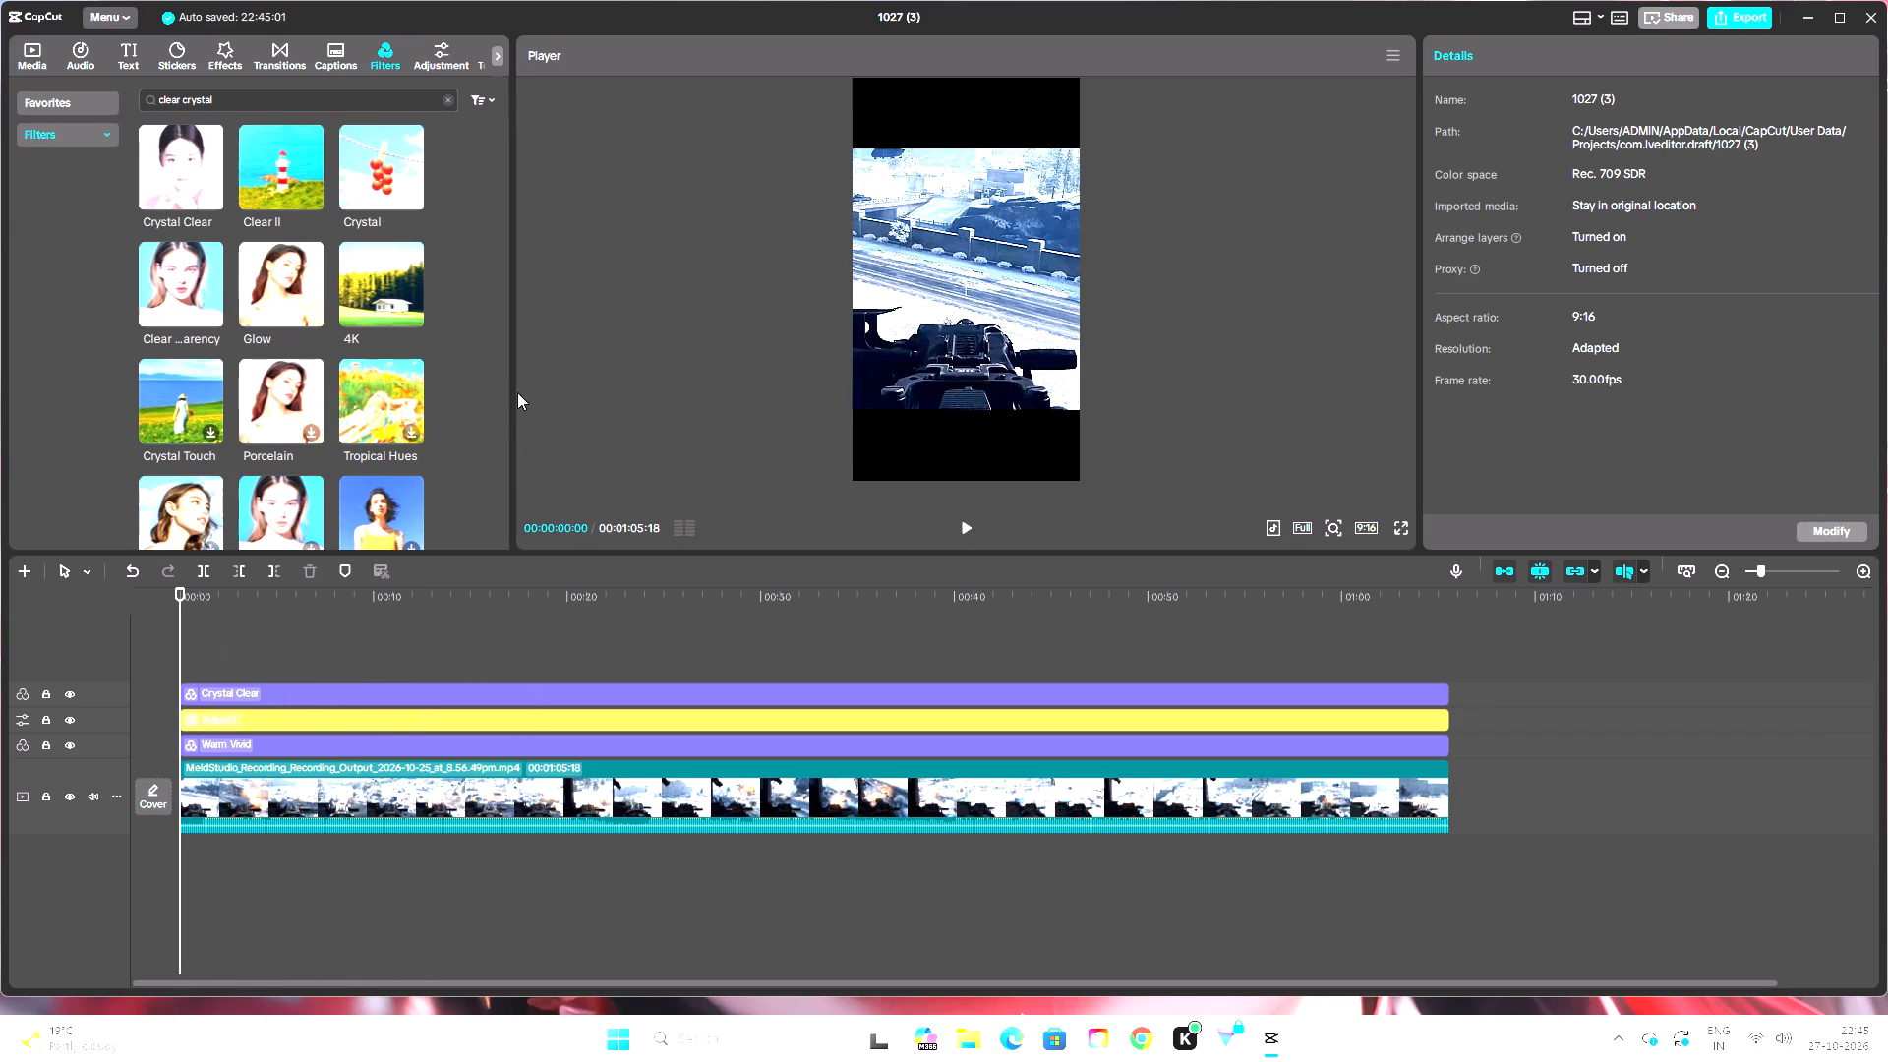
pyautogui.click(127, 48)
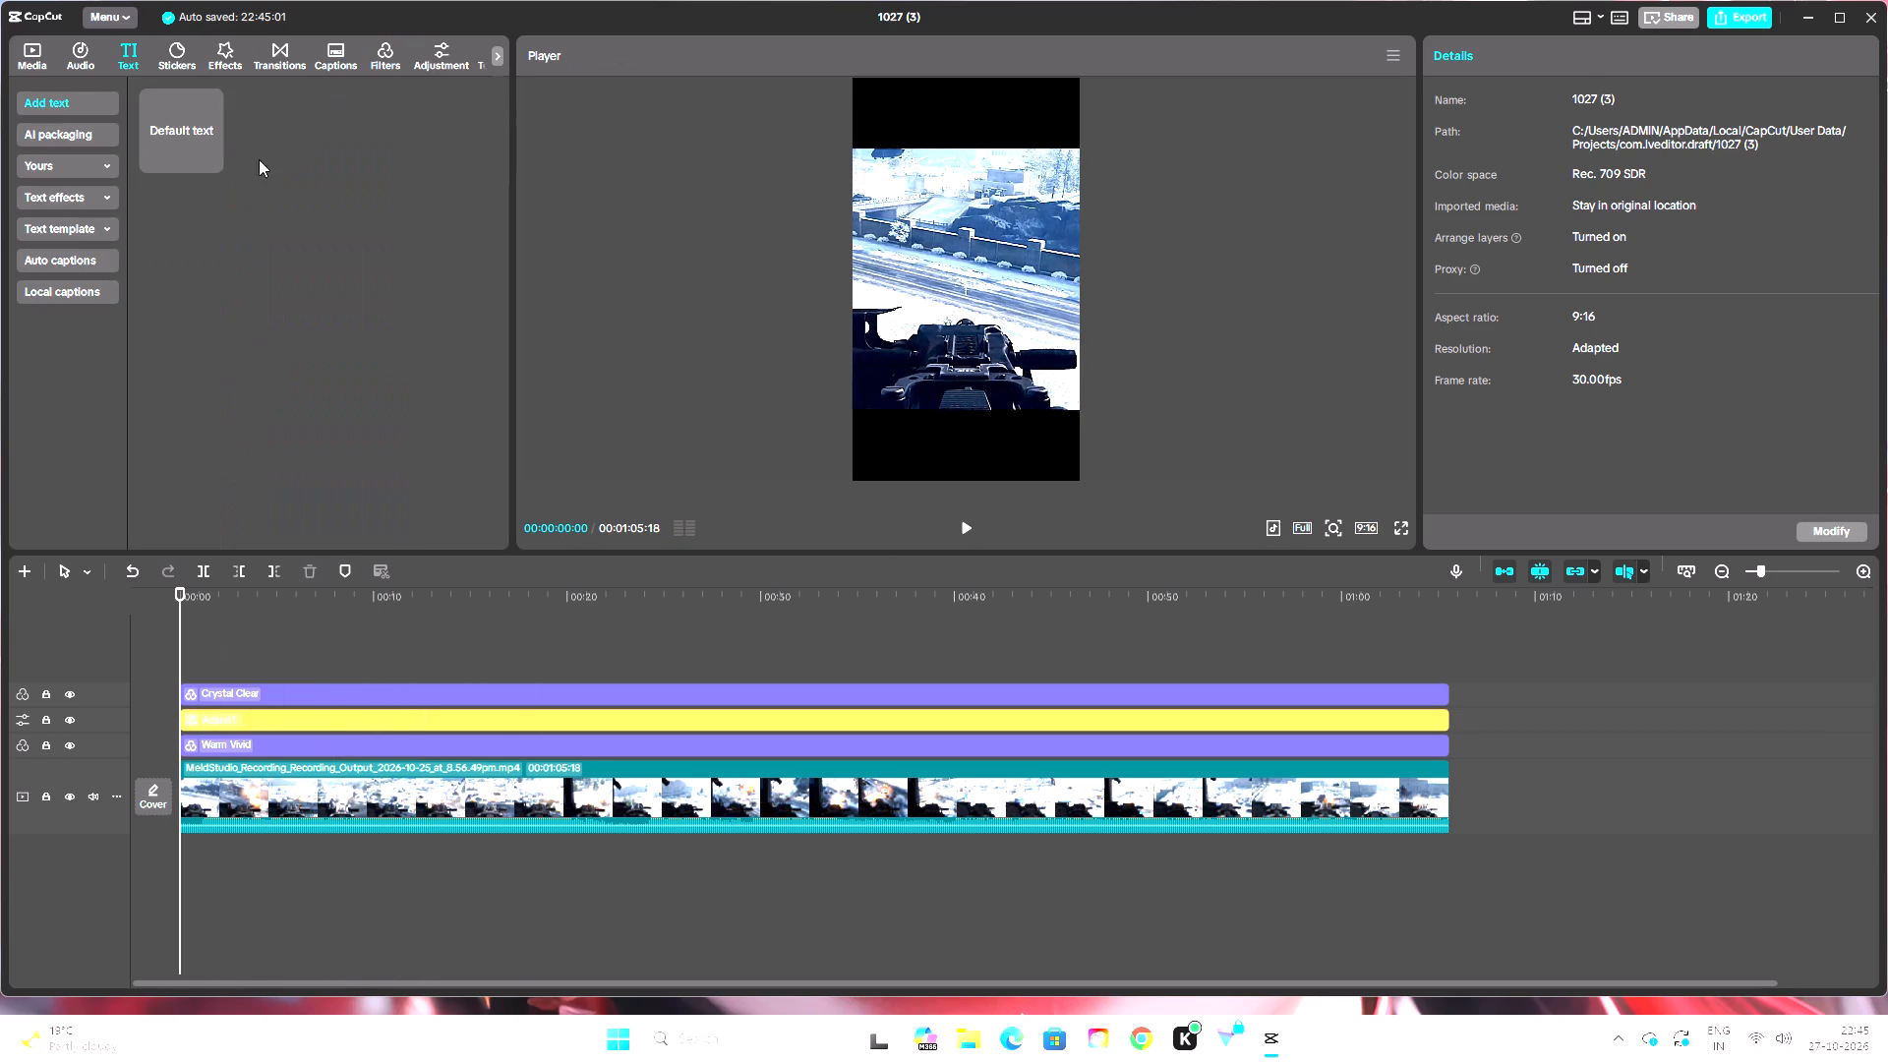
pyautogui.click(215, 161)
pyautogui.click(208, 160)
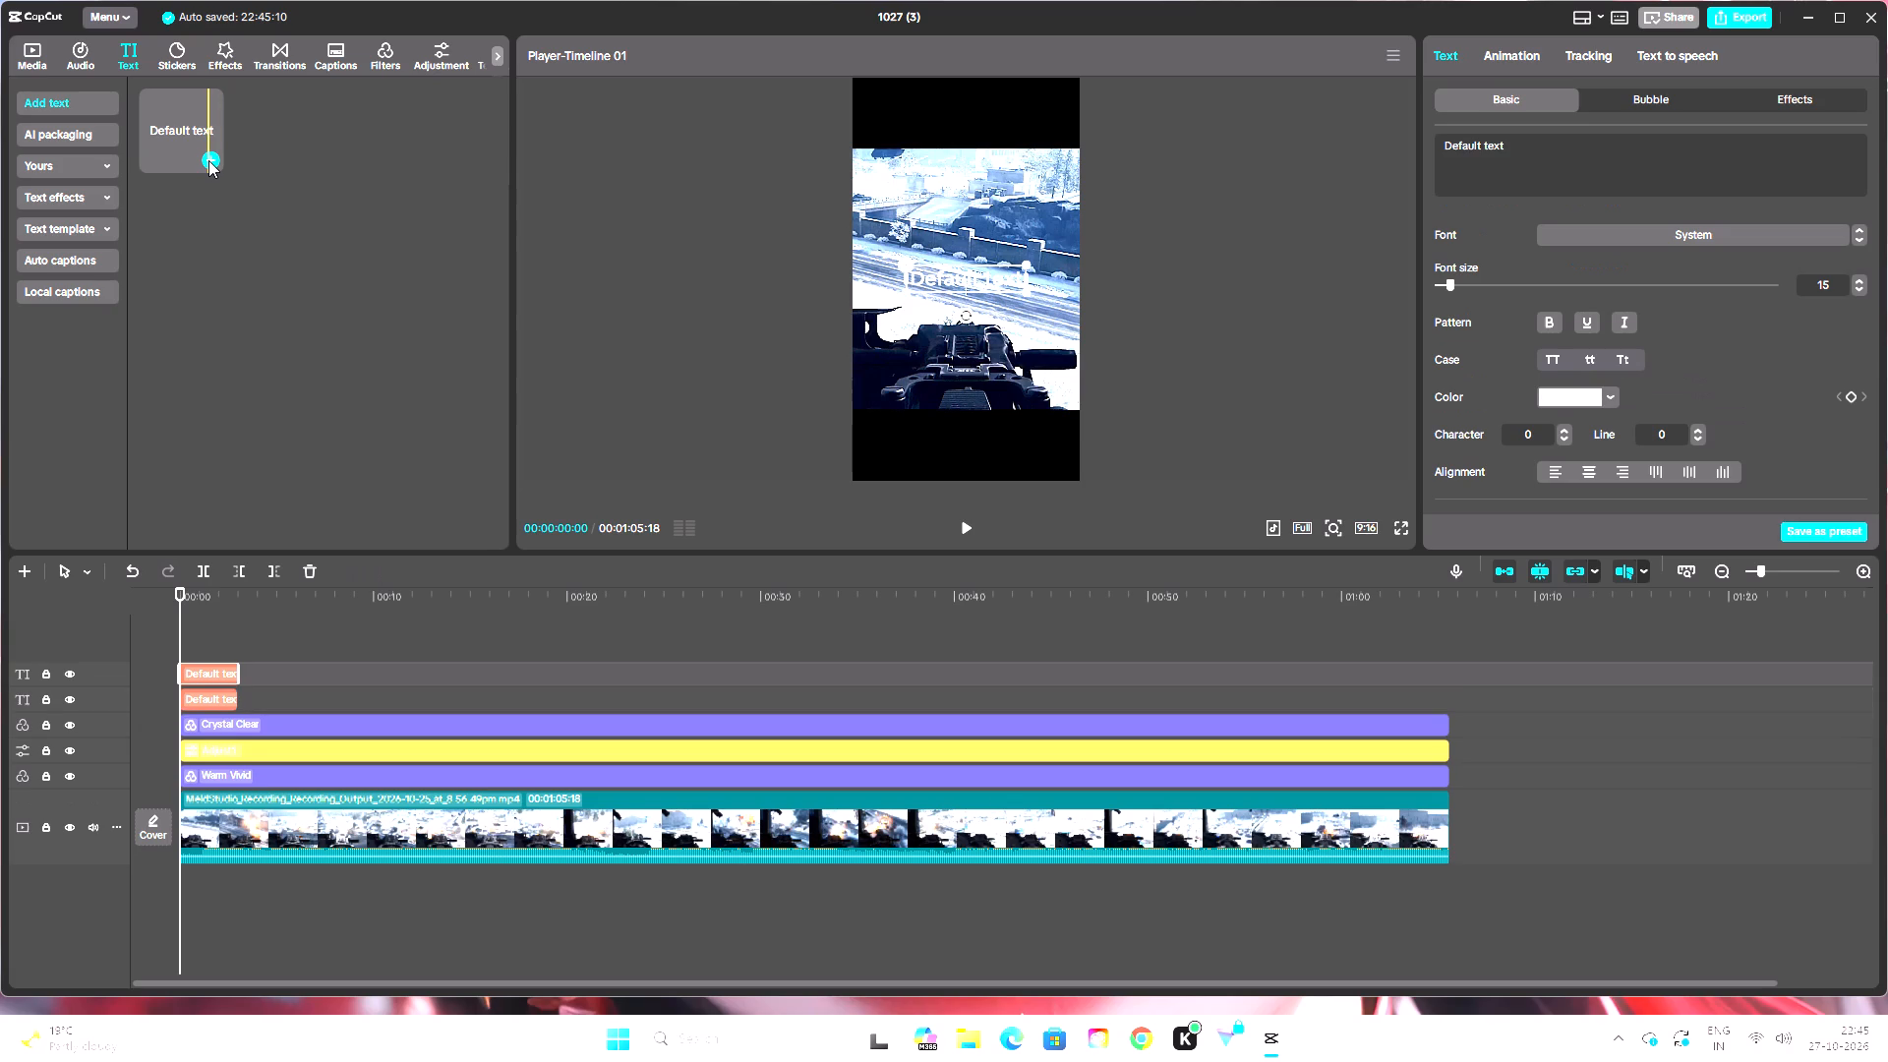
pyautogui.press('BackSpace')
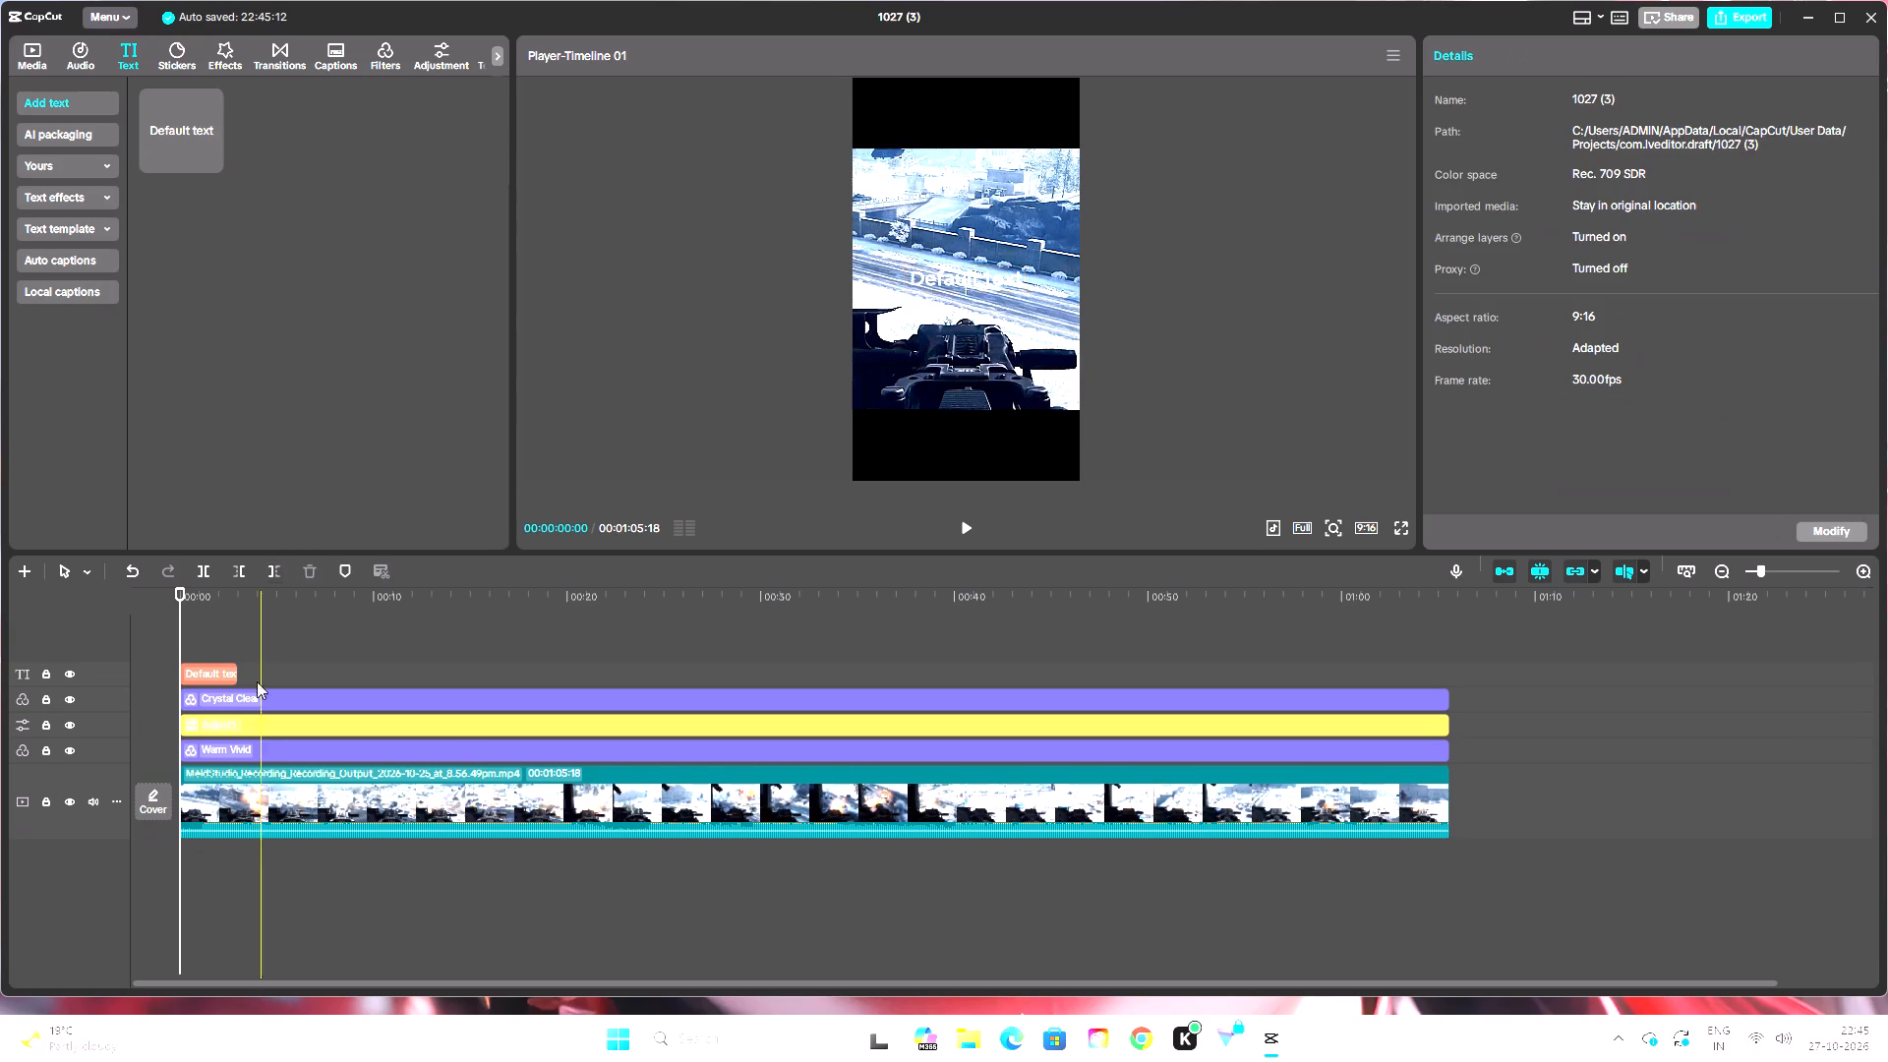
# Extend the default text clip from the timeline's start to about the end of the video.
pyautogui.click(231, 673)
pyautogui.moveTo(240, 675); pyautogui.dragTo(1393, 673)
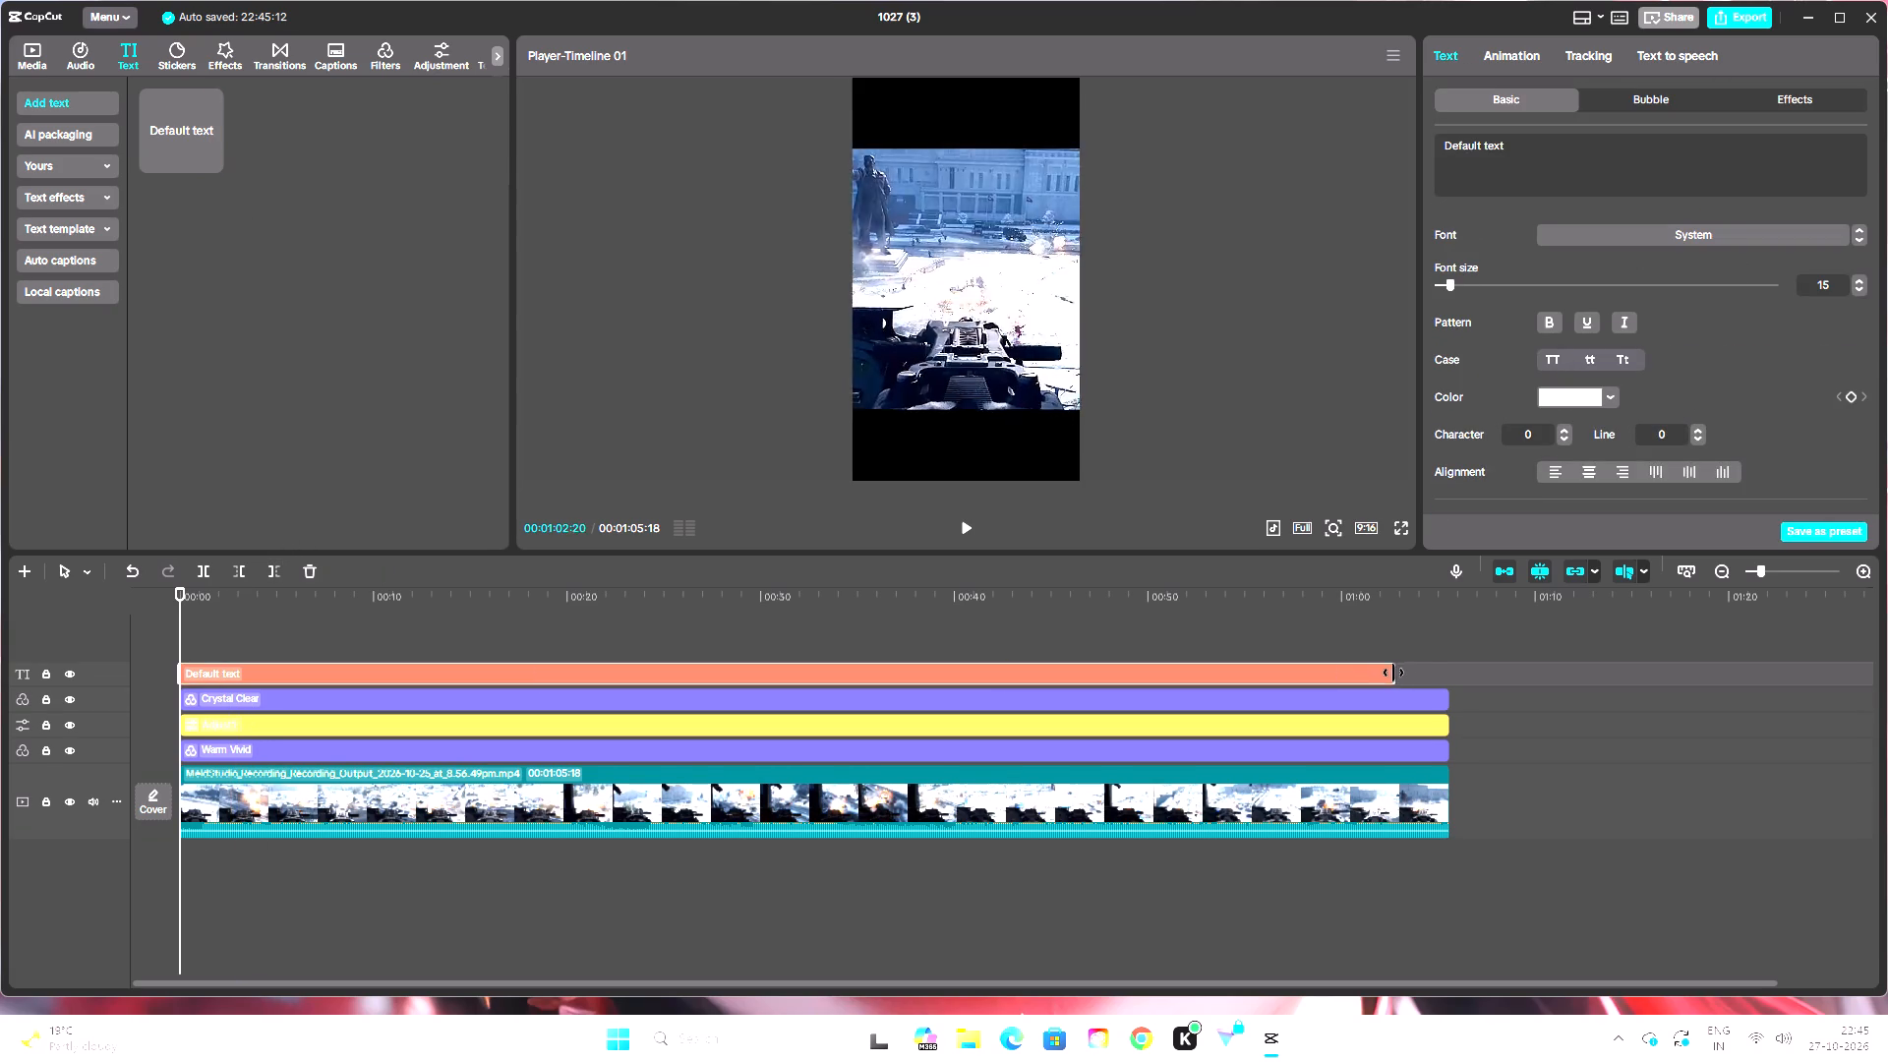
pyautogui.moveTo(1393, 673); pyautogui.dragTo(1441, 682)
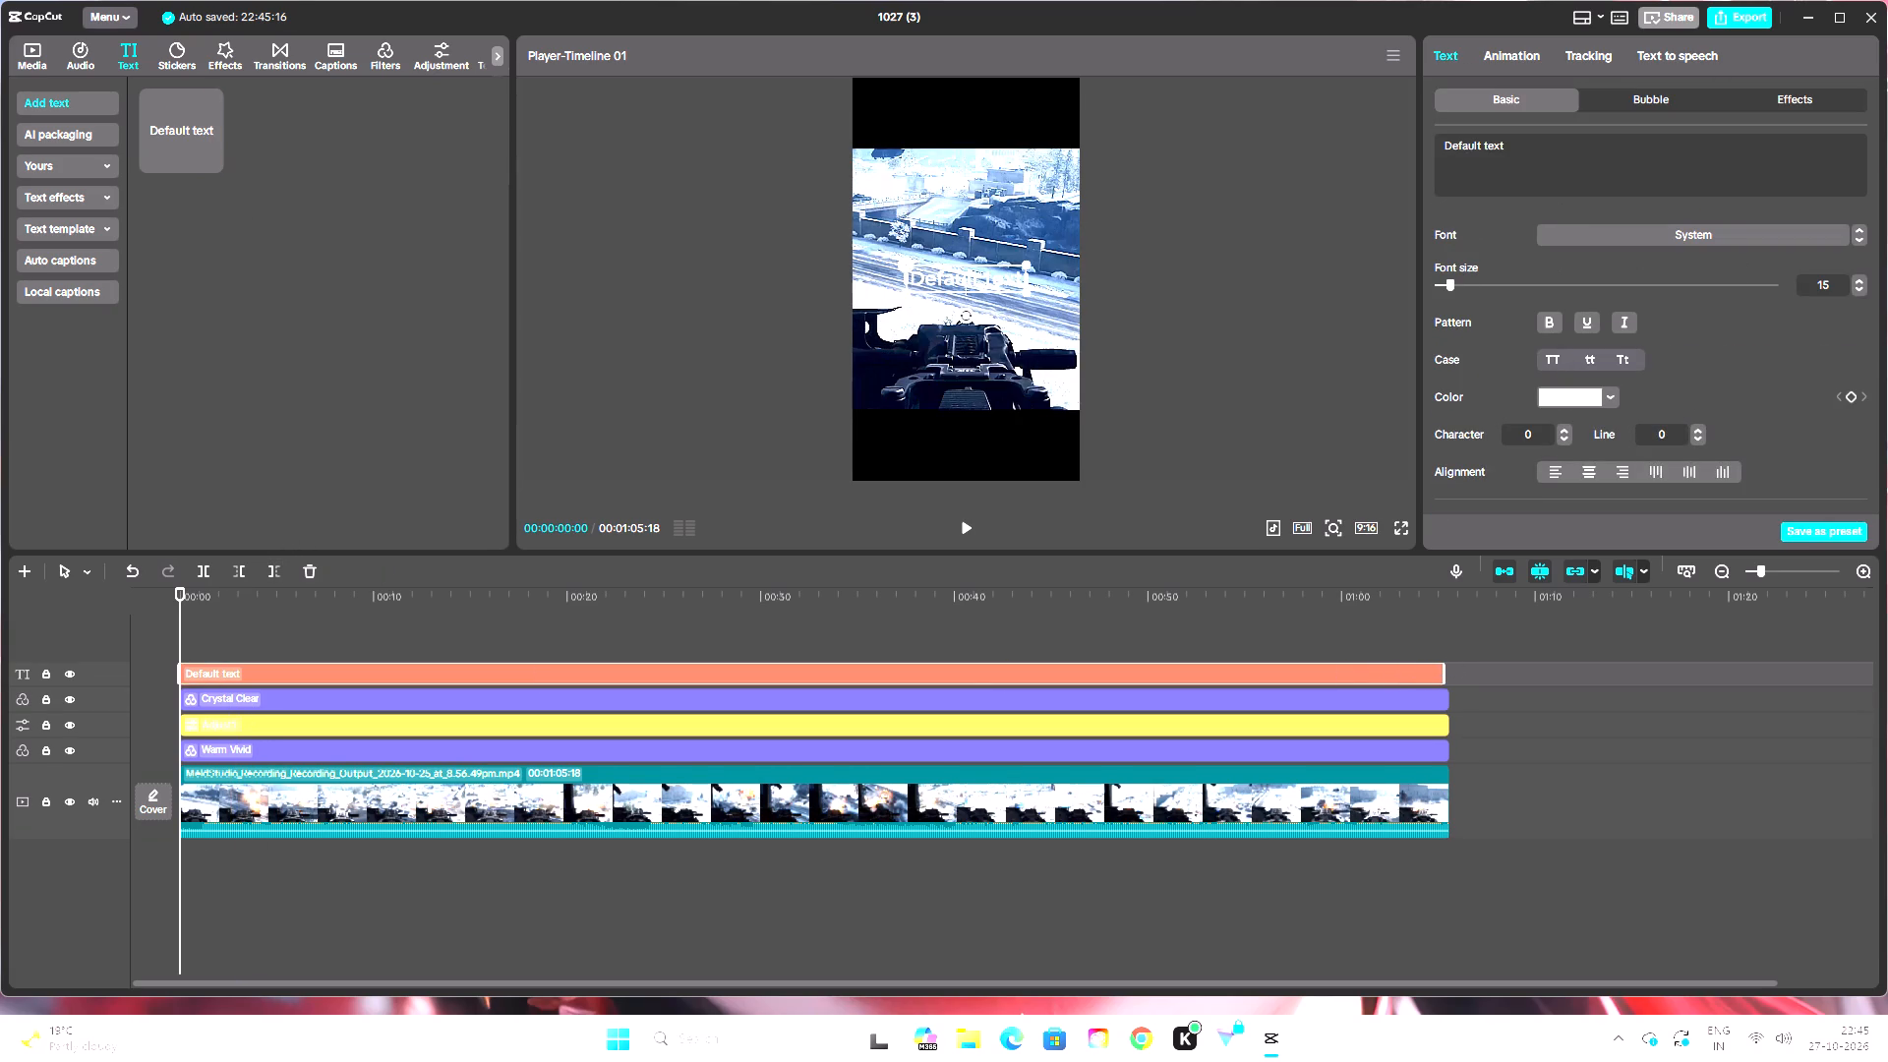
# Replace the default text with "Time To Destroy North Korea".
pyautogui.click(1533, 167)
pyautogui.press('BackSpace')
pyautogui.press('BackSpace')
pyautogui.press('BackSpace')
pyautogui.press('BackSpace')
pyautogui.press('BackSpace')
pyautogui.press('BackSpace')
pyautogui.press('BackSpace')
pyautogui.press('BackSpace')
pyautogui.press('BackSpace')
pyautogui.press('BackSpace')
pyautogui.press('BackSpace')
pyautogui.press('BackSpace')
pyautogui.press('BackSpace')
pyautogui.press('BackSpace')
pyautogui.press('BackSpace')
pyautogui.press('BackSpace')
pyautogui.press('BackSpace')
pyautogui.press('BackSpace')
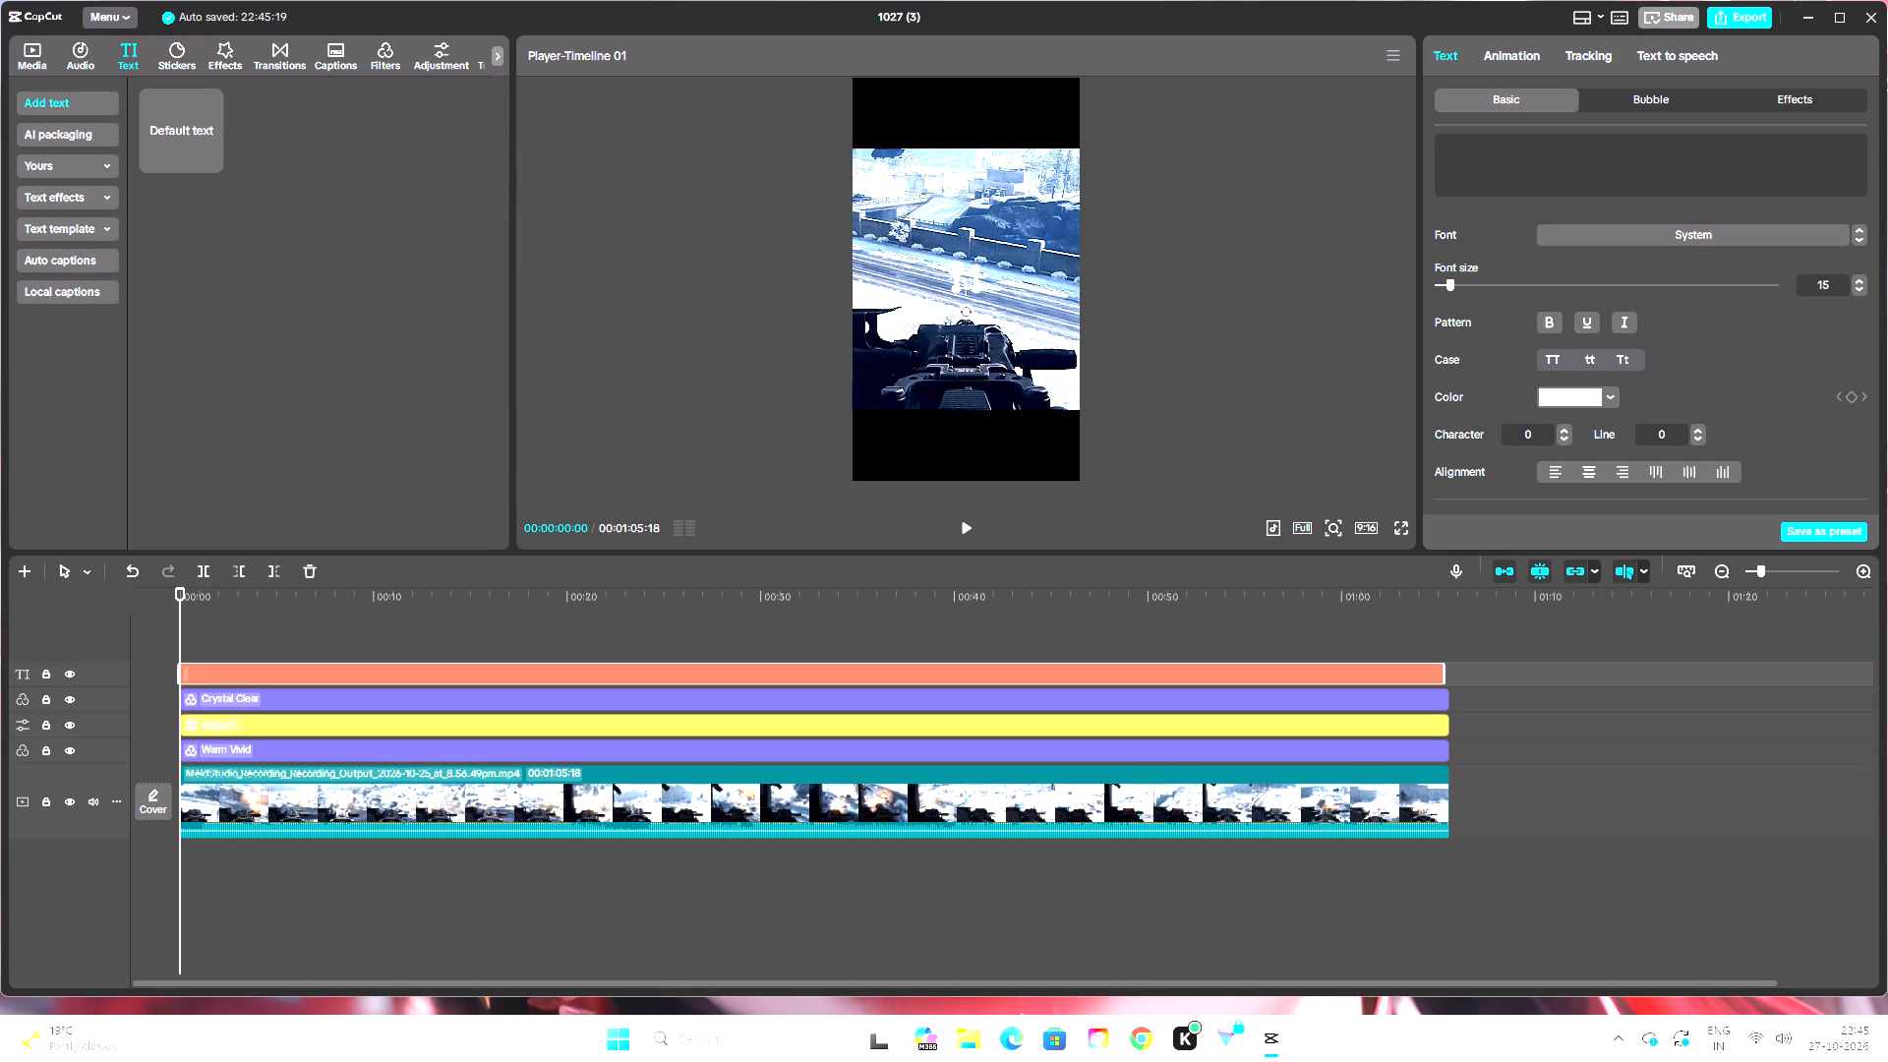
pyautogui.hotkey('shift', 't')
pyautogui.write('ime to')
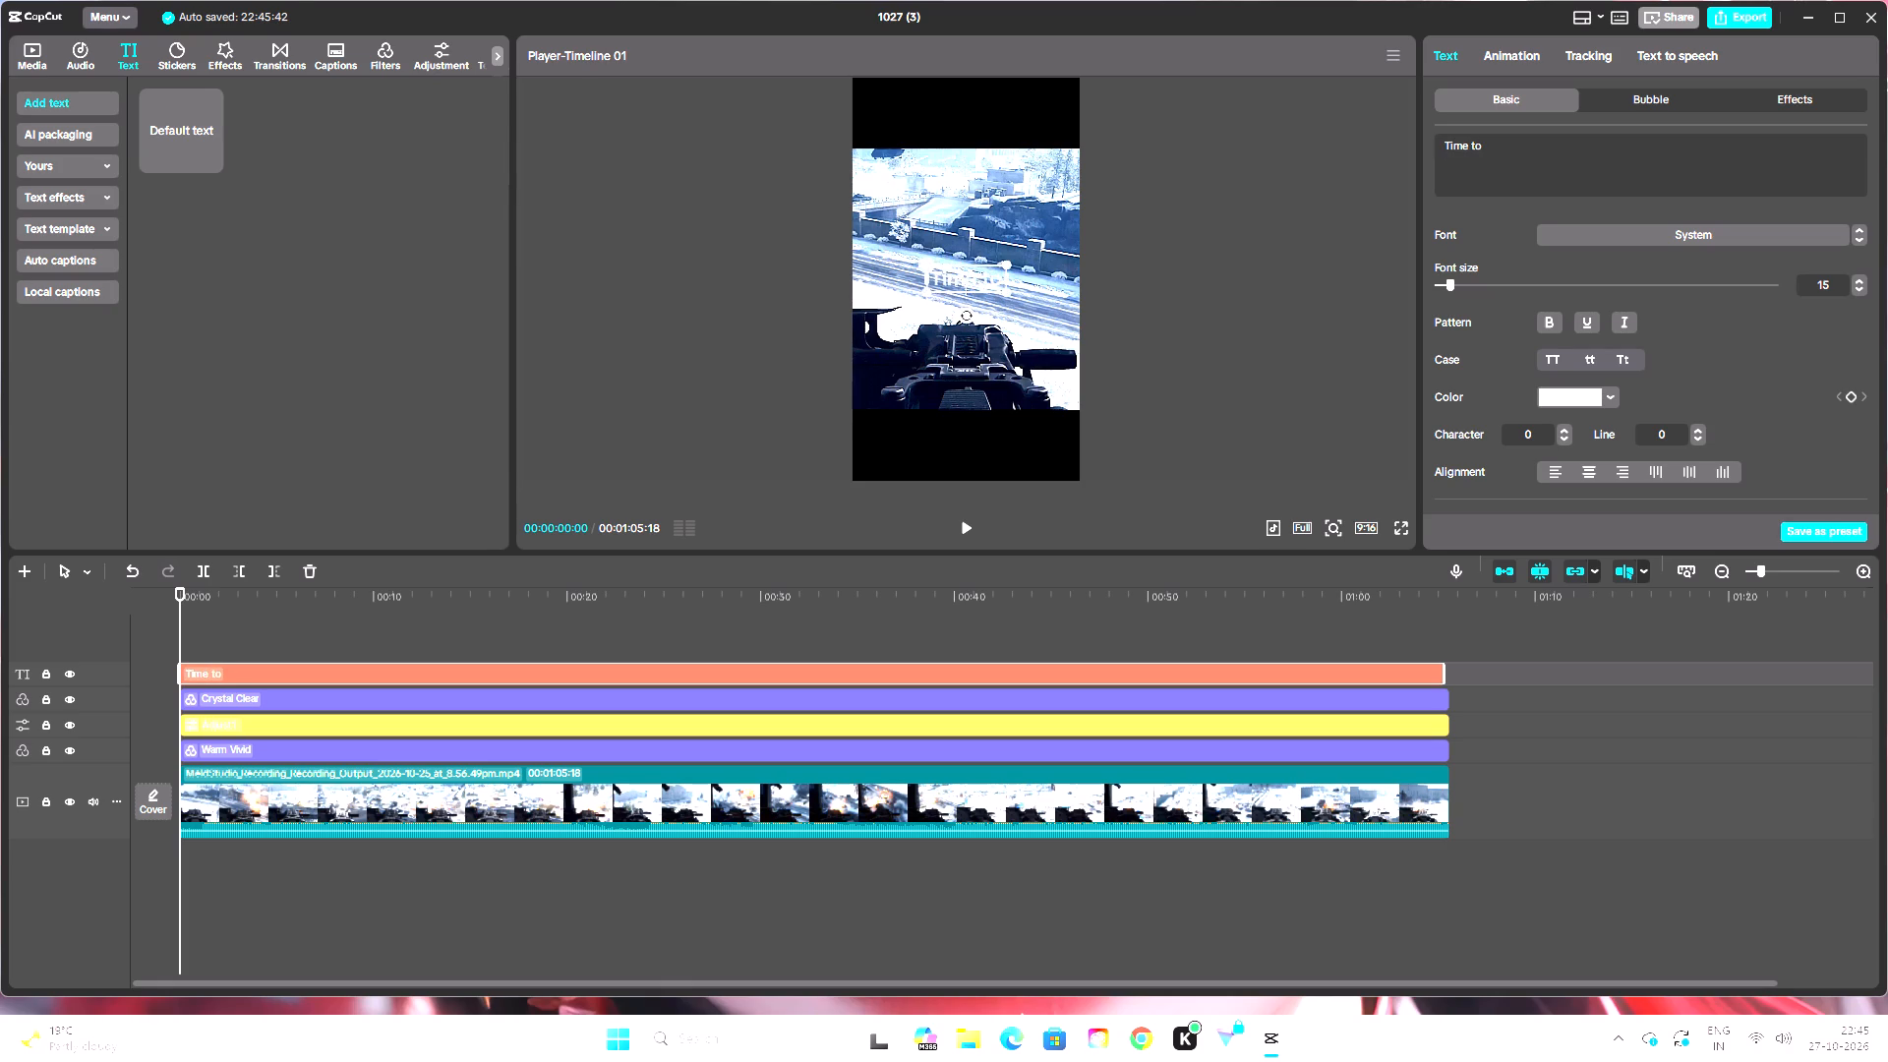
pyautogui.press('space')
pyautogui.press('BackSpace')
pyautogui.press('BackSpace')
pyautogui.press('BackSpace')
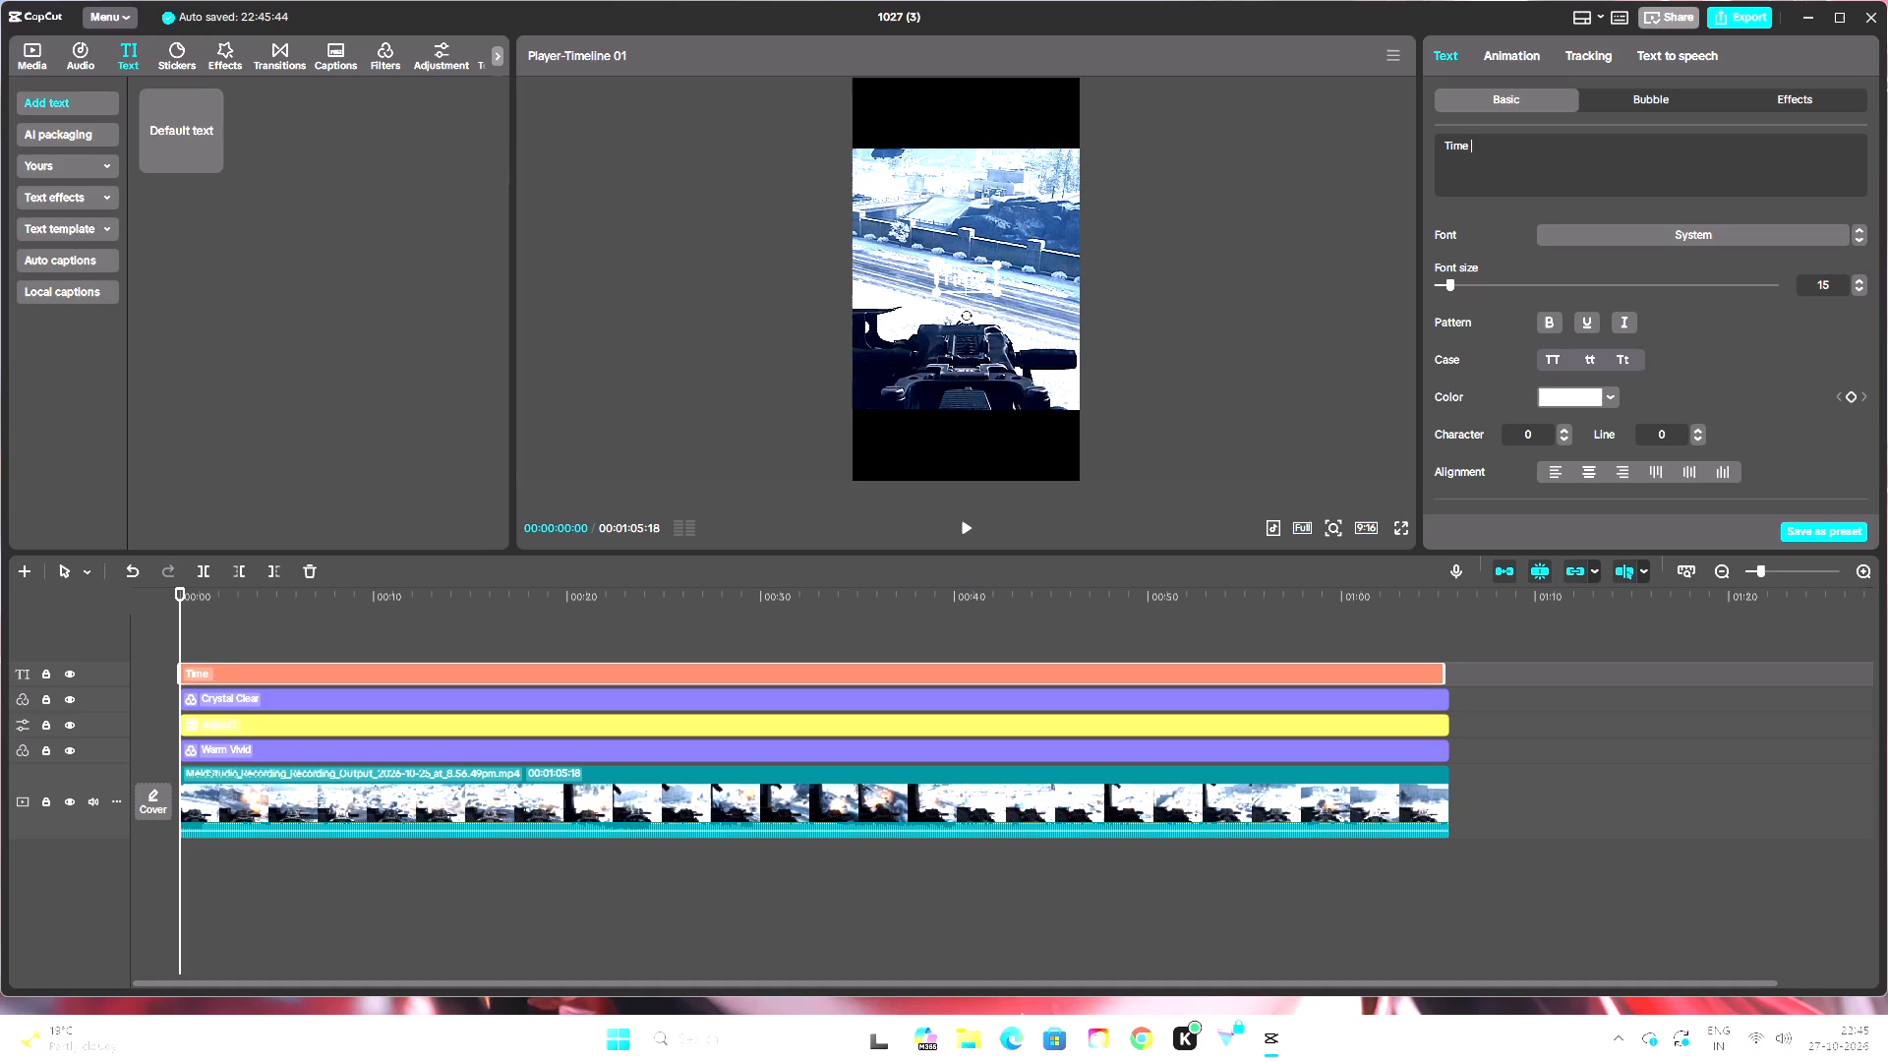
pyautogui.write('To')
pyautogui.press('space')
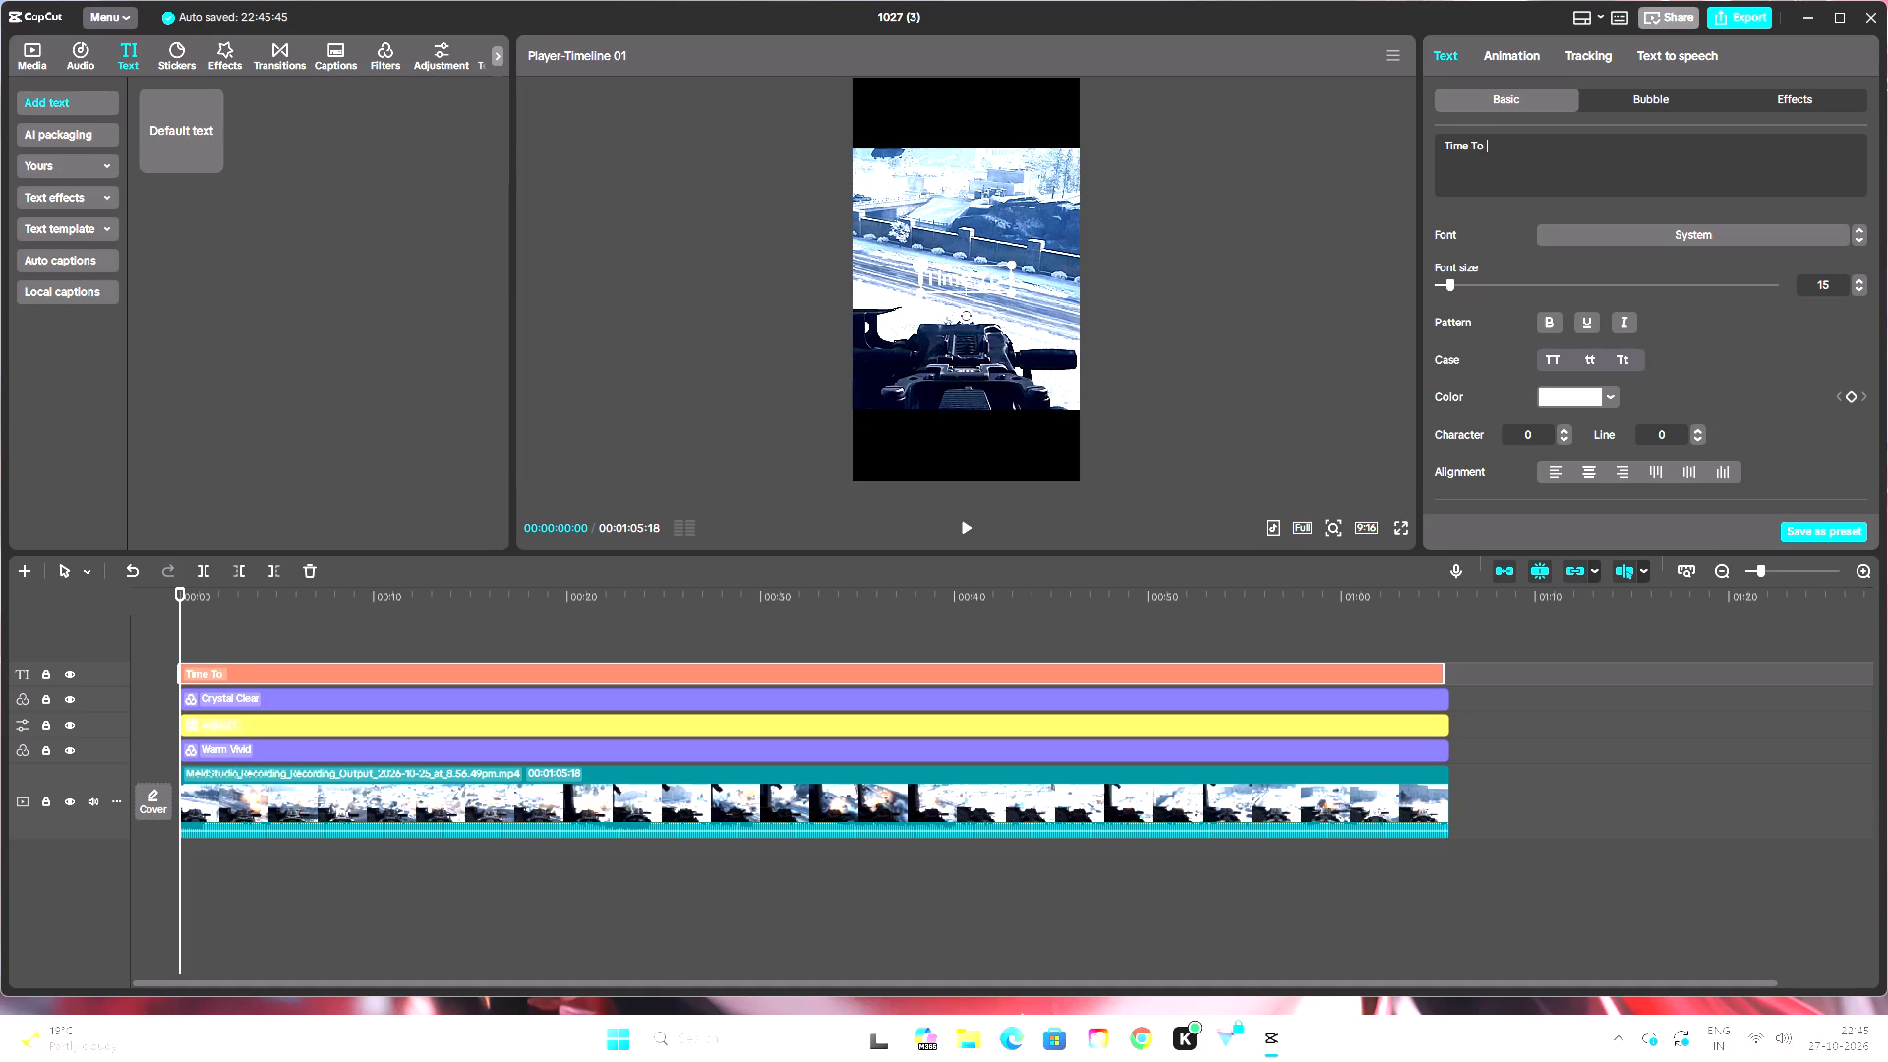
pyautogui.write('Destro')
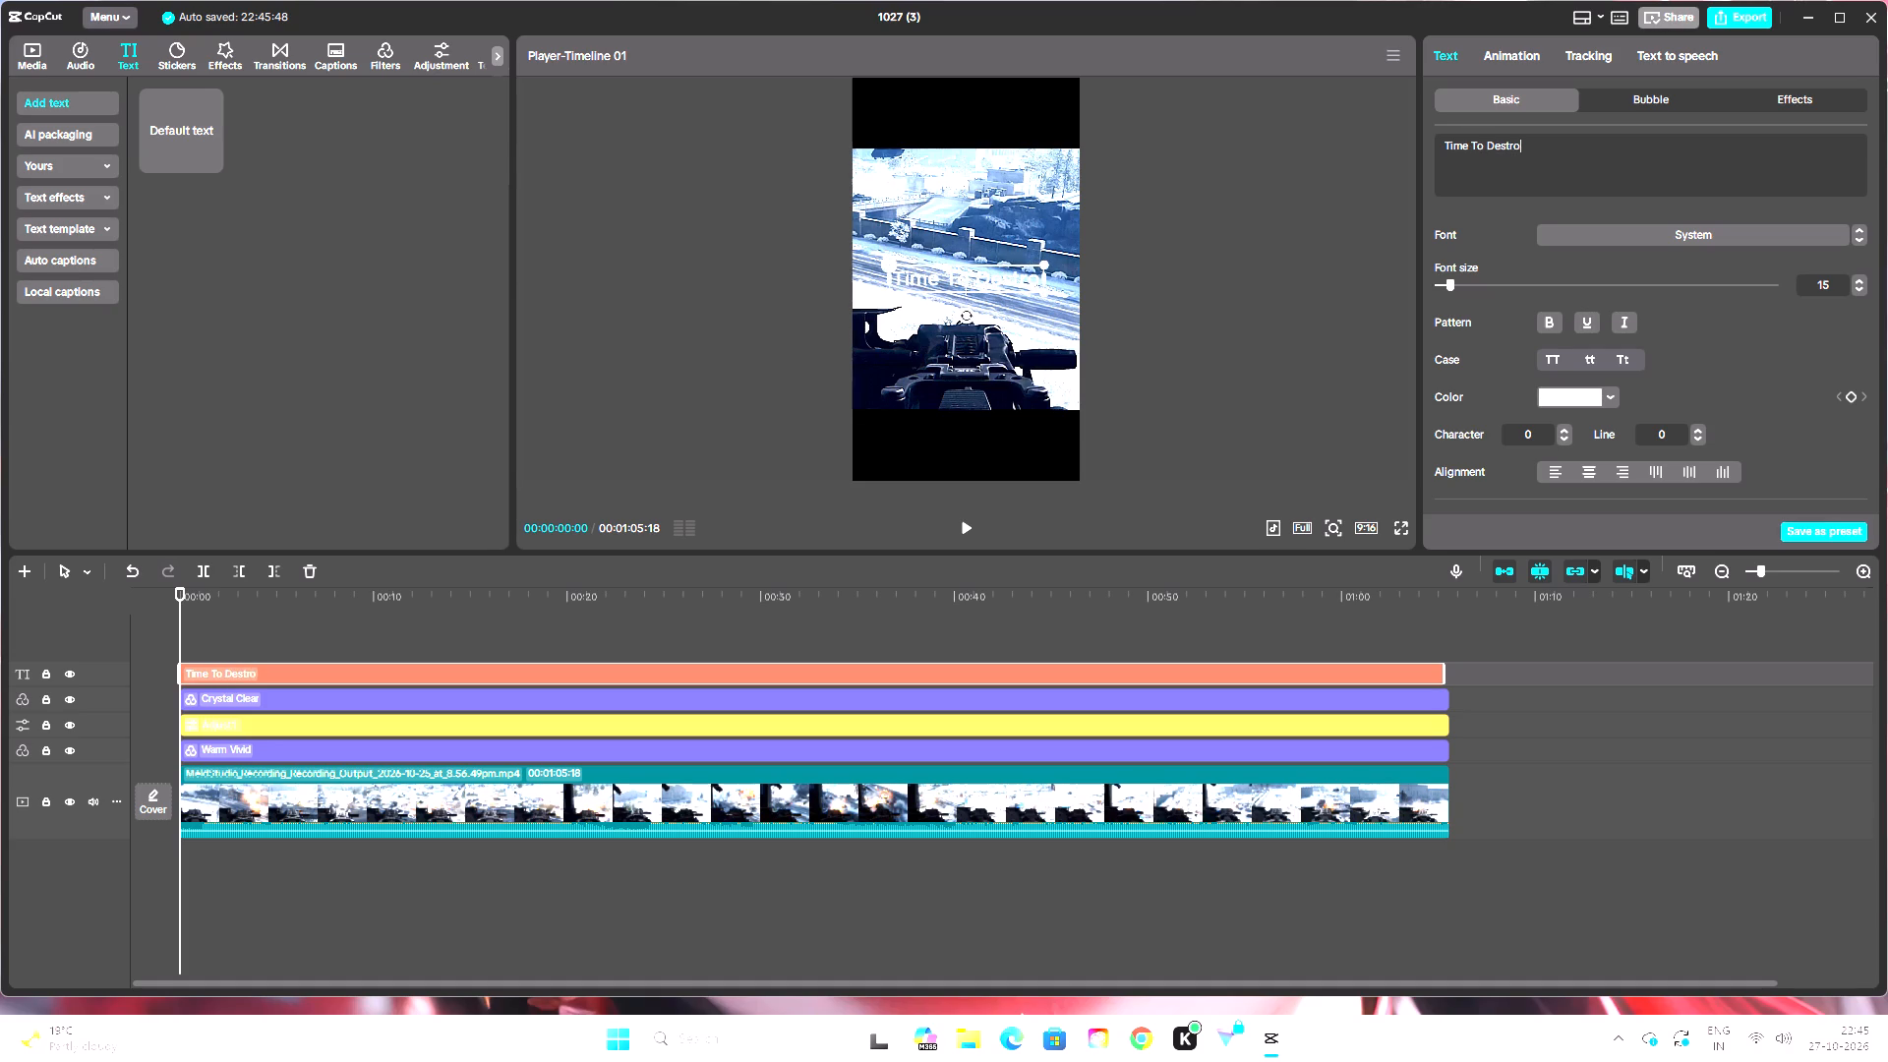
pyautogui.write('y')
pyautogui.press('space')
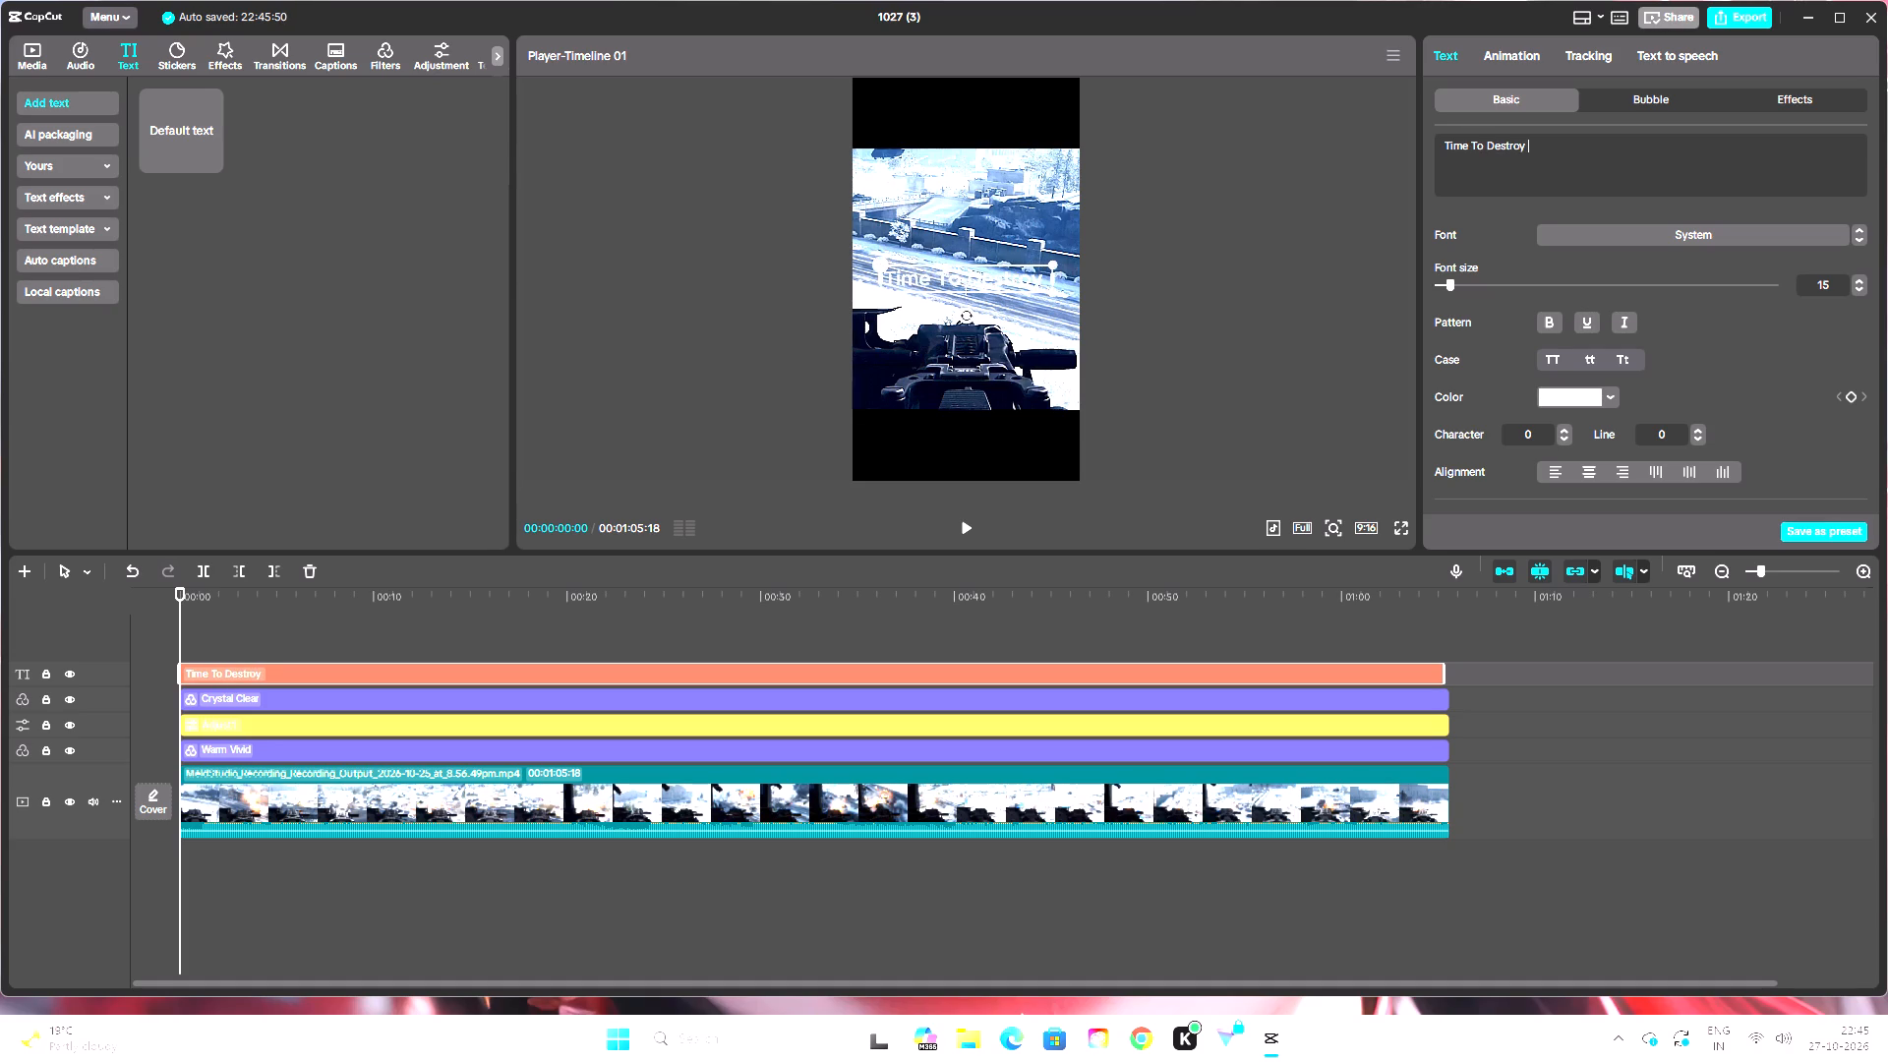
pyautogui.write('North')
pyautogui.press('space')
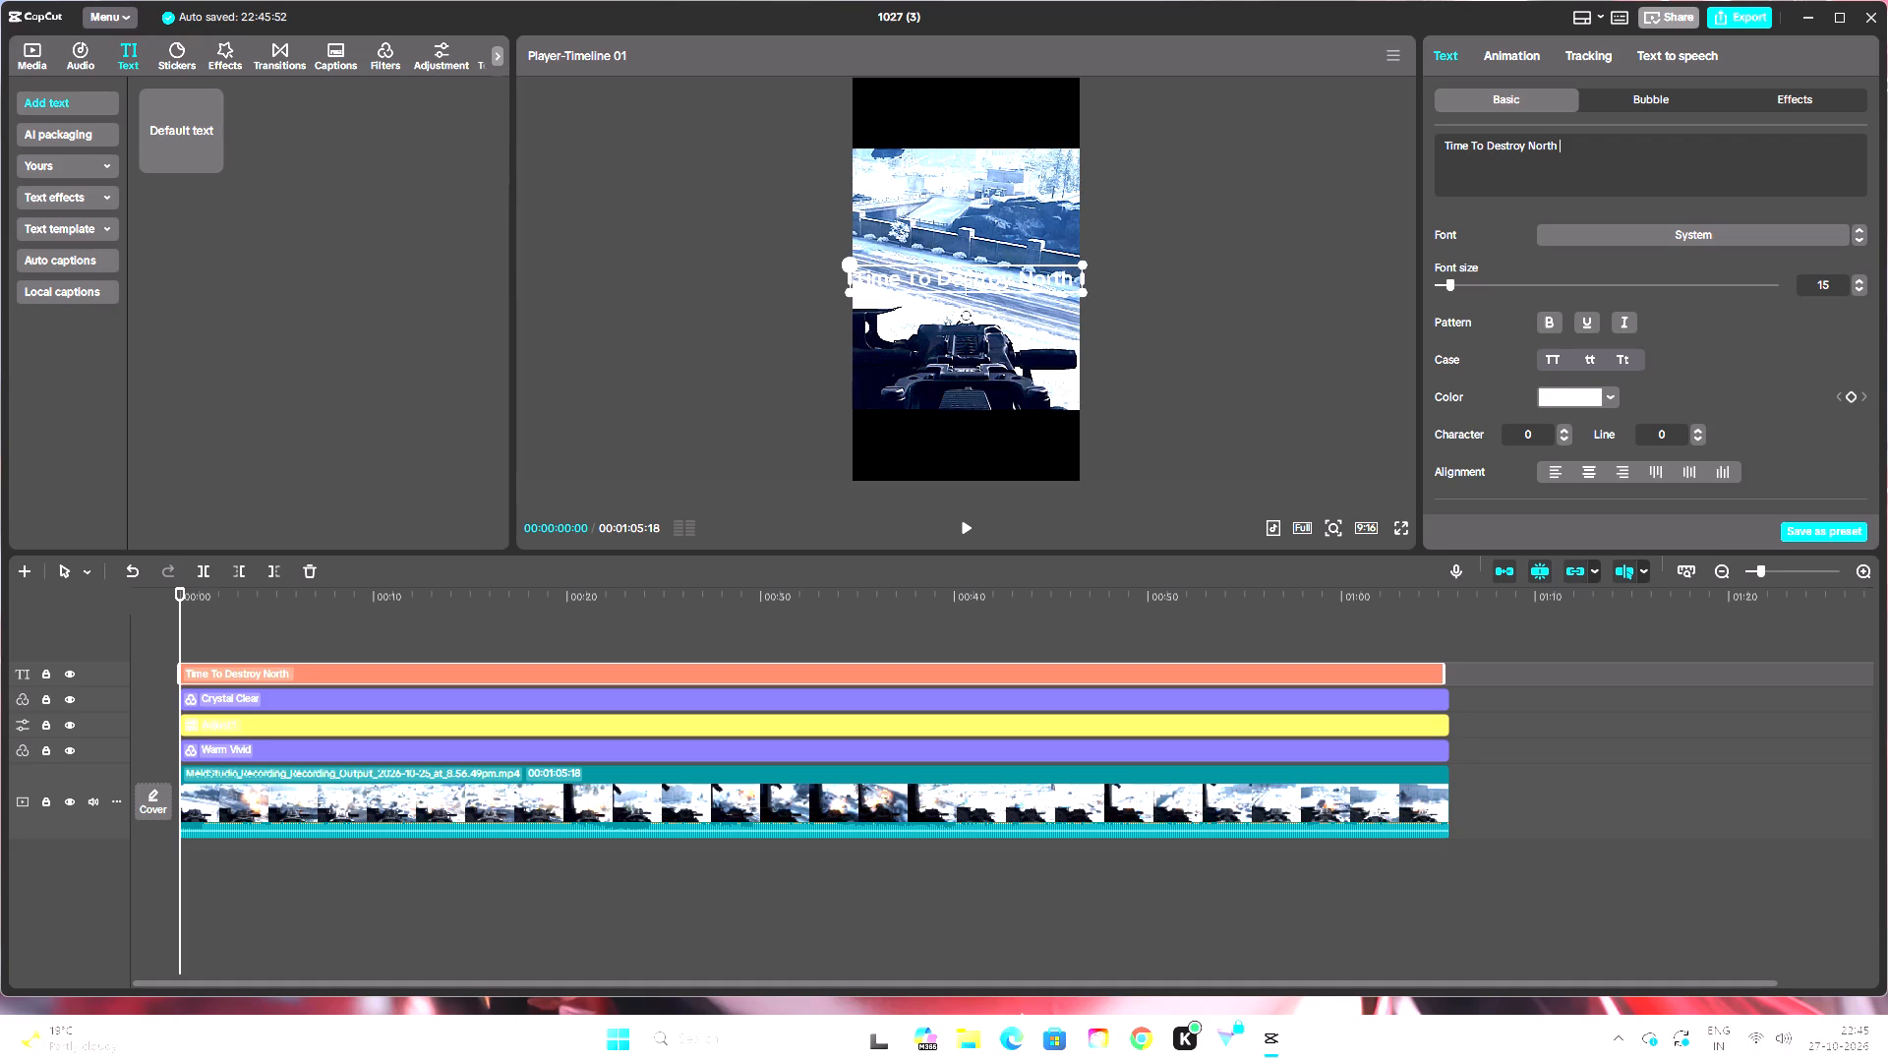
pyautogui.write('Korea')
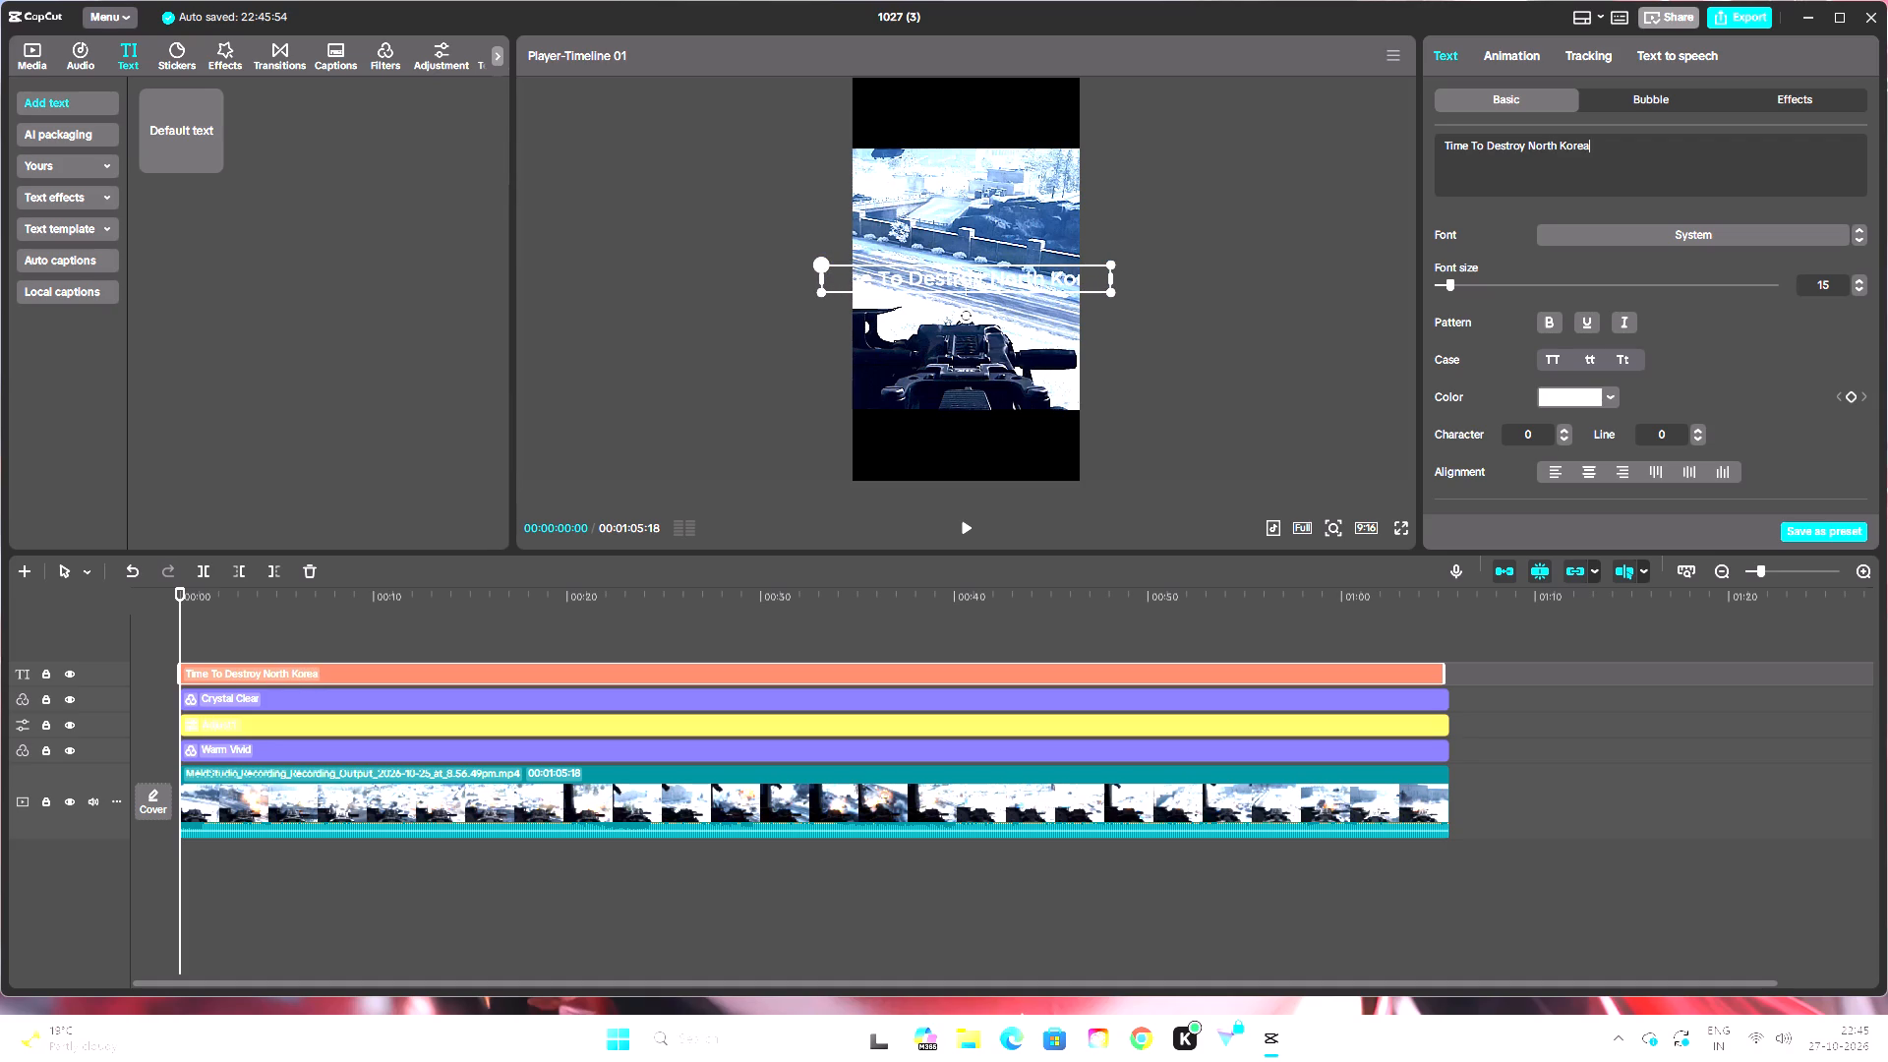
pyautogui.click(1592, 220)
# Search the fonts for "anton" and set the title's font to Anton.
pyautogui.click(1617, 233)
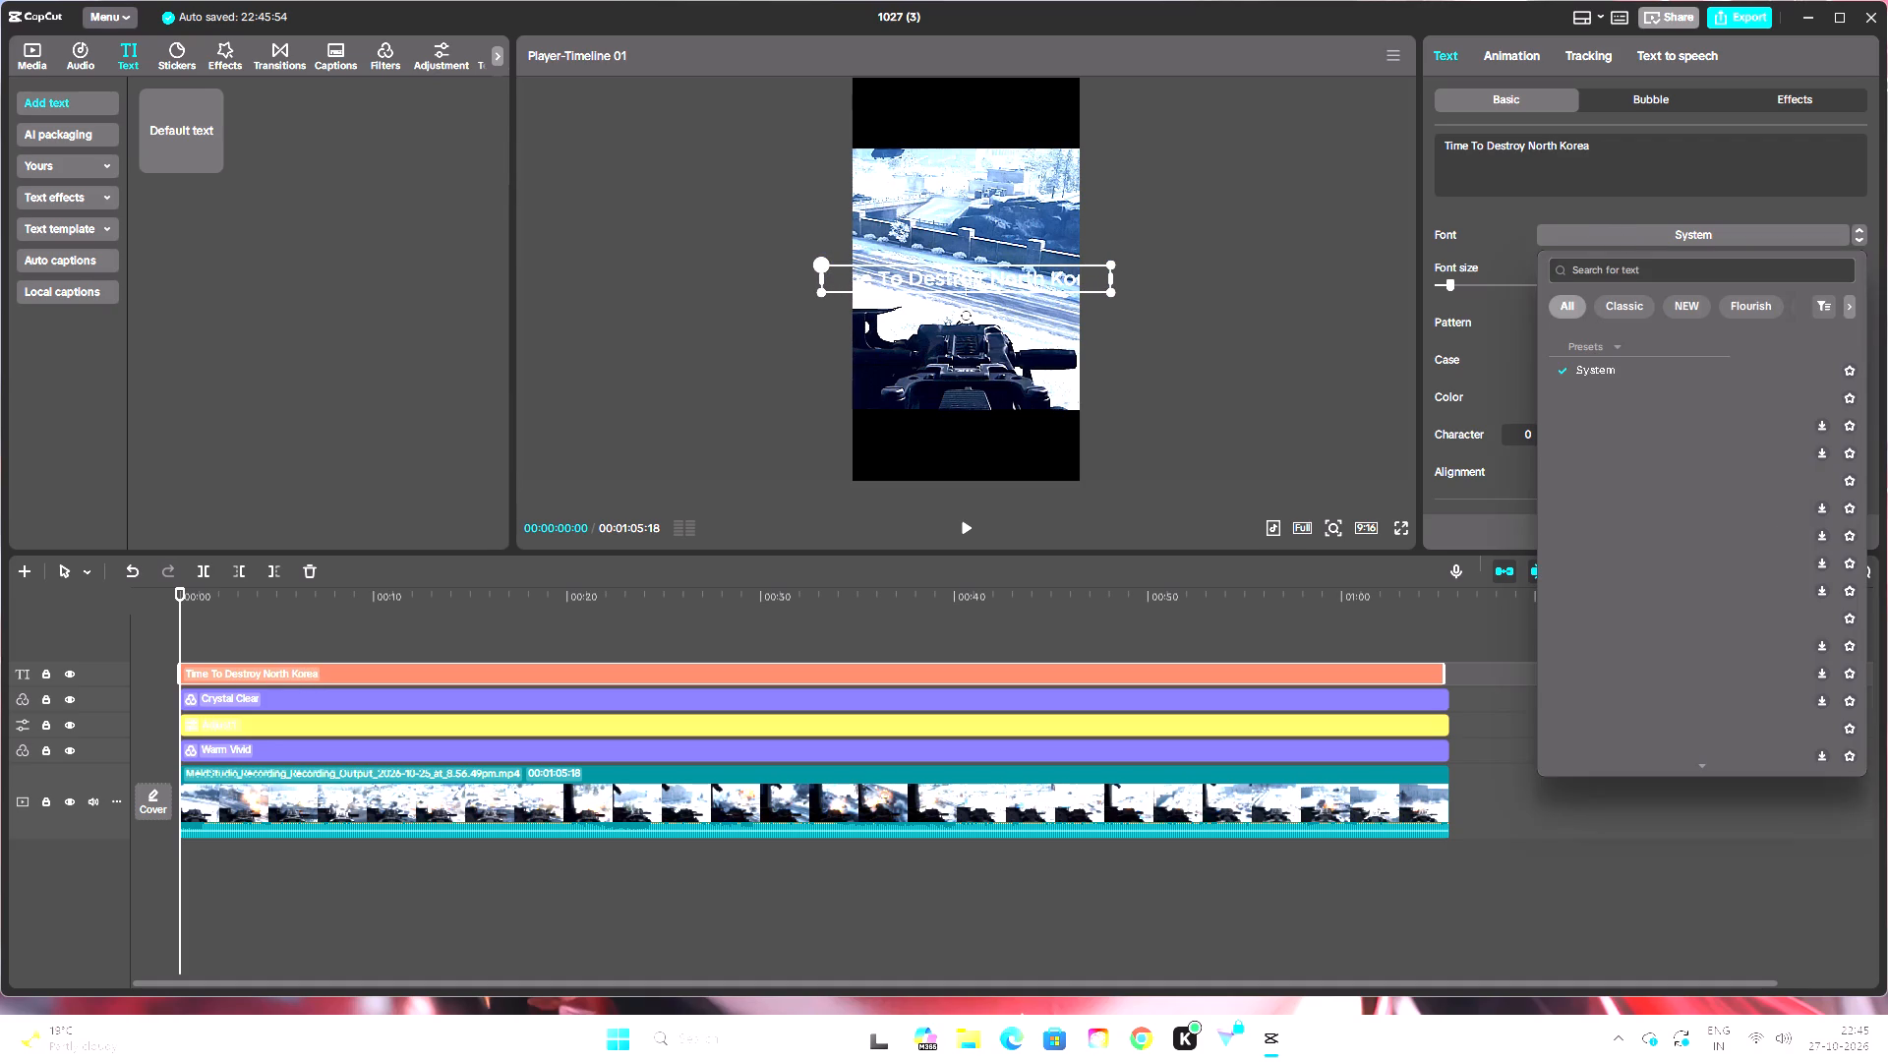
pyautogui.click(1607, 272)
pyautogui.write('anton')
pyautogui.press('Return')
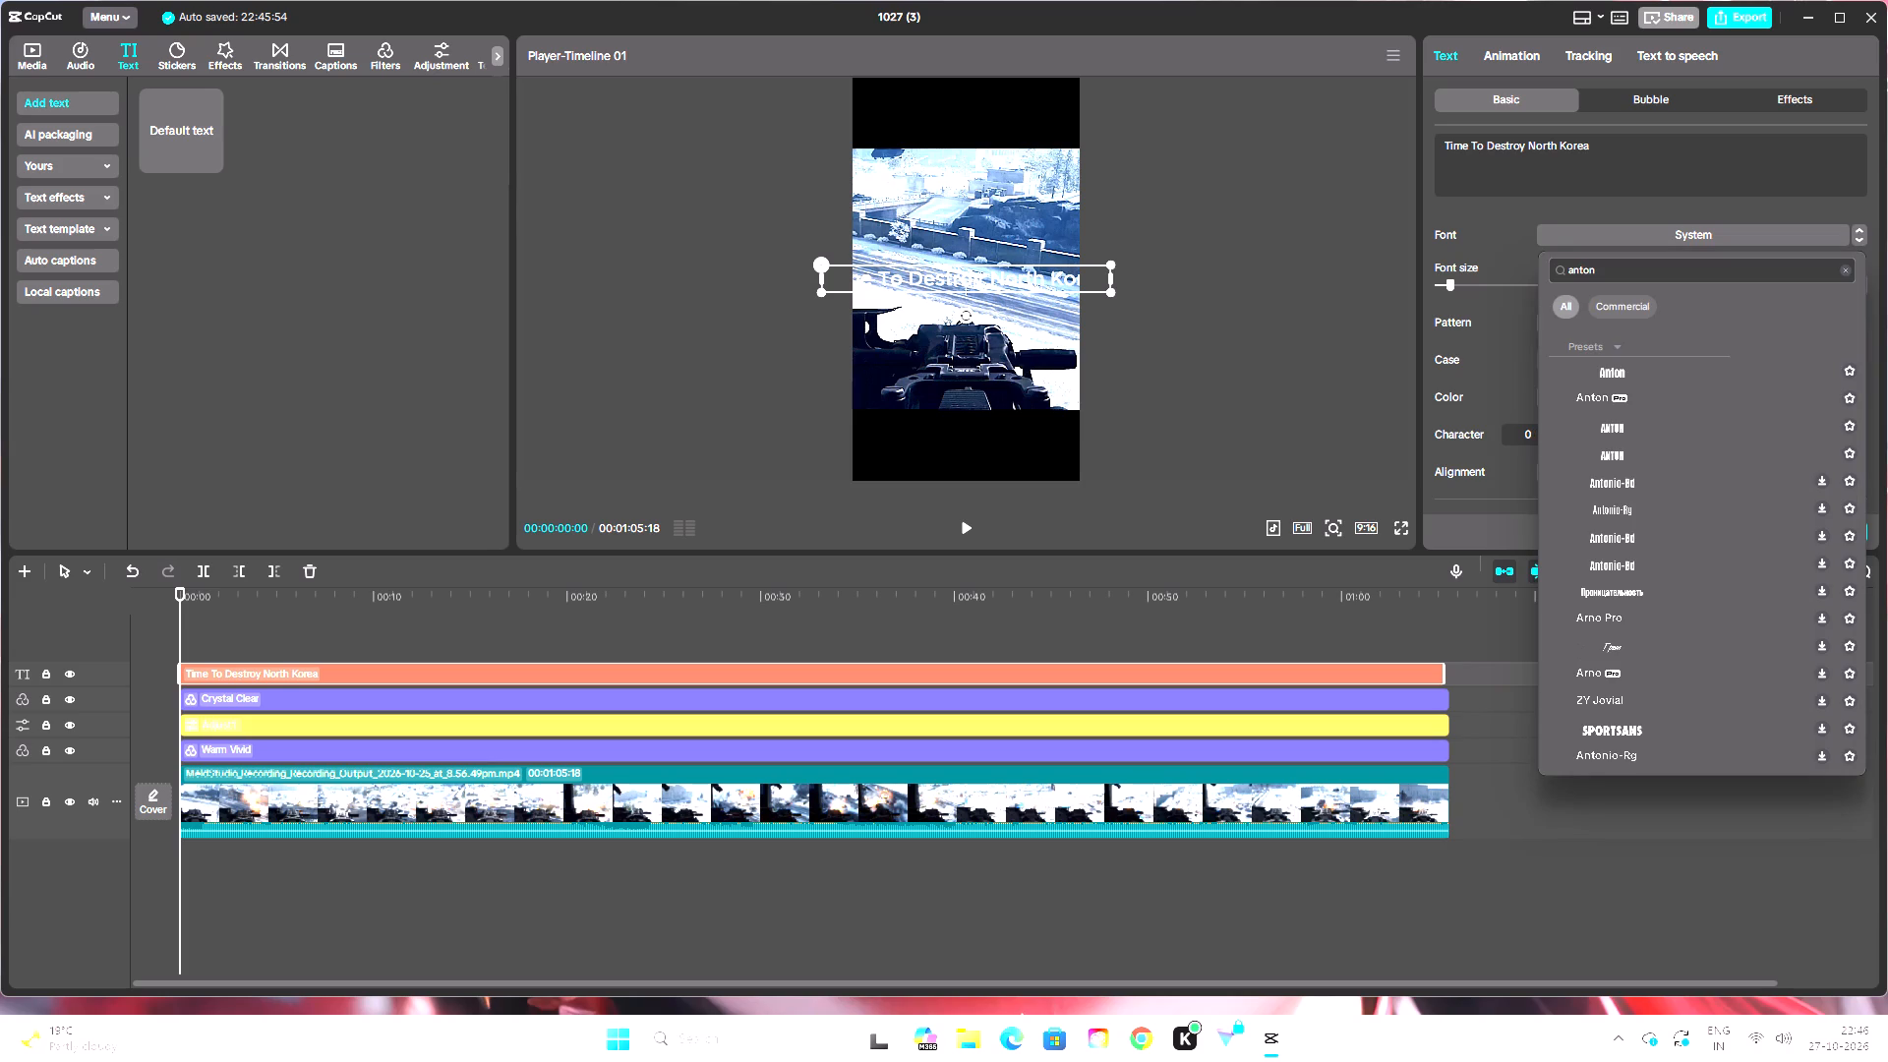
pyautogui.click(1613, 407)
# Move the title into the black band above the footage, roughly centred horizontally.
pyautogui.moveTo(984, 280); pyautogui.dragTo(996, 127)
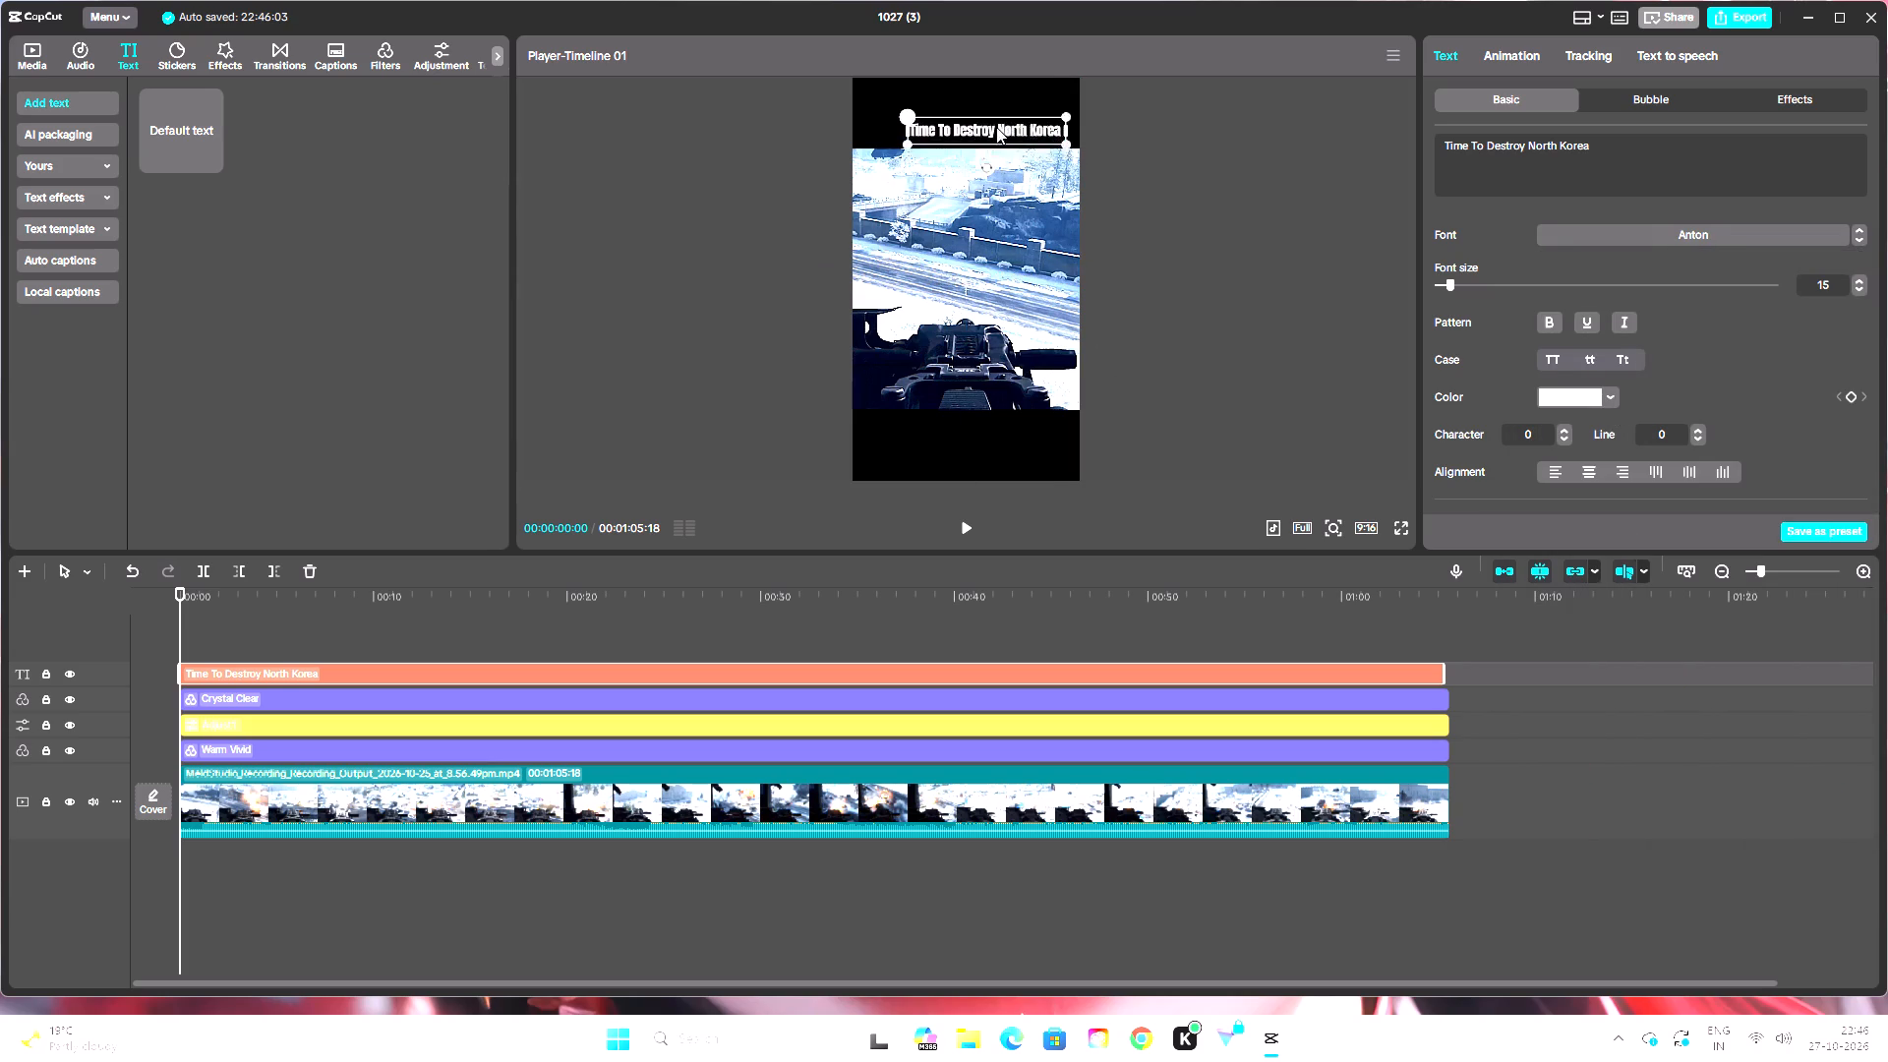
pyautogui.moveTo(996, 127); pyautogui.dragTo(993, 132)
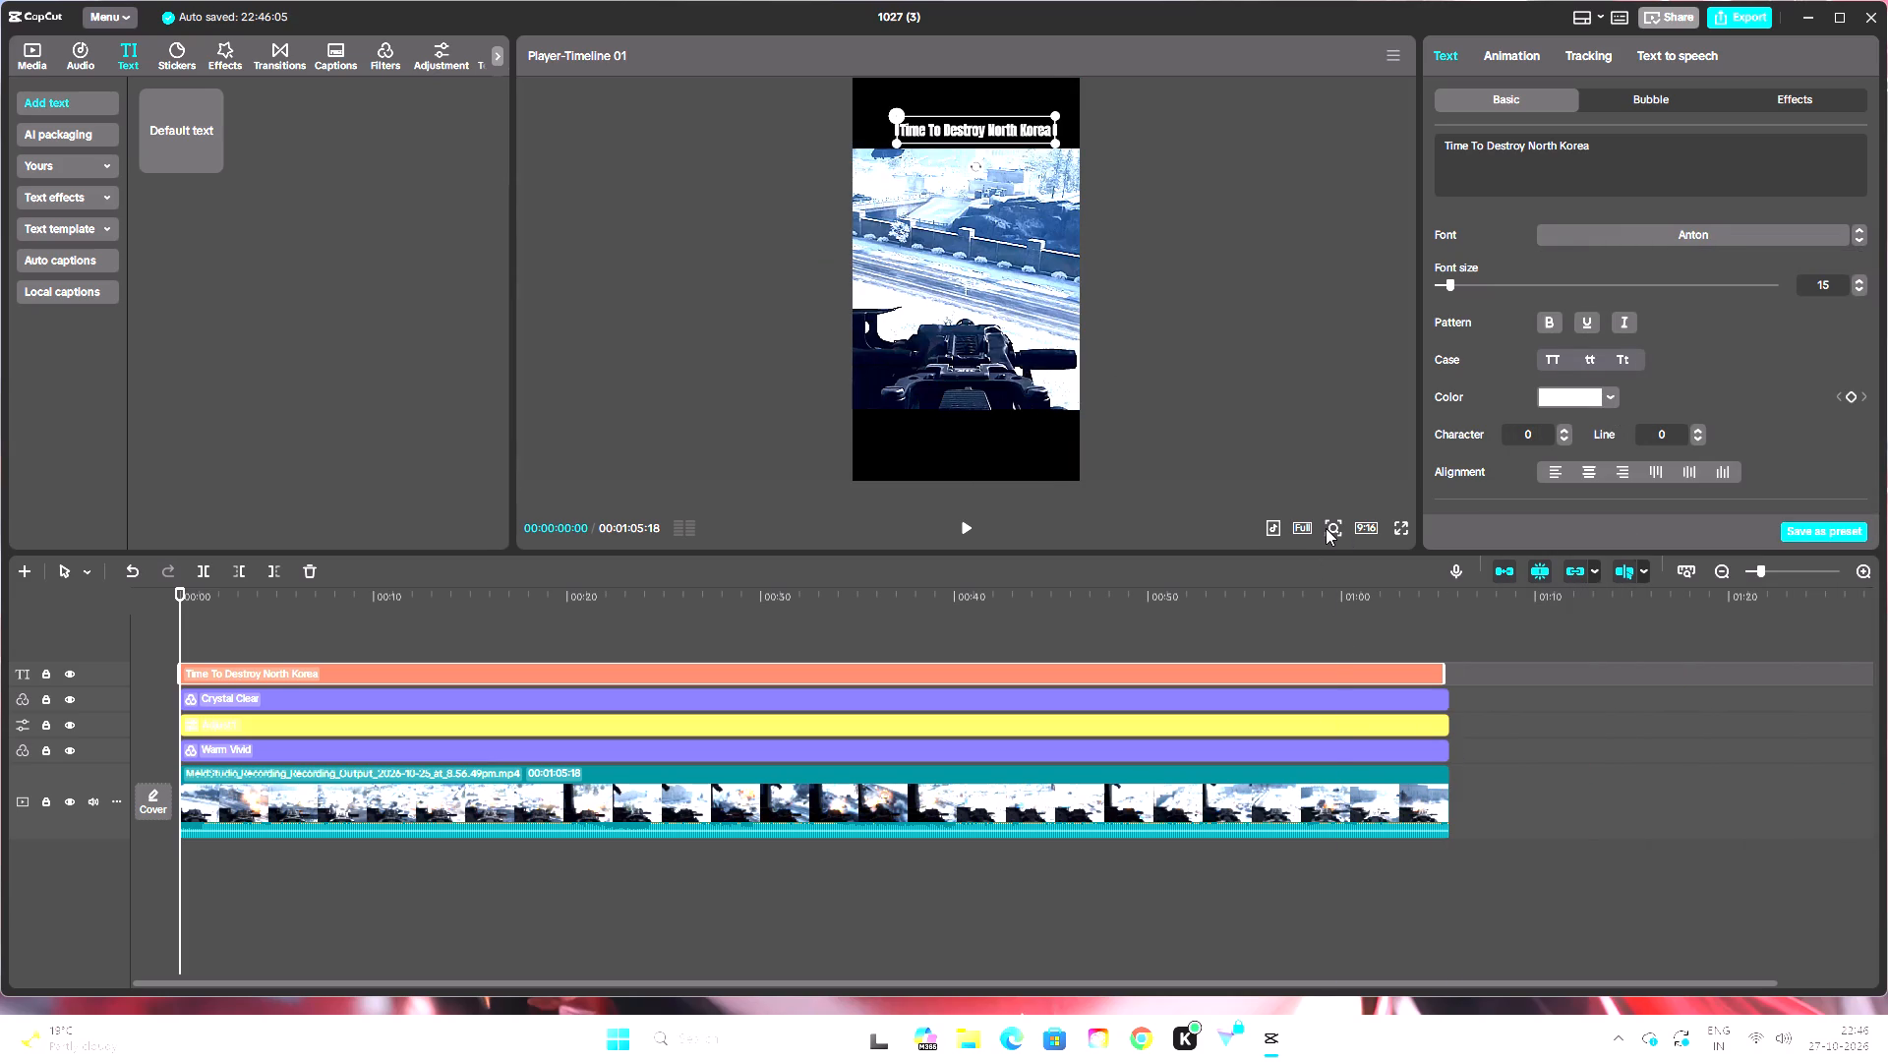
pyautogui.click(1326, 528)
pyautogui.moveTo(1294, 558); pyautogui.dragTo(1303, 558)
pyautogui.moveTo(1389, 448); pyautogui.dragTo(1394, 421)
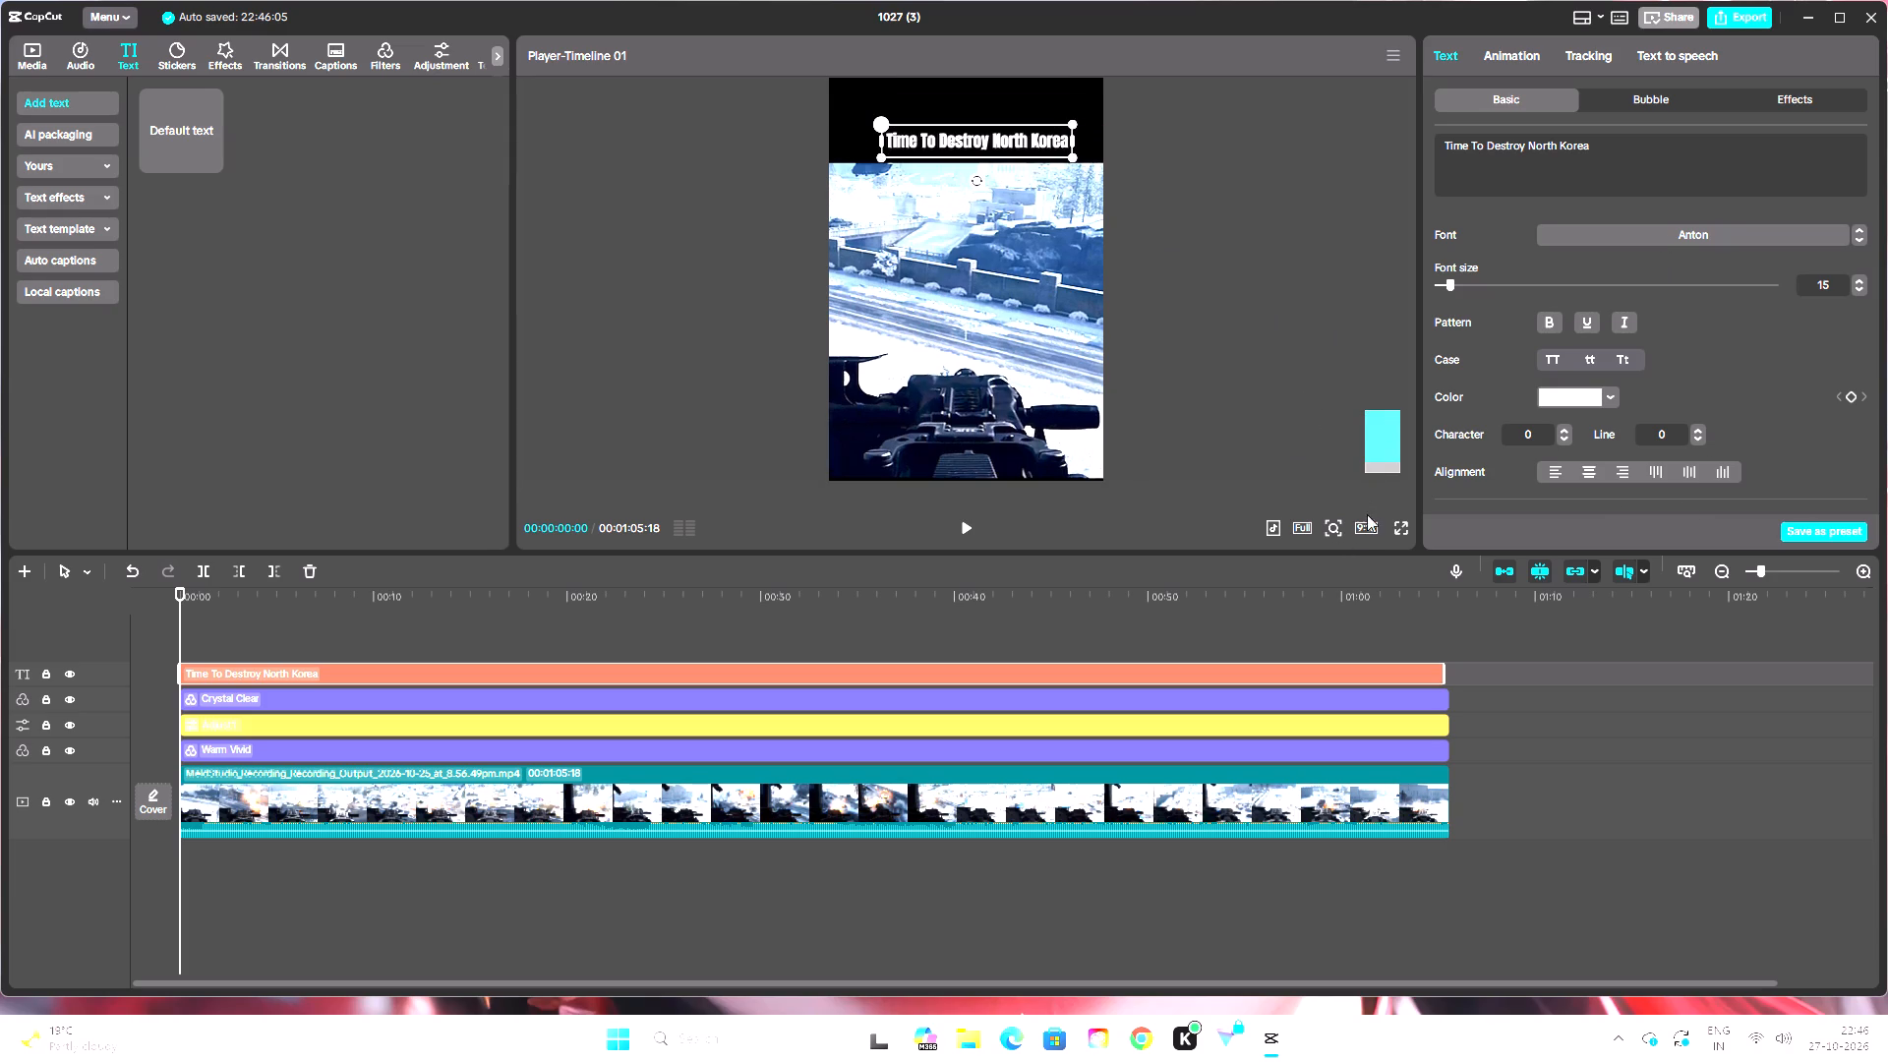
pyautogui.click(1328, 528)
pyautogui.click(1300, 559)
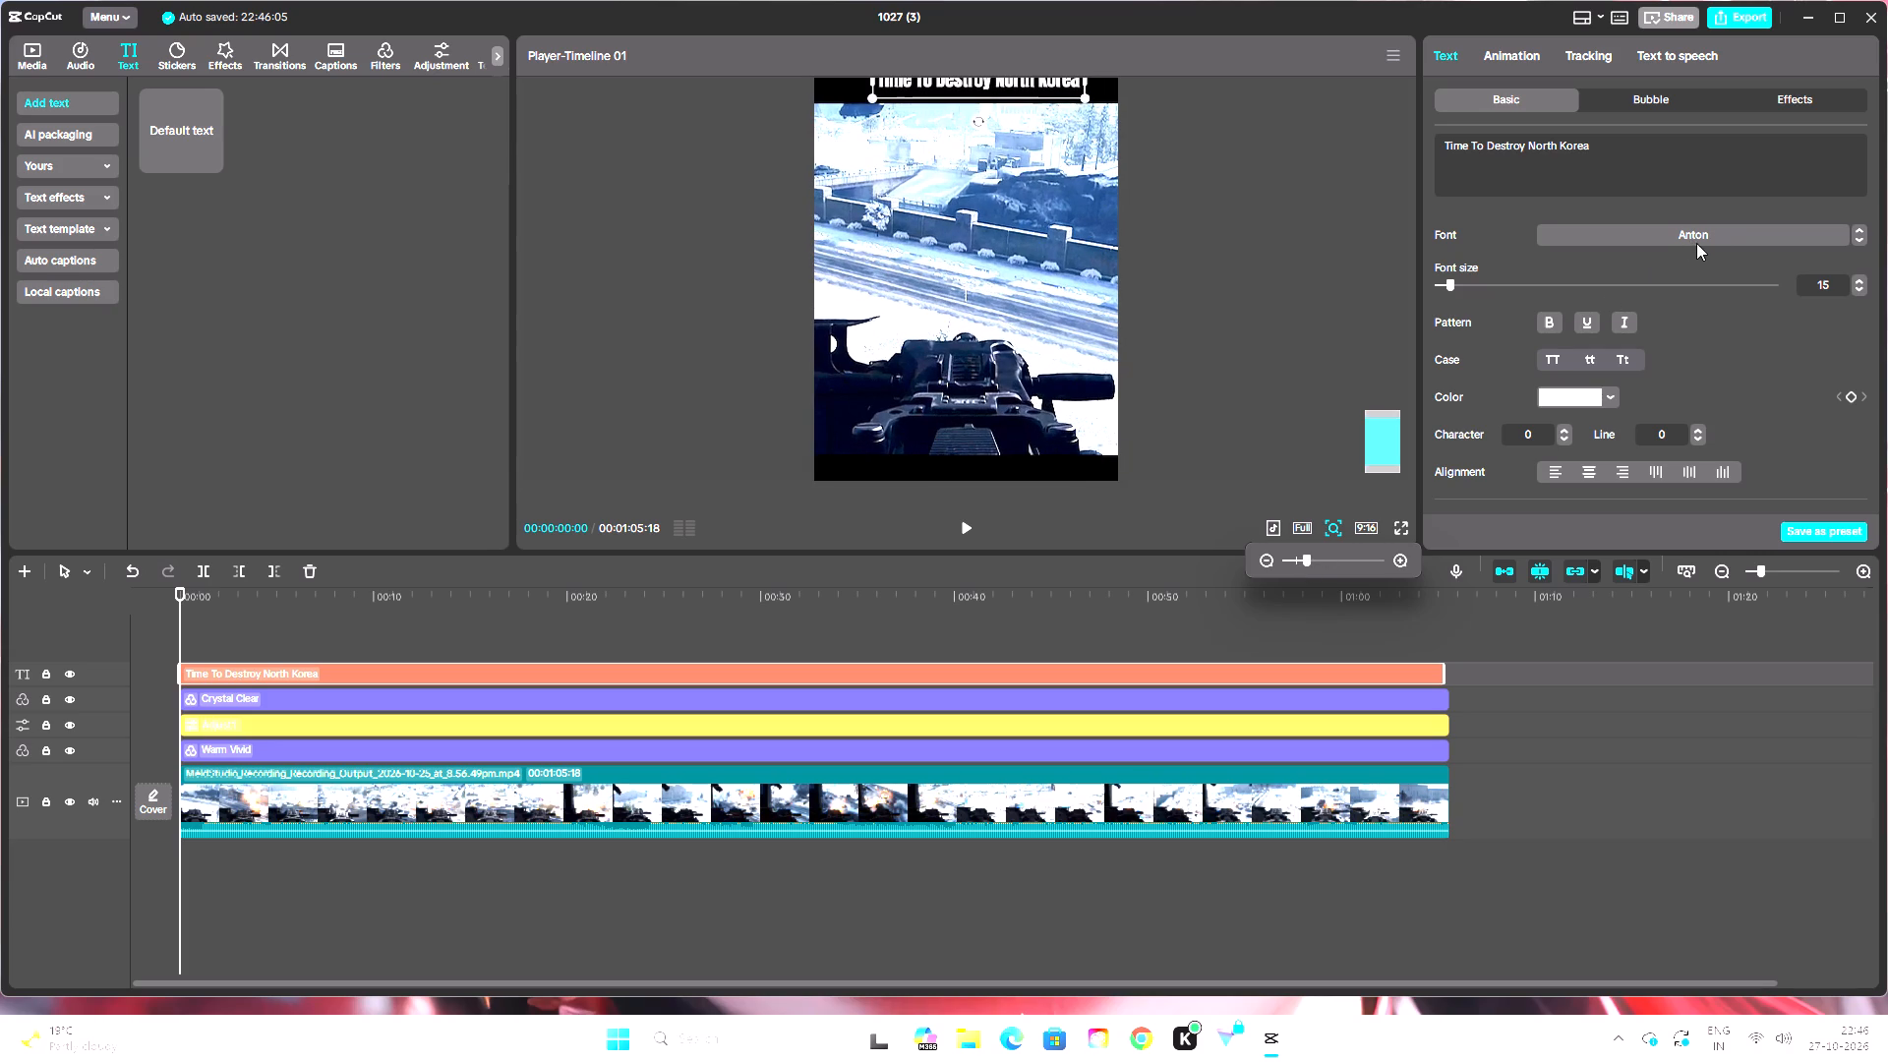
pyautogui.moveTo(1392, 464); pyautogui.dragTo(1392, 431)
pyautogui.click(1023, 156)
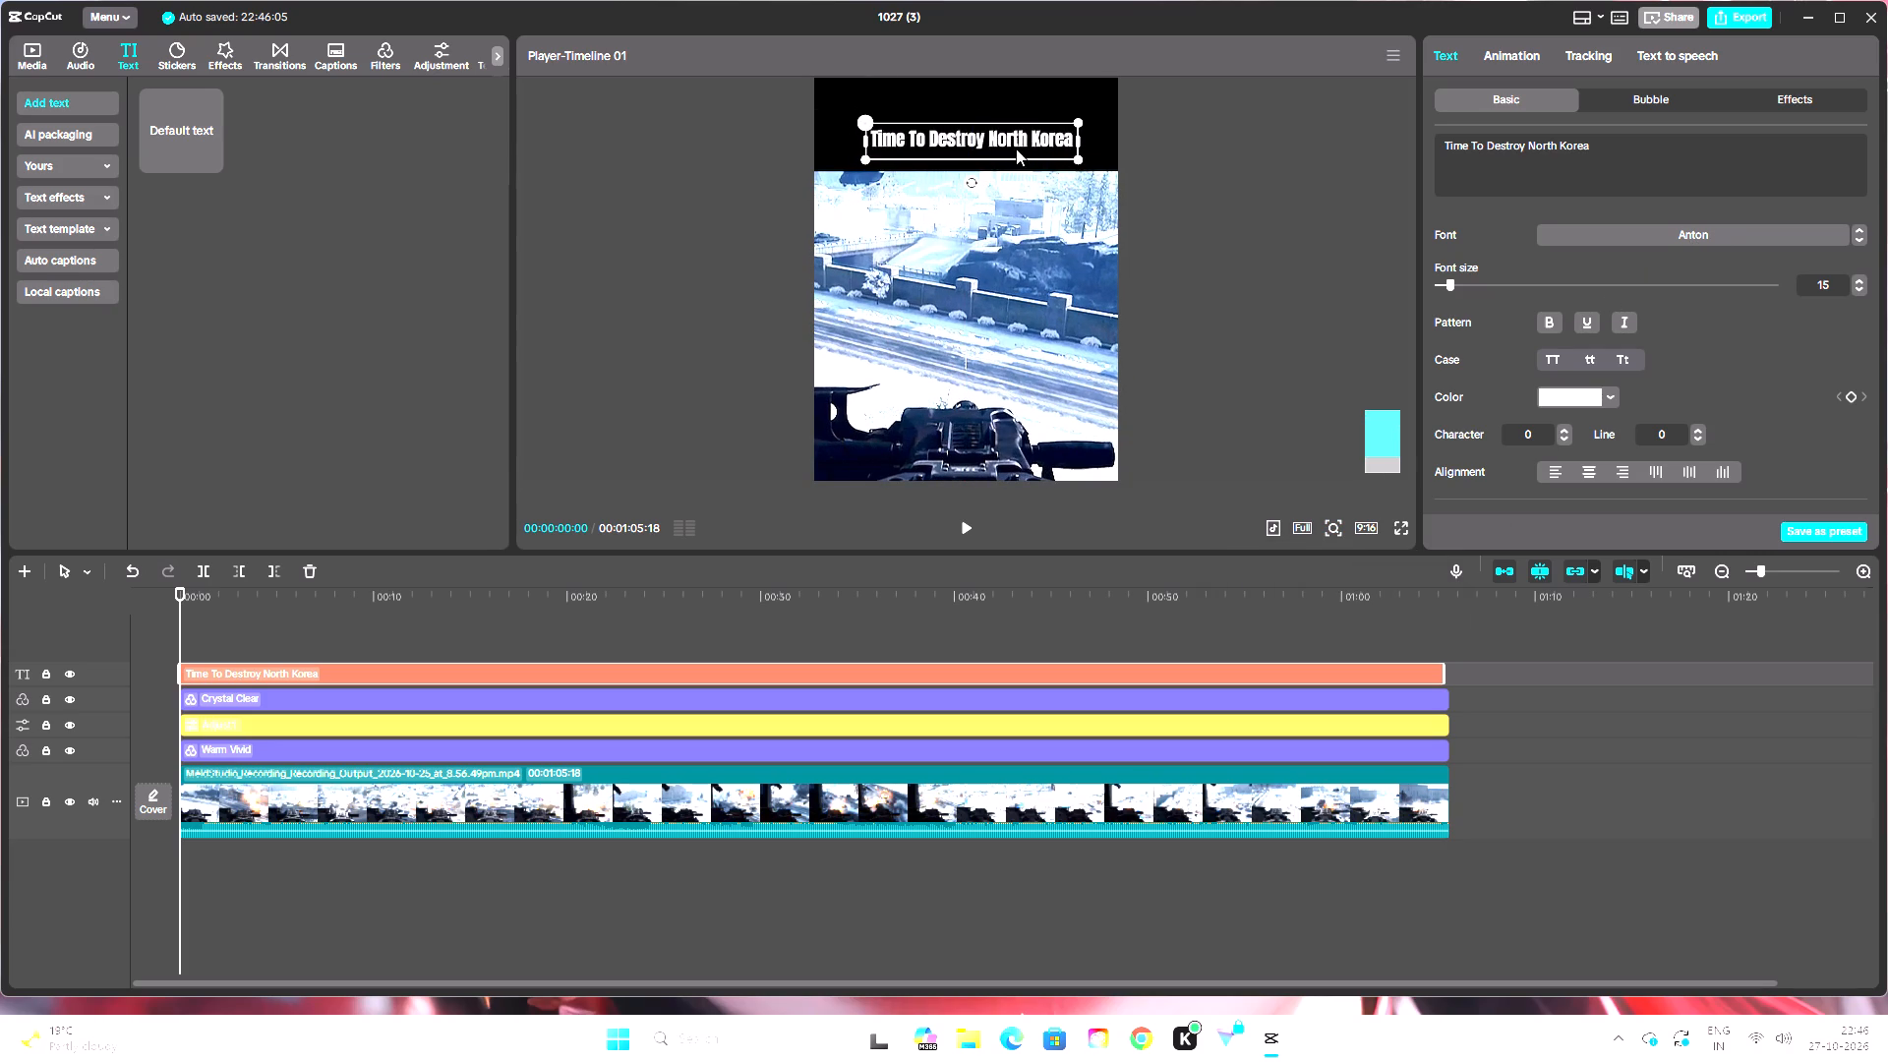
# Make the title bold and set its case to all uppercase.
pyautogui.click(1550, 324)
pyautogui.click(1557, 364)
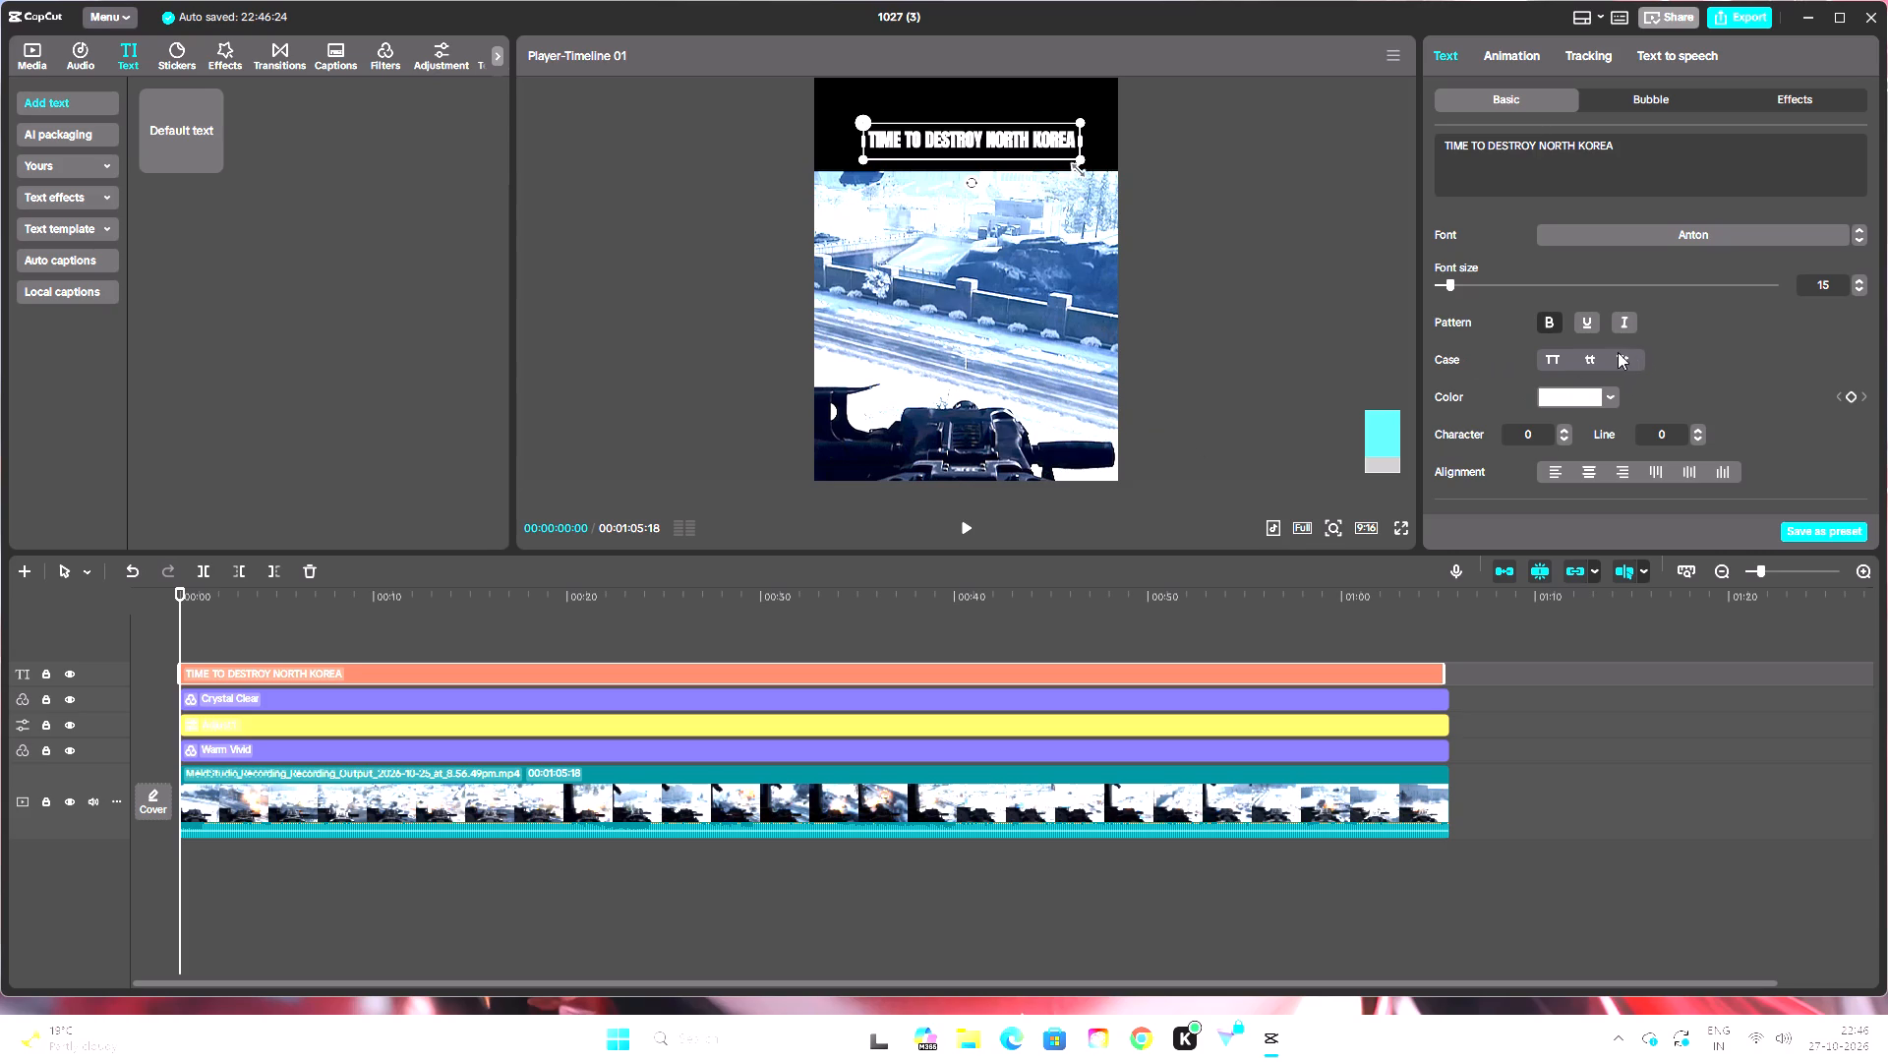
pyautogui.click(1619, 357)
pyautogui.click(1554, 358)
# Set the title's font size to 16, nudge it slightly higher in the black band, and check it in full-screen preview.
pyautogui.click(1337, 527)
pyautogui.moveTo(1311, 558); pyautogui.dragTo(1329, 560)
pyautogui.moveTo(1383, 447); pyautogui.dragTo(1388, 414)
pyautogui.click(966, 172)
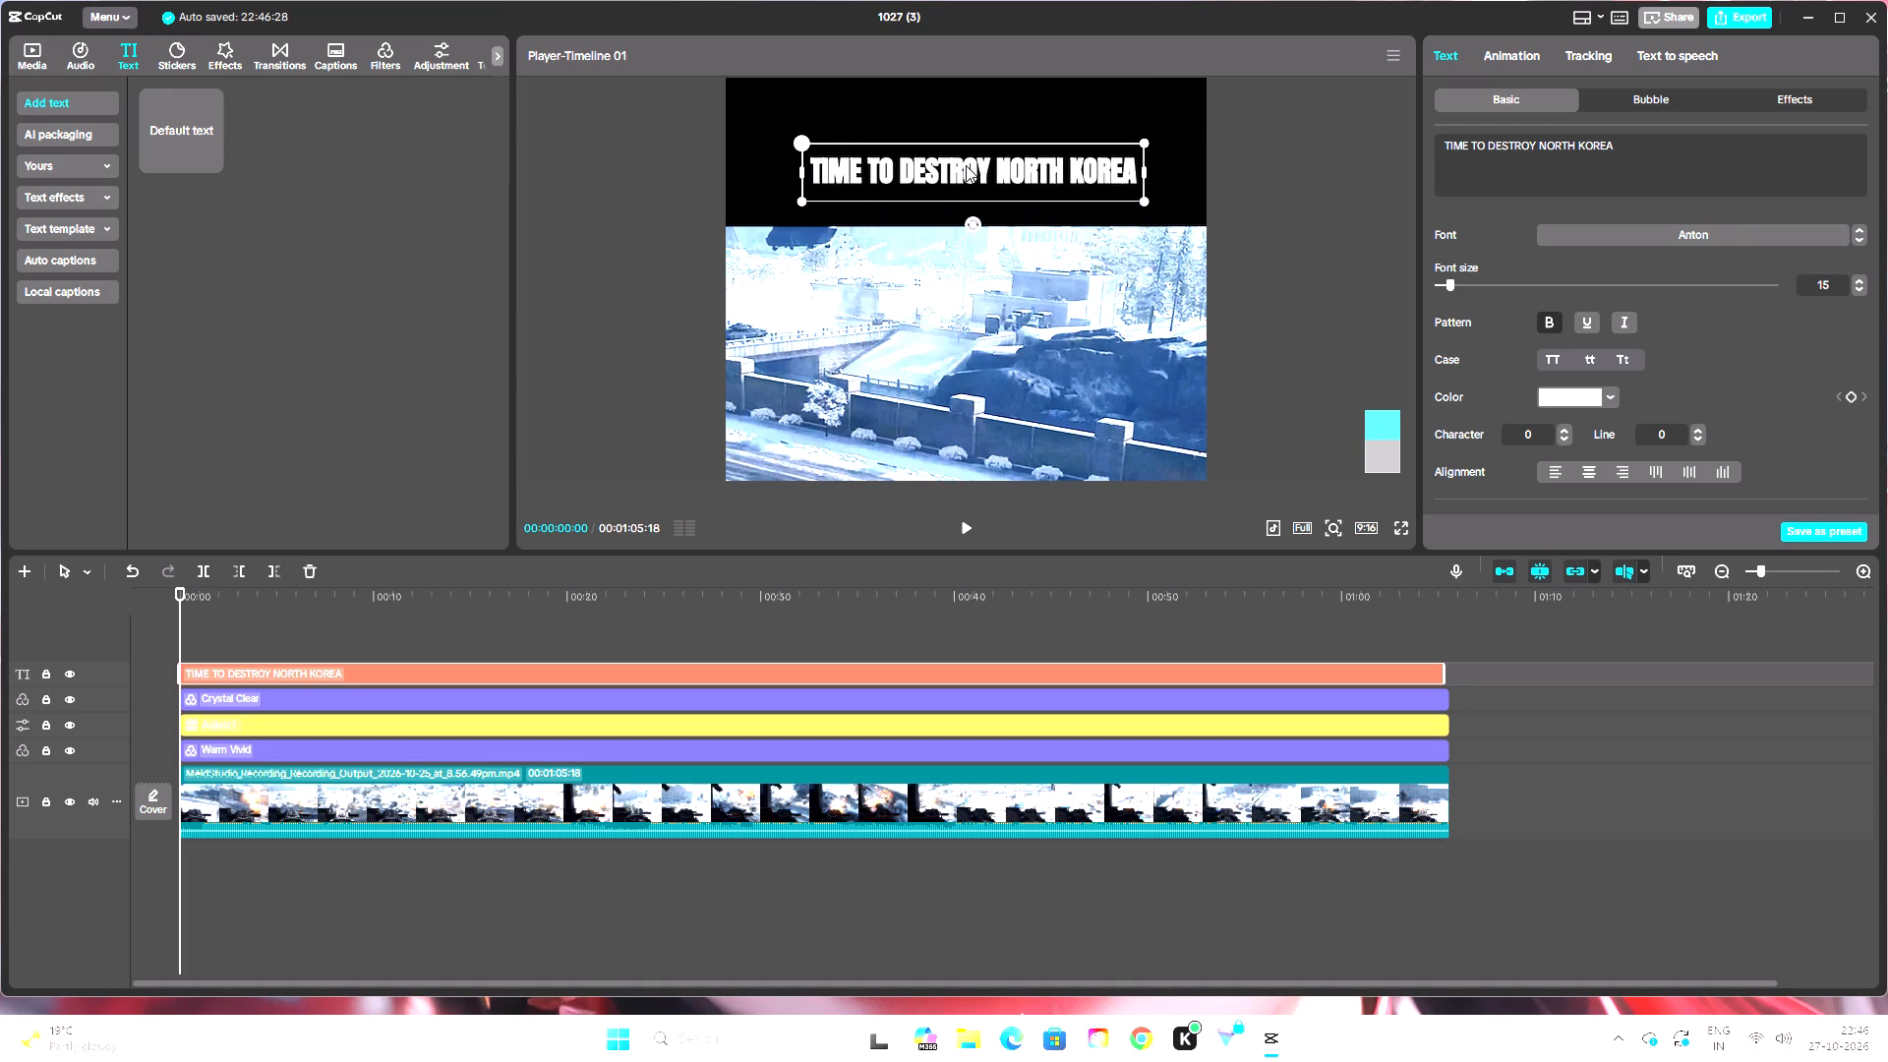
pyautogui.click(1861, 283)
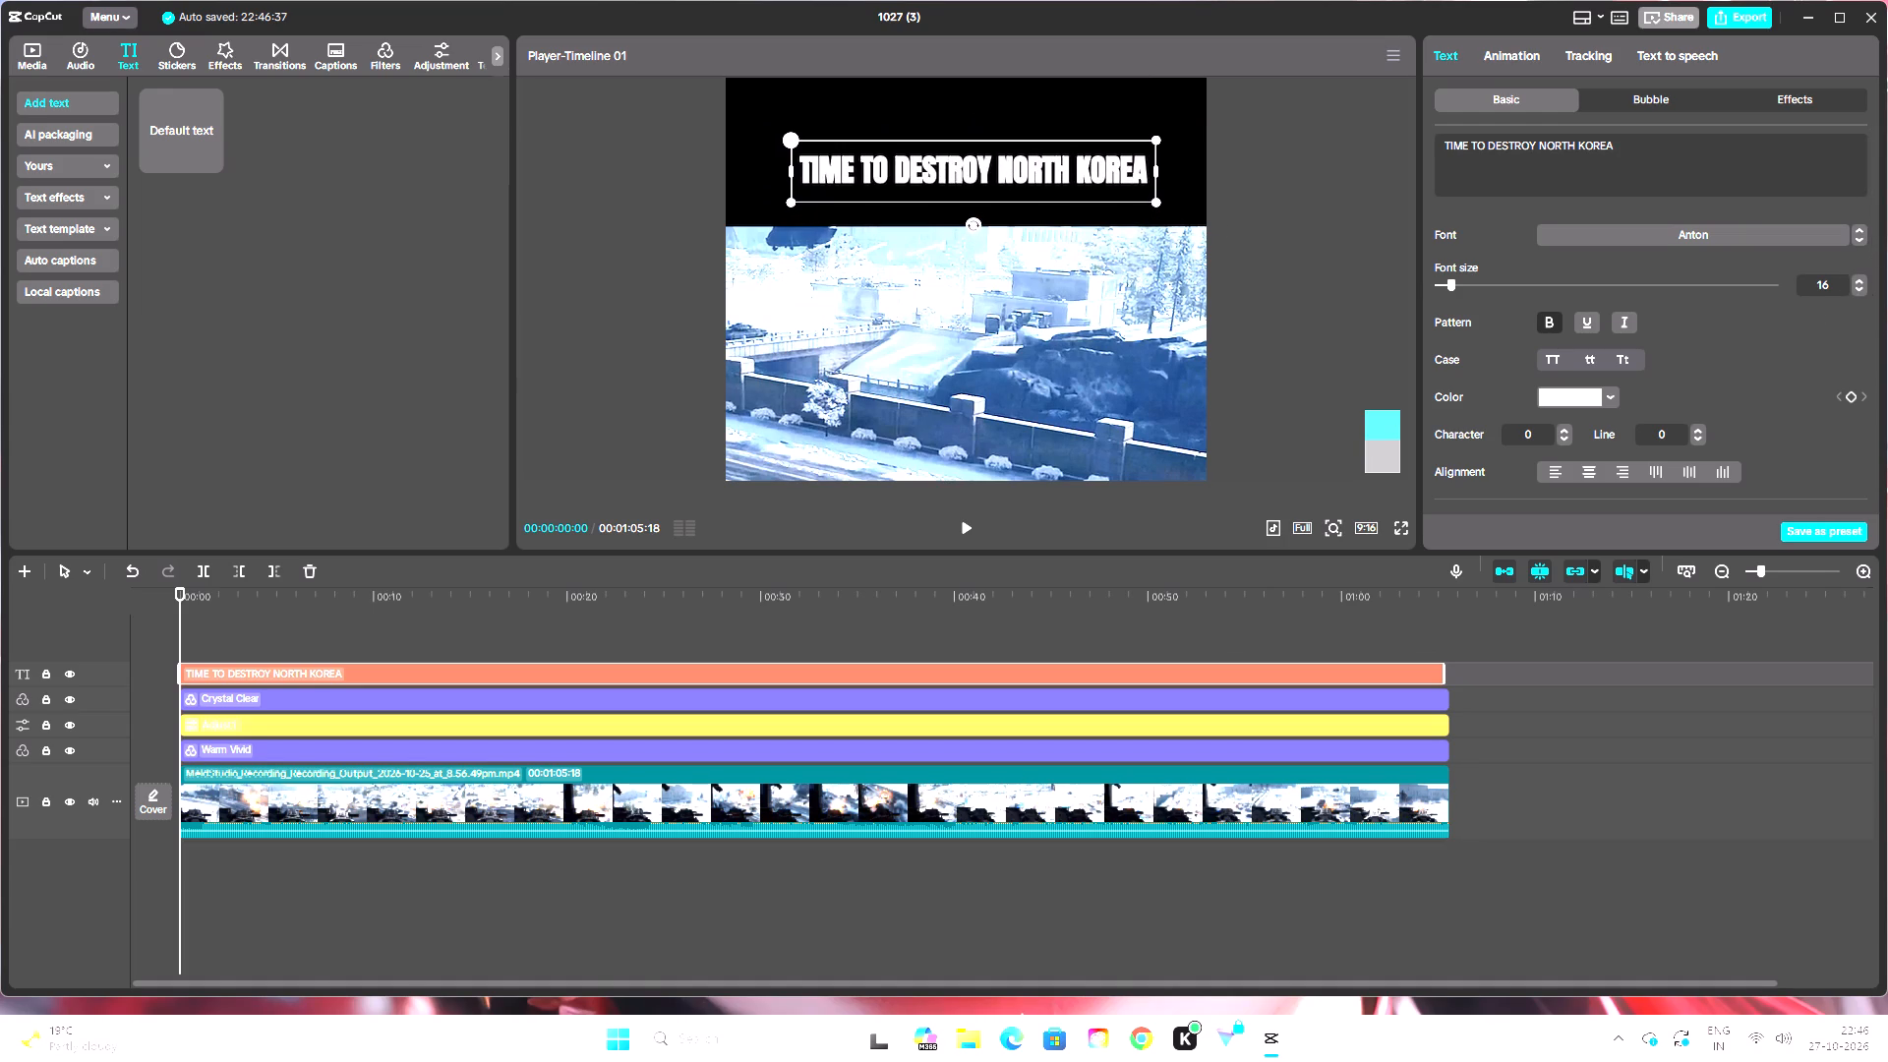
pyautogui.click(1858, 283)
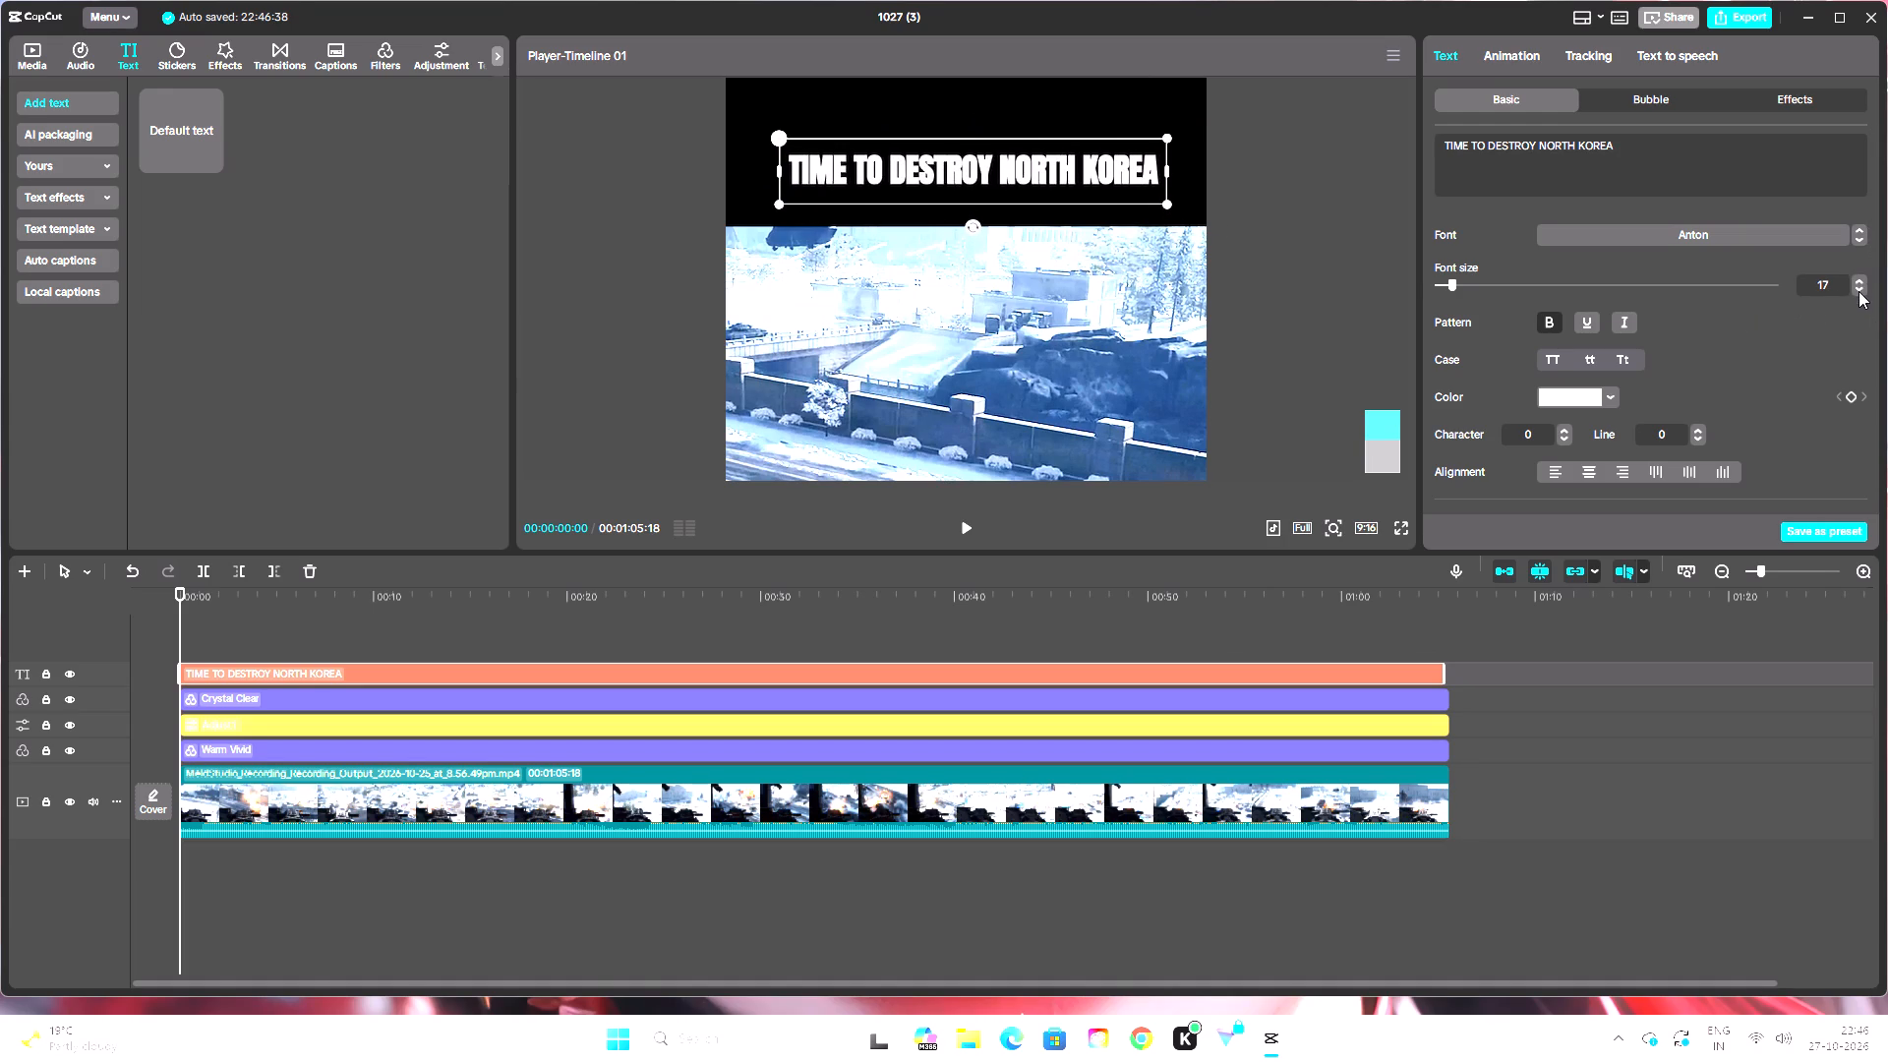
pyautogui.click(1858, 291)
pyautogui.click(1025, 168)
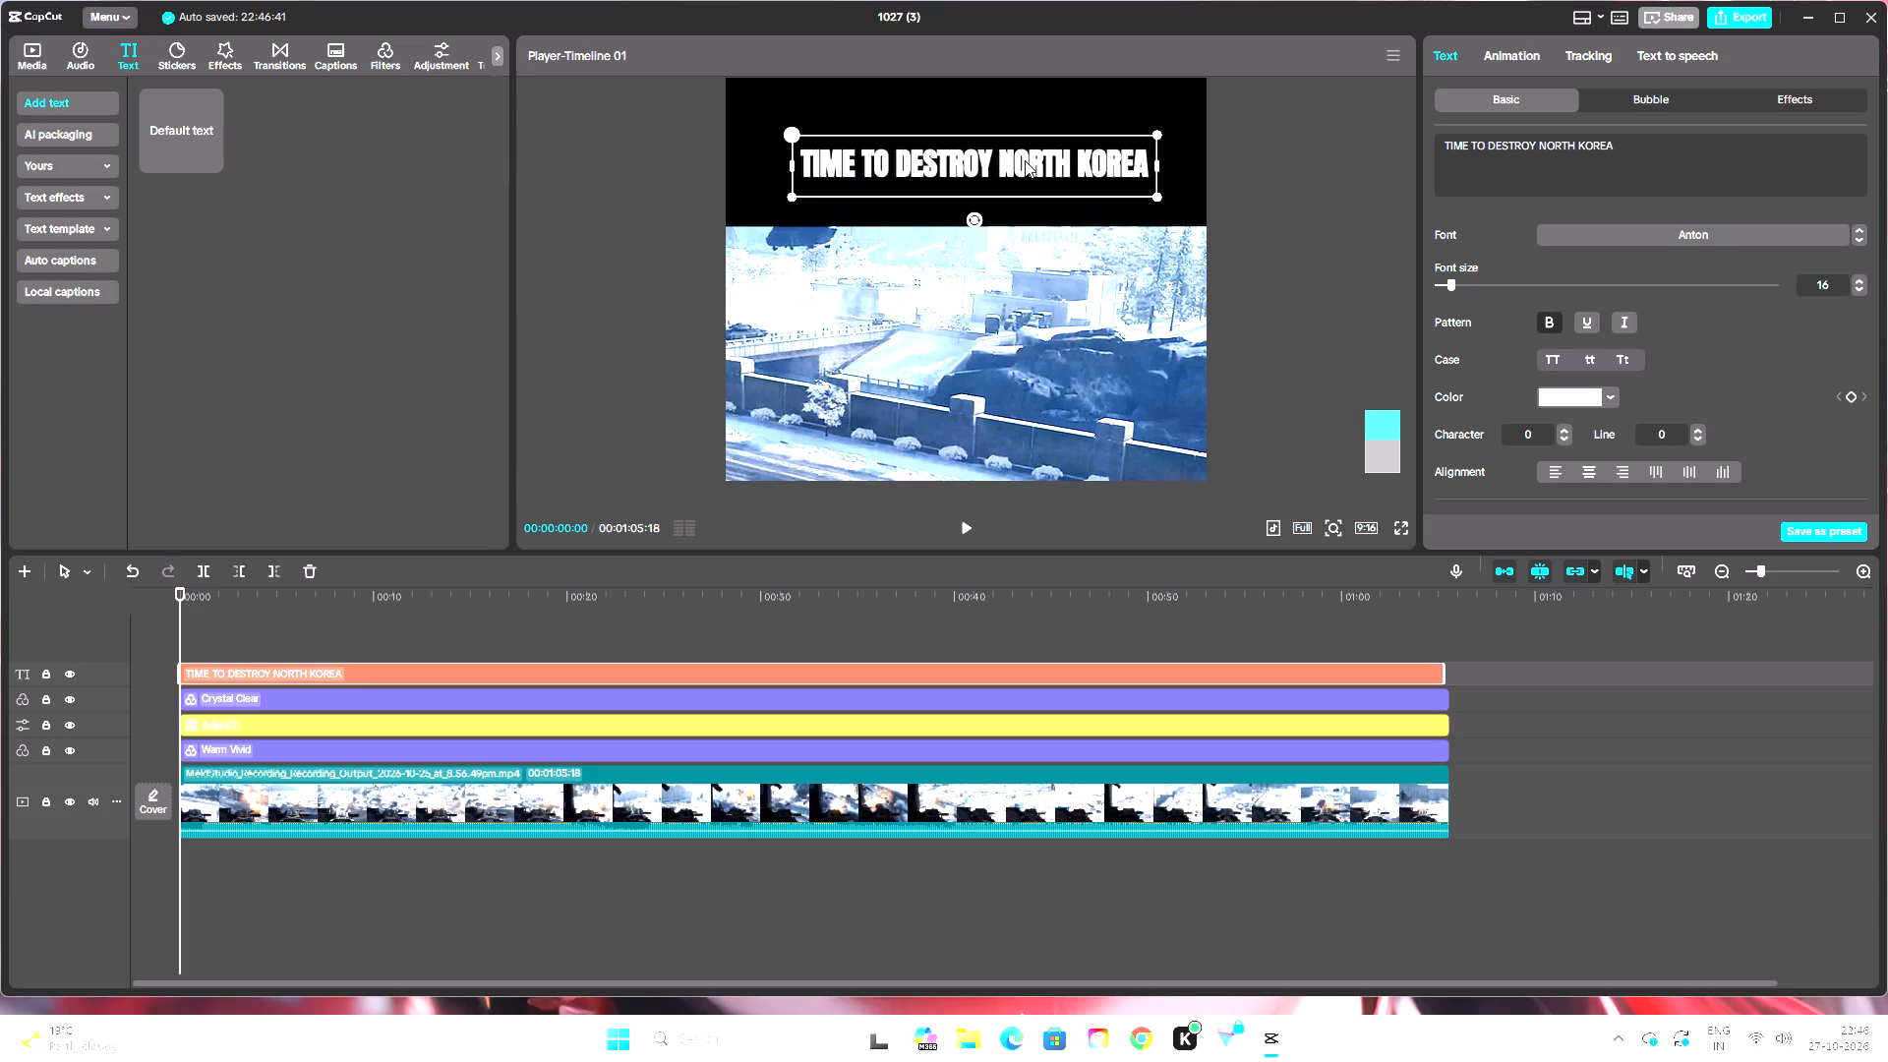
pyautogui.click(1401, 525)
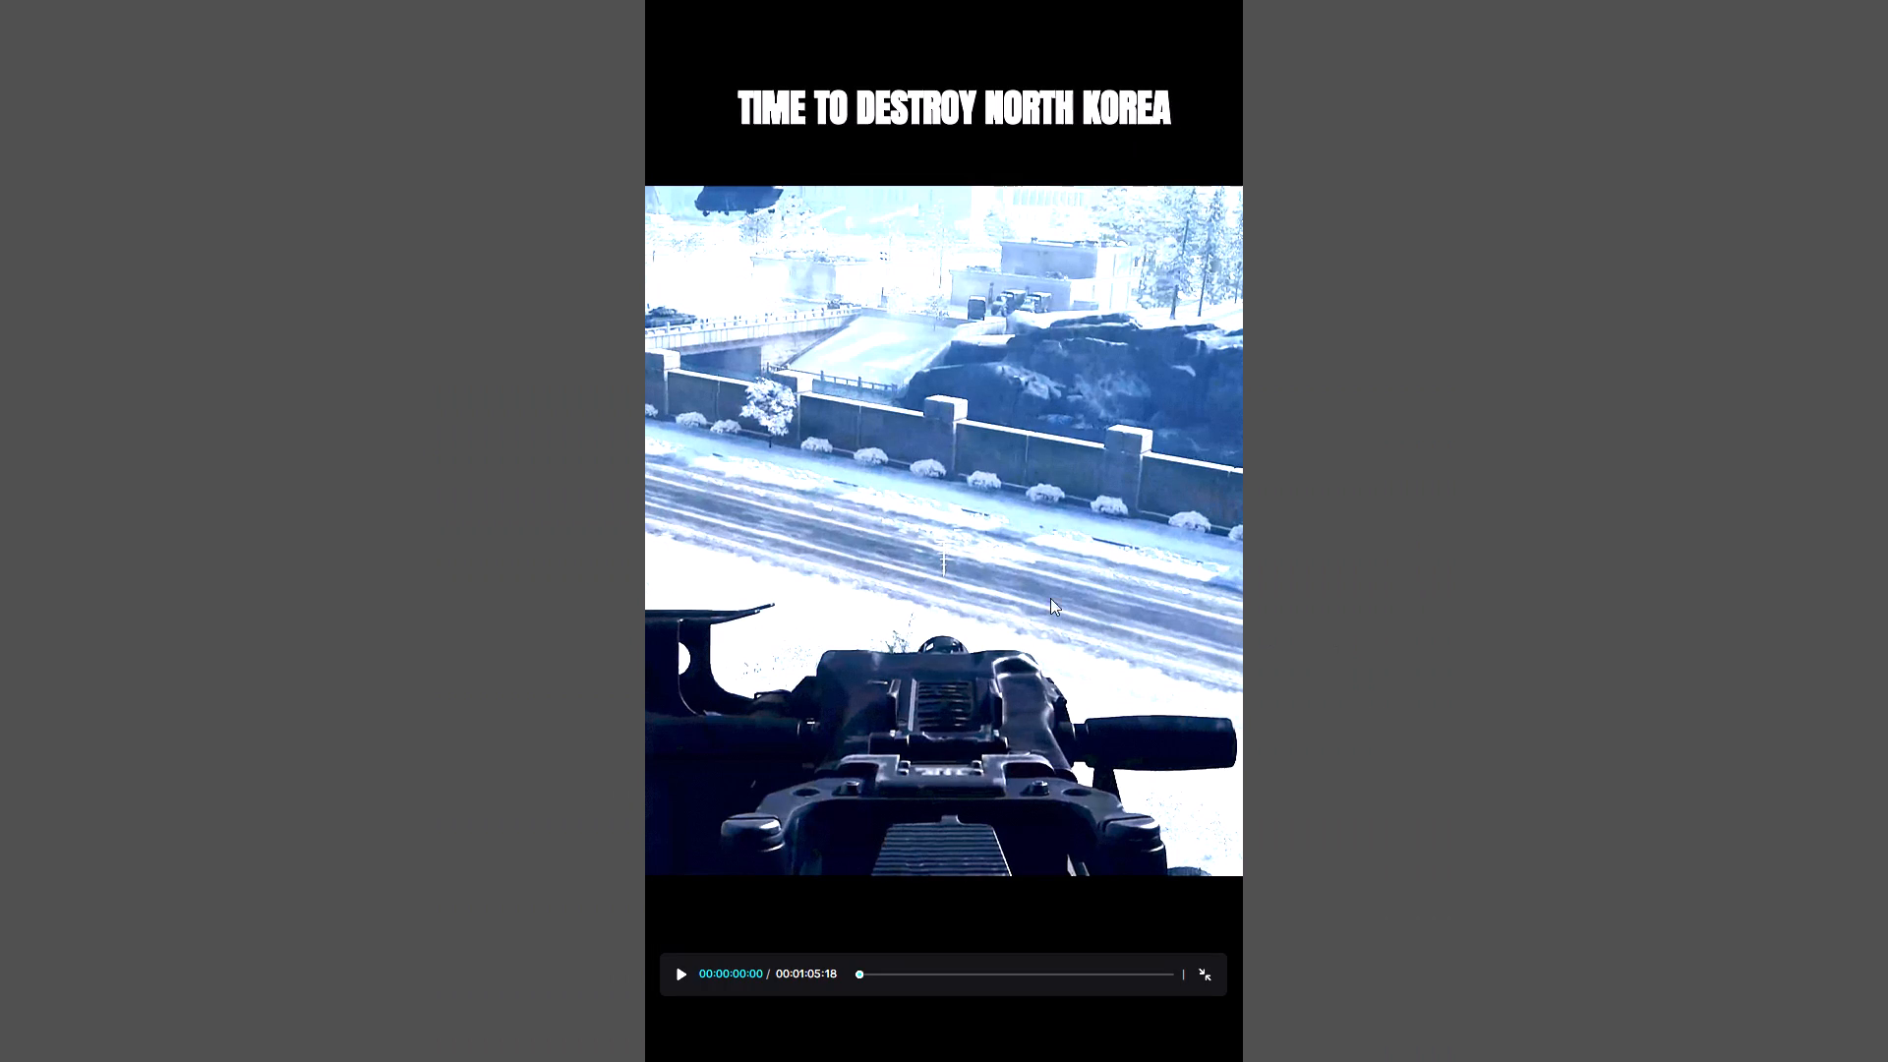
pyautogui.click(1147, 388)
pyautogui.click(1200, 973)
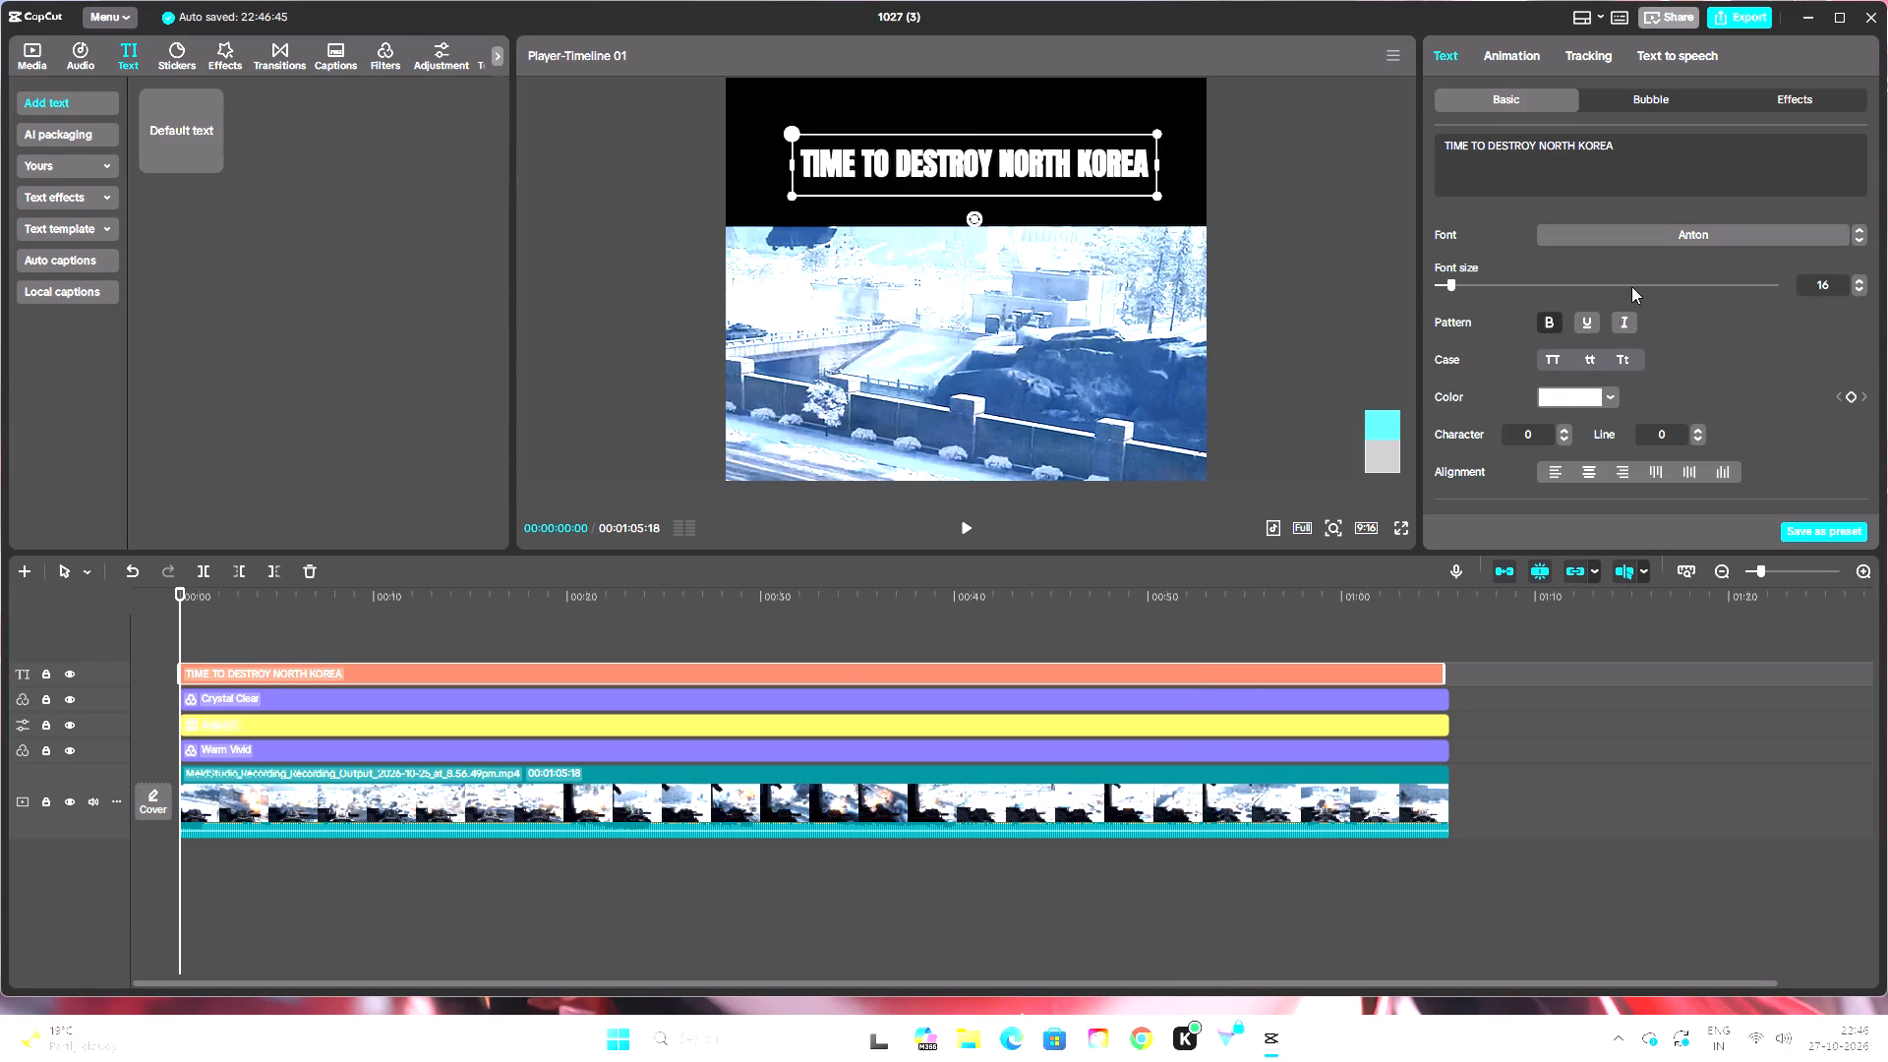
# Set the title's text colour to yellow, hex F4C70F.
pyautogui.click(1604, 390)
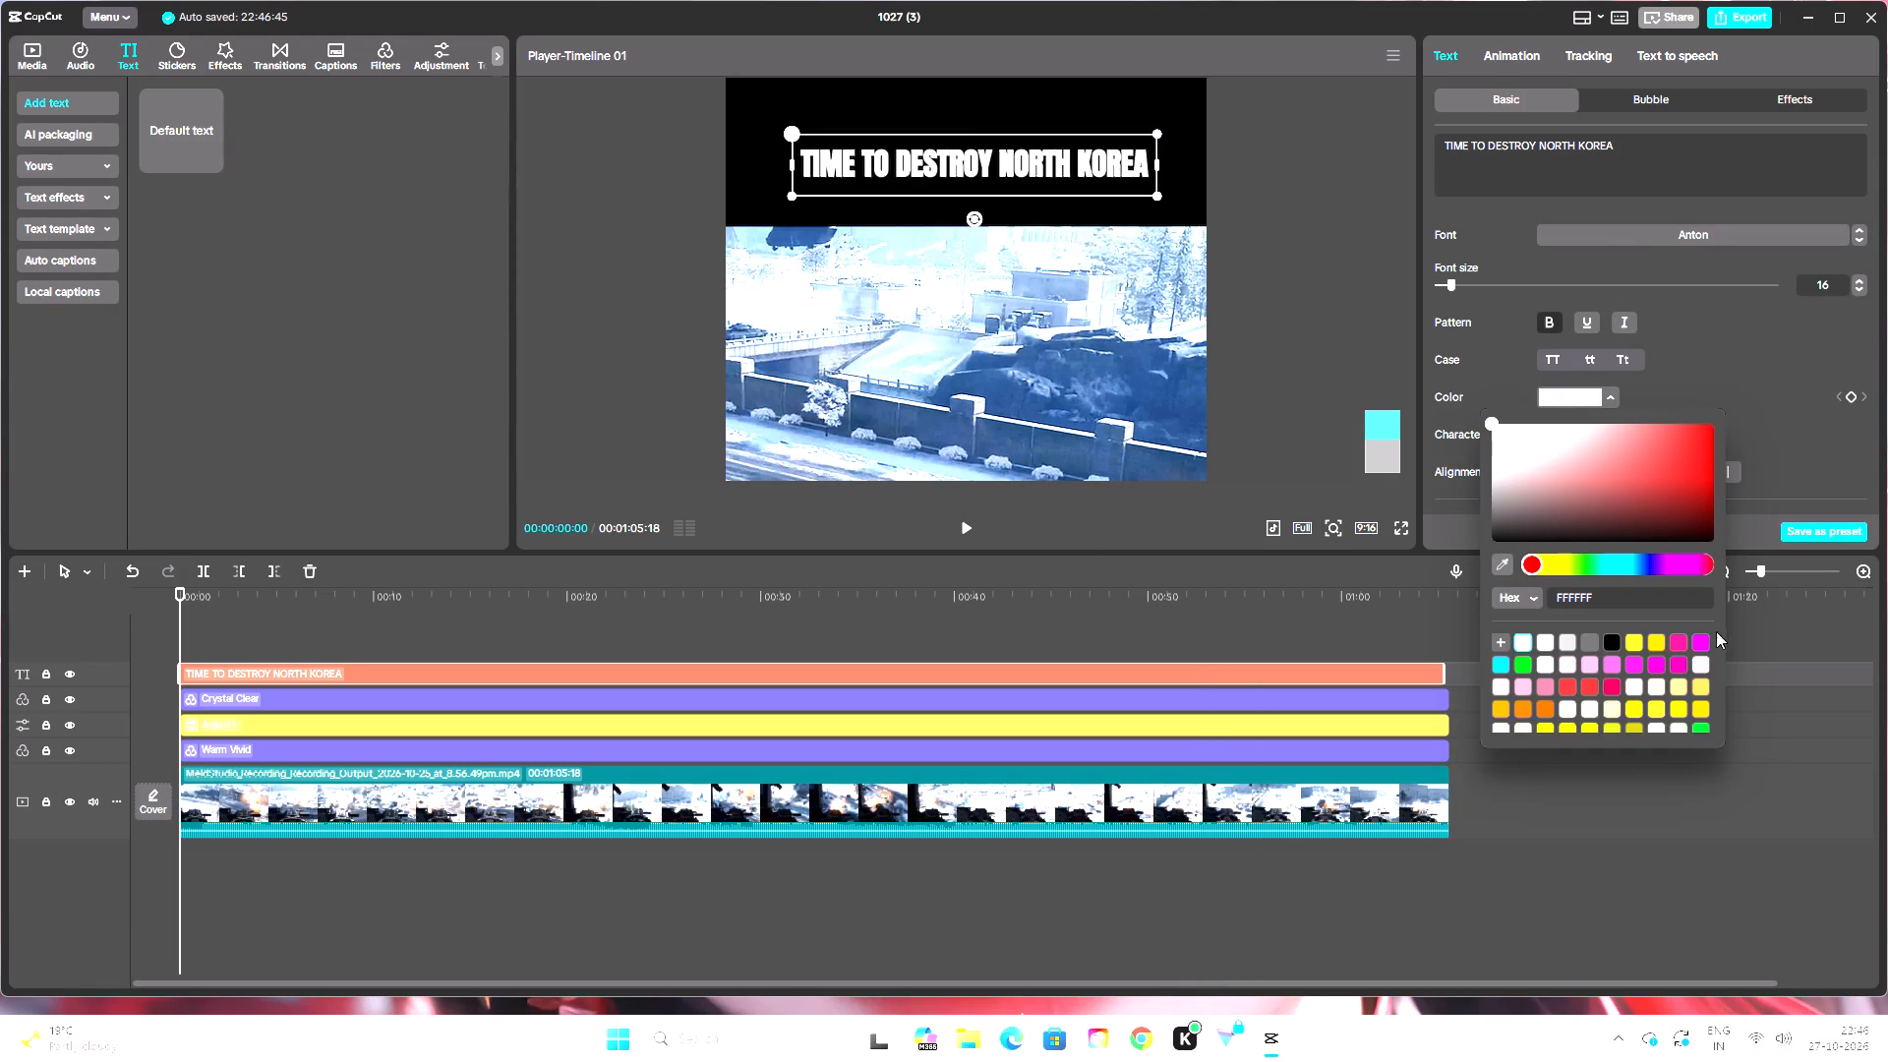
pyautogui.click(1653, 642)
pyautogui.click(1639, 644)
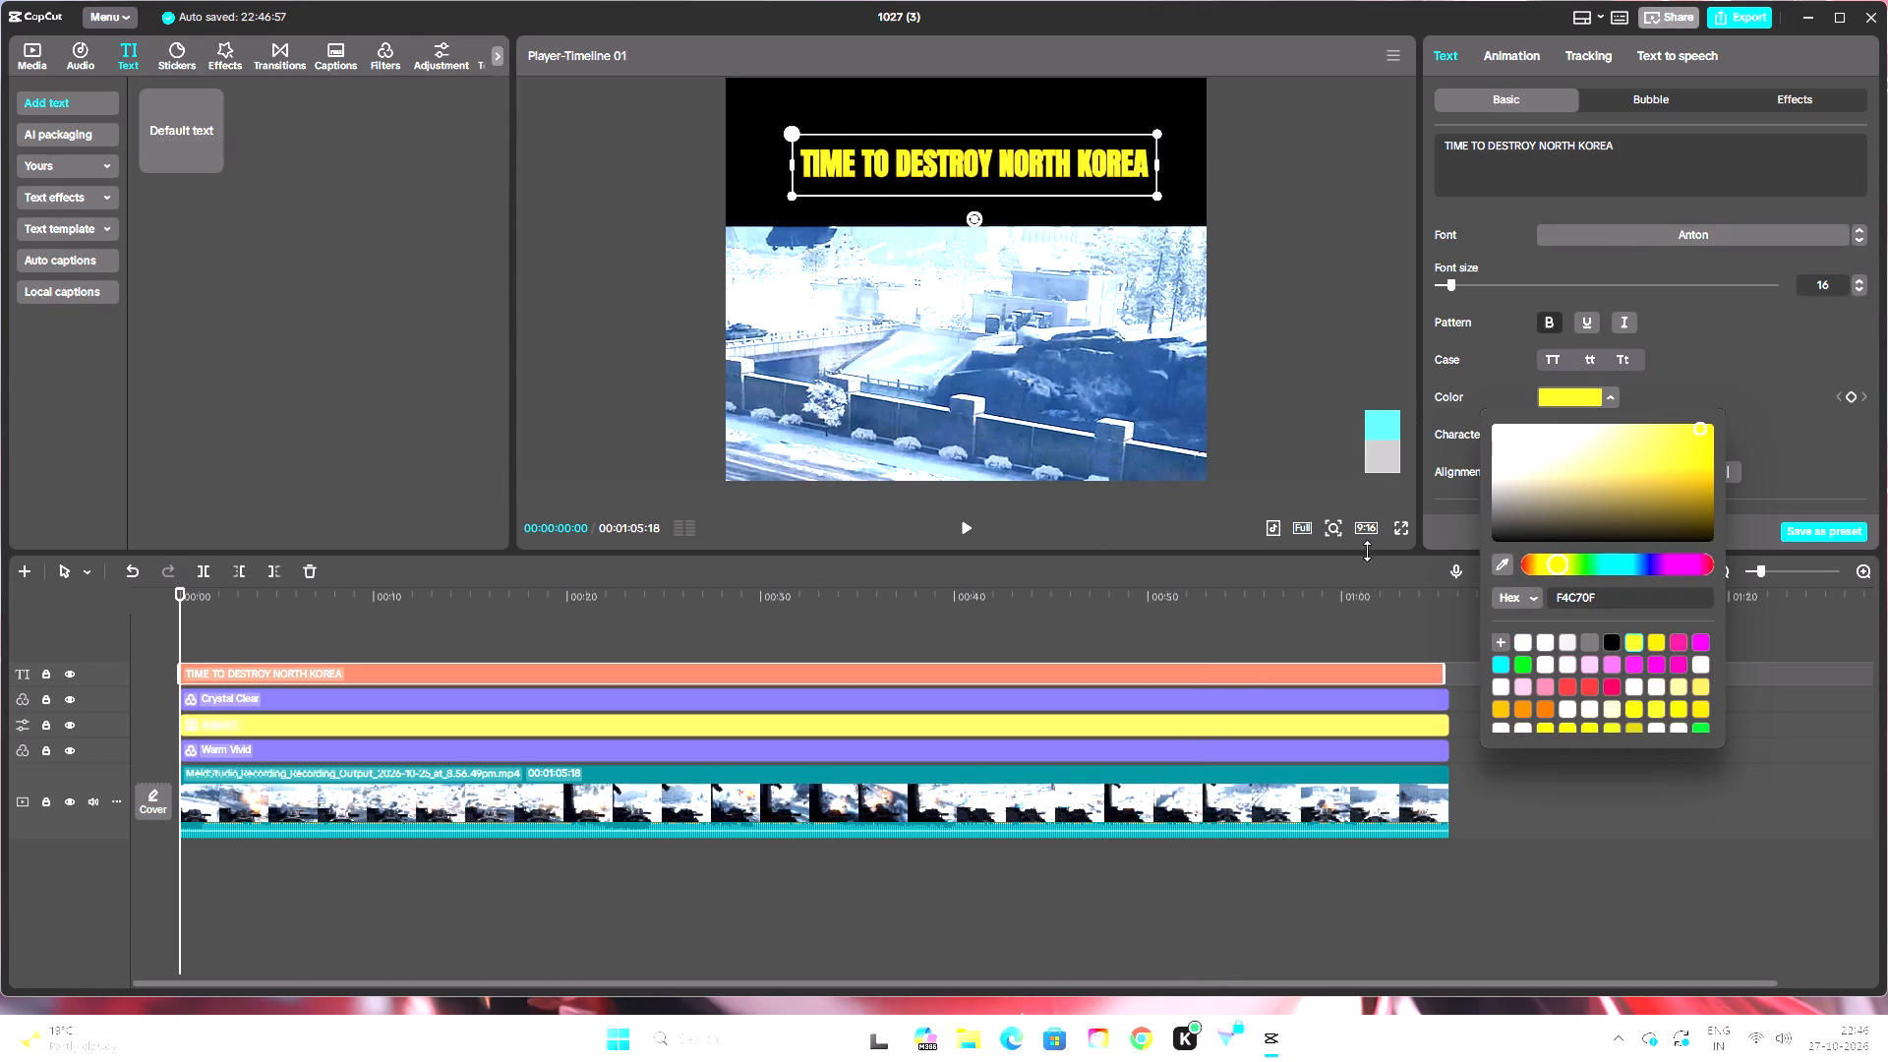
# Set the title's font size to 17 and check the whole vertical frame in full-screen preview.
pyautogui.click(1330, 529)
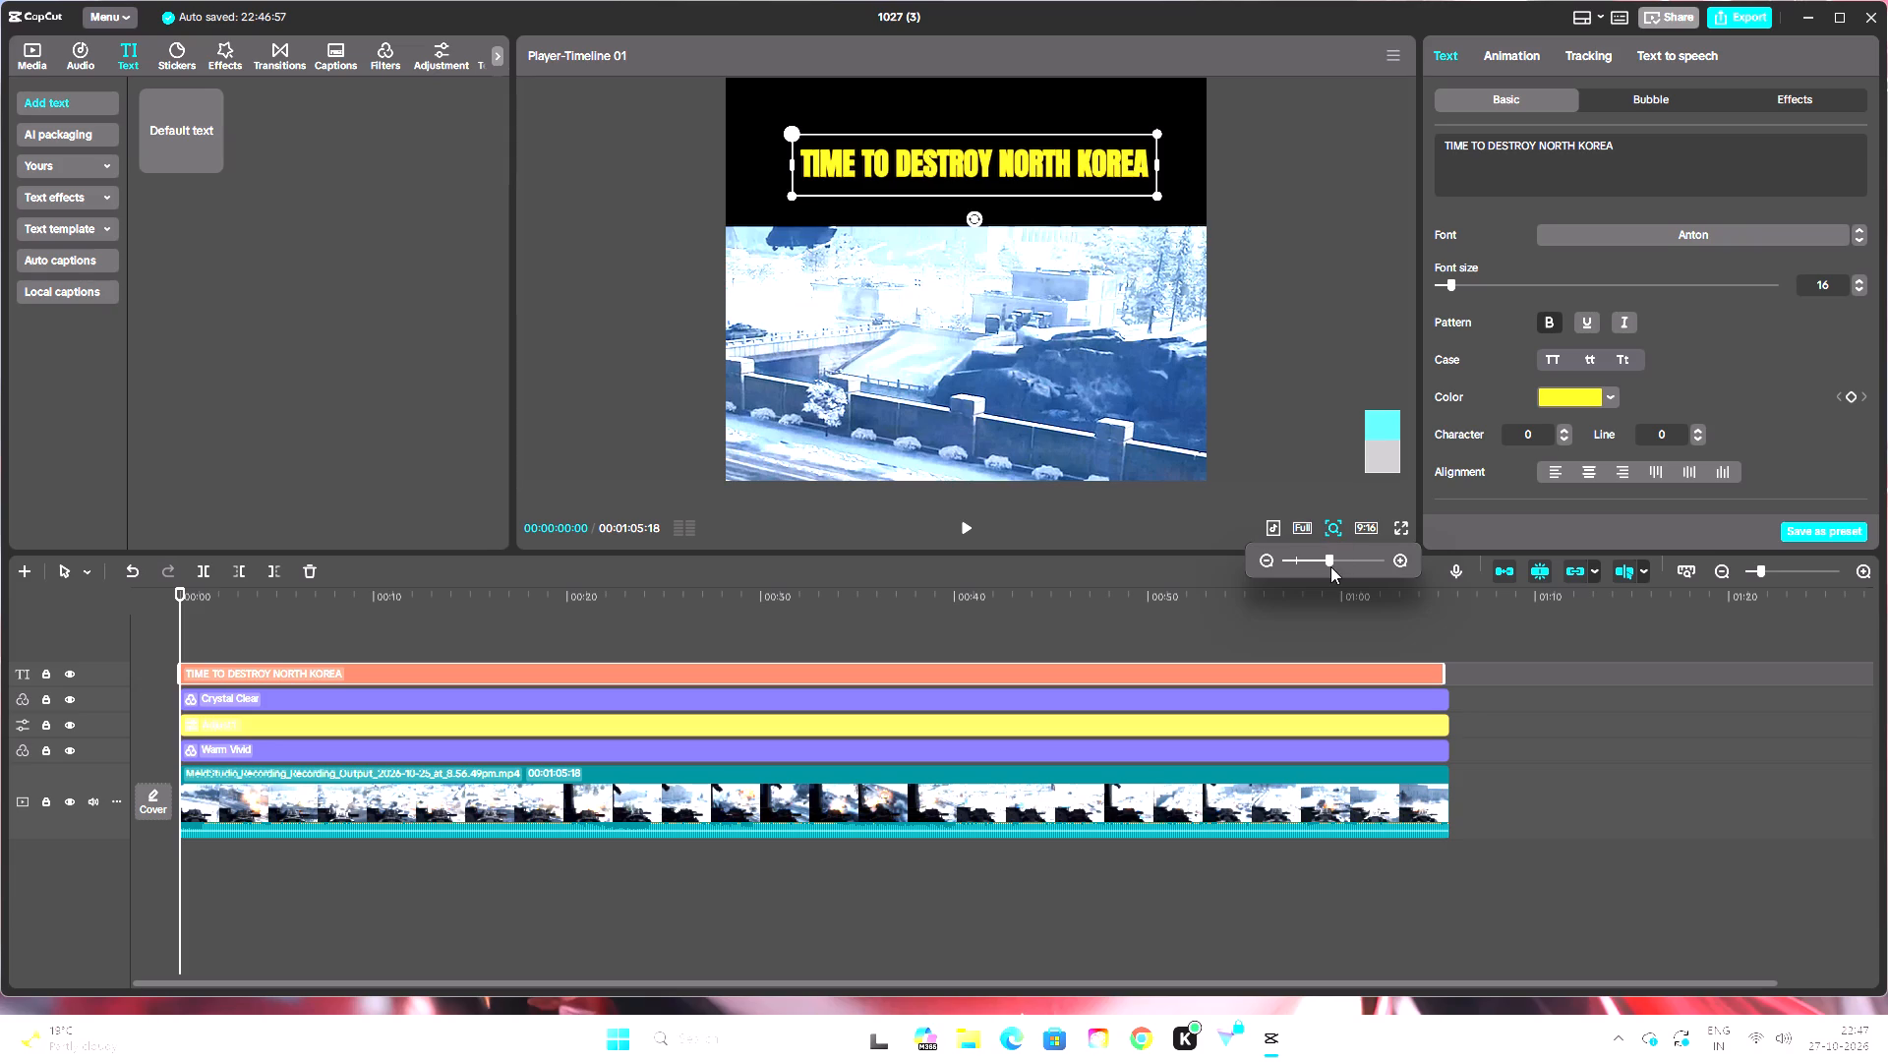
pyautogui.moveTo(1324, 560); pyautogui.dragTo(1297, 560)
pyautogui.click(1238, 375)
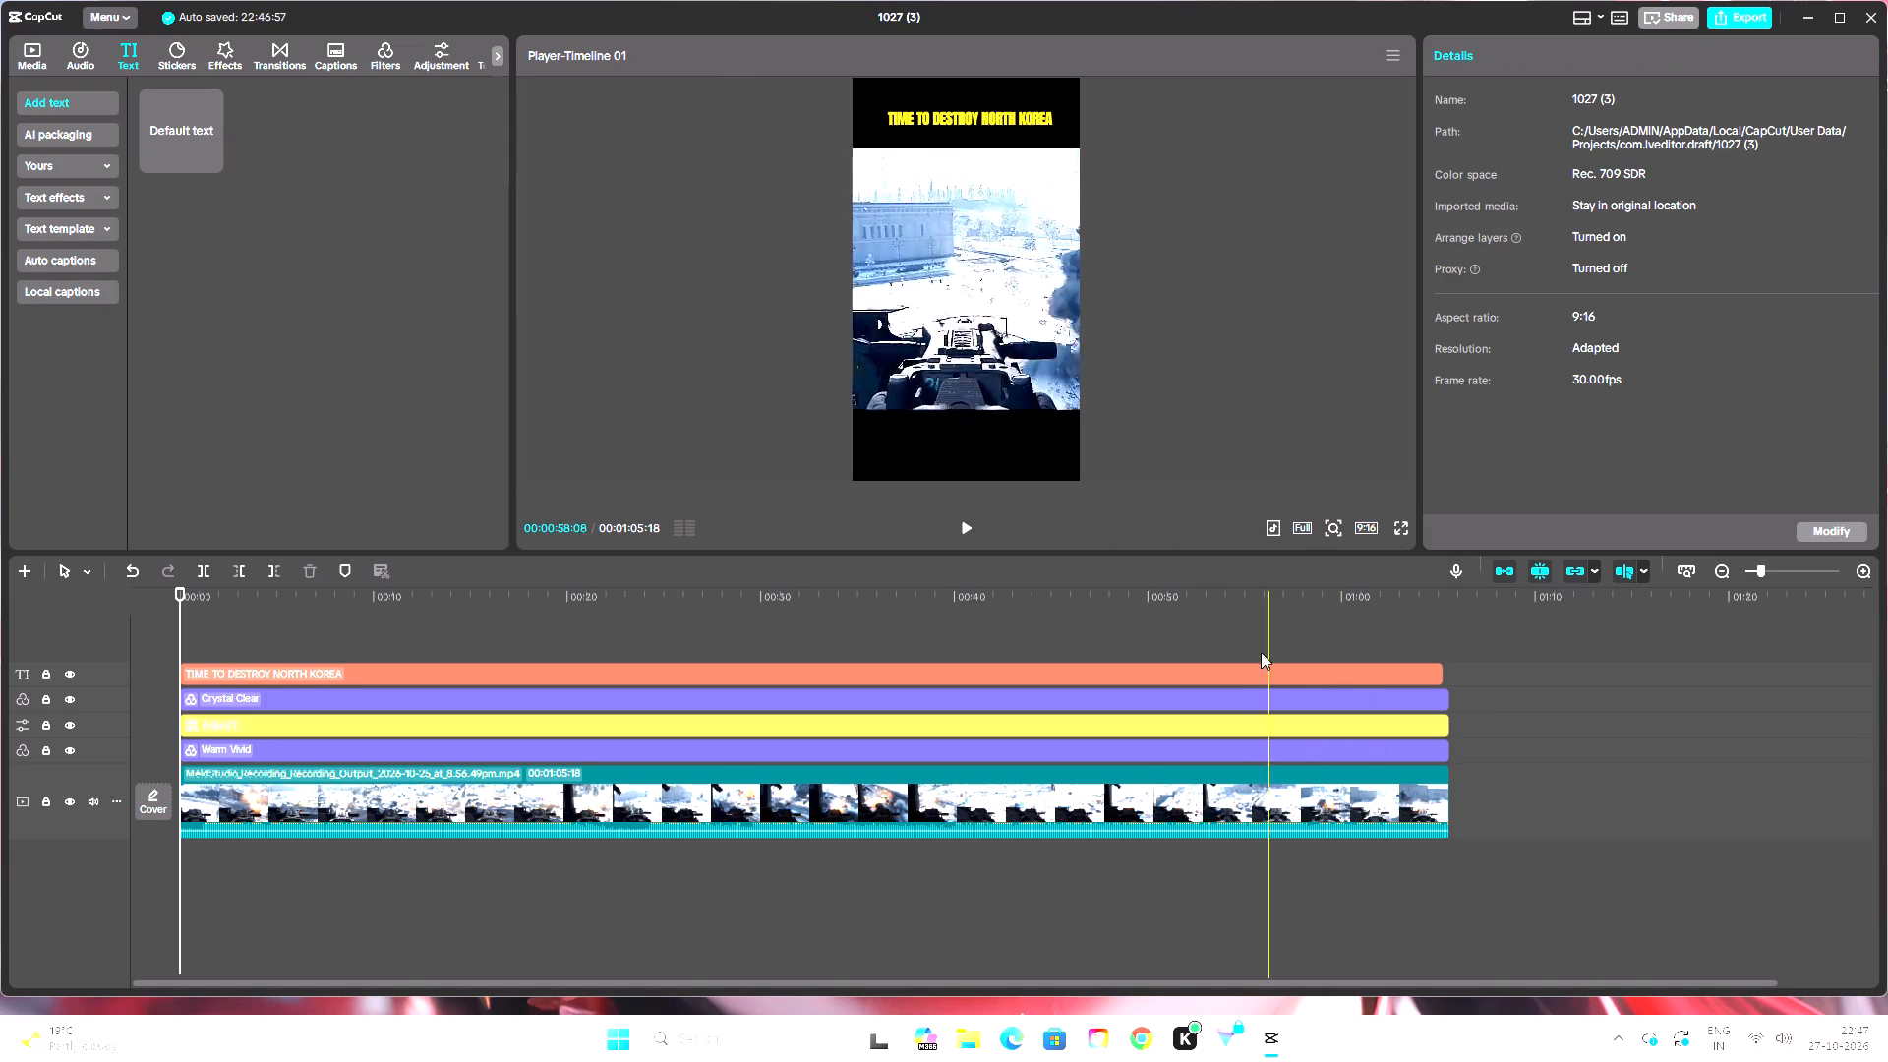
pyautogui.click(1265, 678)
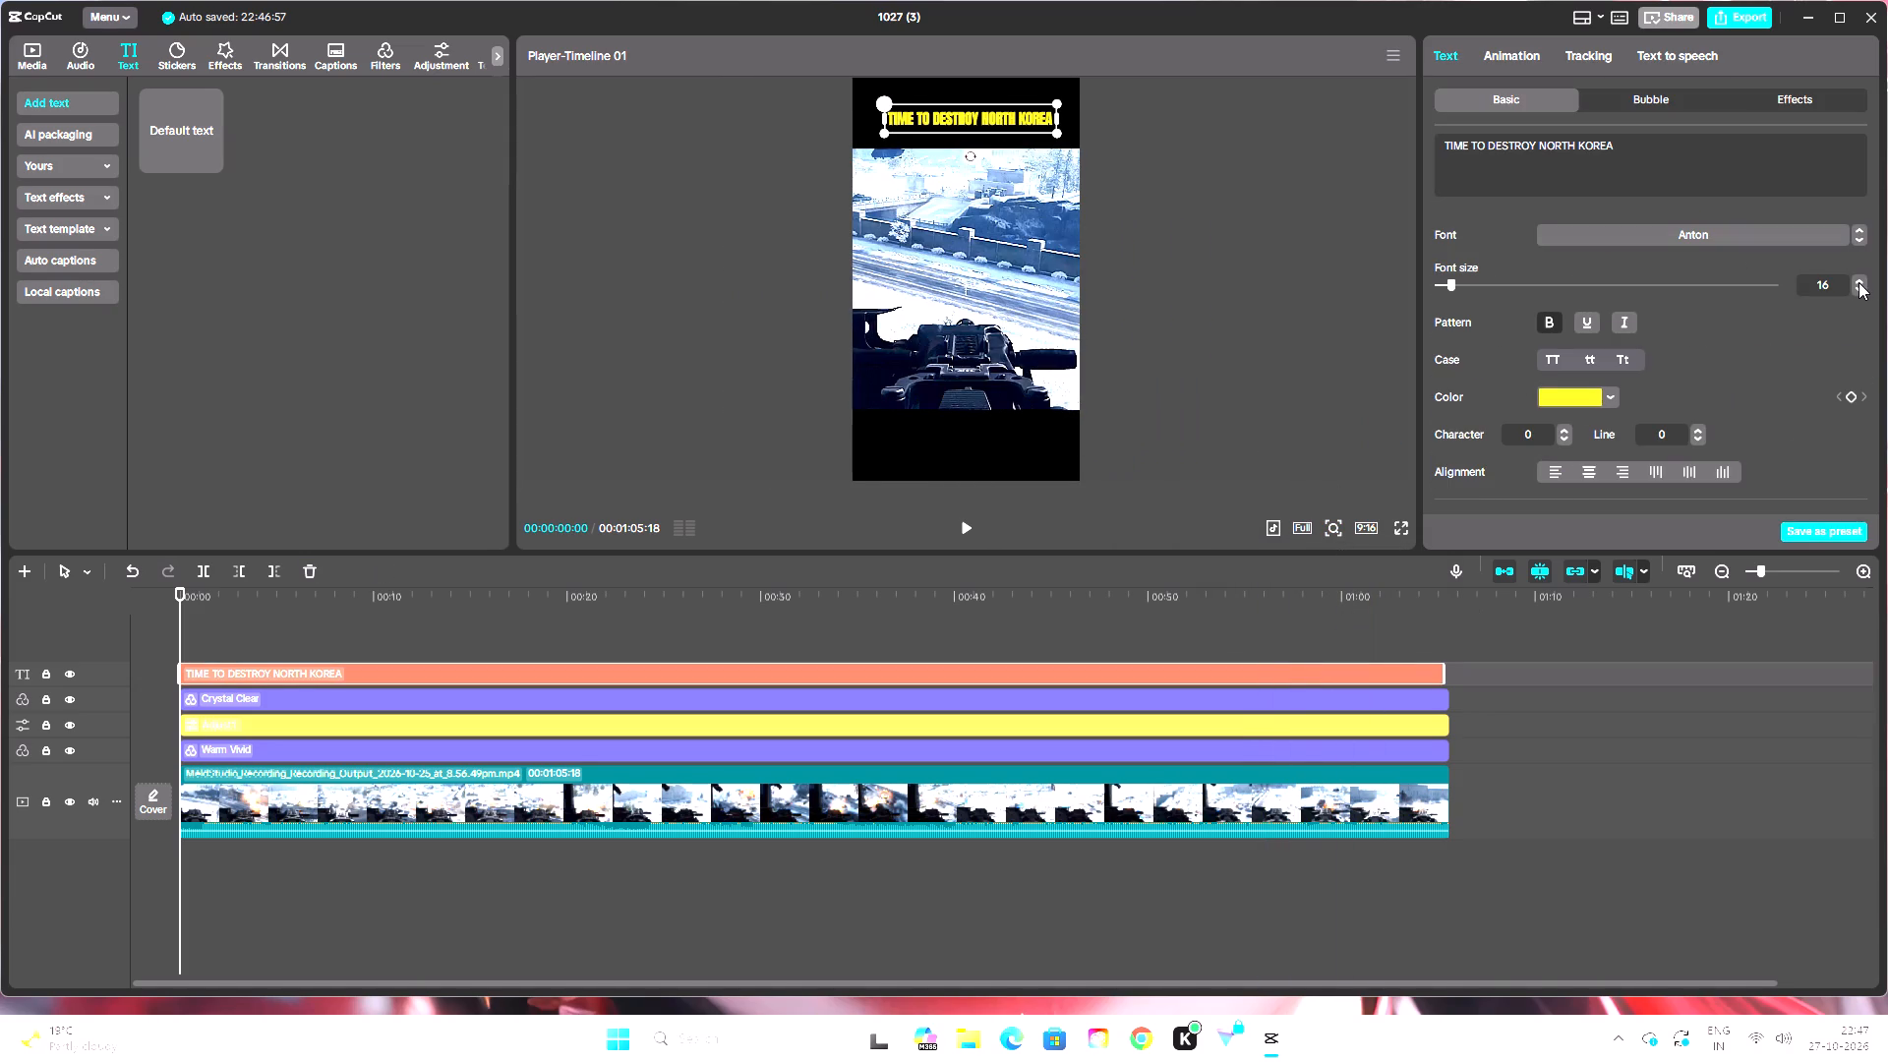
pyautogui.click(1858, 282)
pyautogui.click(1401, 532)
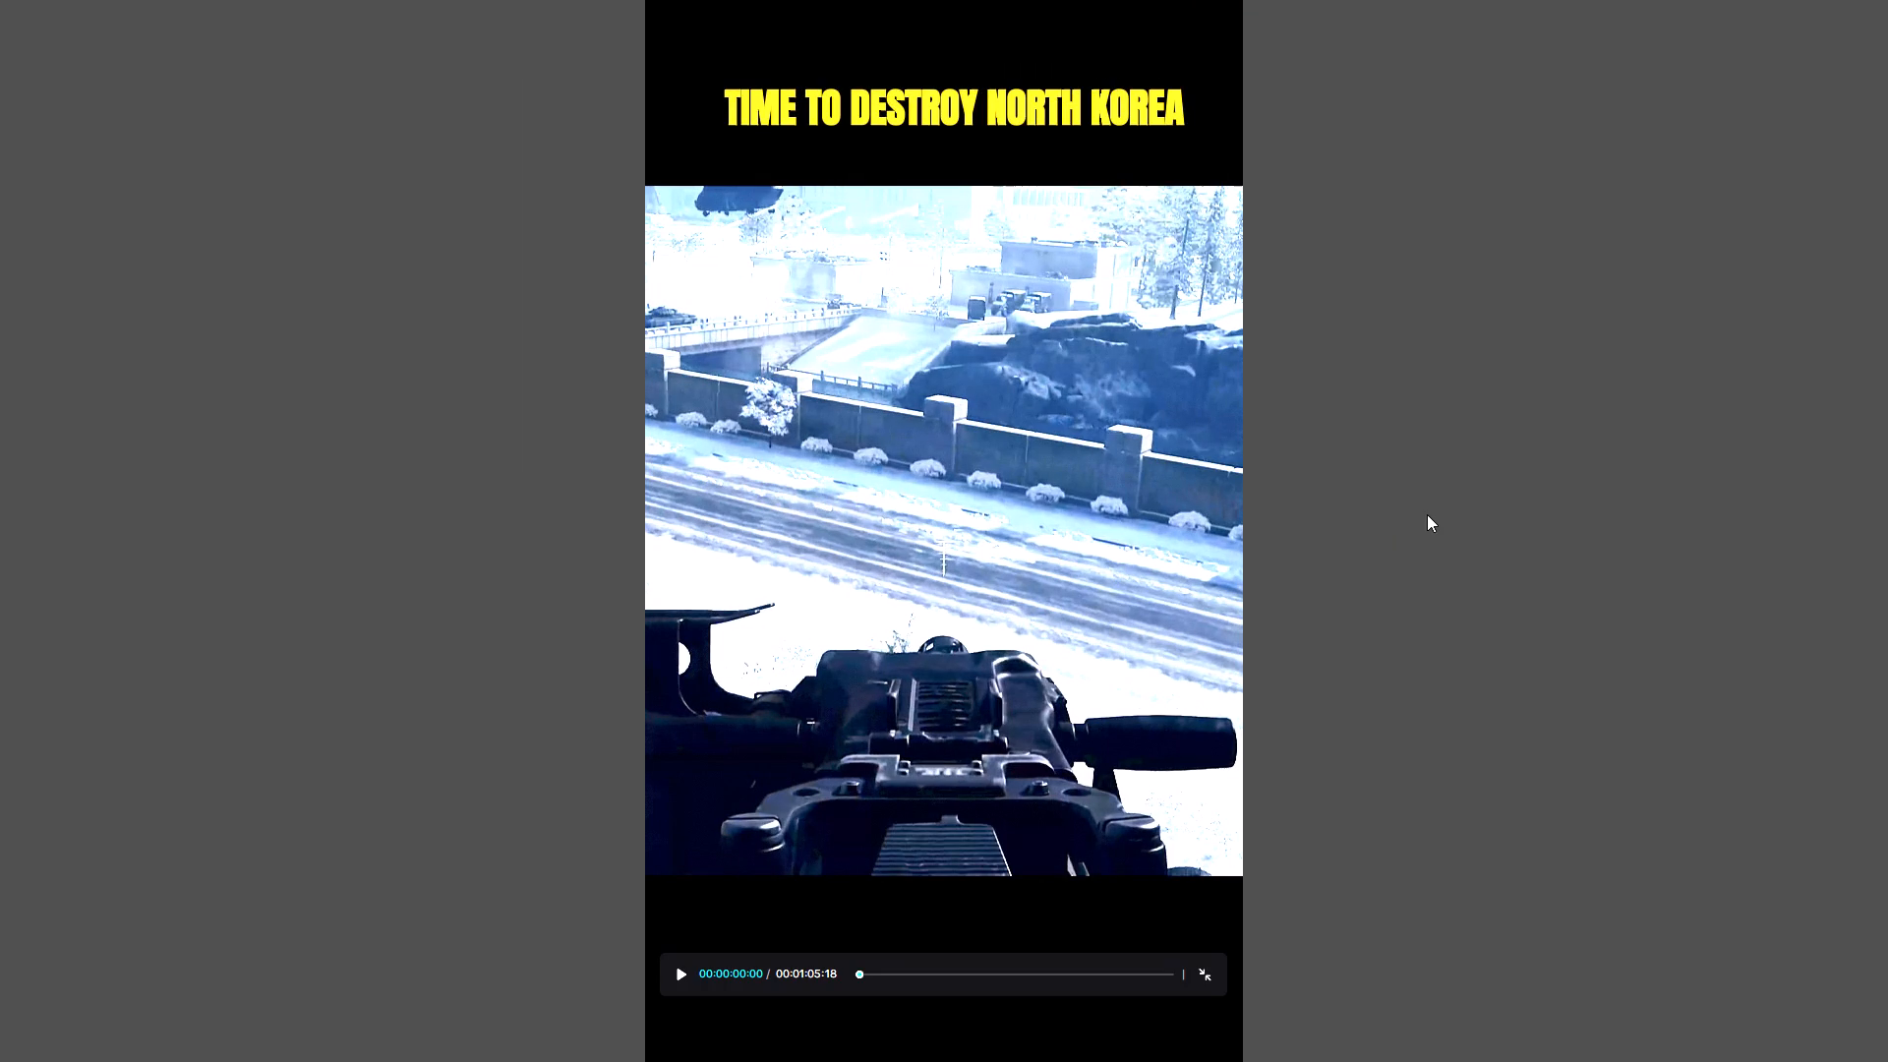
pyautogui.click(1399, 602)
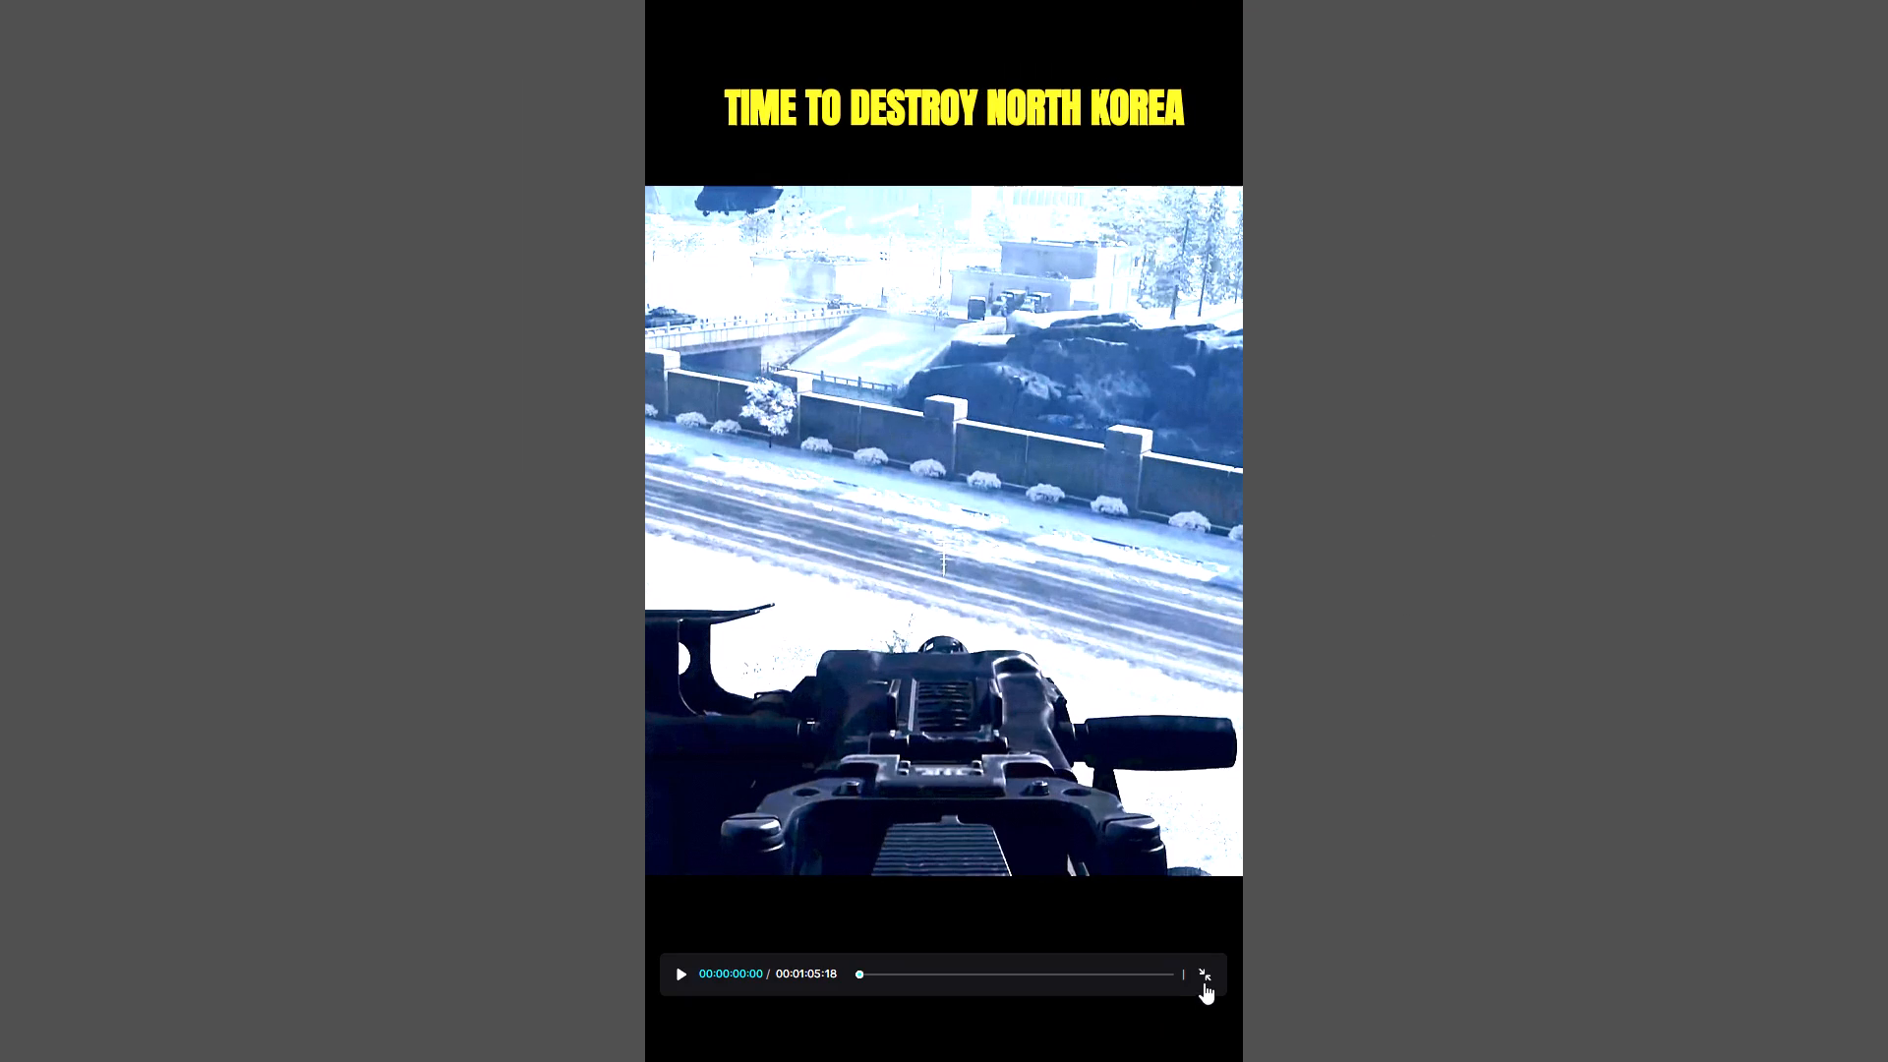
pyautogui.click(1206, 978)
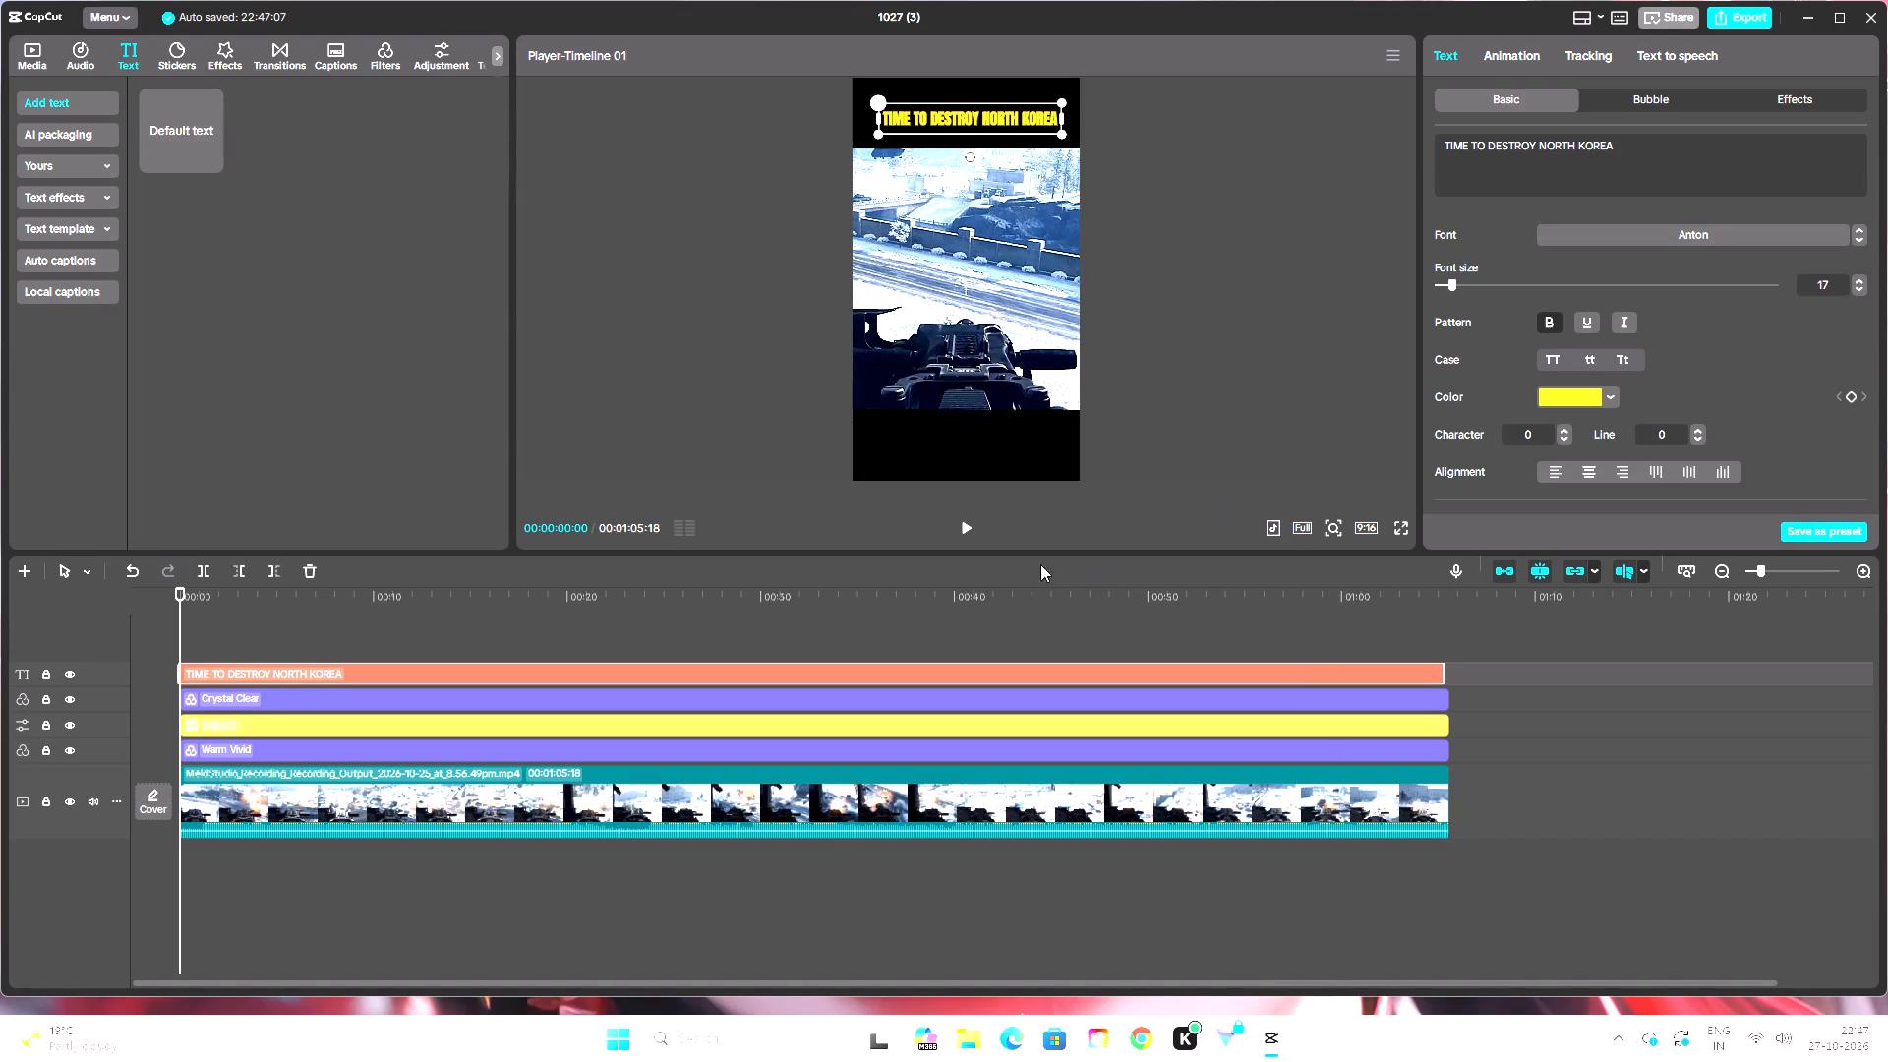
# Play the first nine seconds or so of the timeline and check the paused frame in full-screen preview.
pyautogui.click(968, 526)
pyautogui.click(1213, 379)
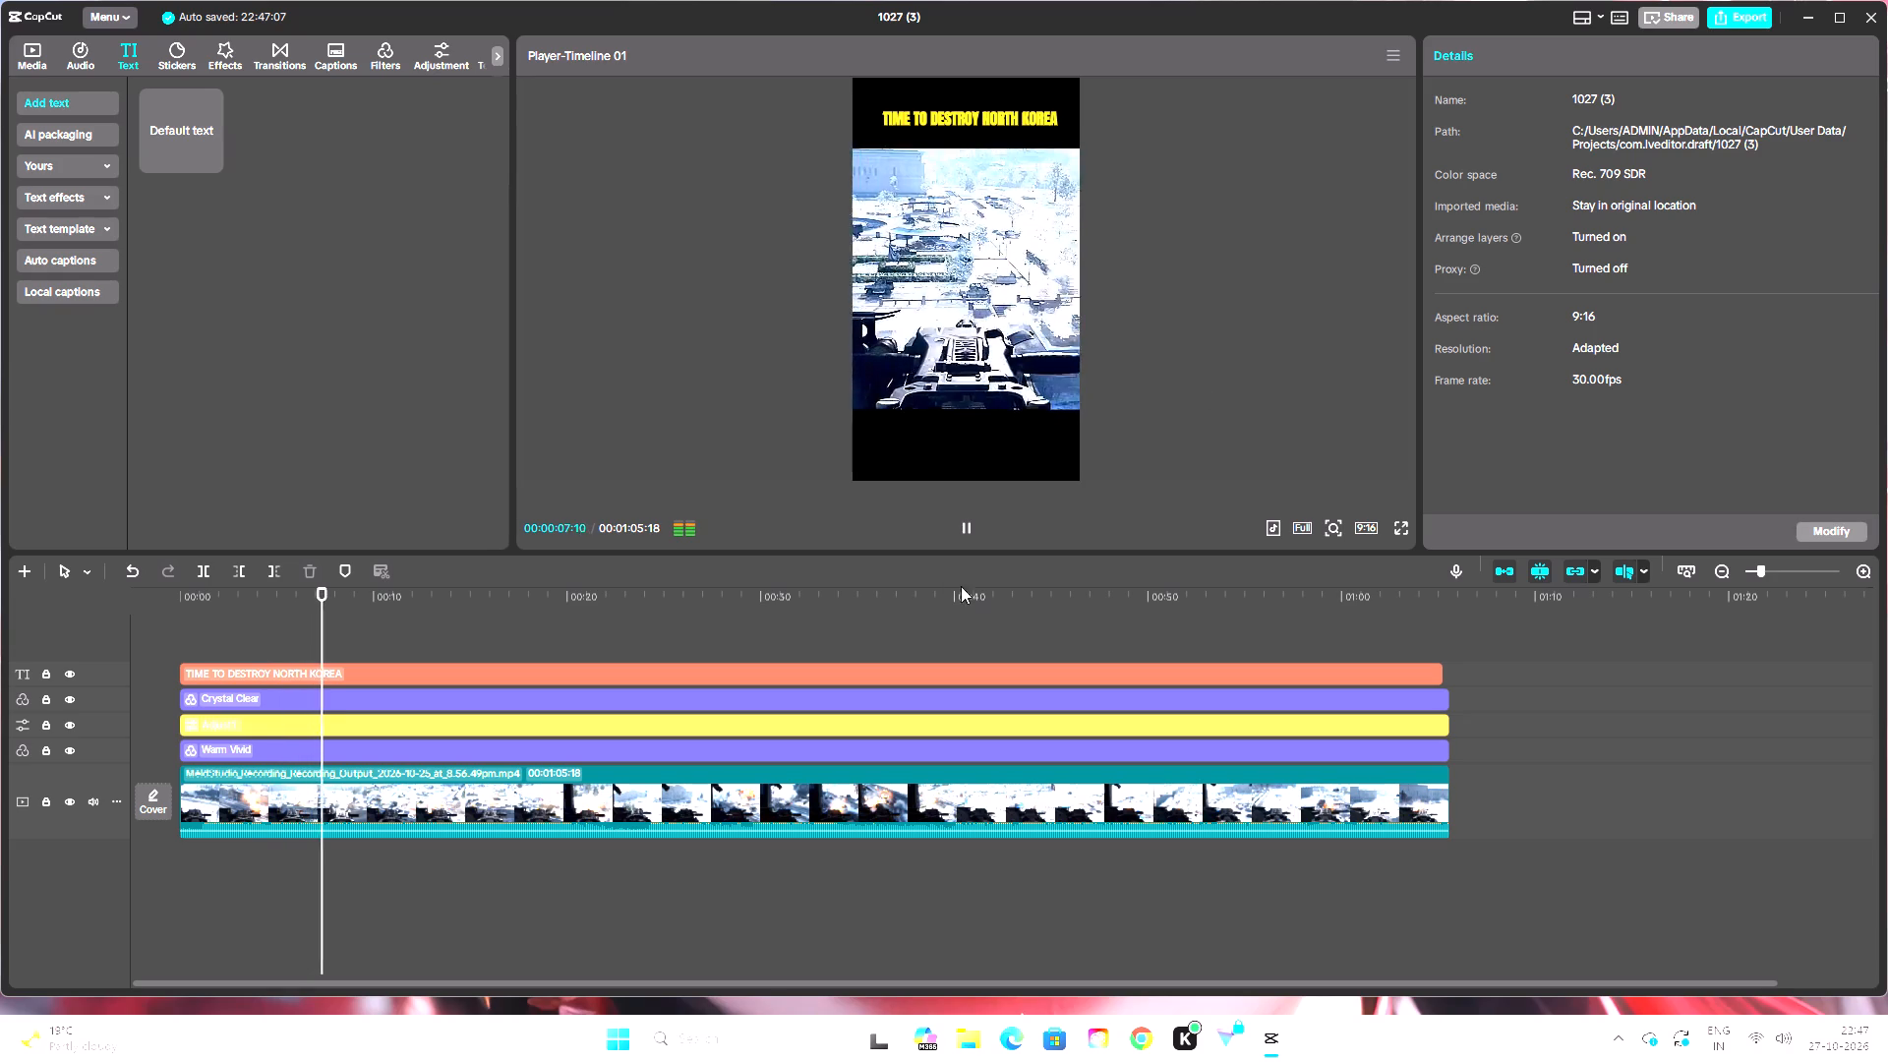
pyautogui.click(967, 527)
pyautogui.click(1401, 527)
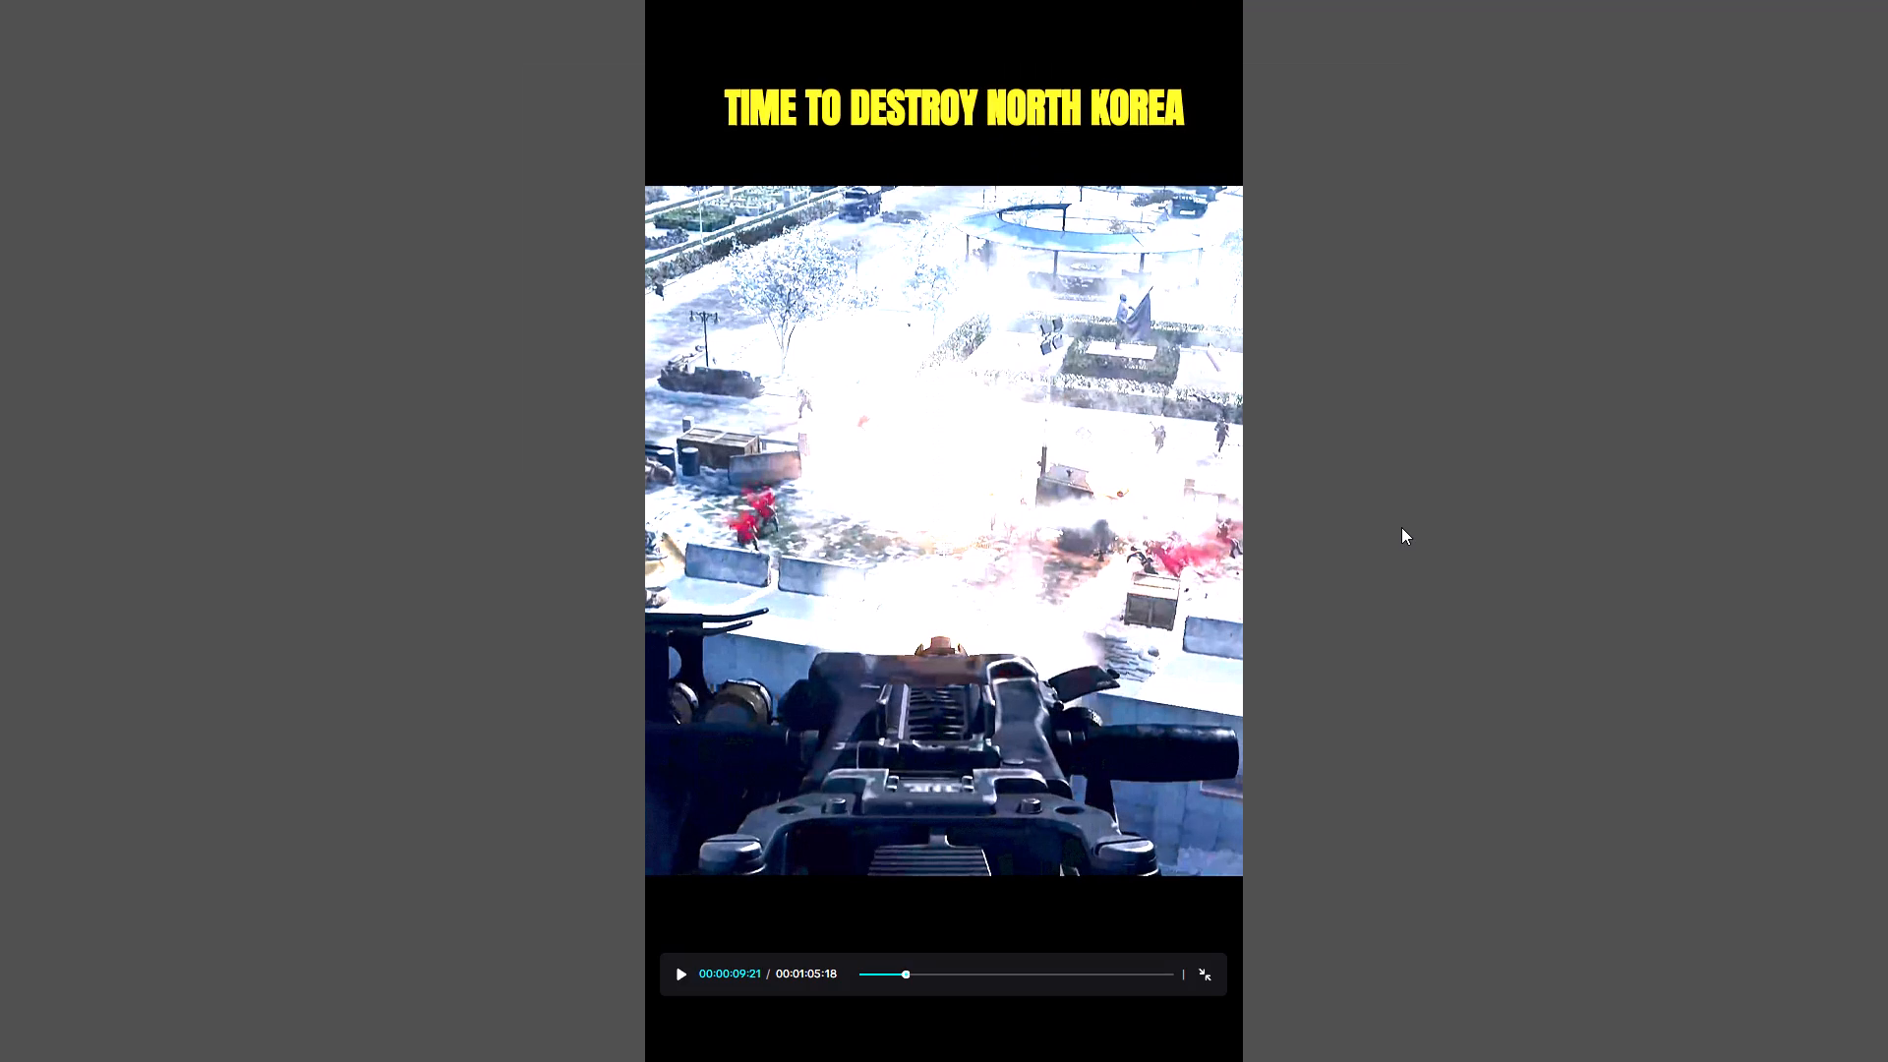
pyautogui.click(1199, 973)
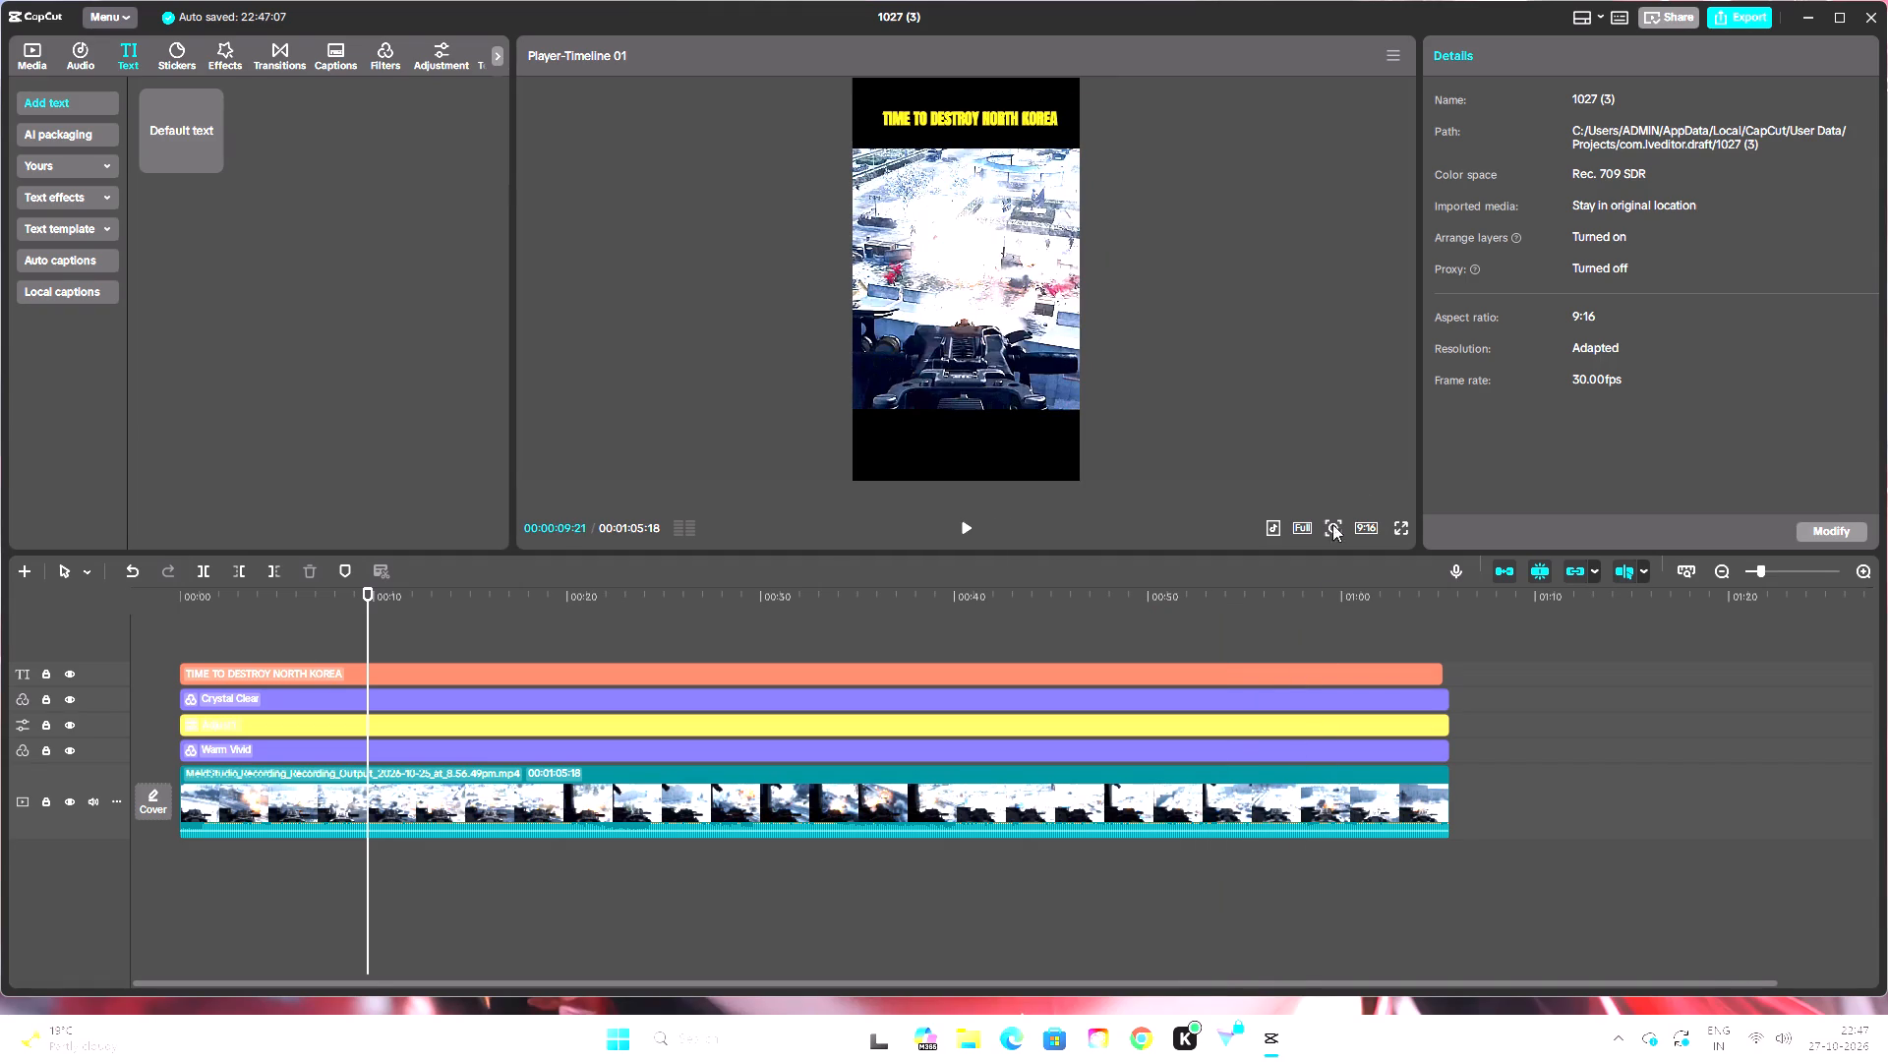
# Lower the title slightly in the black band to Y position 1516, working in a magnified preview, and check it in full screen.
pyautogui.click(1328, 528)
pyautogui.moveTo(1288, 560); pyautogui.dragTo(1321, 563)
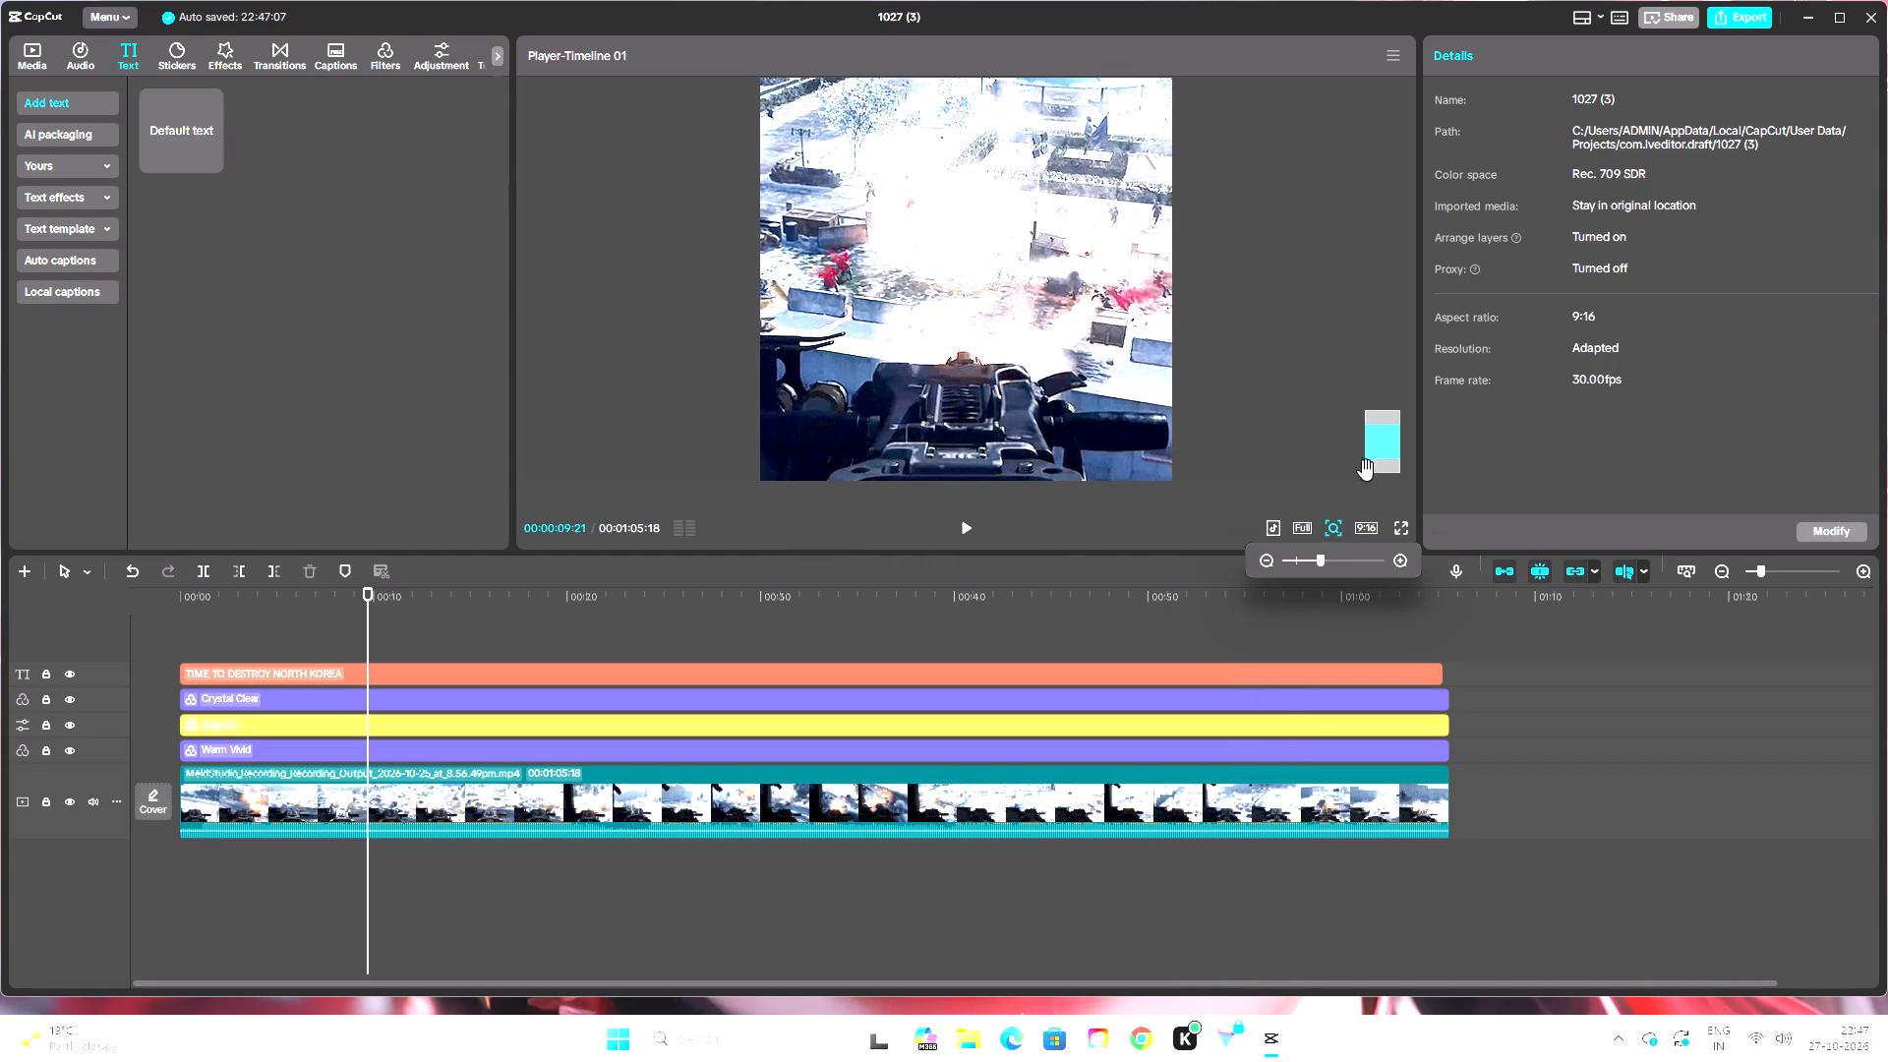
pyautogui.moveTo(1381, 457); pyautogui.dragTo(1390, 421)
pyautogui.click(1041, 158)
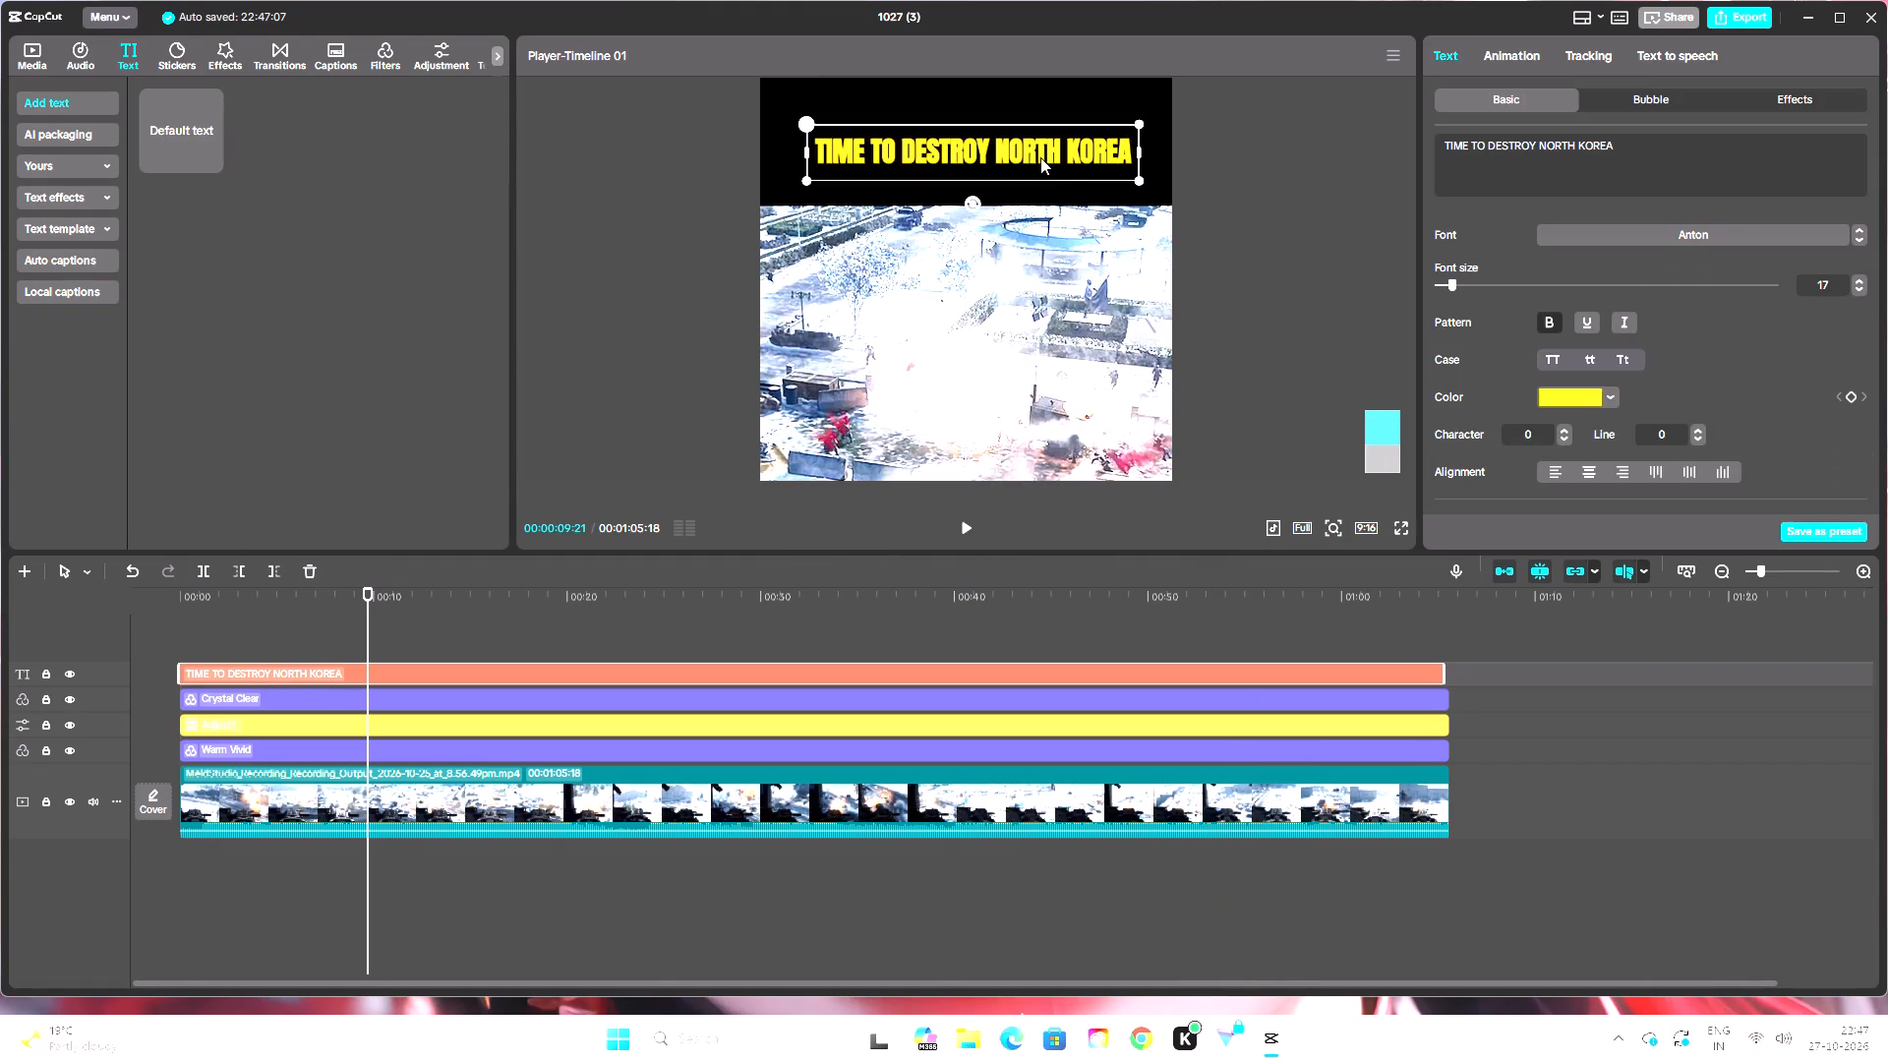
pyautogui.scroll(-3, 1706, 419)
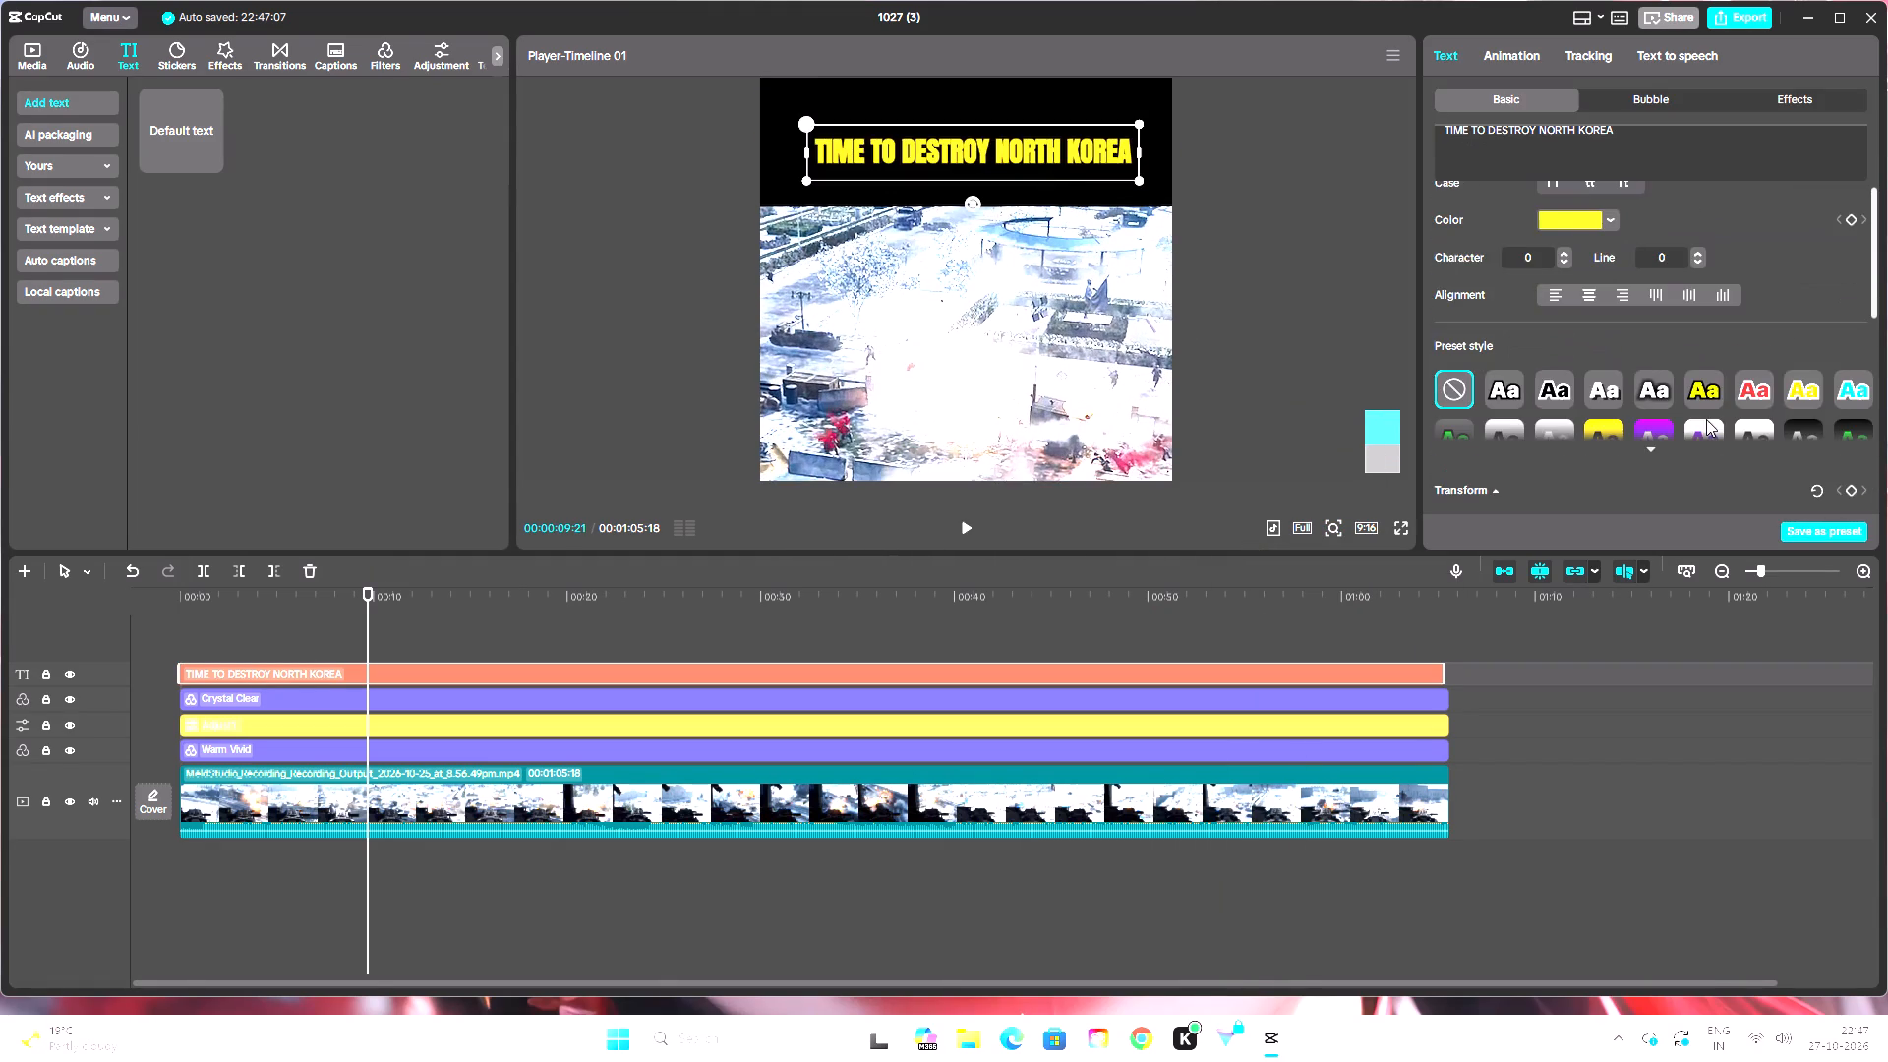
pyautogui.scroll(-2, 1689, 431)
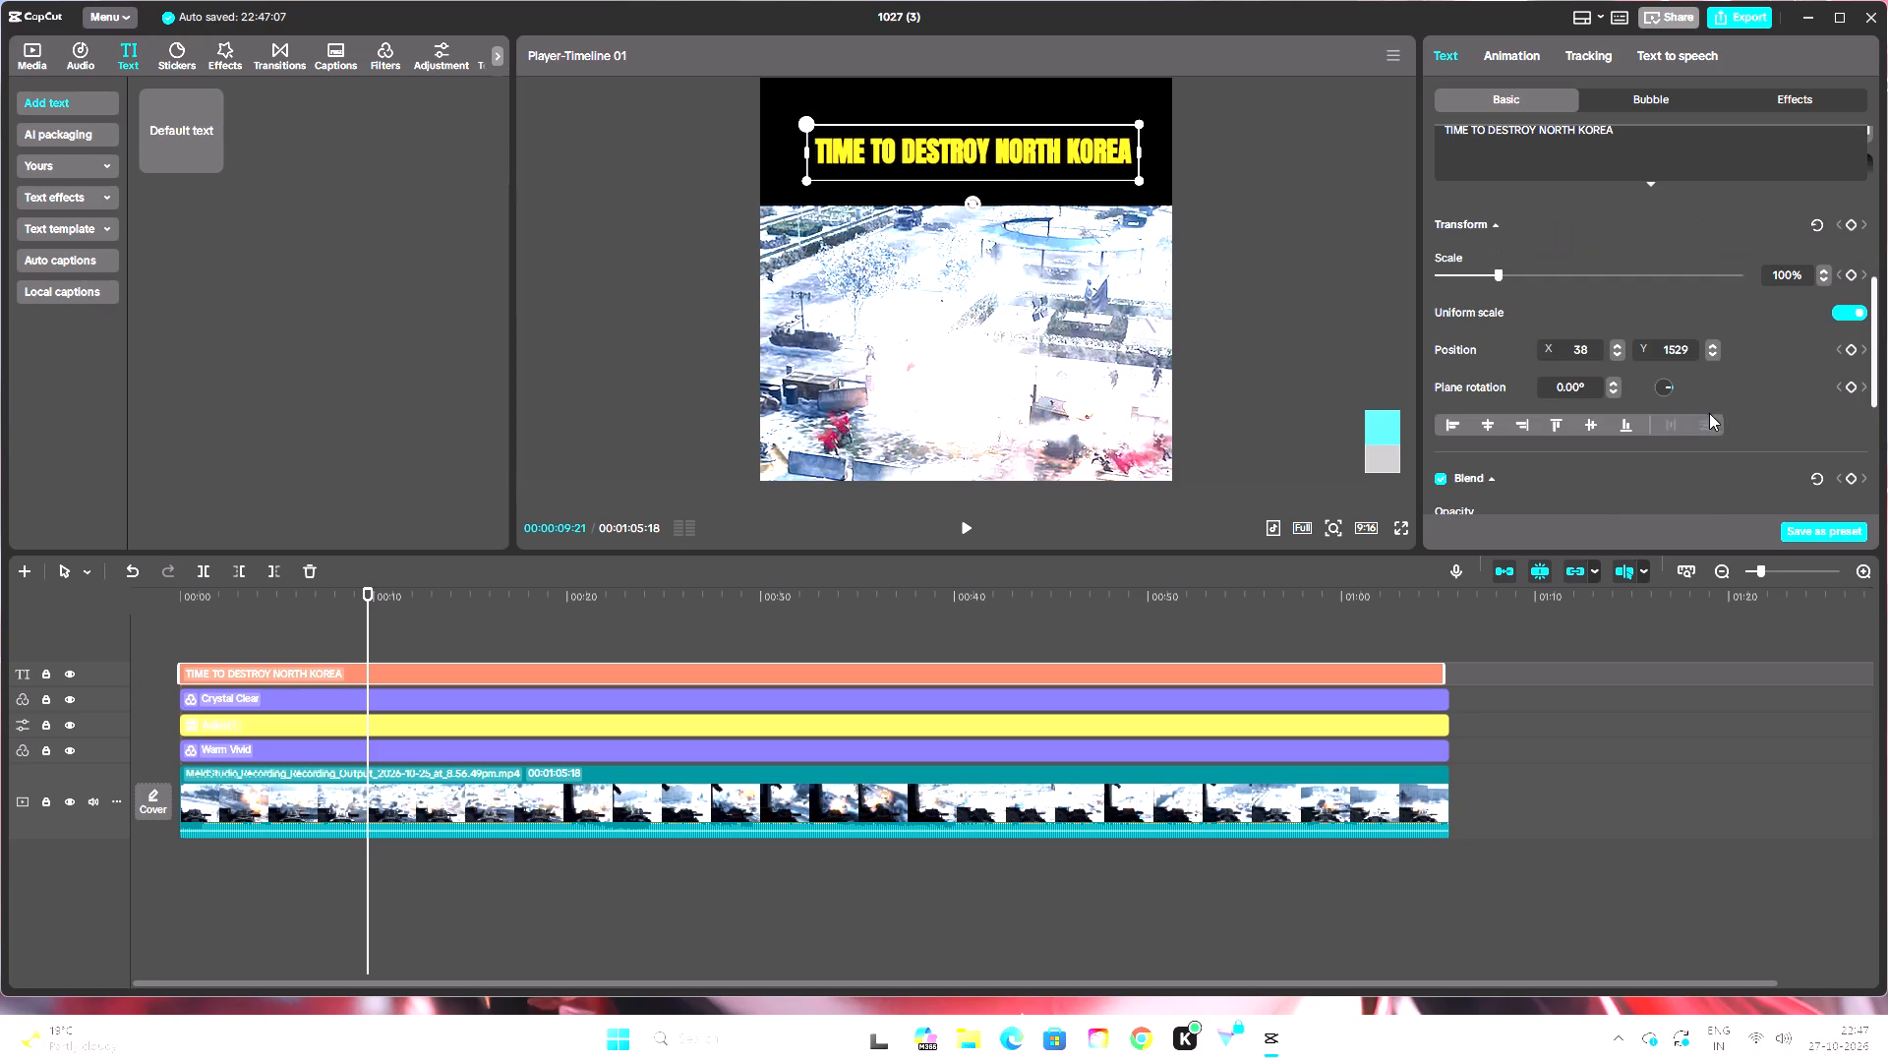
pyautogui.click(1655, 190)
pyautogui.scroll(-2, 1678, 371)
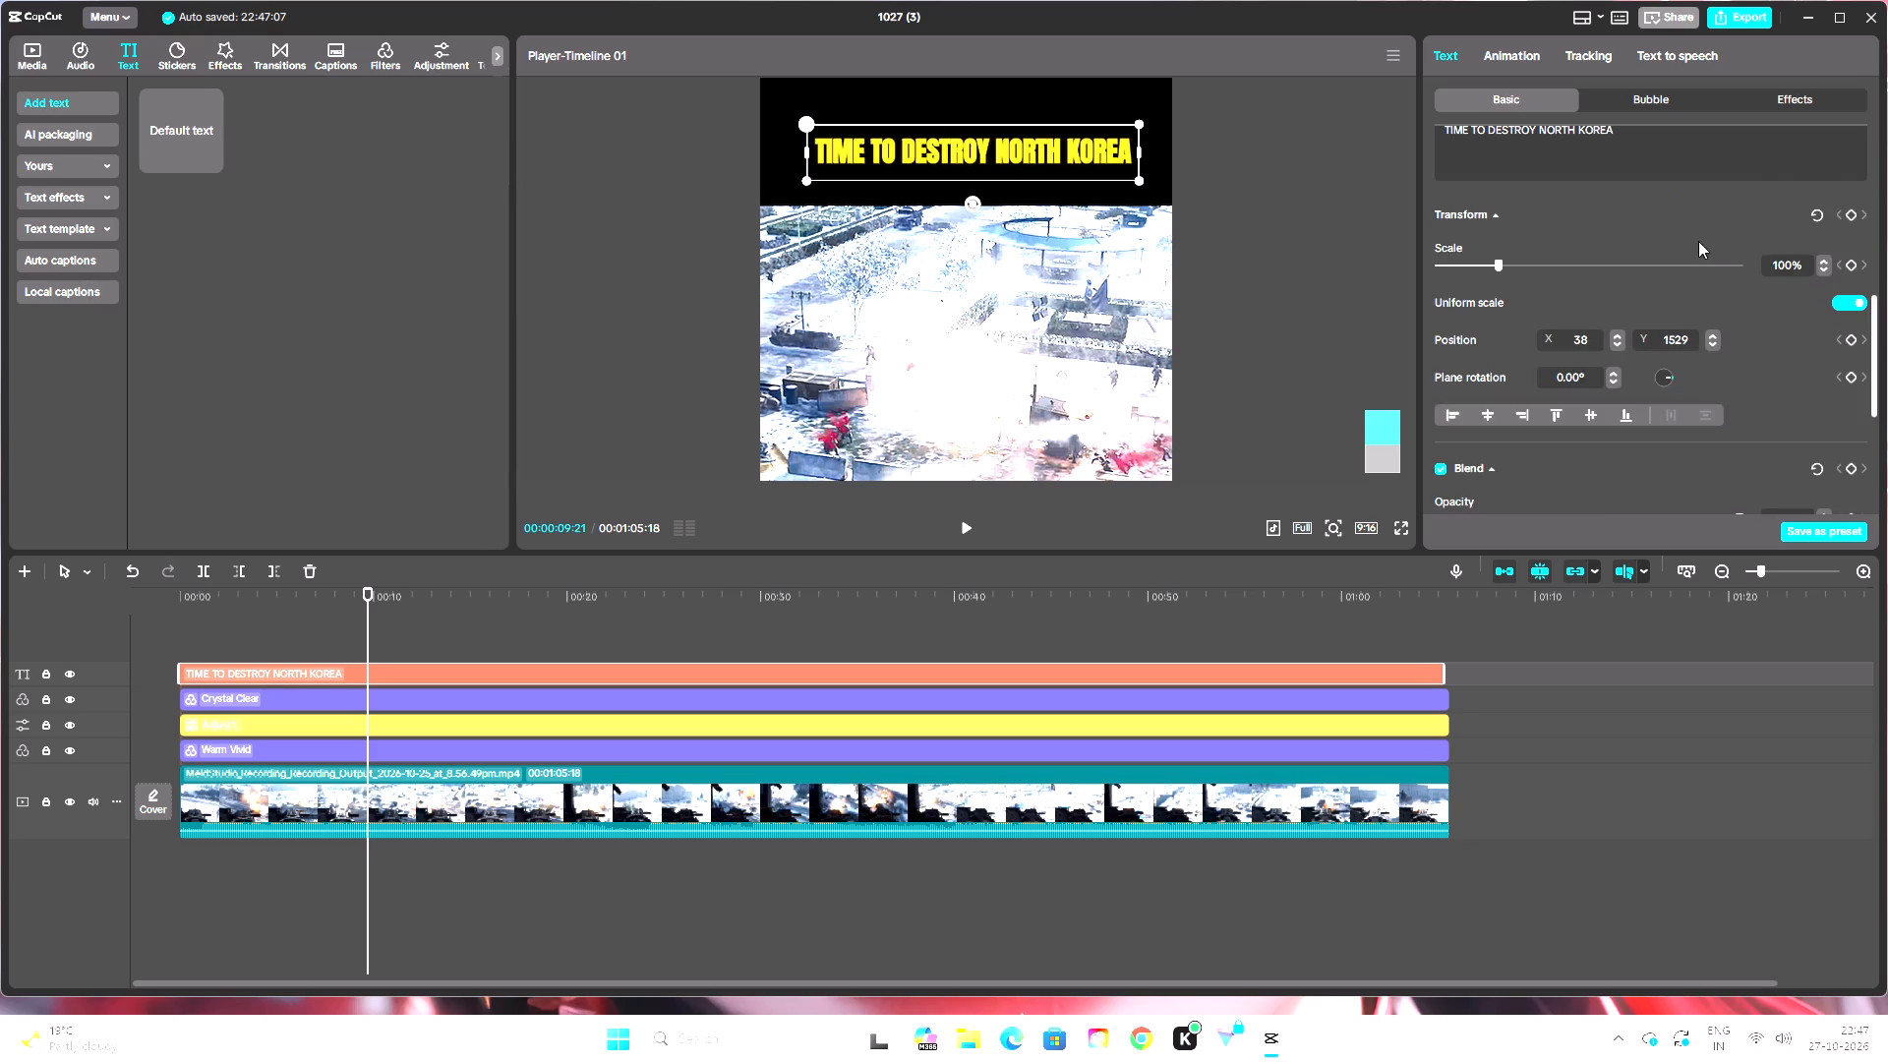
pyautogui.tripleClick(1711, 249)
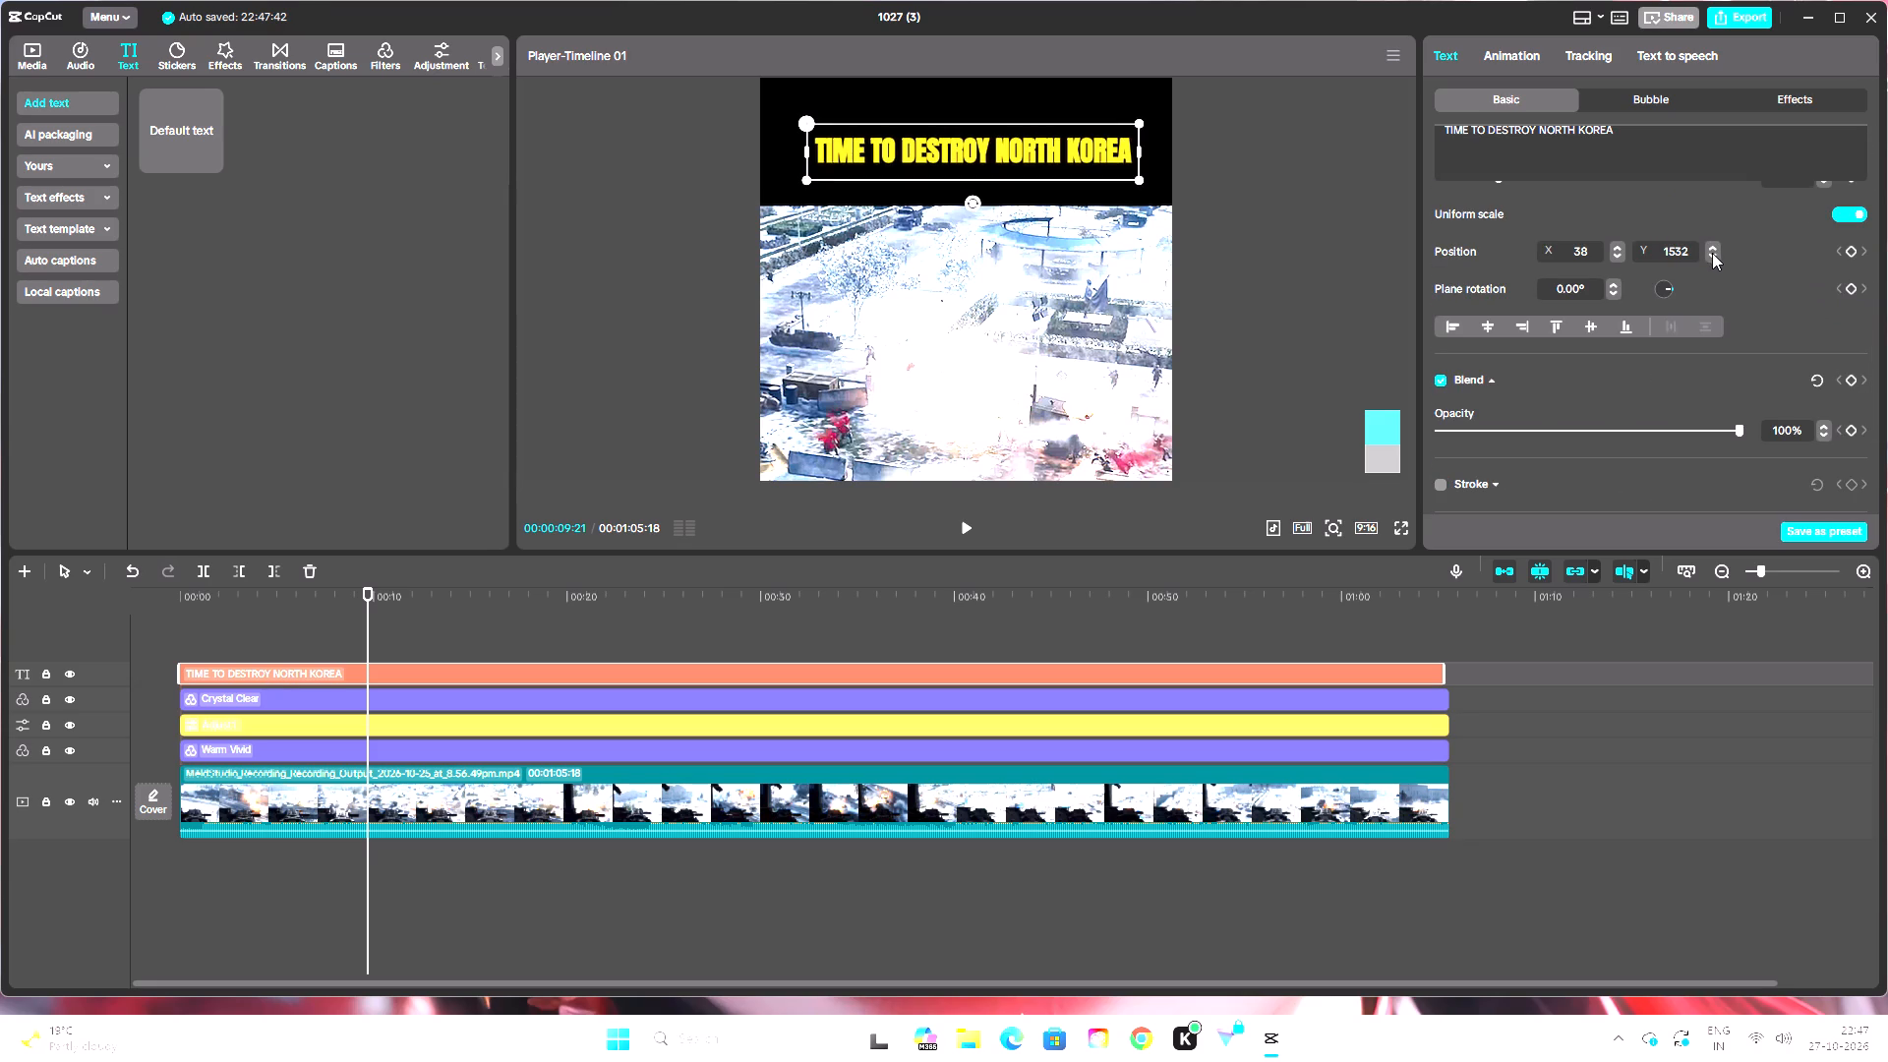
pyautogui.tripleClick(1714, 257)
pyautogui.tripleClick(1714, 257)
pyautogui.tripleClick(1714, 257)
pyautogui.tripleClick(1714, 257)
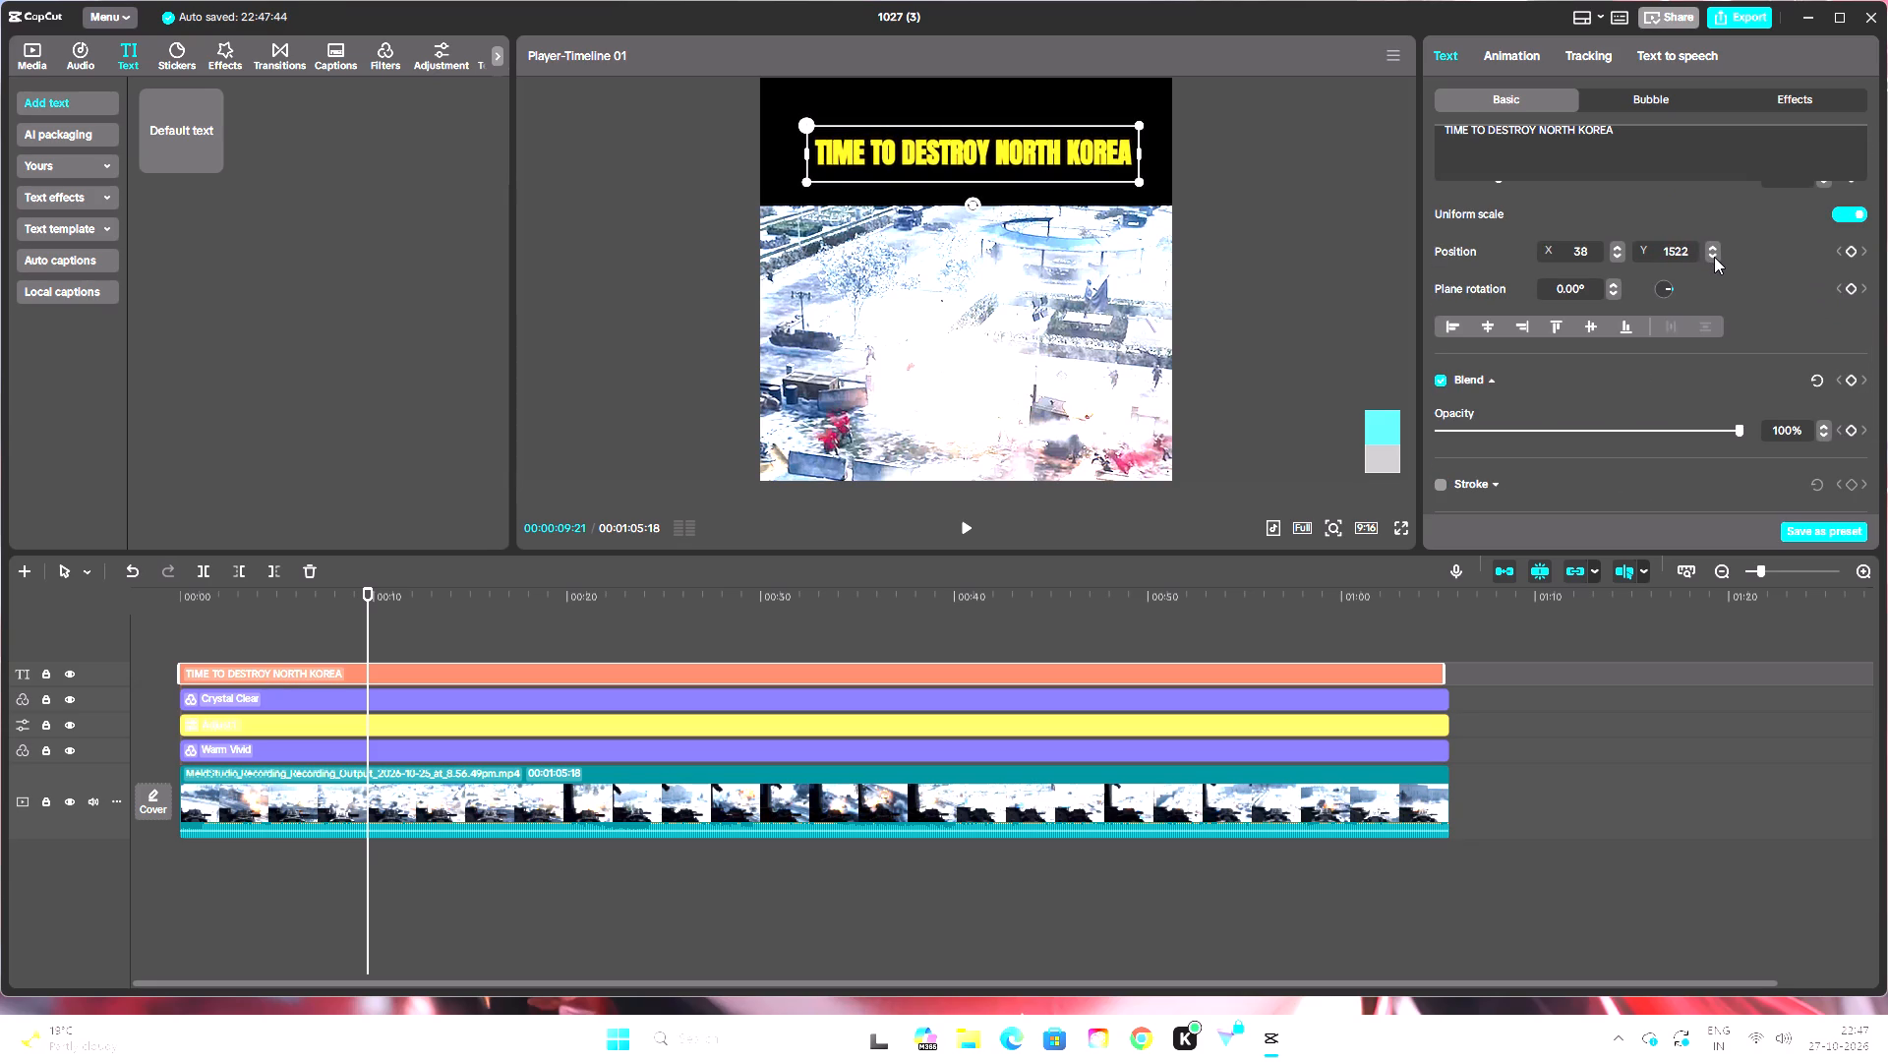
pyautogui.tripleClick(1714, 257)
pyautogui.click(1714, 257)
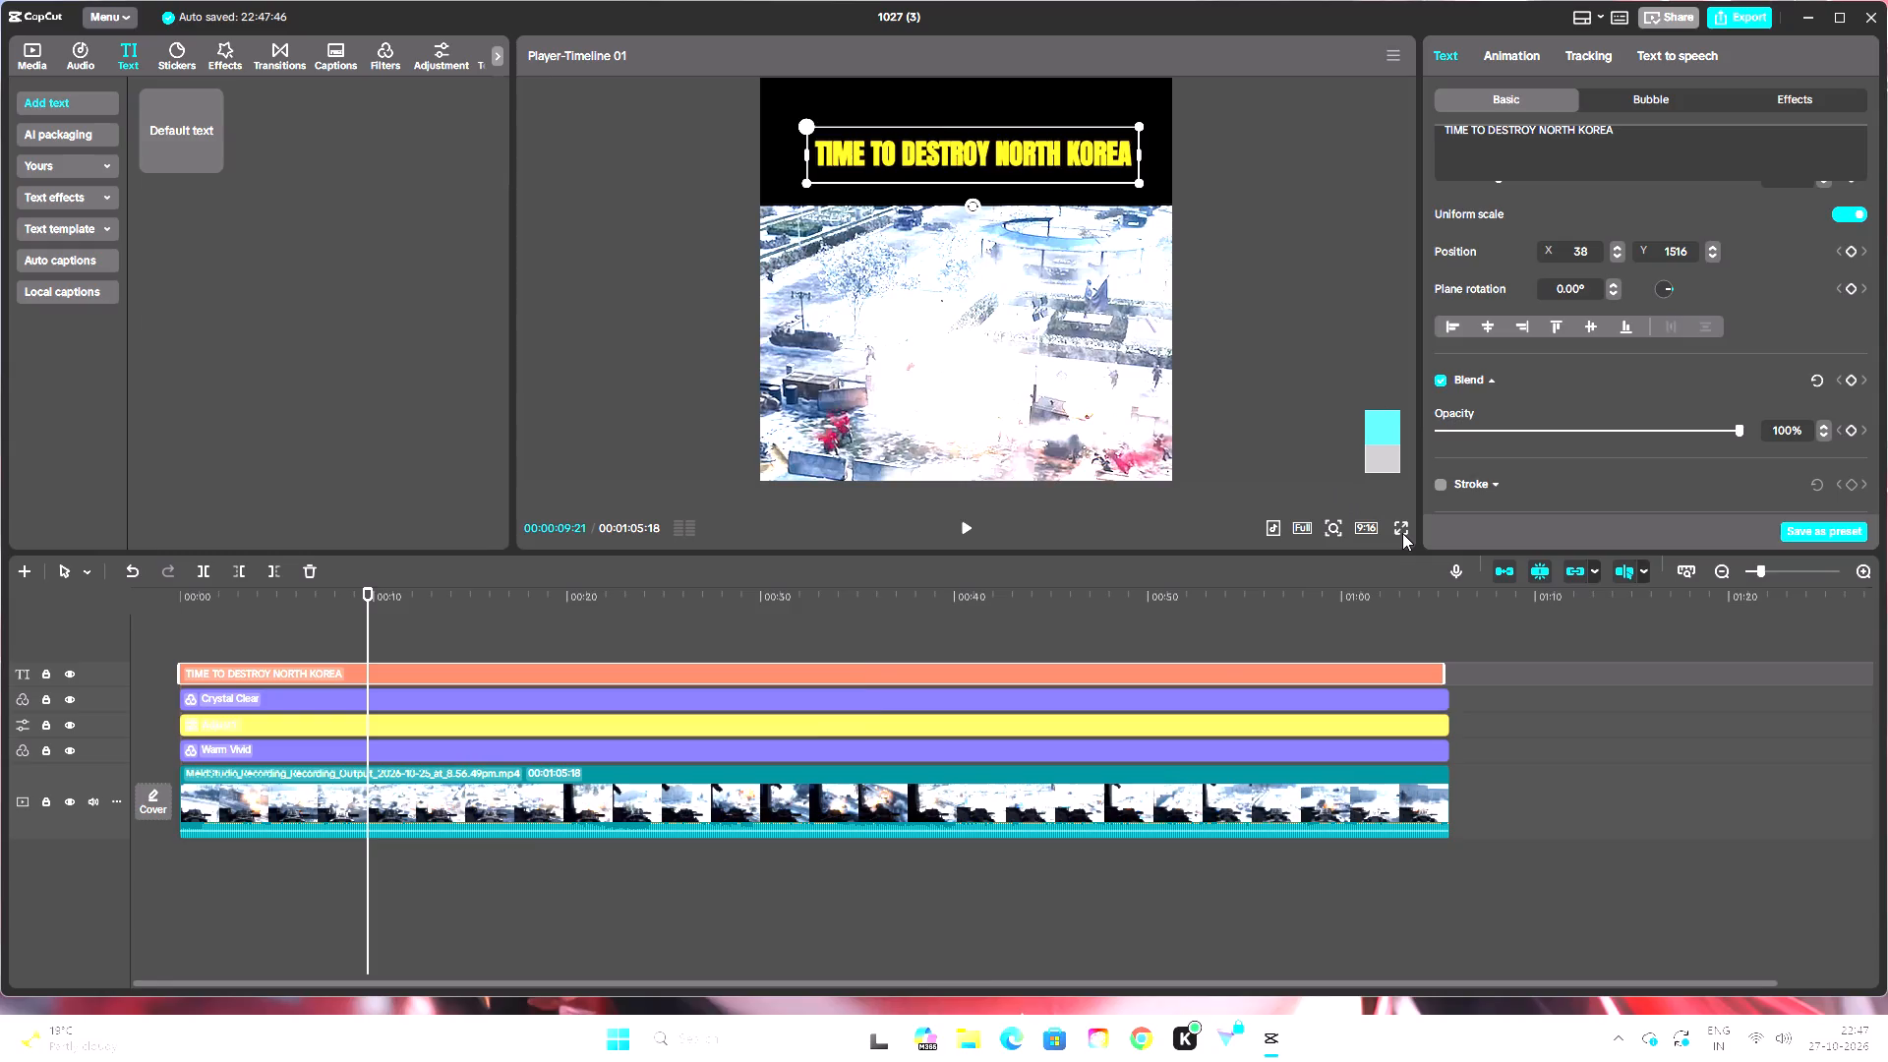
pyautogui.click(1402, 533)
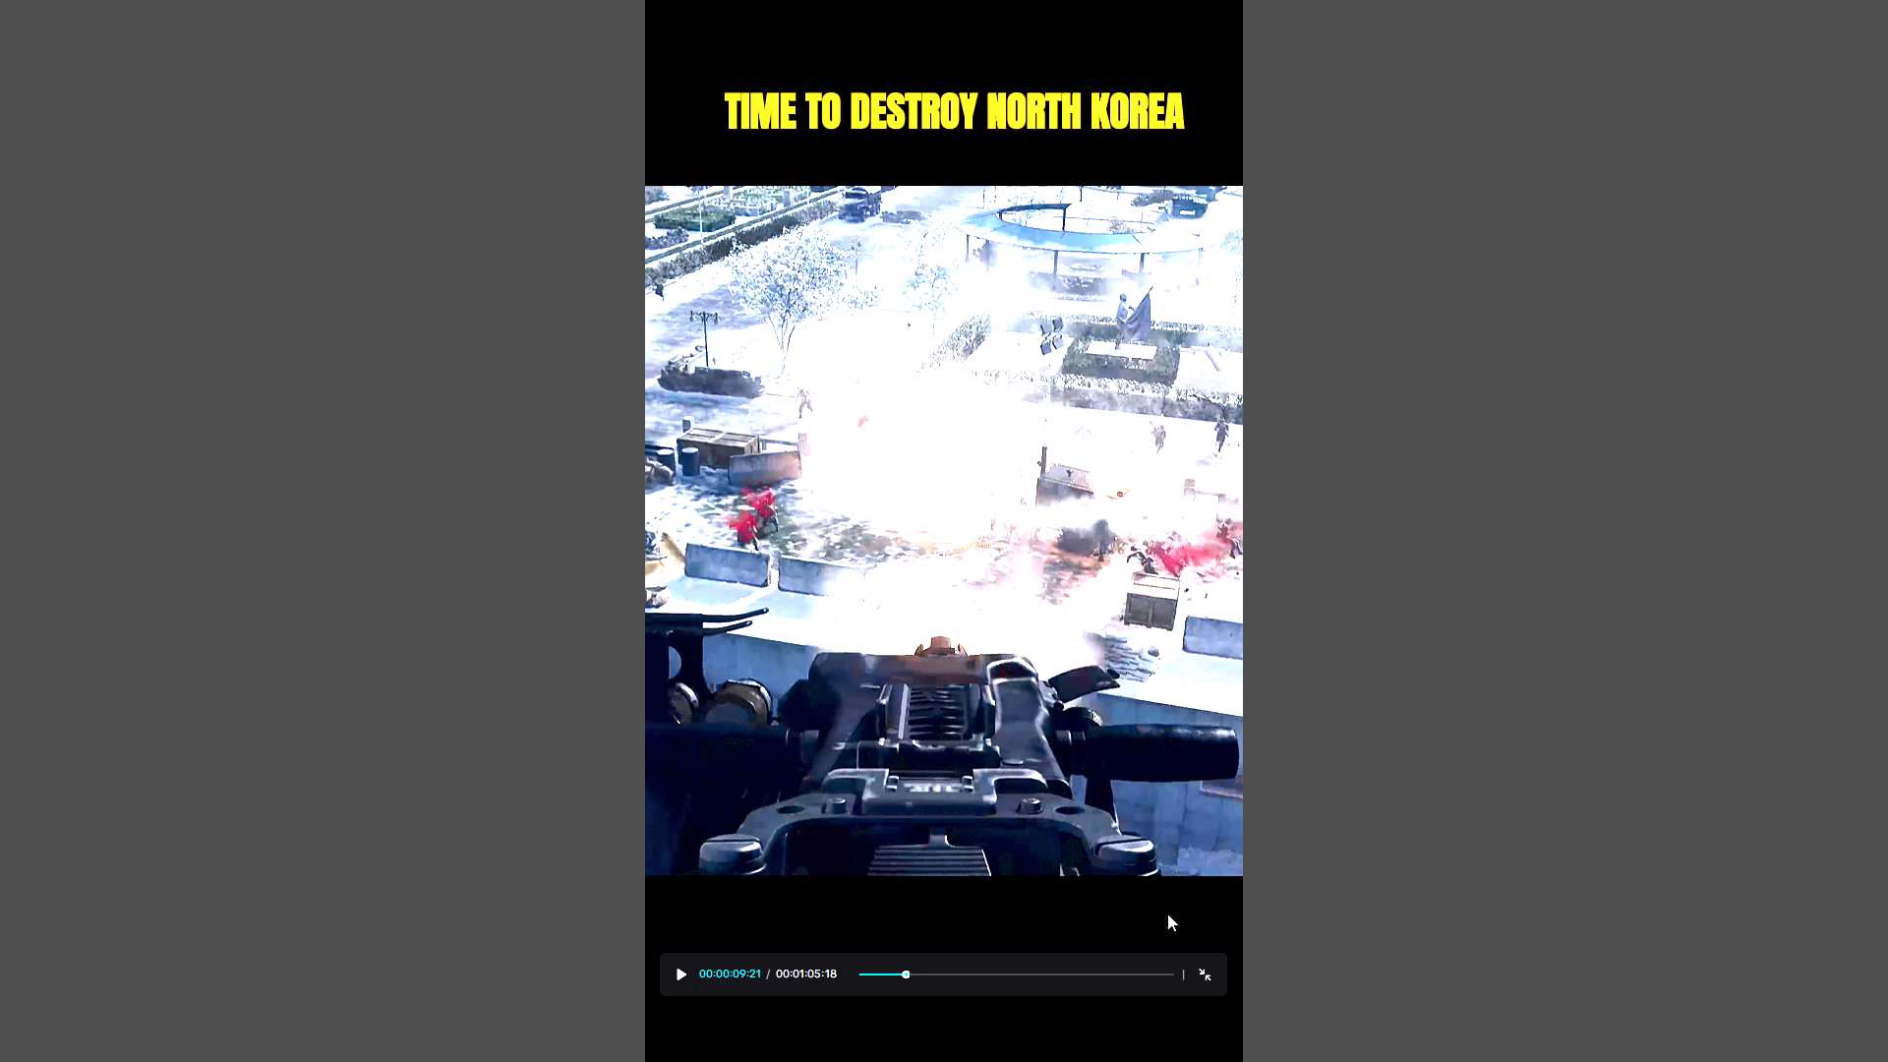
pyautogui.click(1207, 975)
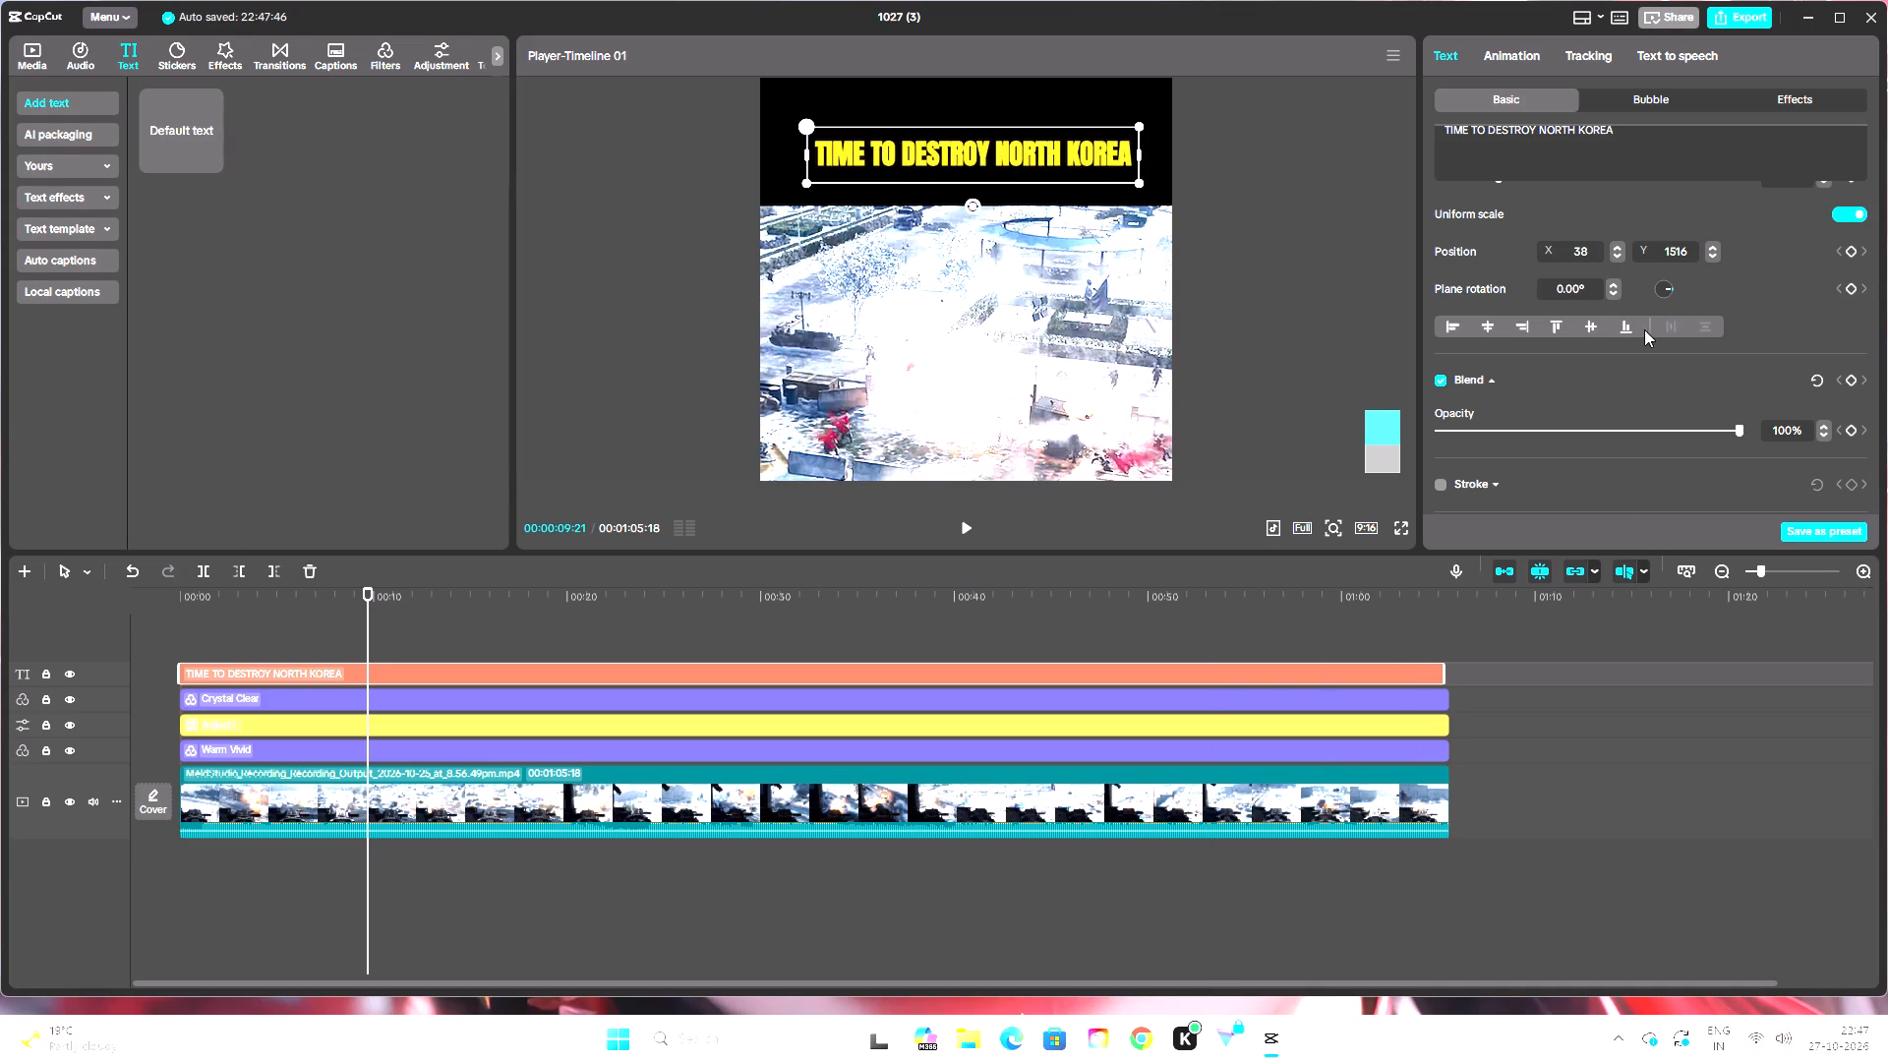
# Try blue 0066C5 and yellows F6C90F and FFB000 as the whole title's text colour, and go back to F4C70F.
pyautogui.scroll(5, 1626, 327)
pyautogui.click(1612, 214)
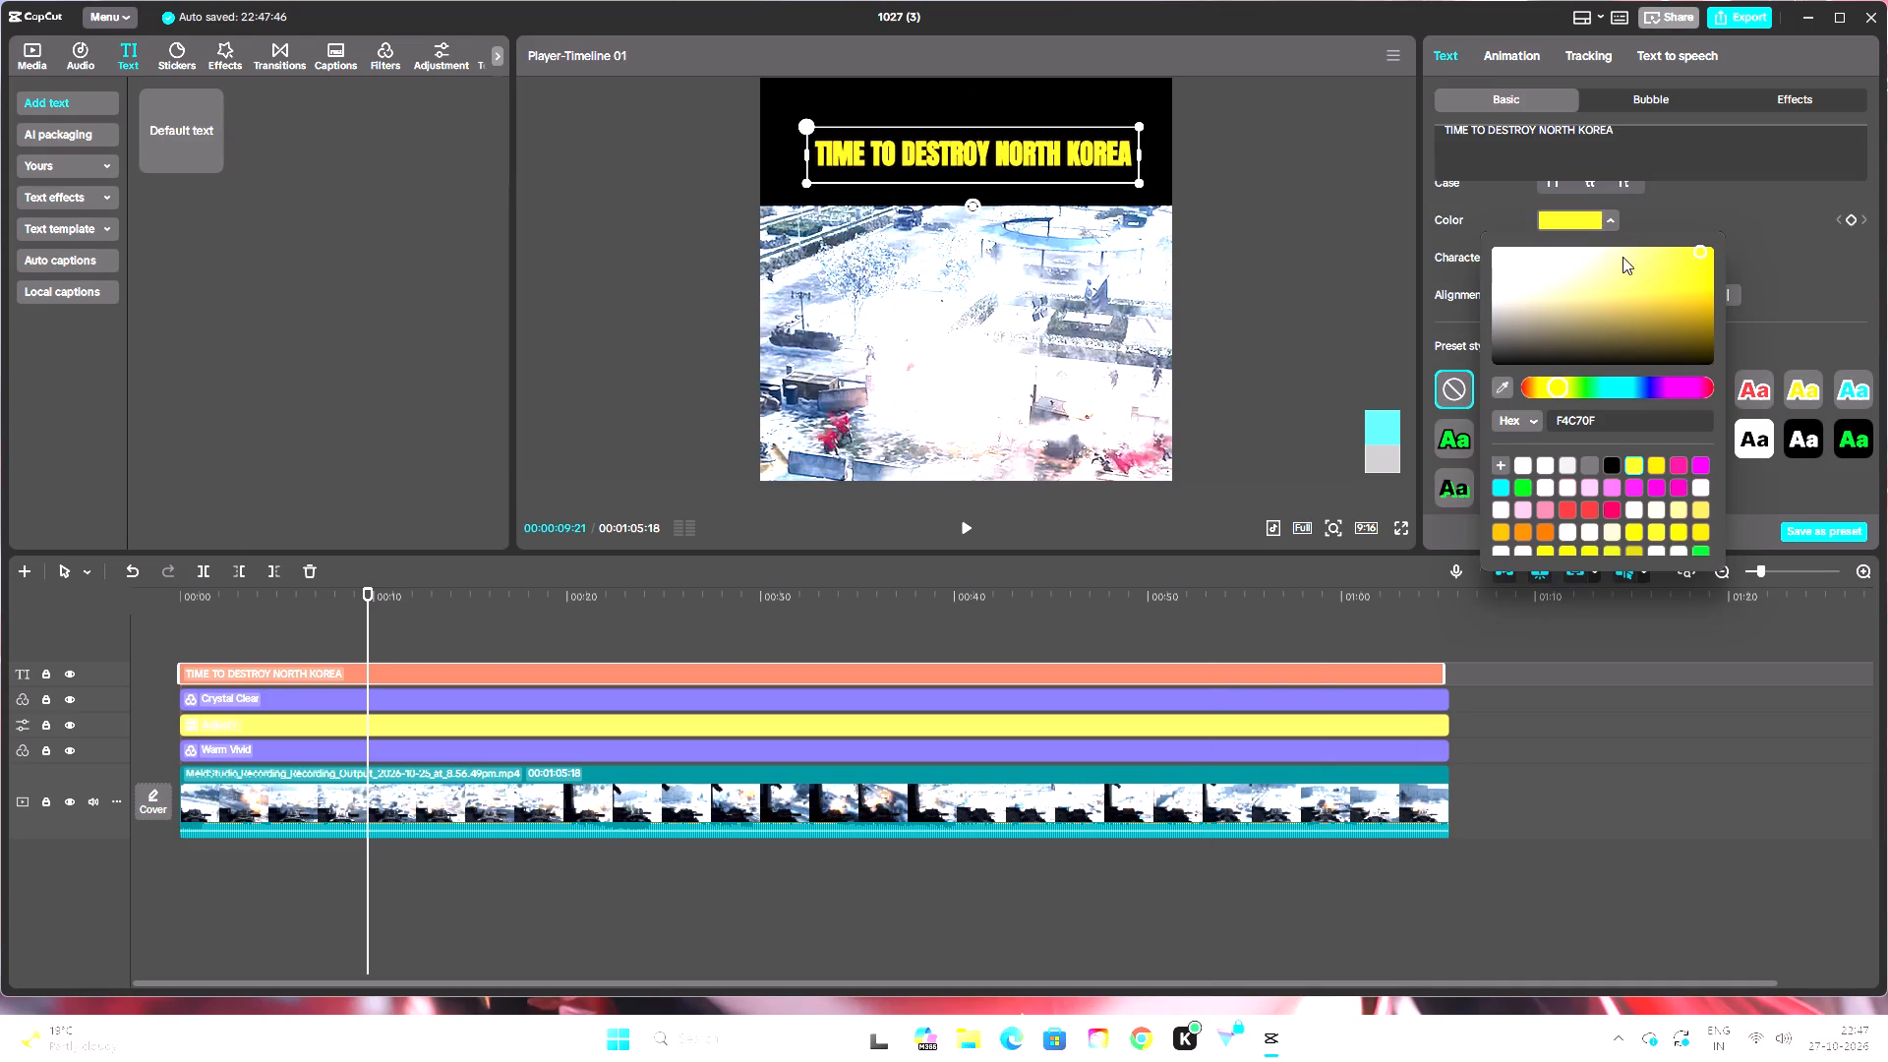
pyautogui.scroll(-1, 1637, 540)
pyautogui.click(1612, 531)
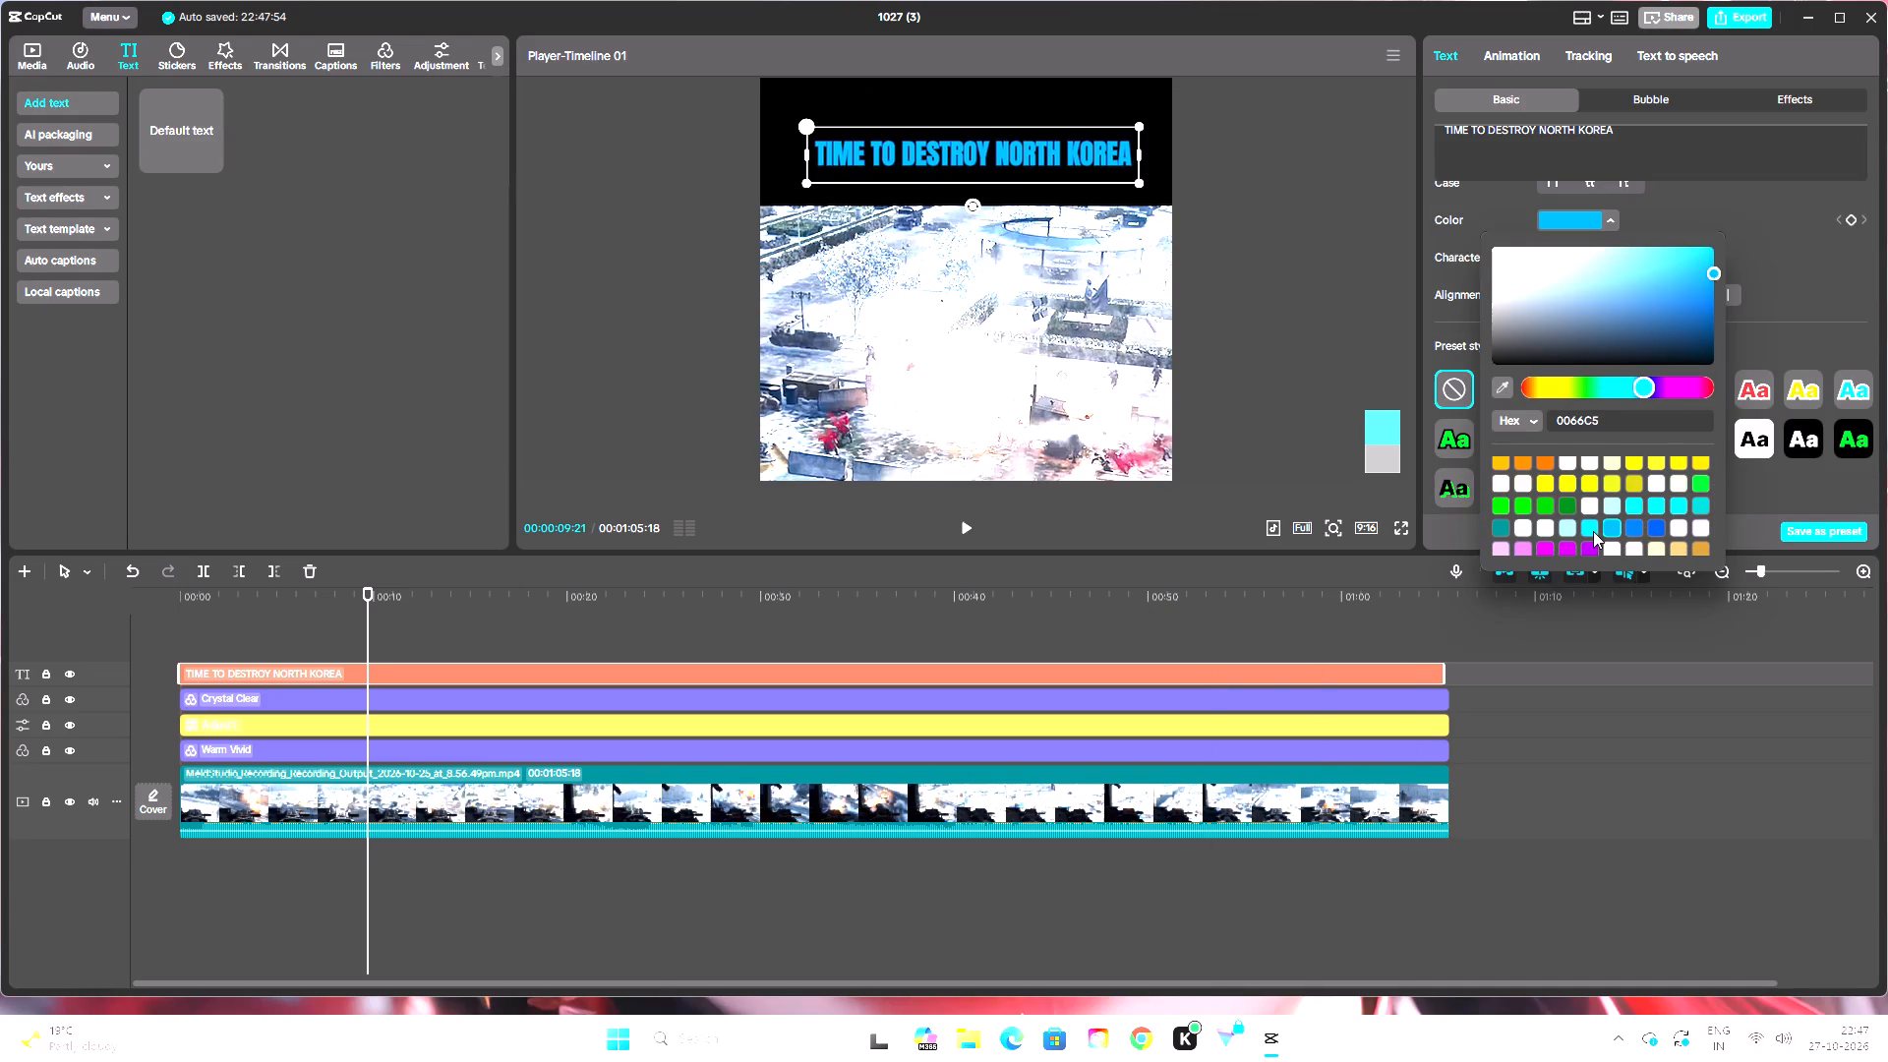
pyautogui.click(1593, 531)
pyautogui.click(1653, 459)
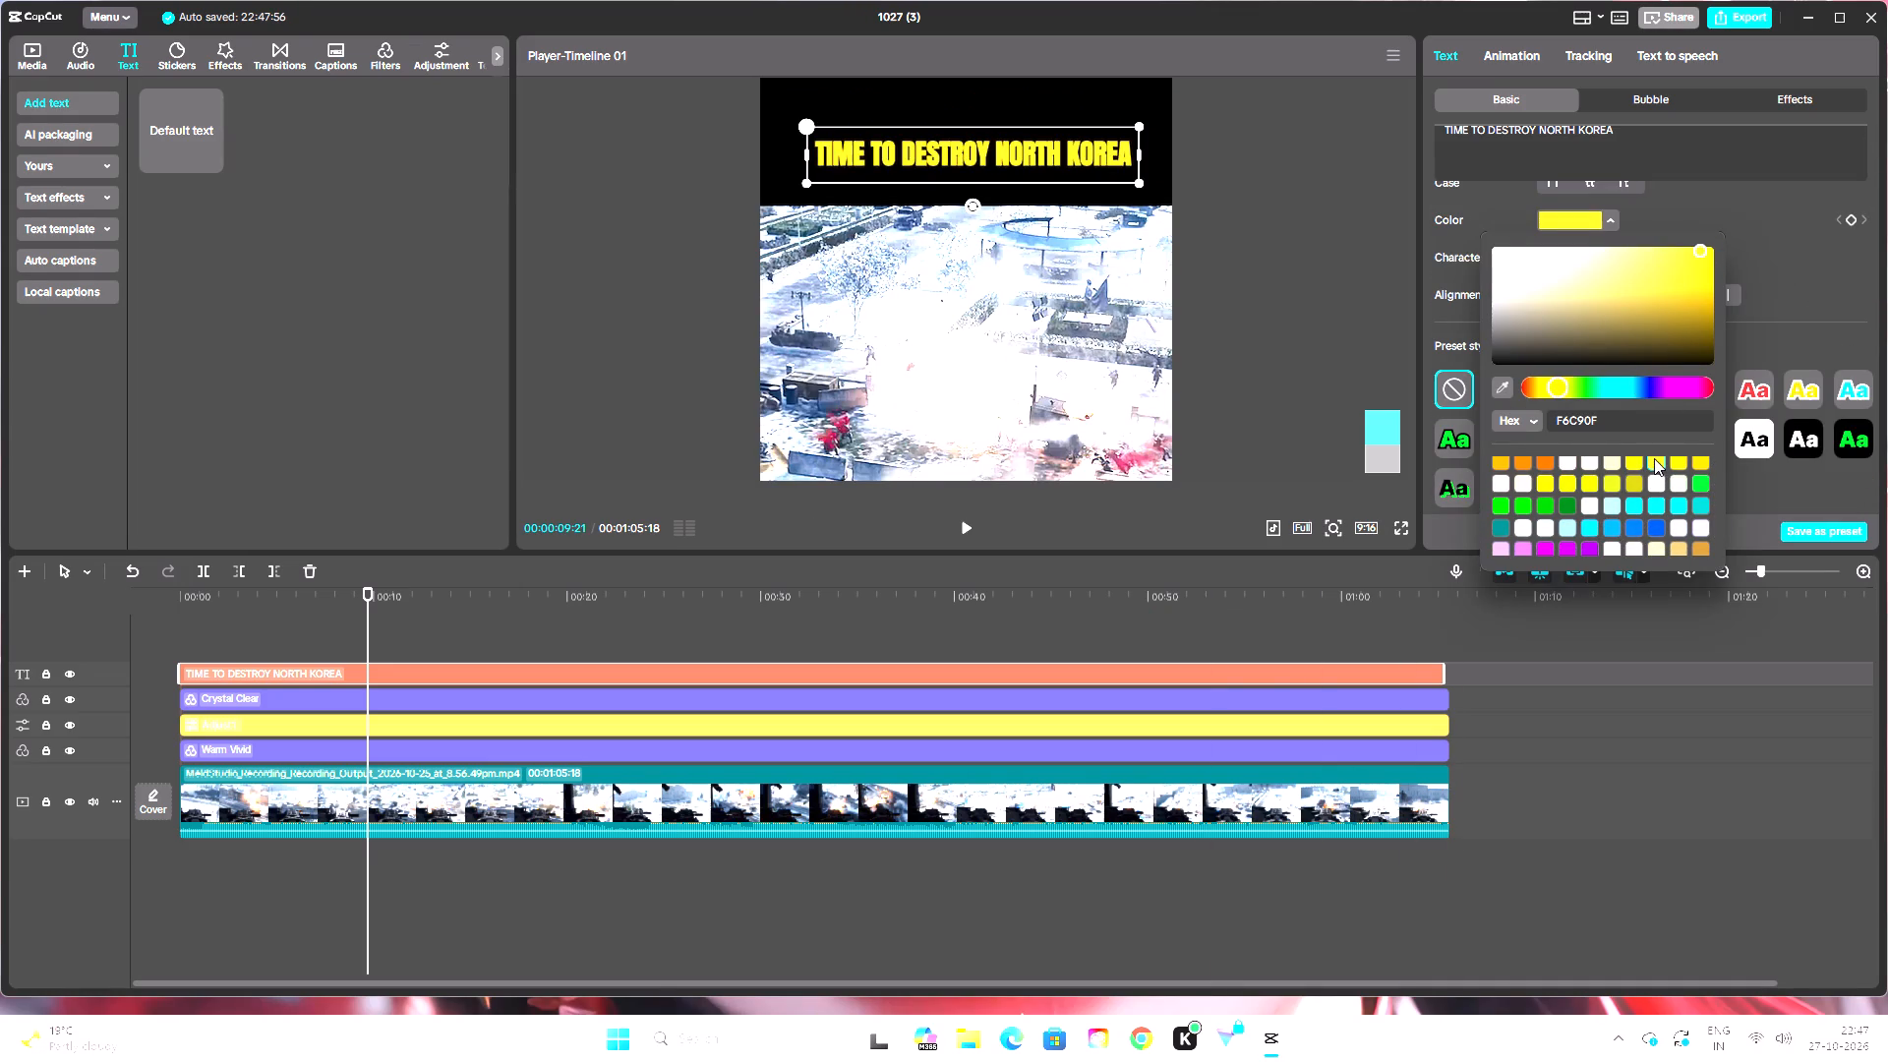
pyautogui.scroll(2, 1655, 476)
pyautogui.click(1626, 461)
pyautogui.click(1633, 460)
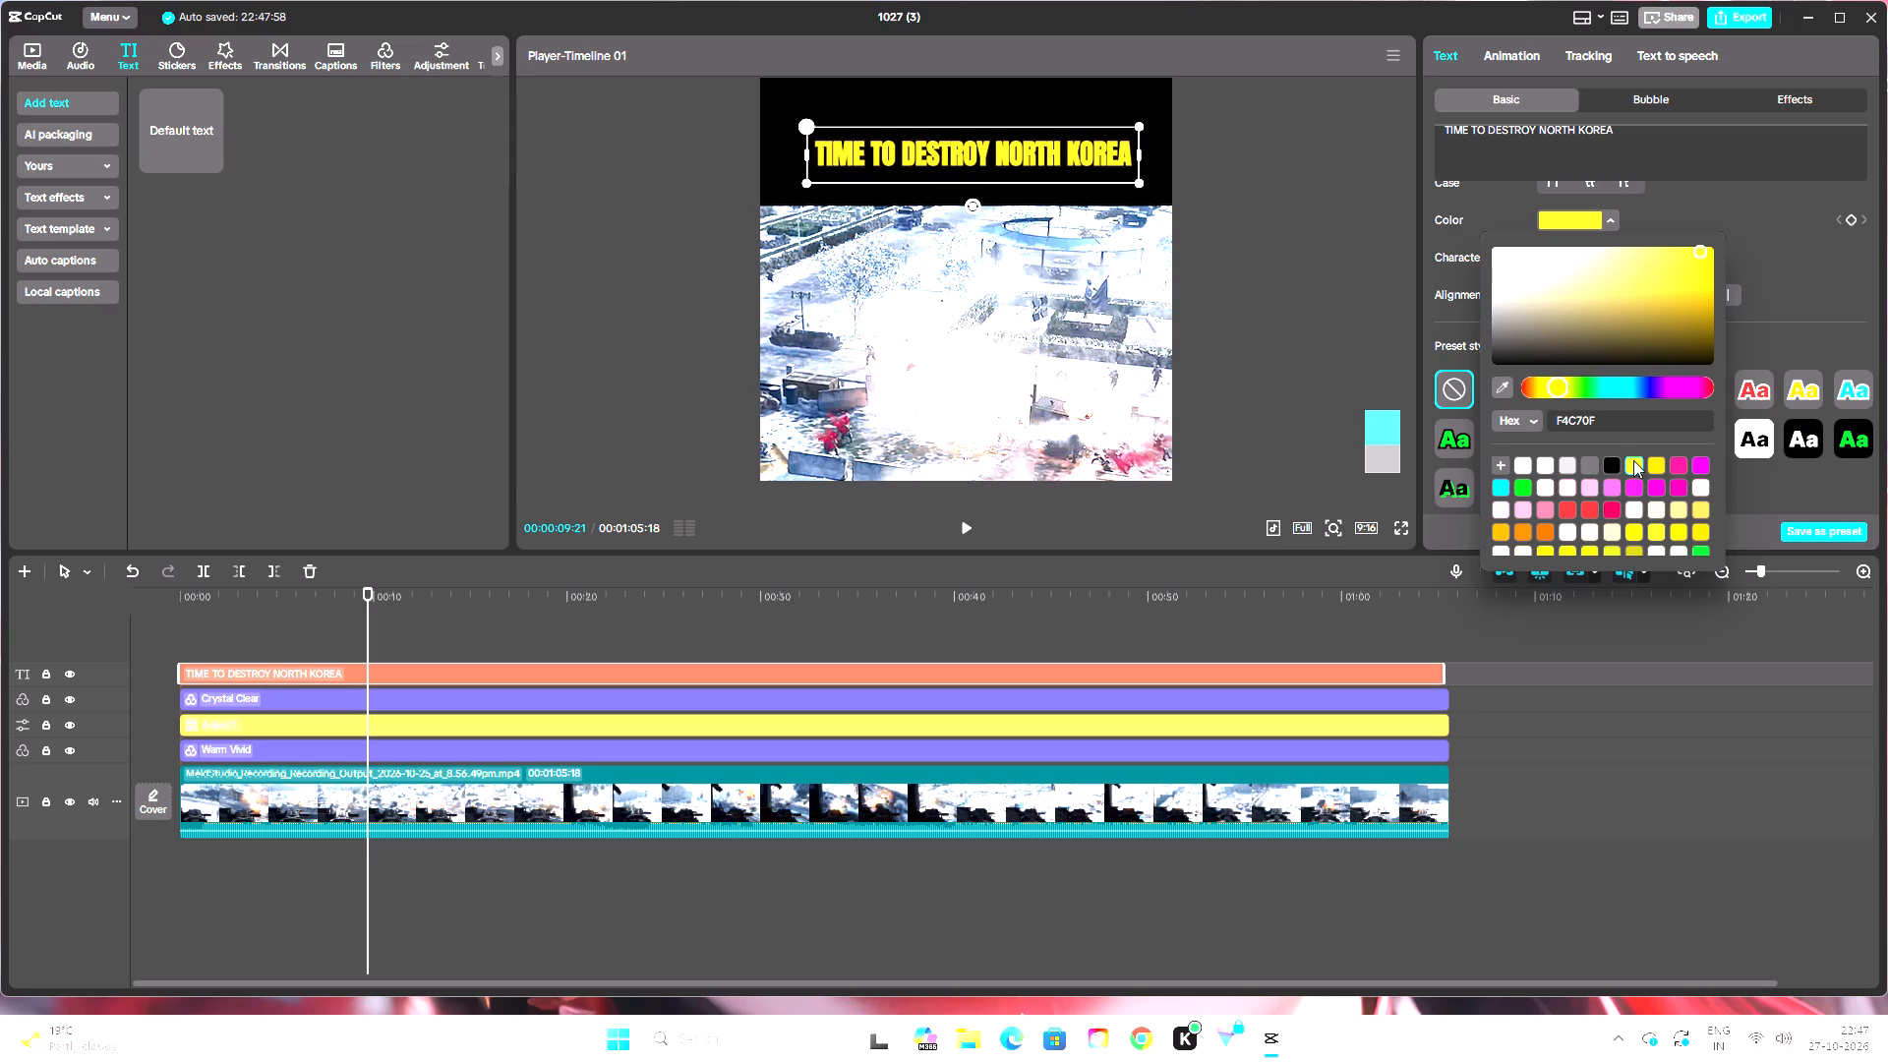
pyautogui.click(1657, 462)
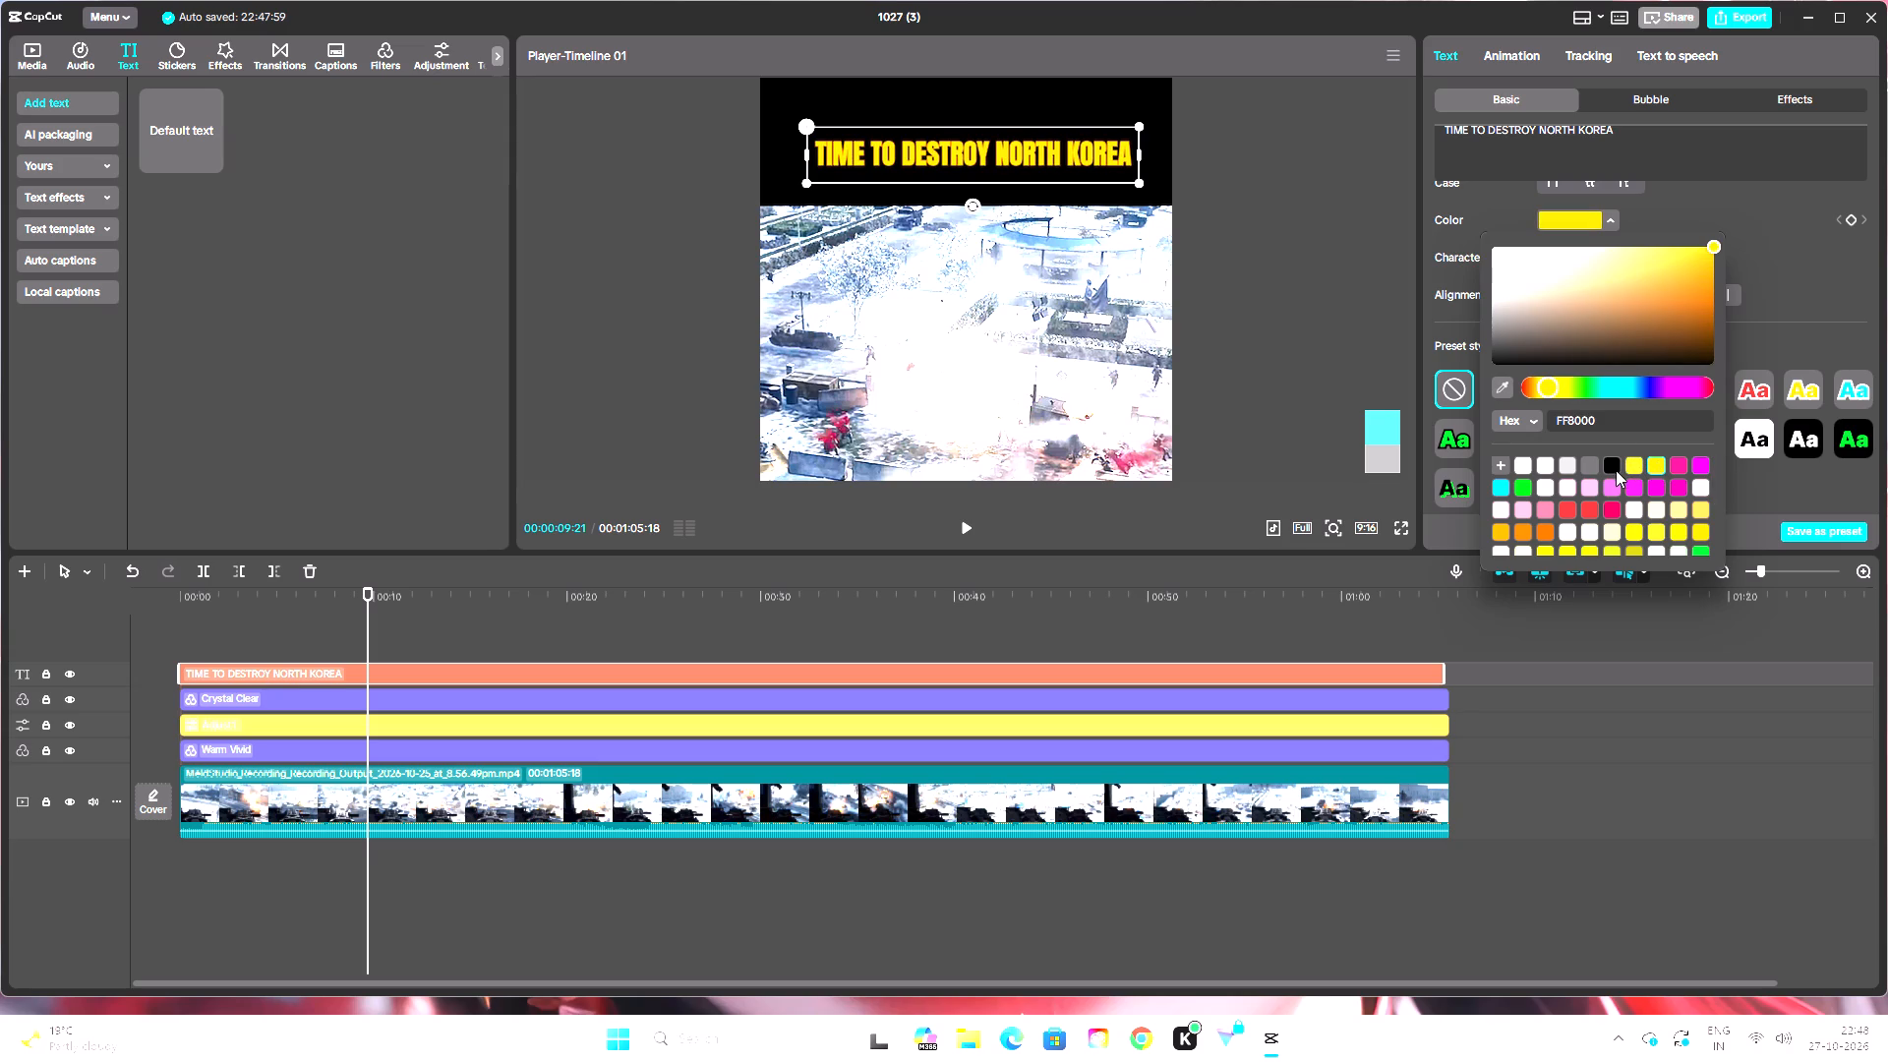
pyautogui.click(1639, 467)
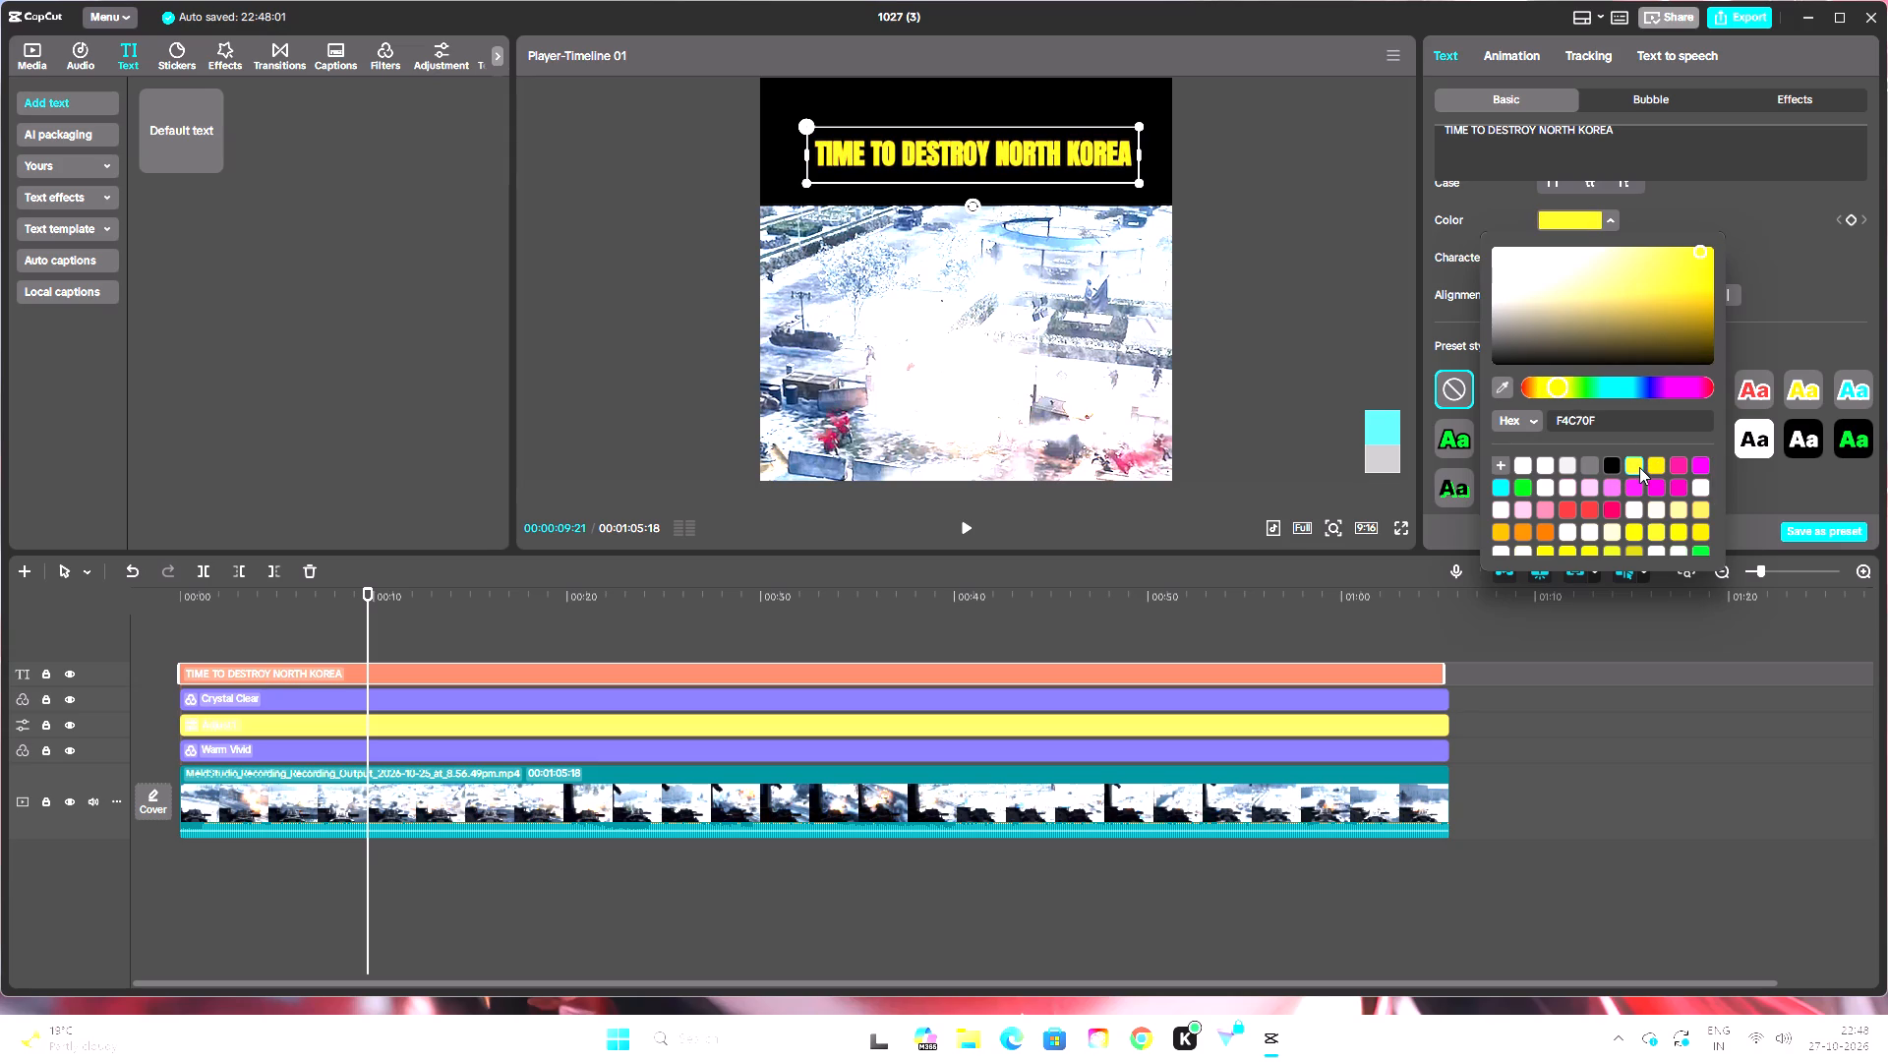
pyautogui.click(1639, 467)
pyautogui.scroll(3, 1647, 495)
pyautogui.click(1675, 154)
# Set the text colour of only the words NORTH KOREA in the title to red, hex EC1D1D.
pyautogui.scroll(2, 1675, 154)
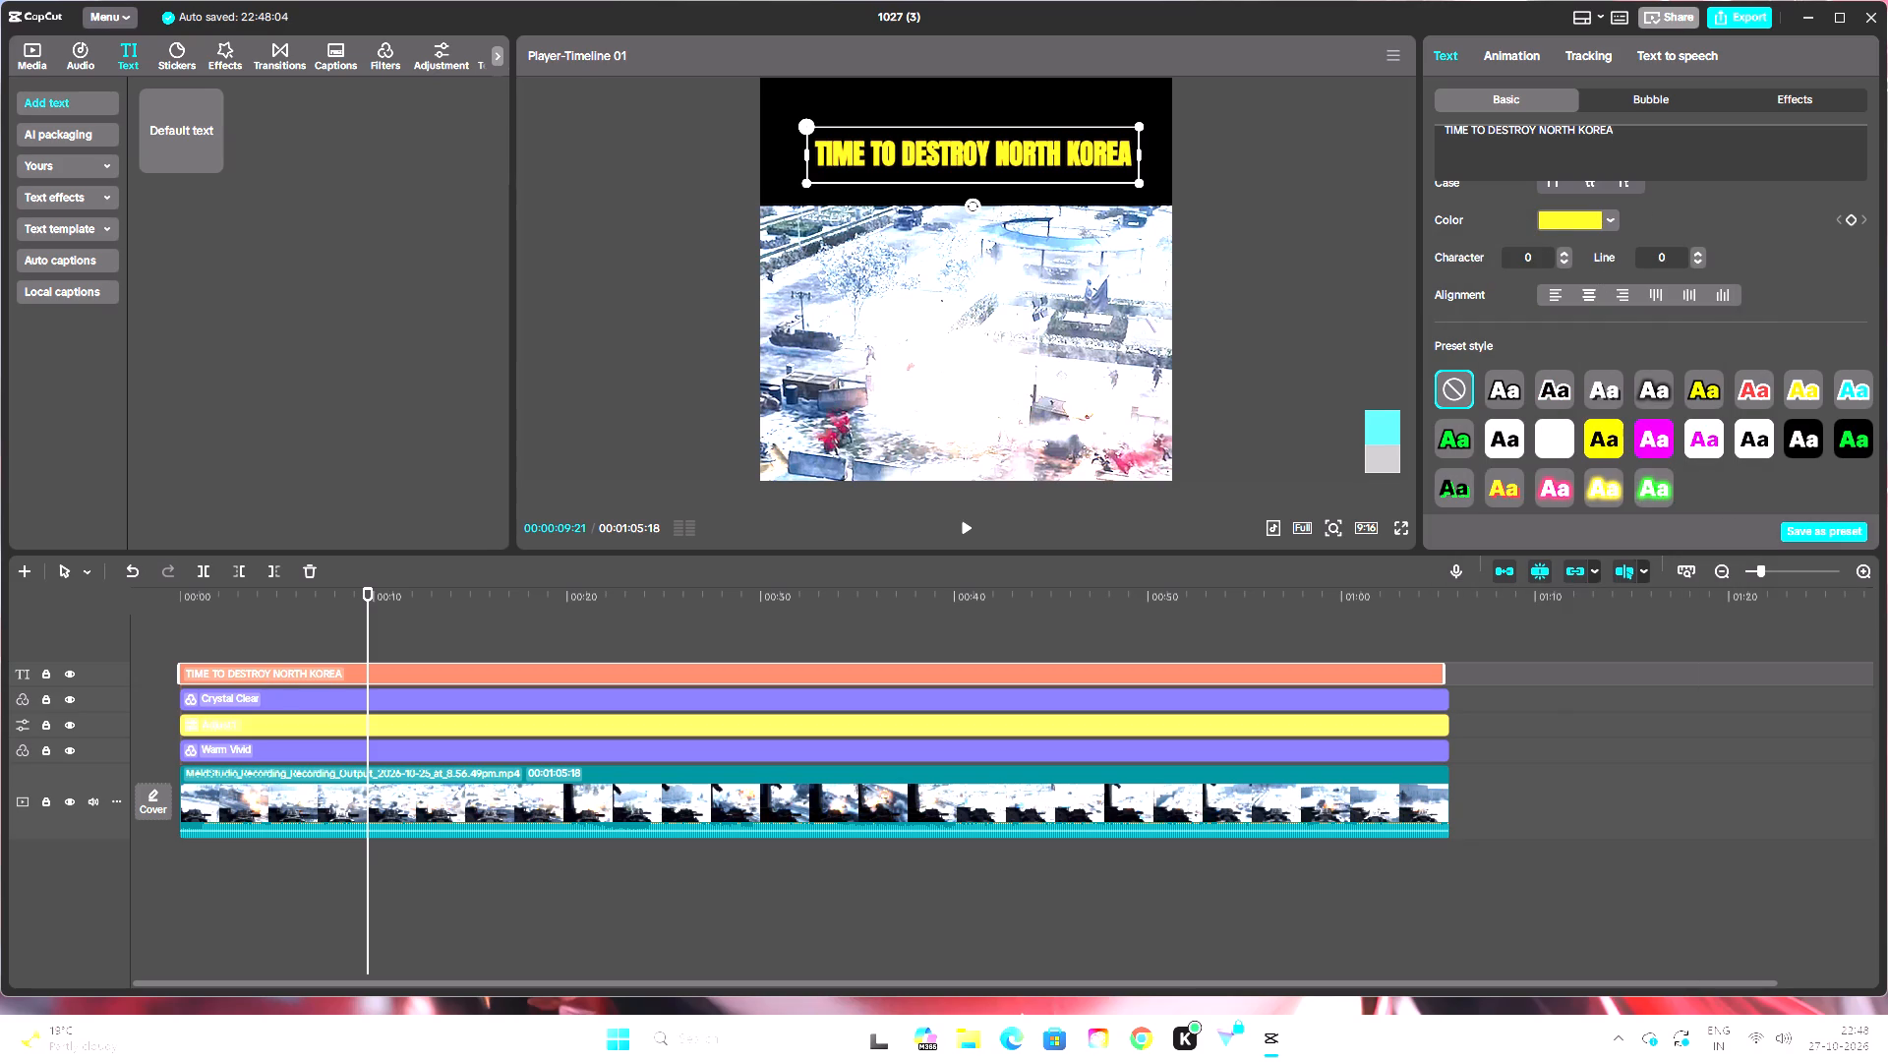
pyautogui.moveTo(1537, 131); pyautogui.dragTo(1641, 134)
pyautogui.click(1610, 216)
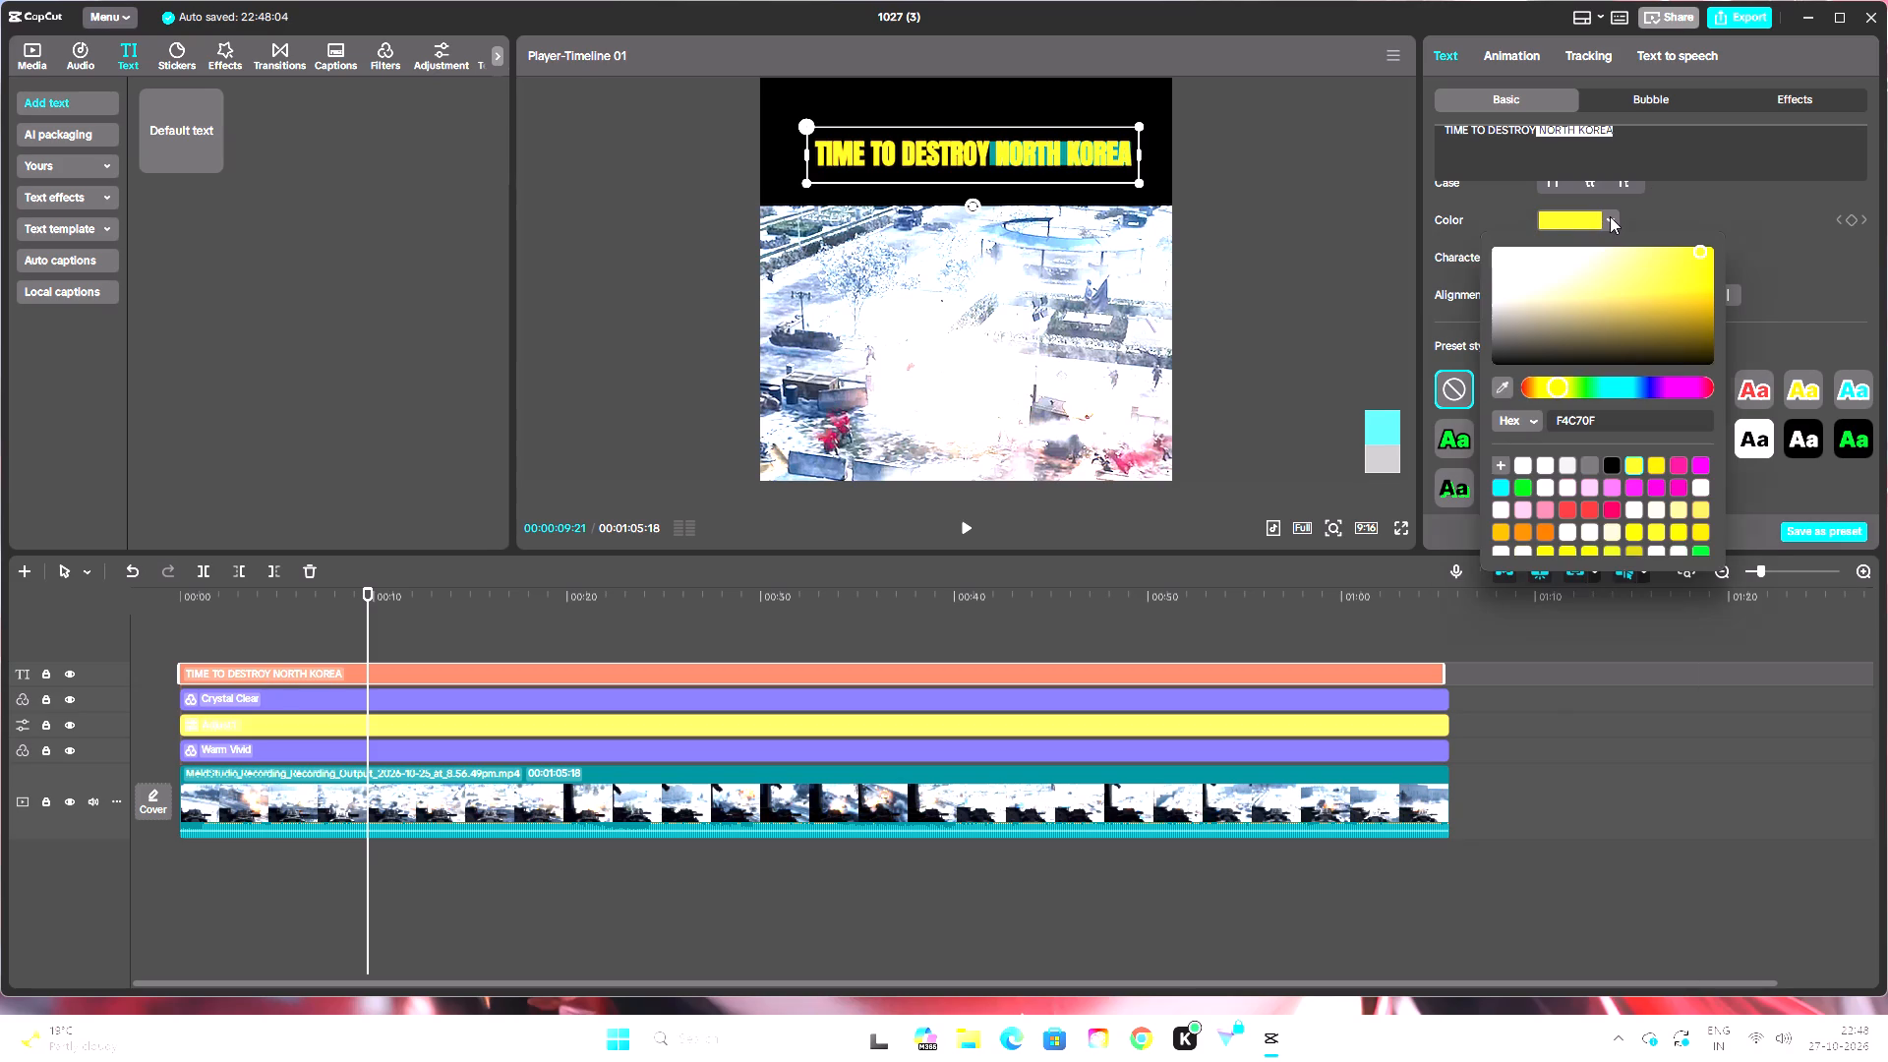
pyautogui.click(1571, 510)
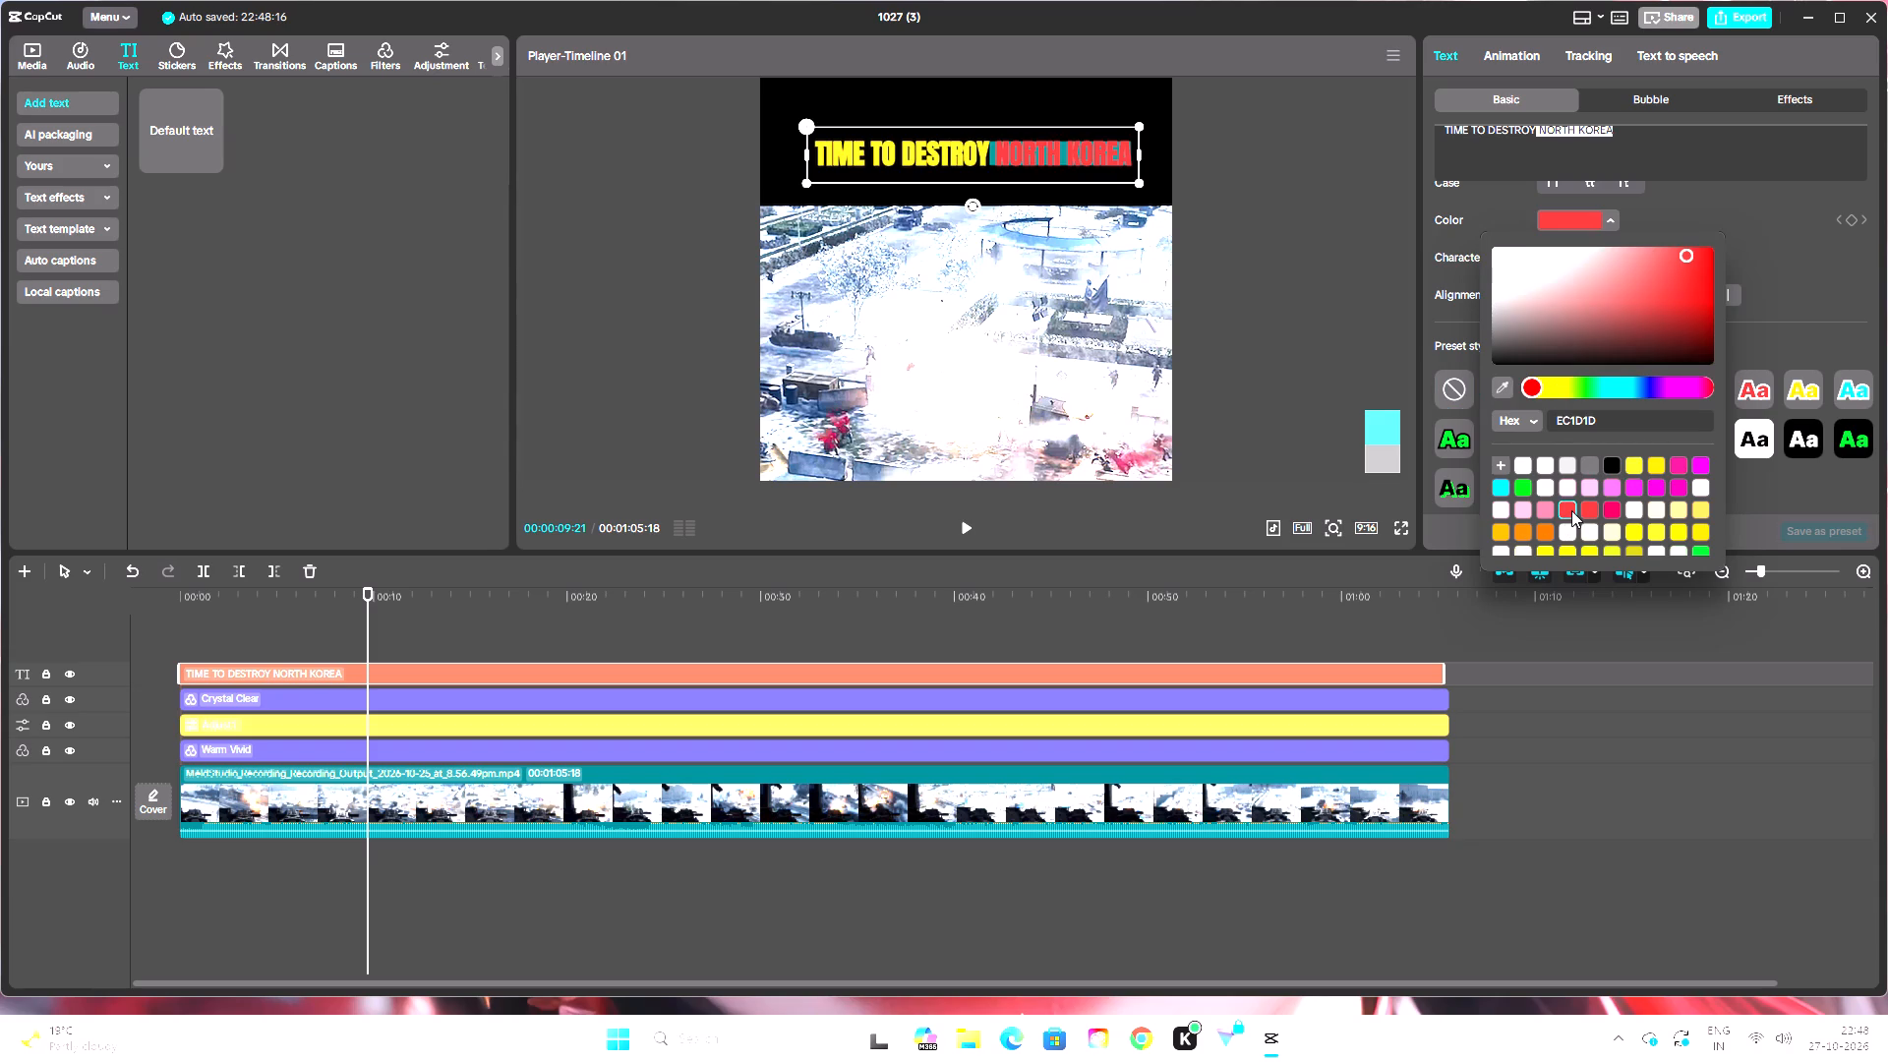
pyautogui.scroll(-1, 1572, 524)
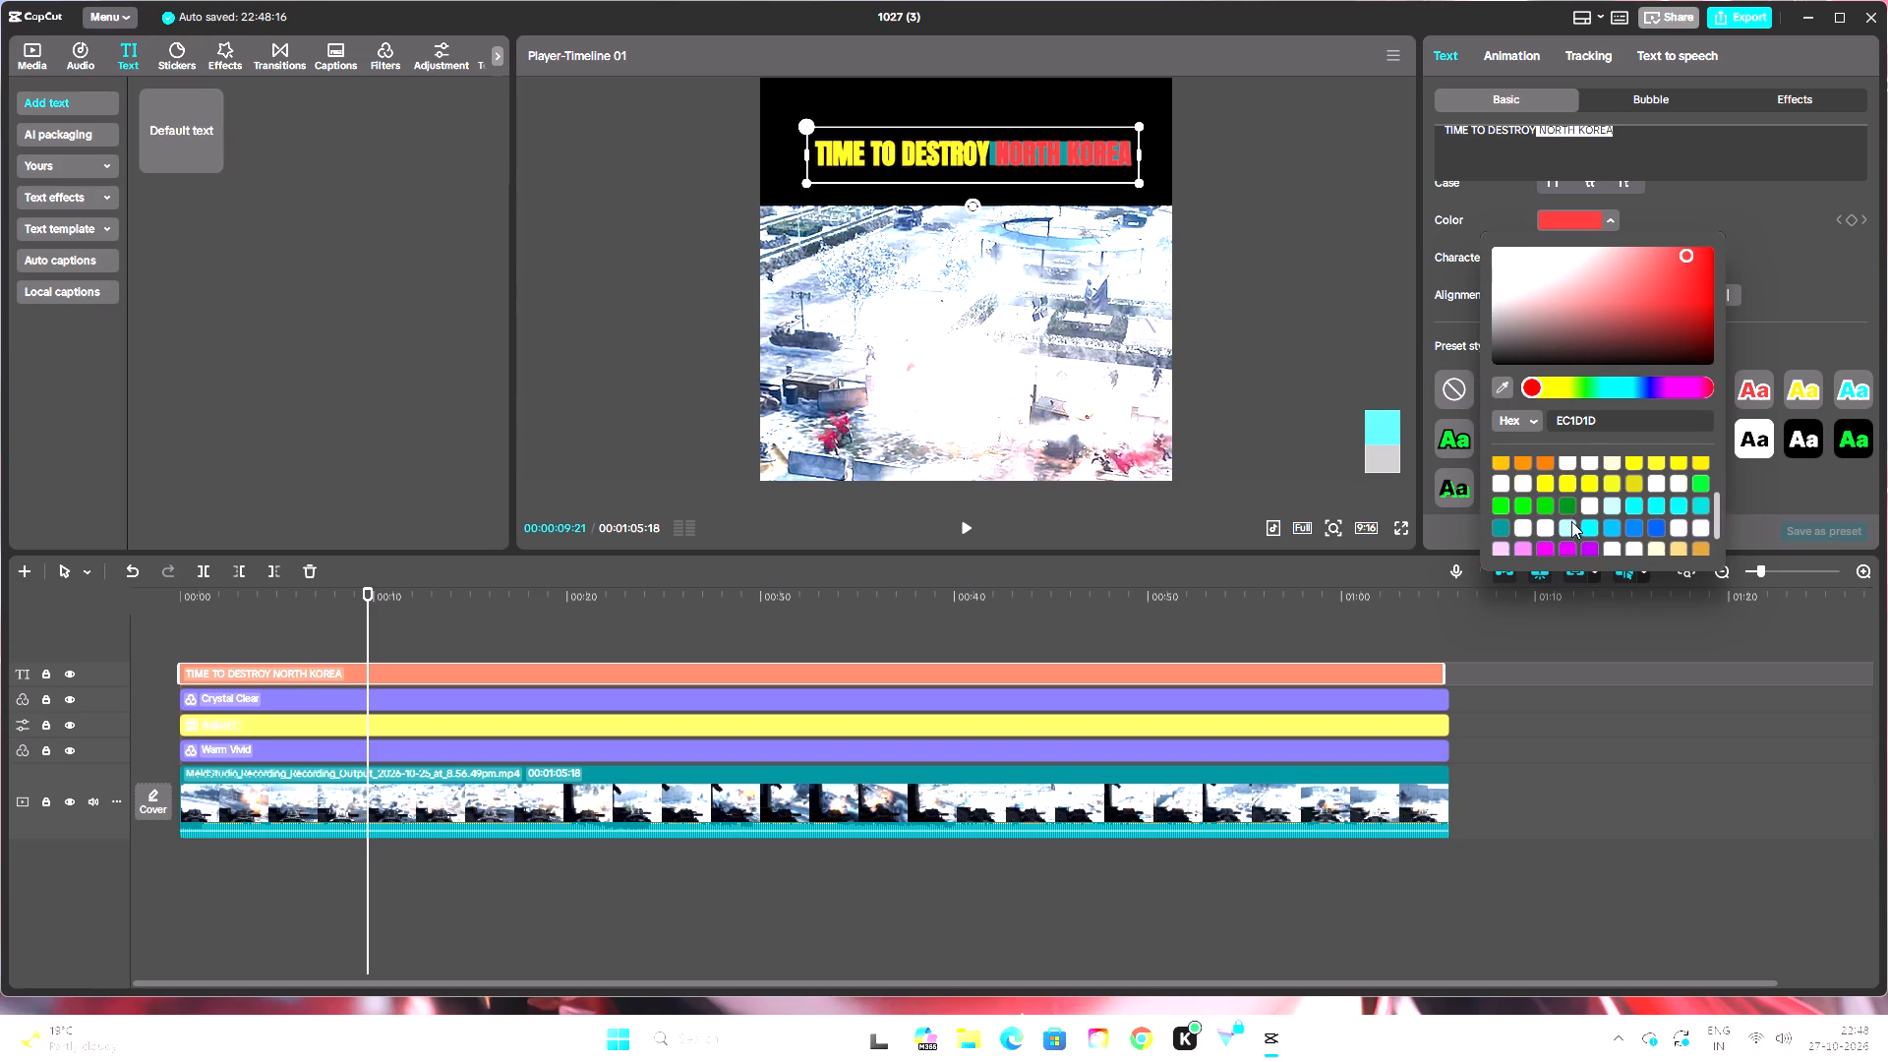
pyautogui.scroll(-2, 1572, 517)
pyautogui.scroll(2, 1599, 518)
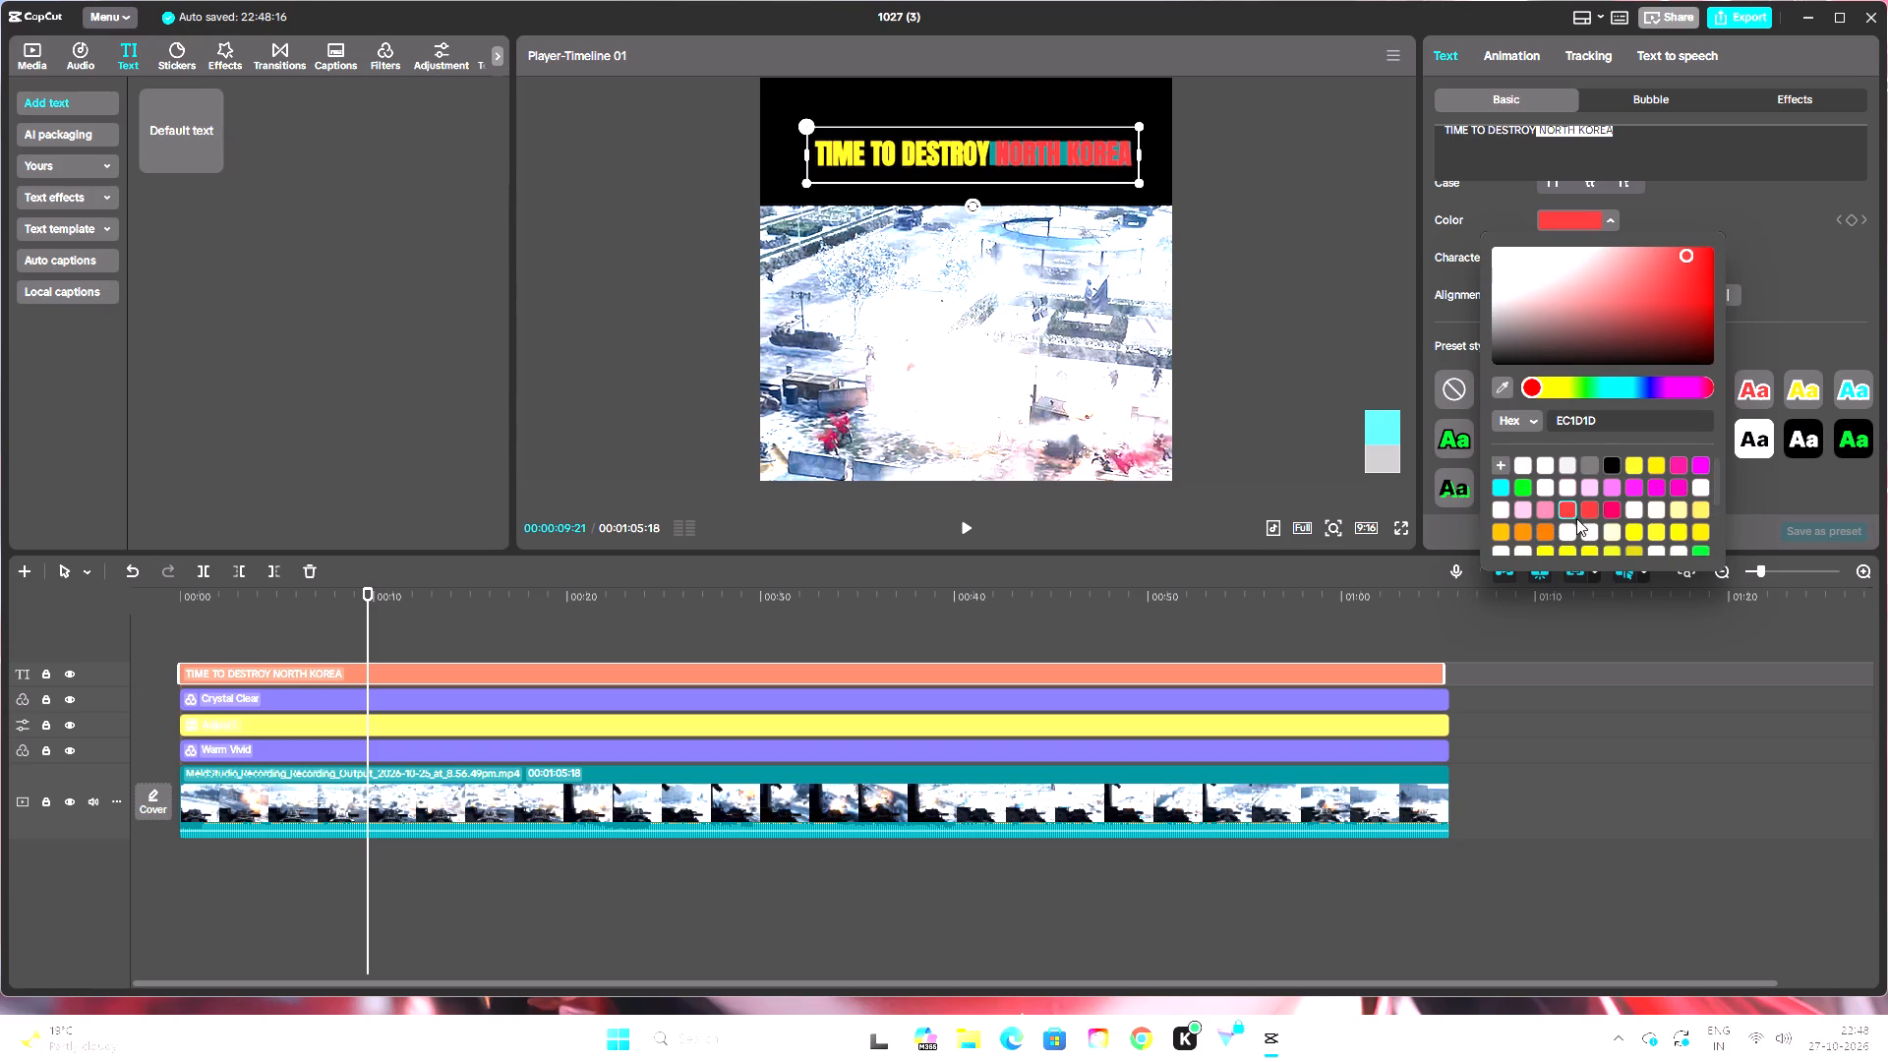
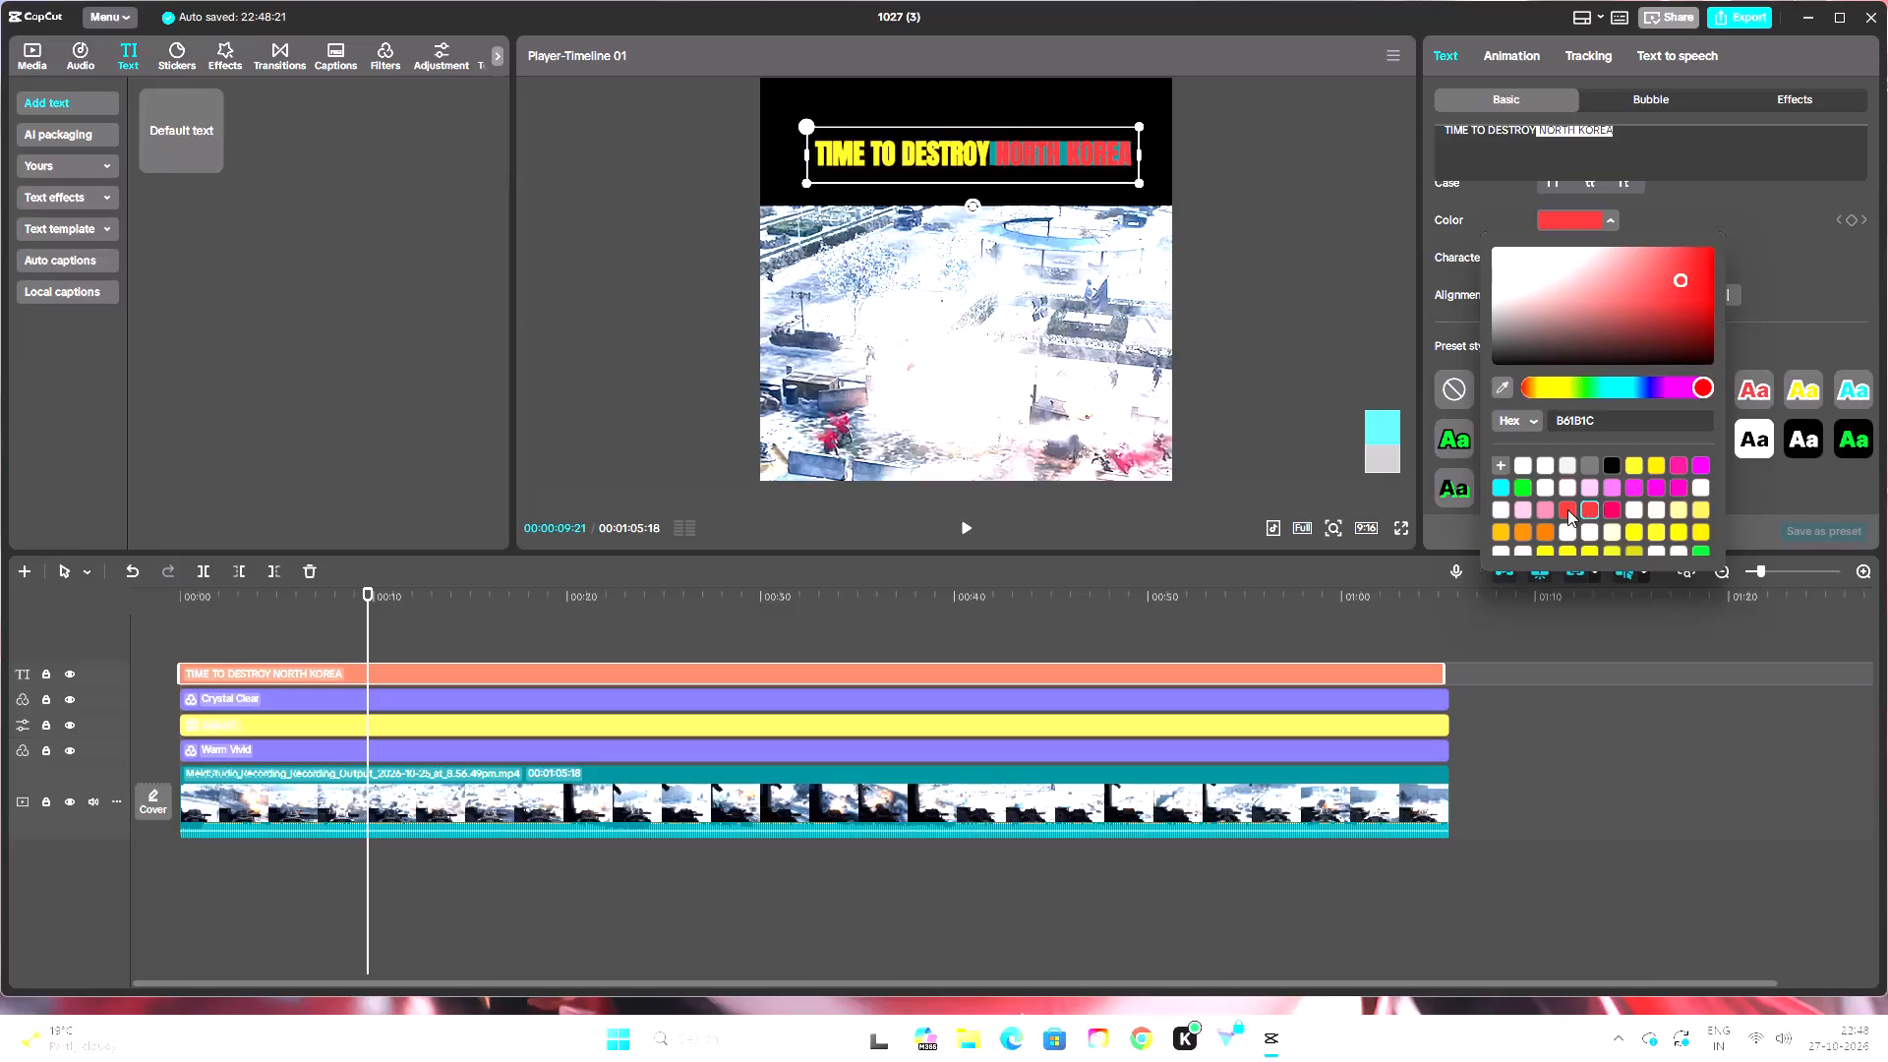
# Check the title with its red NORTH KOREA wording in full-screen preview.
pyautogui.click(1372, 289)
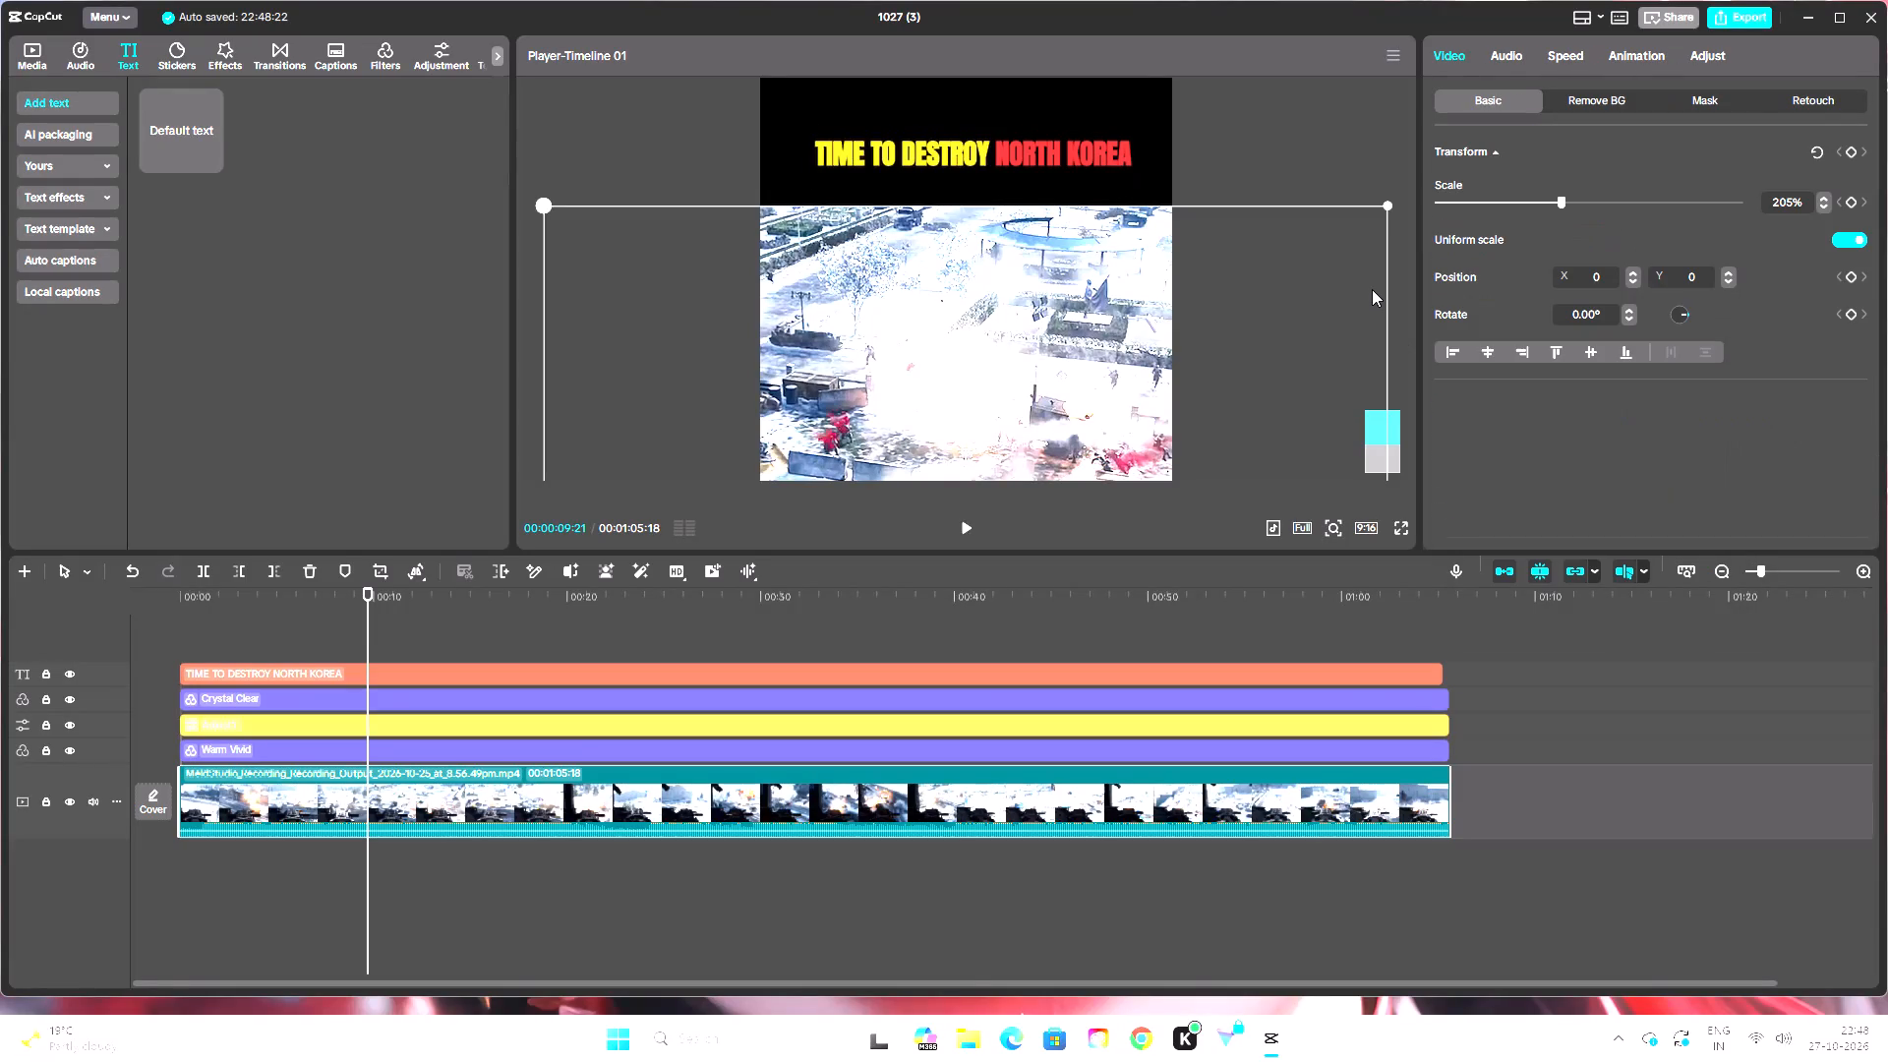
pyautogui.click(1394, 527)
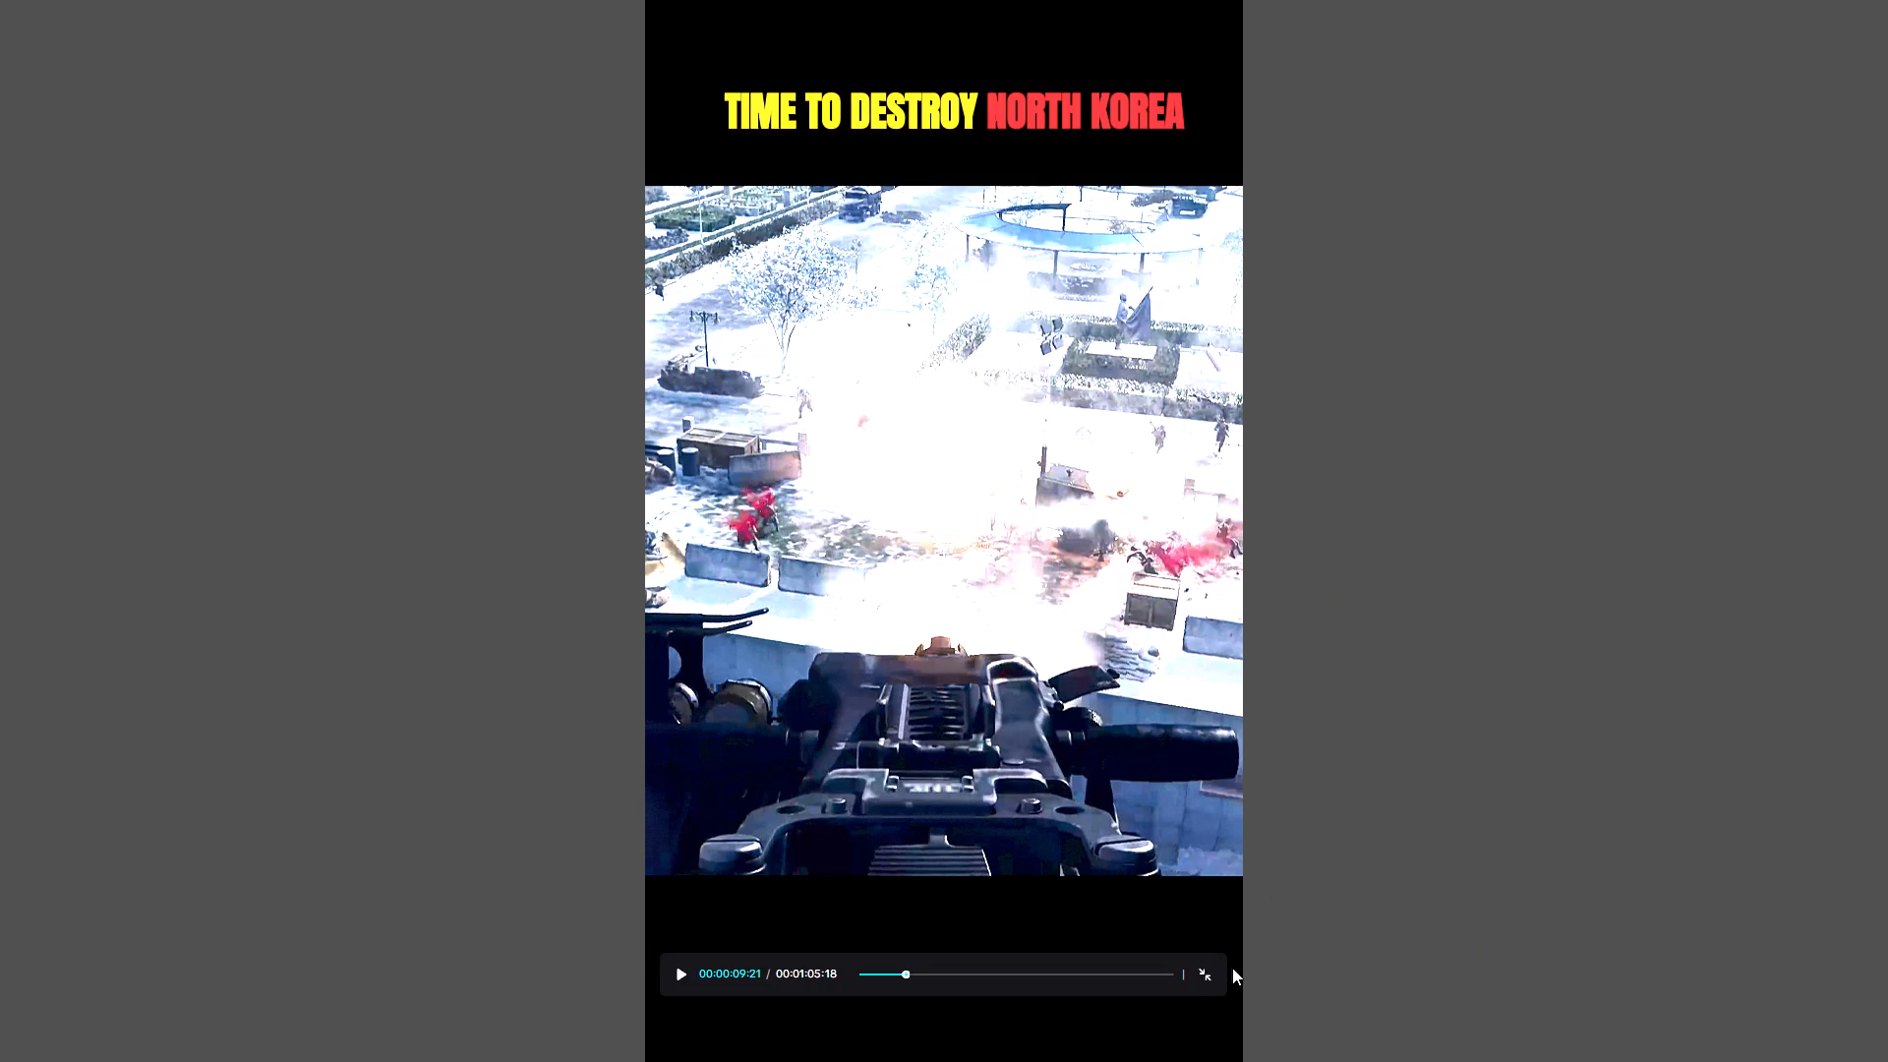
pyautogui.click(1203, 978)
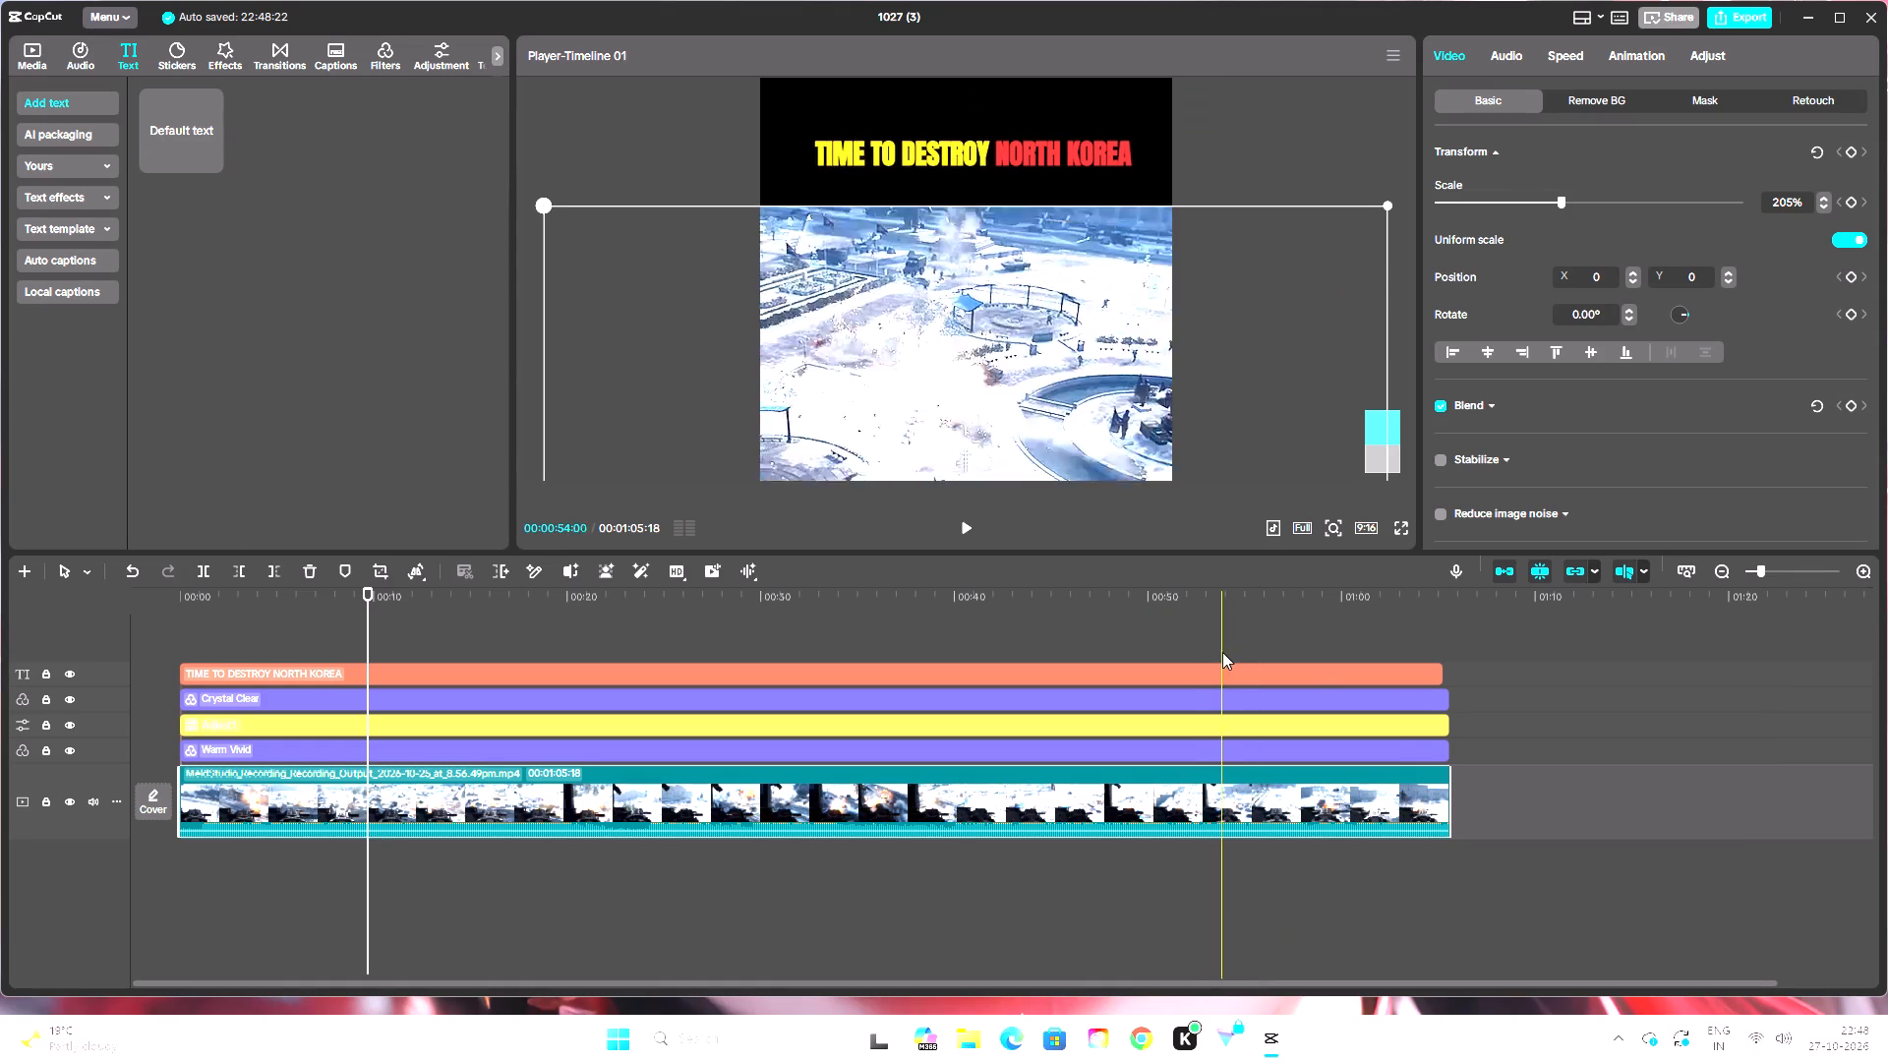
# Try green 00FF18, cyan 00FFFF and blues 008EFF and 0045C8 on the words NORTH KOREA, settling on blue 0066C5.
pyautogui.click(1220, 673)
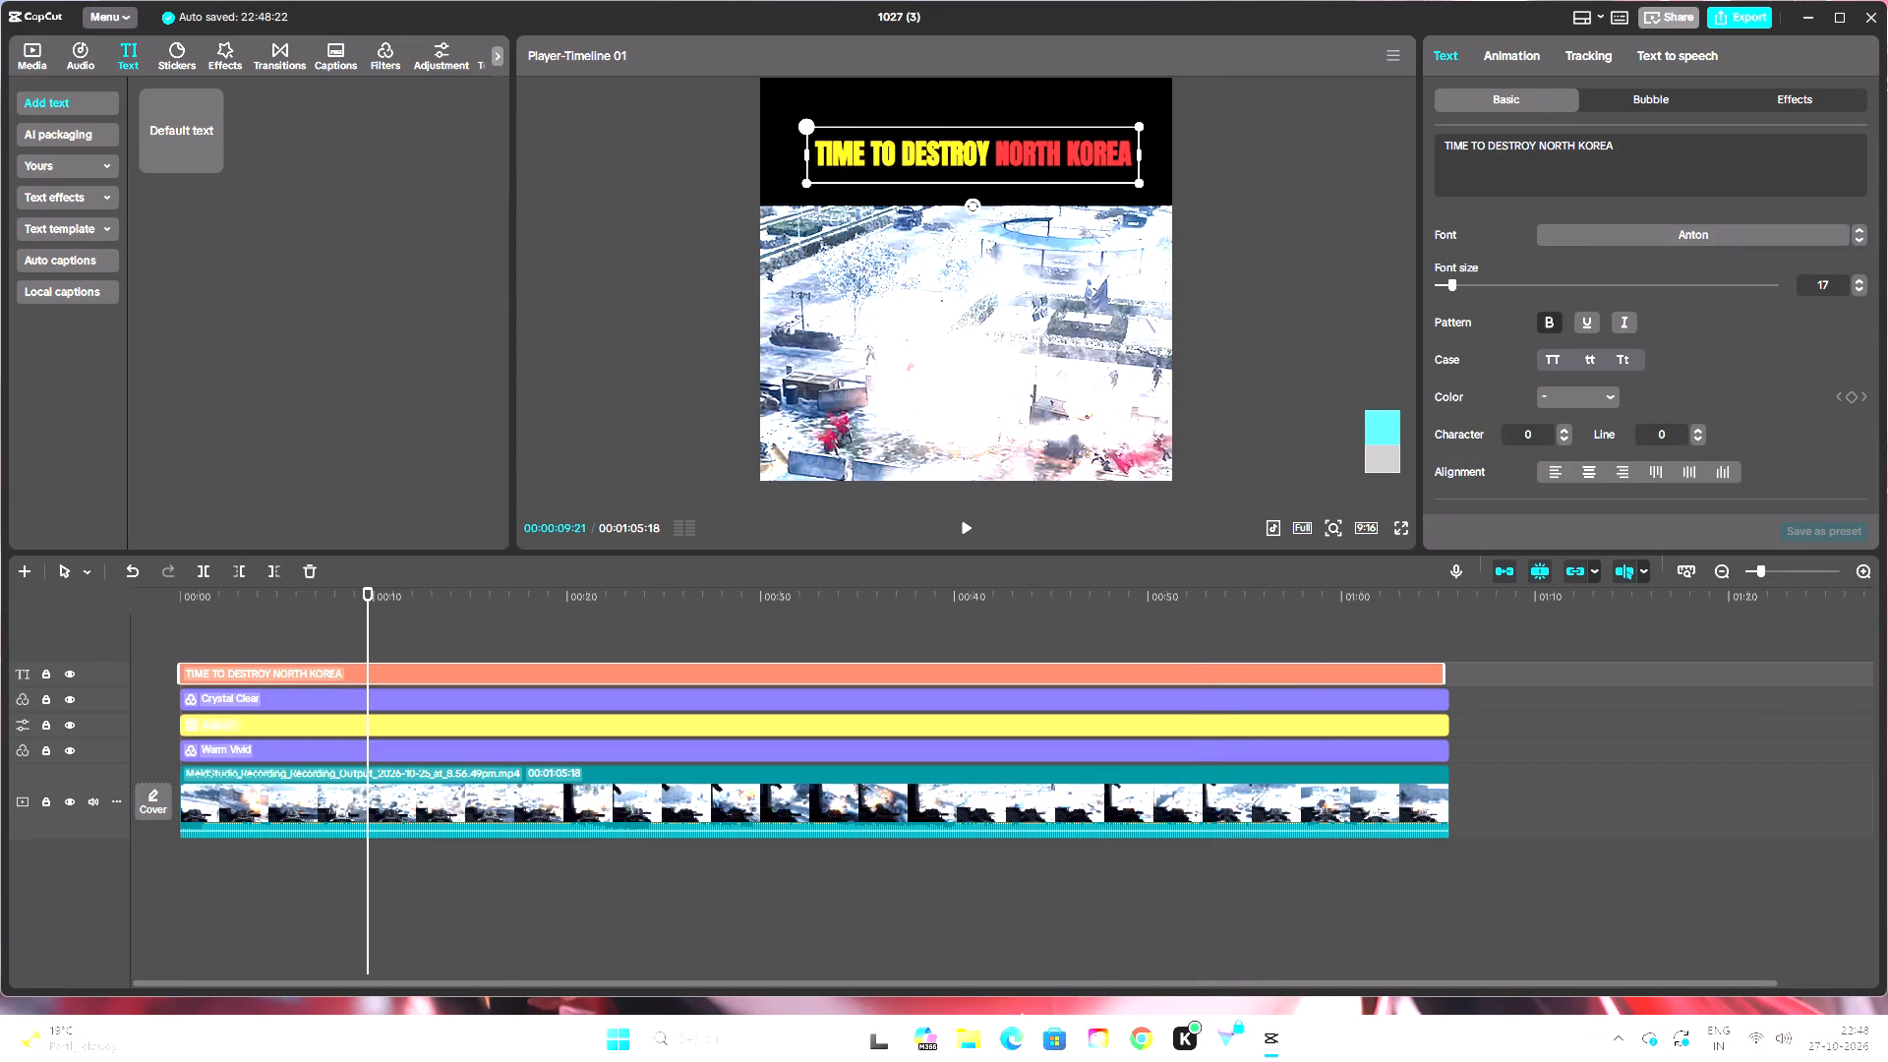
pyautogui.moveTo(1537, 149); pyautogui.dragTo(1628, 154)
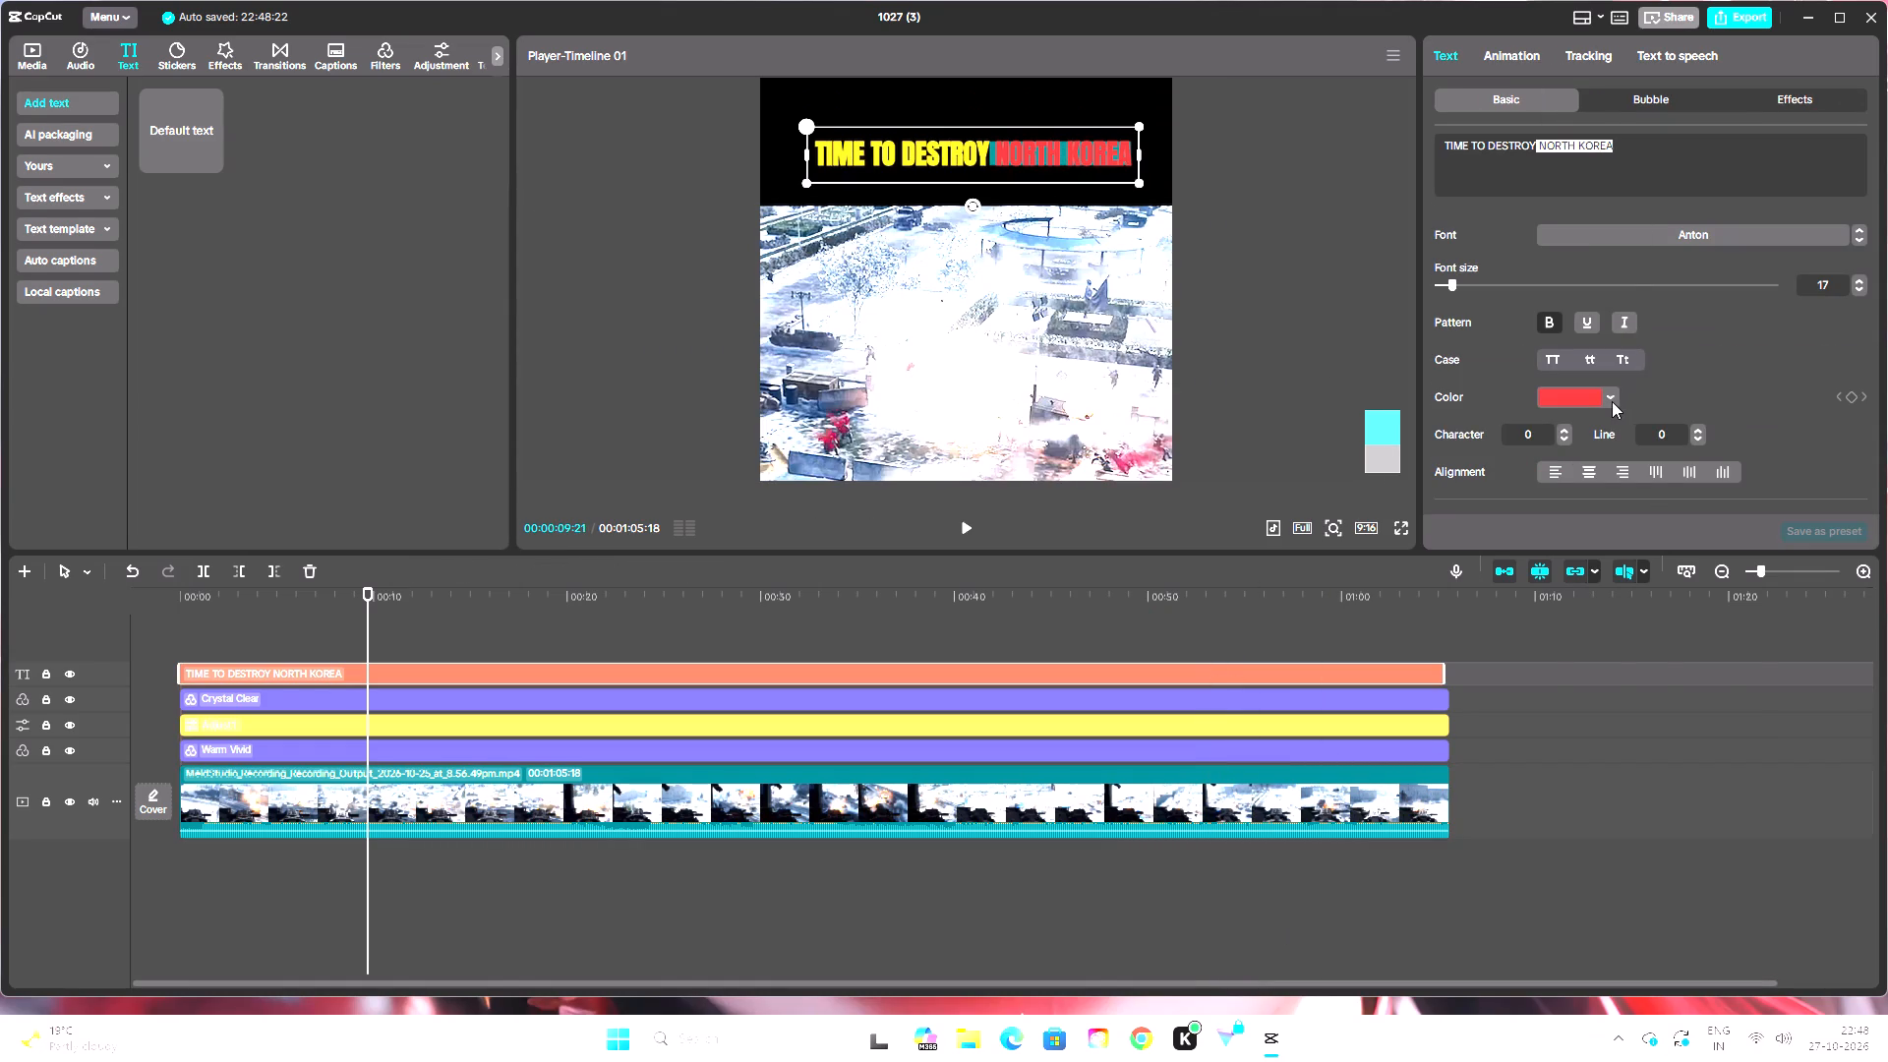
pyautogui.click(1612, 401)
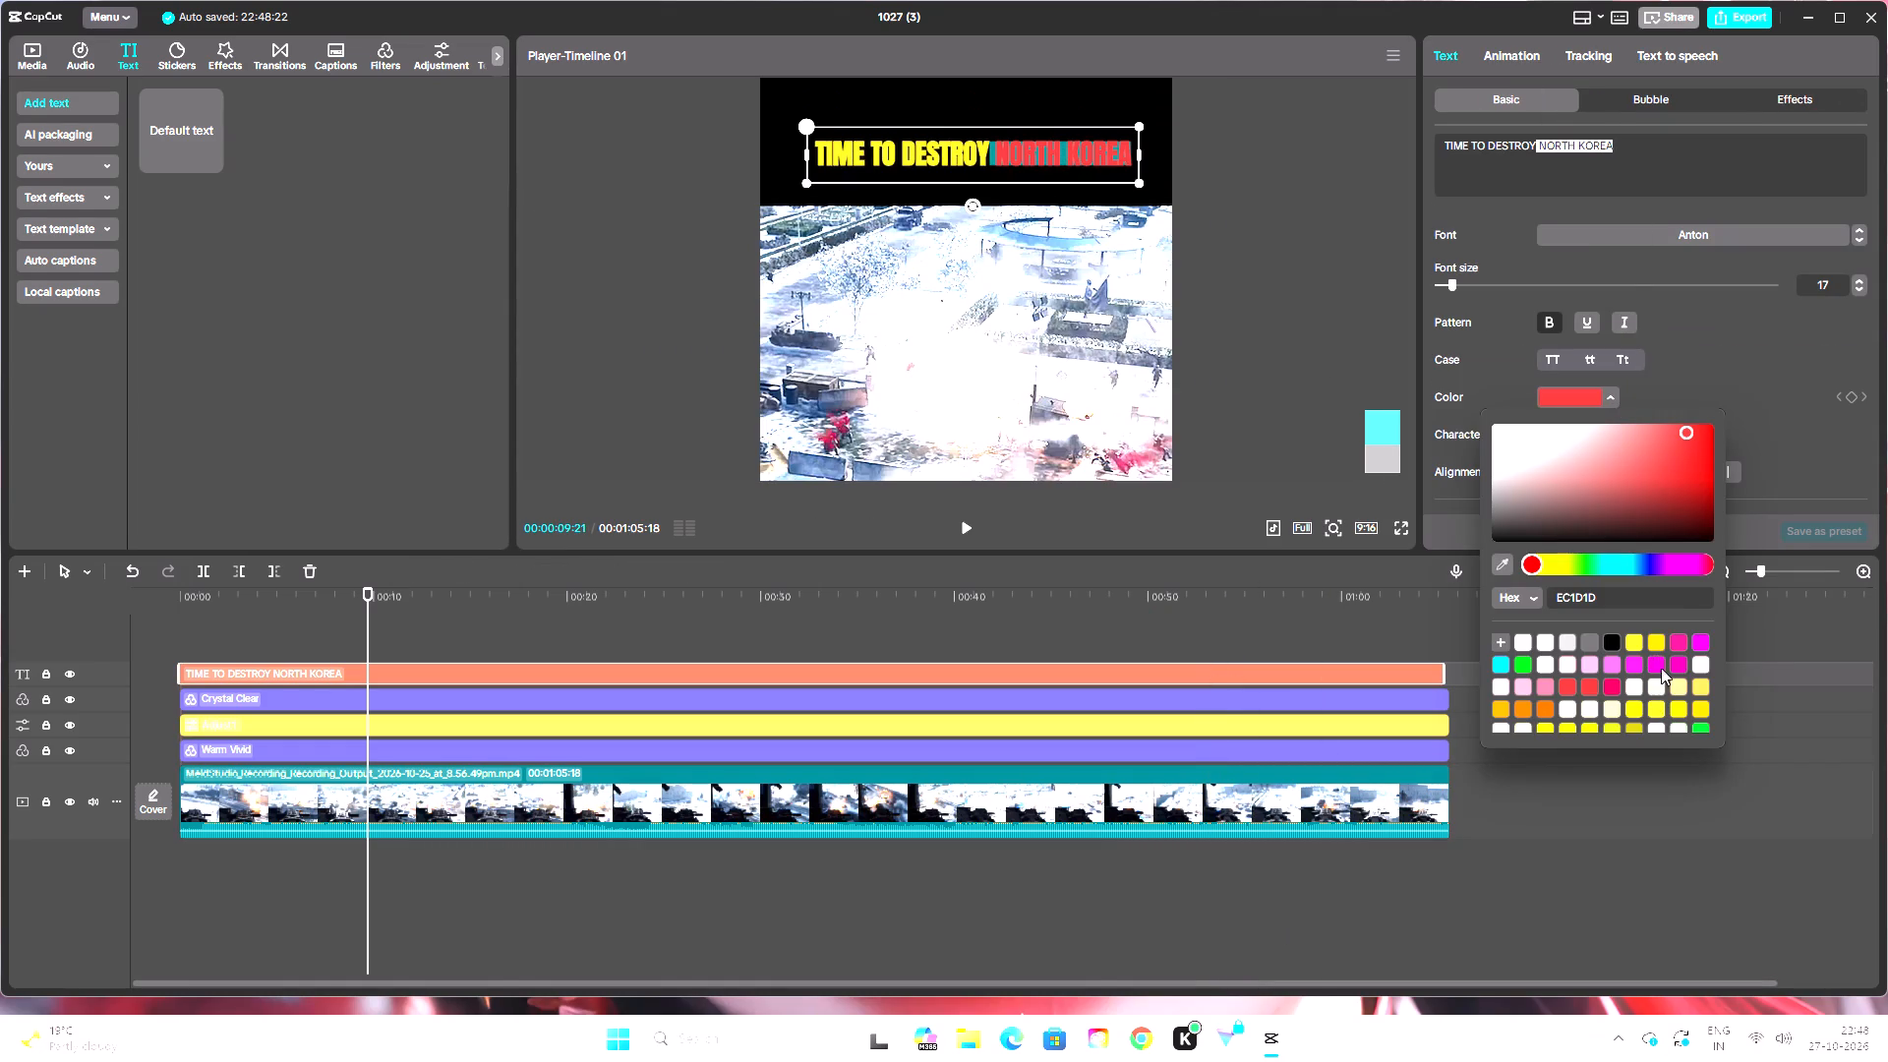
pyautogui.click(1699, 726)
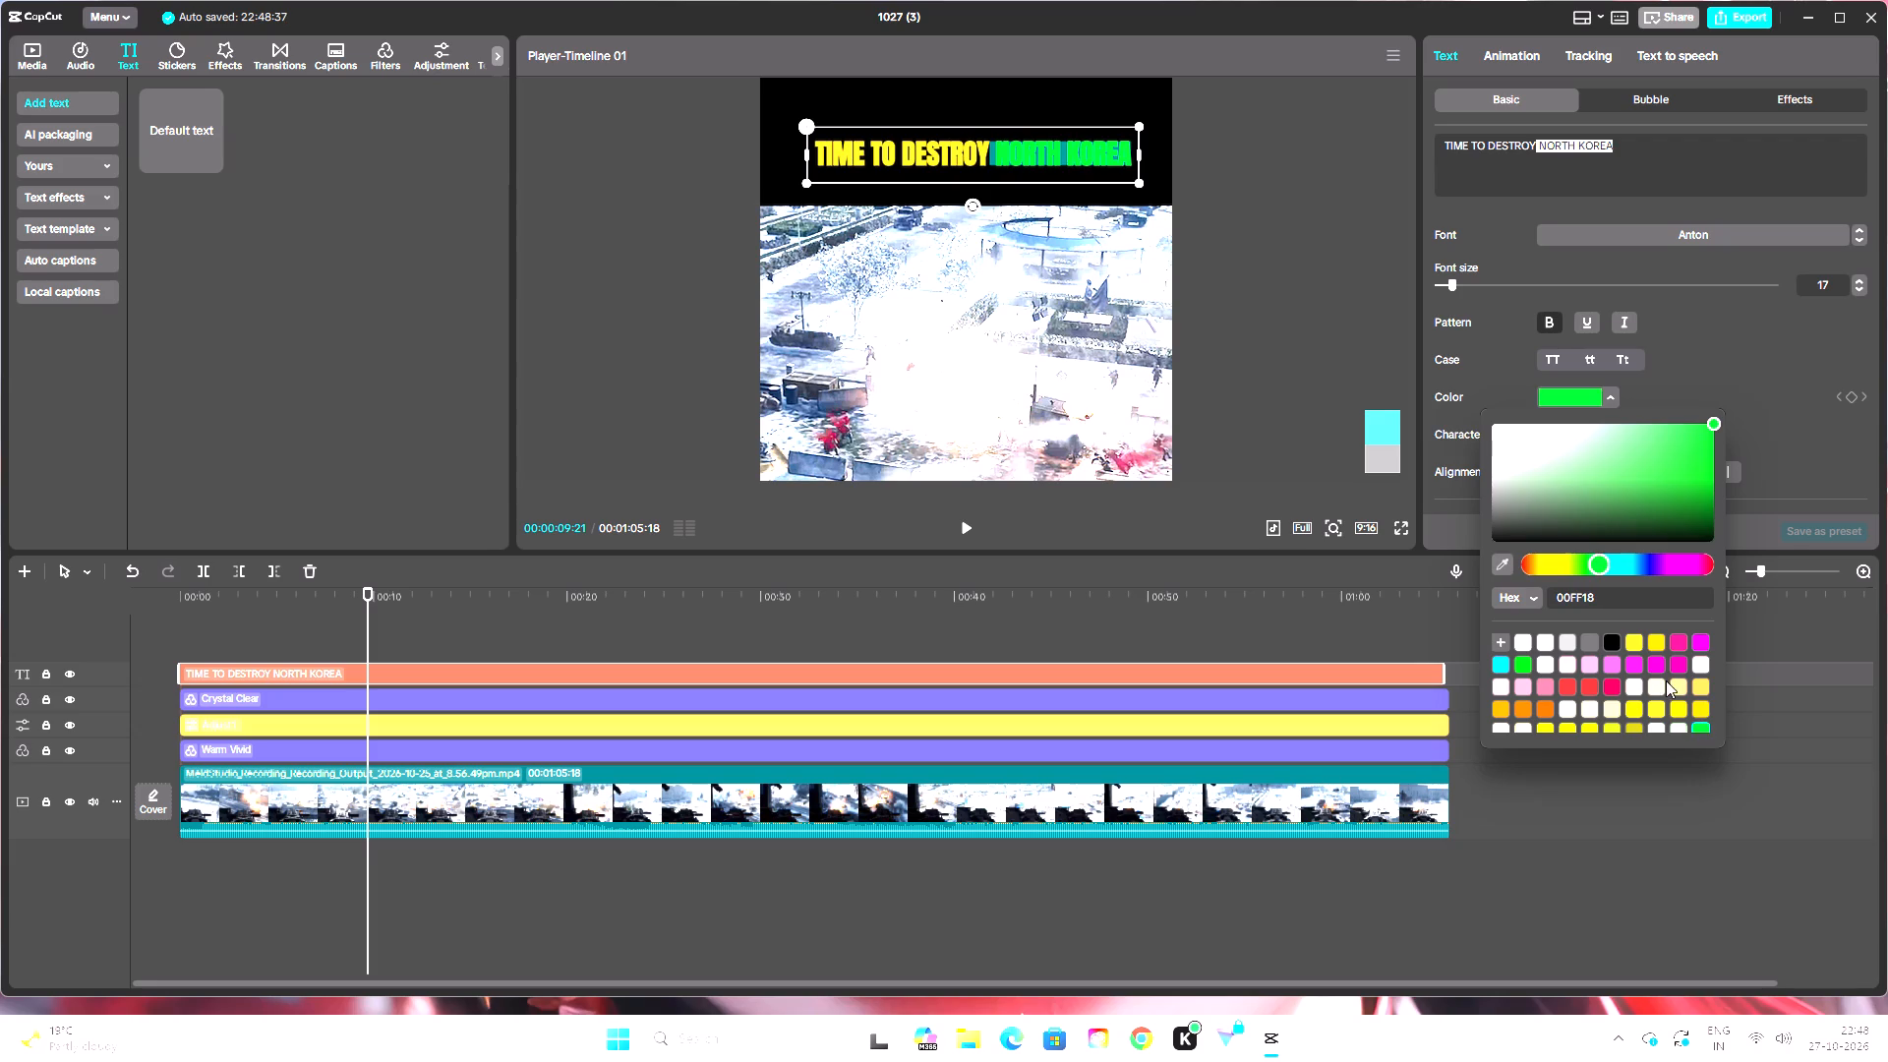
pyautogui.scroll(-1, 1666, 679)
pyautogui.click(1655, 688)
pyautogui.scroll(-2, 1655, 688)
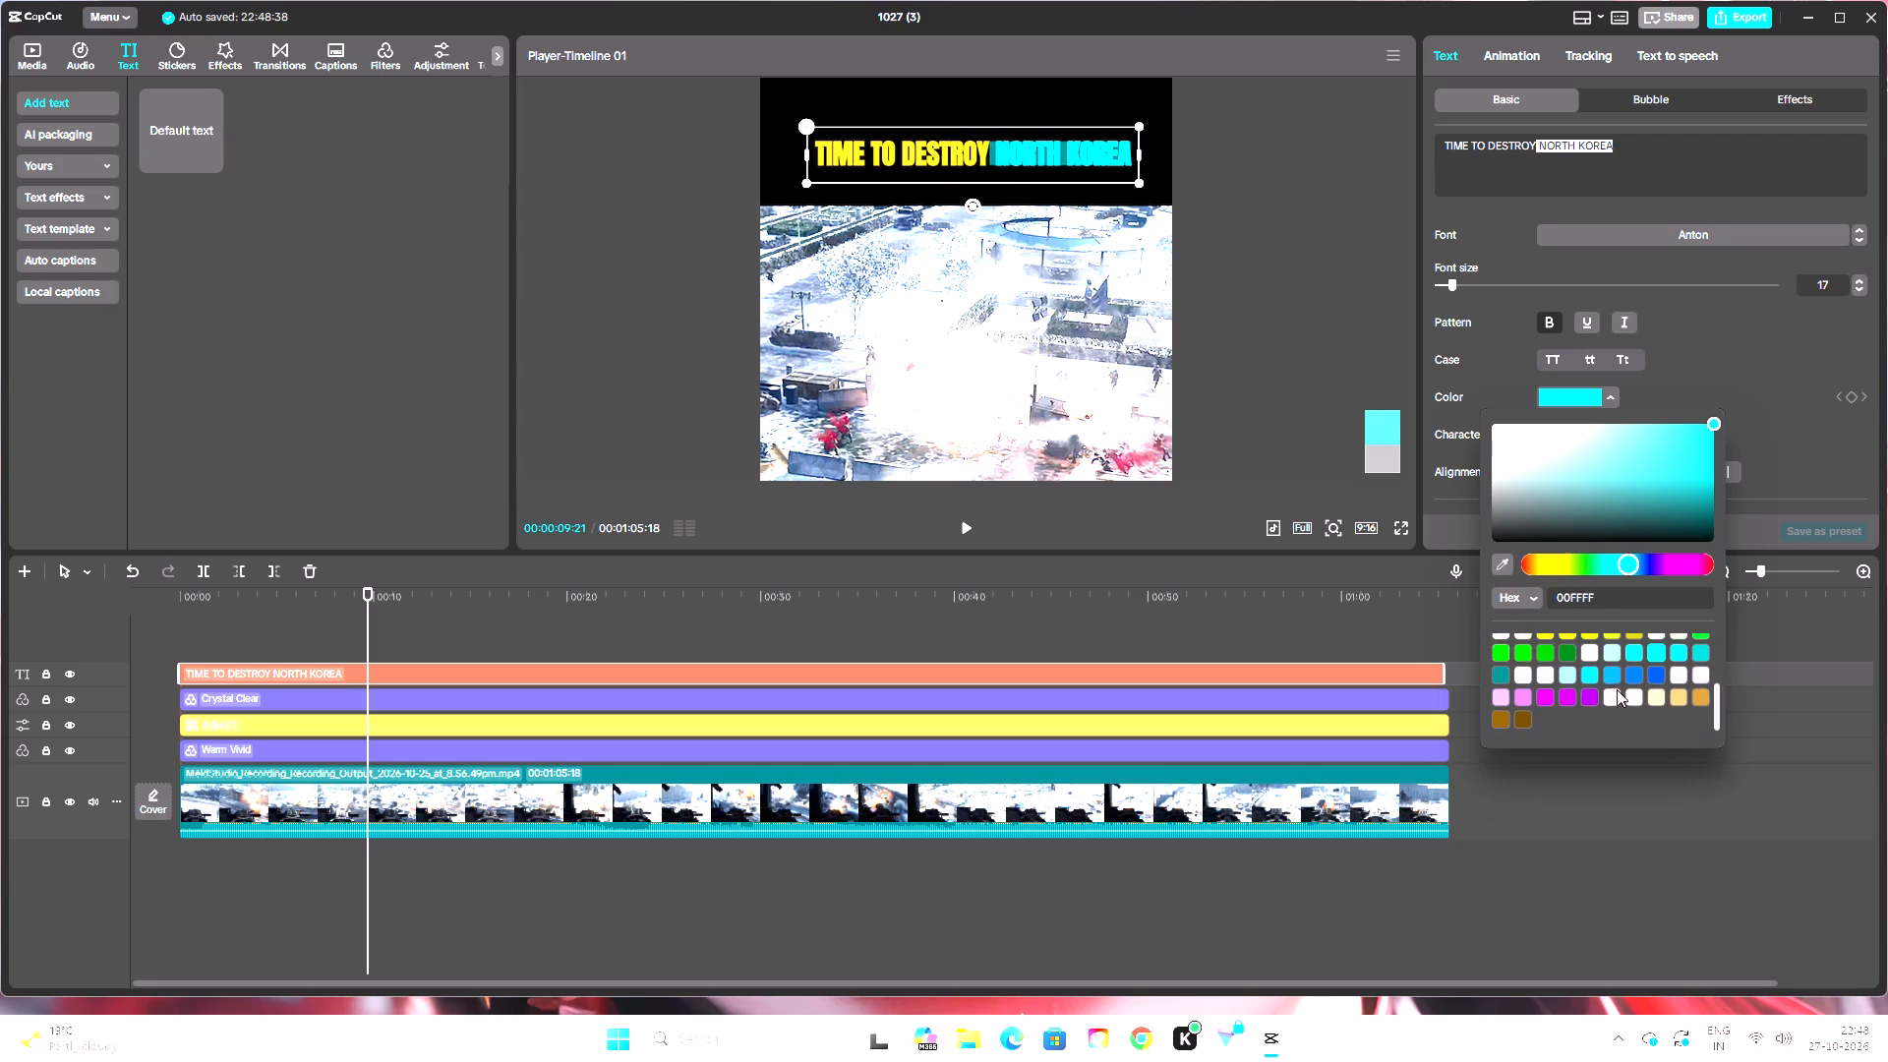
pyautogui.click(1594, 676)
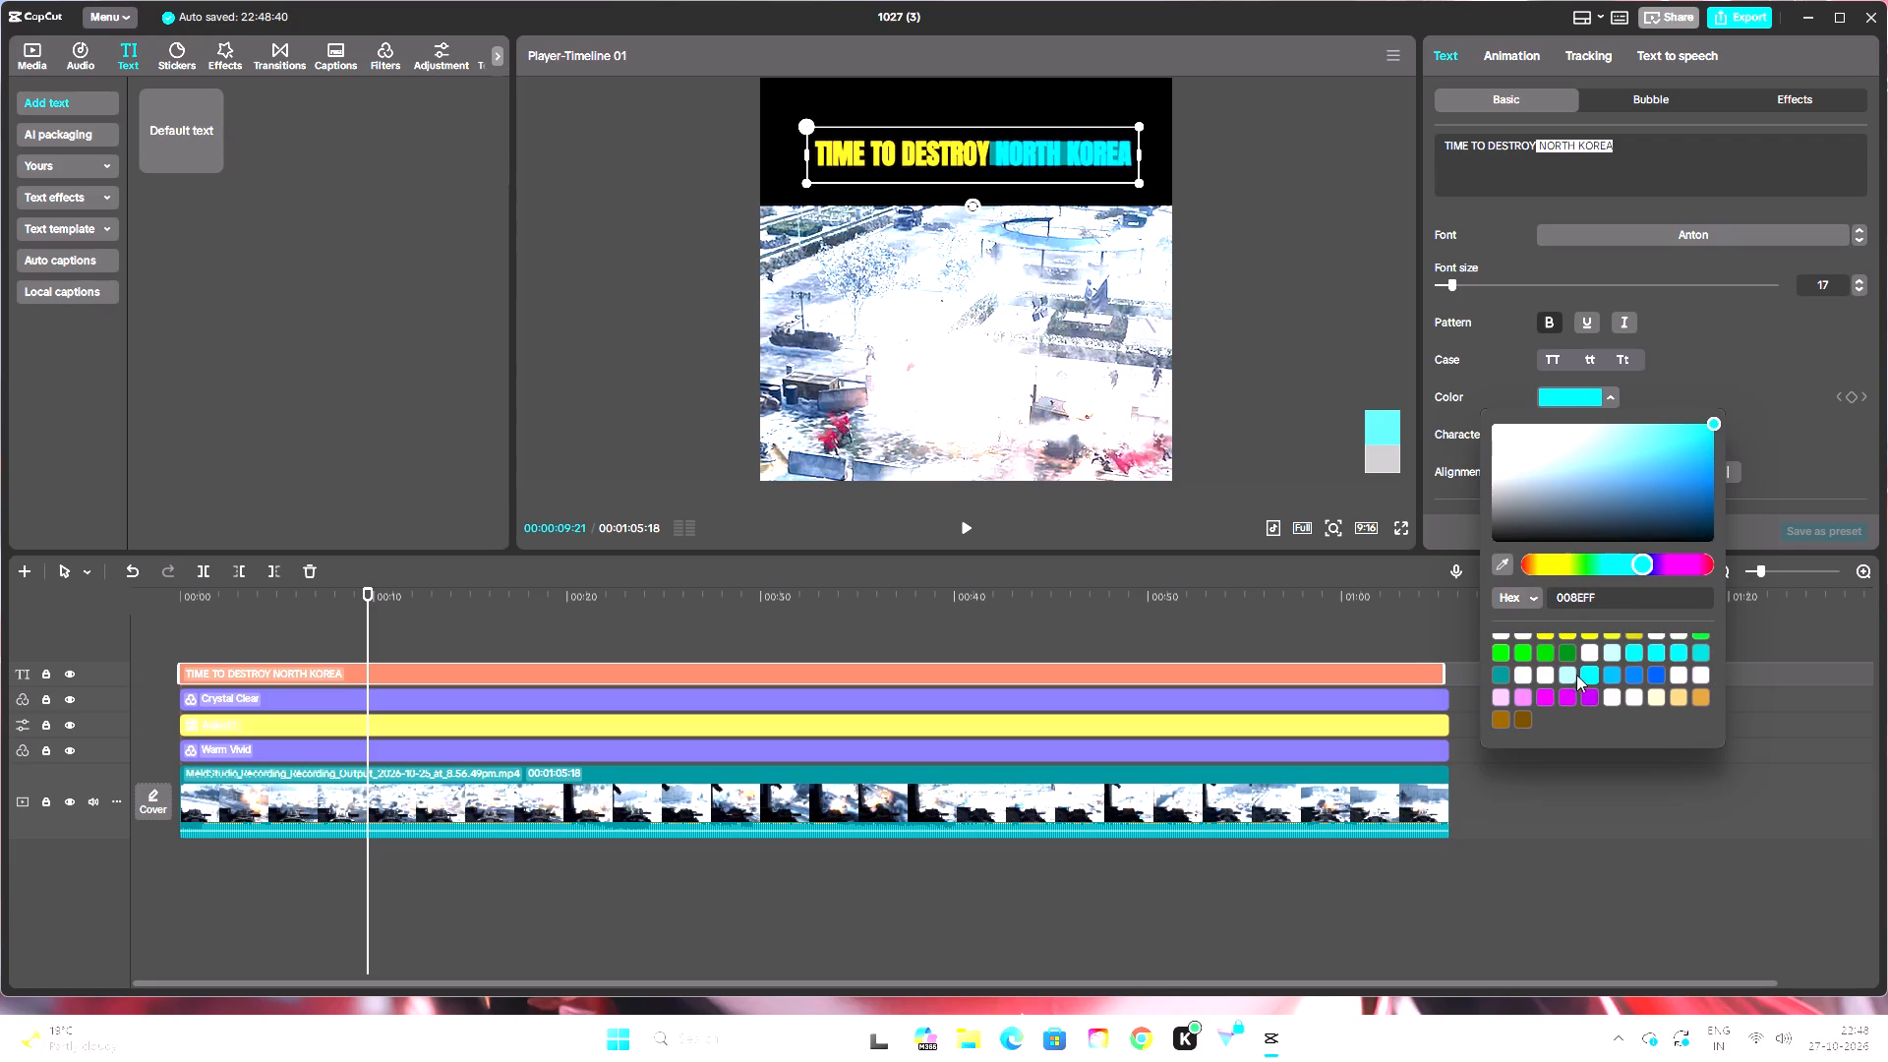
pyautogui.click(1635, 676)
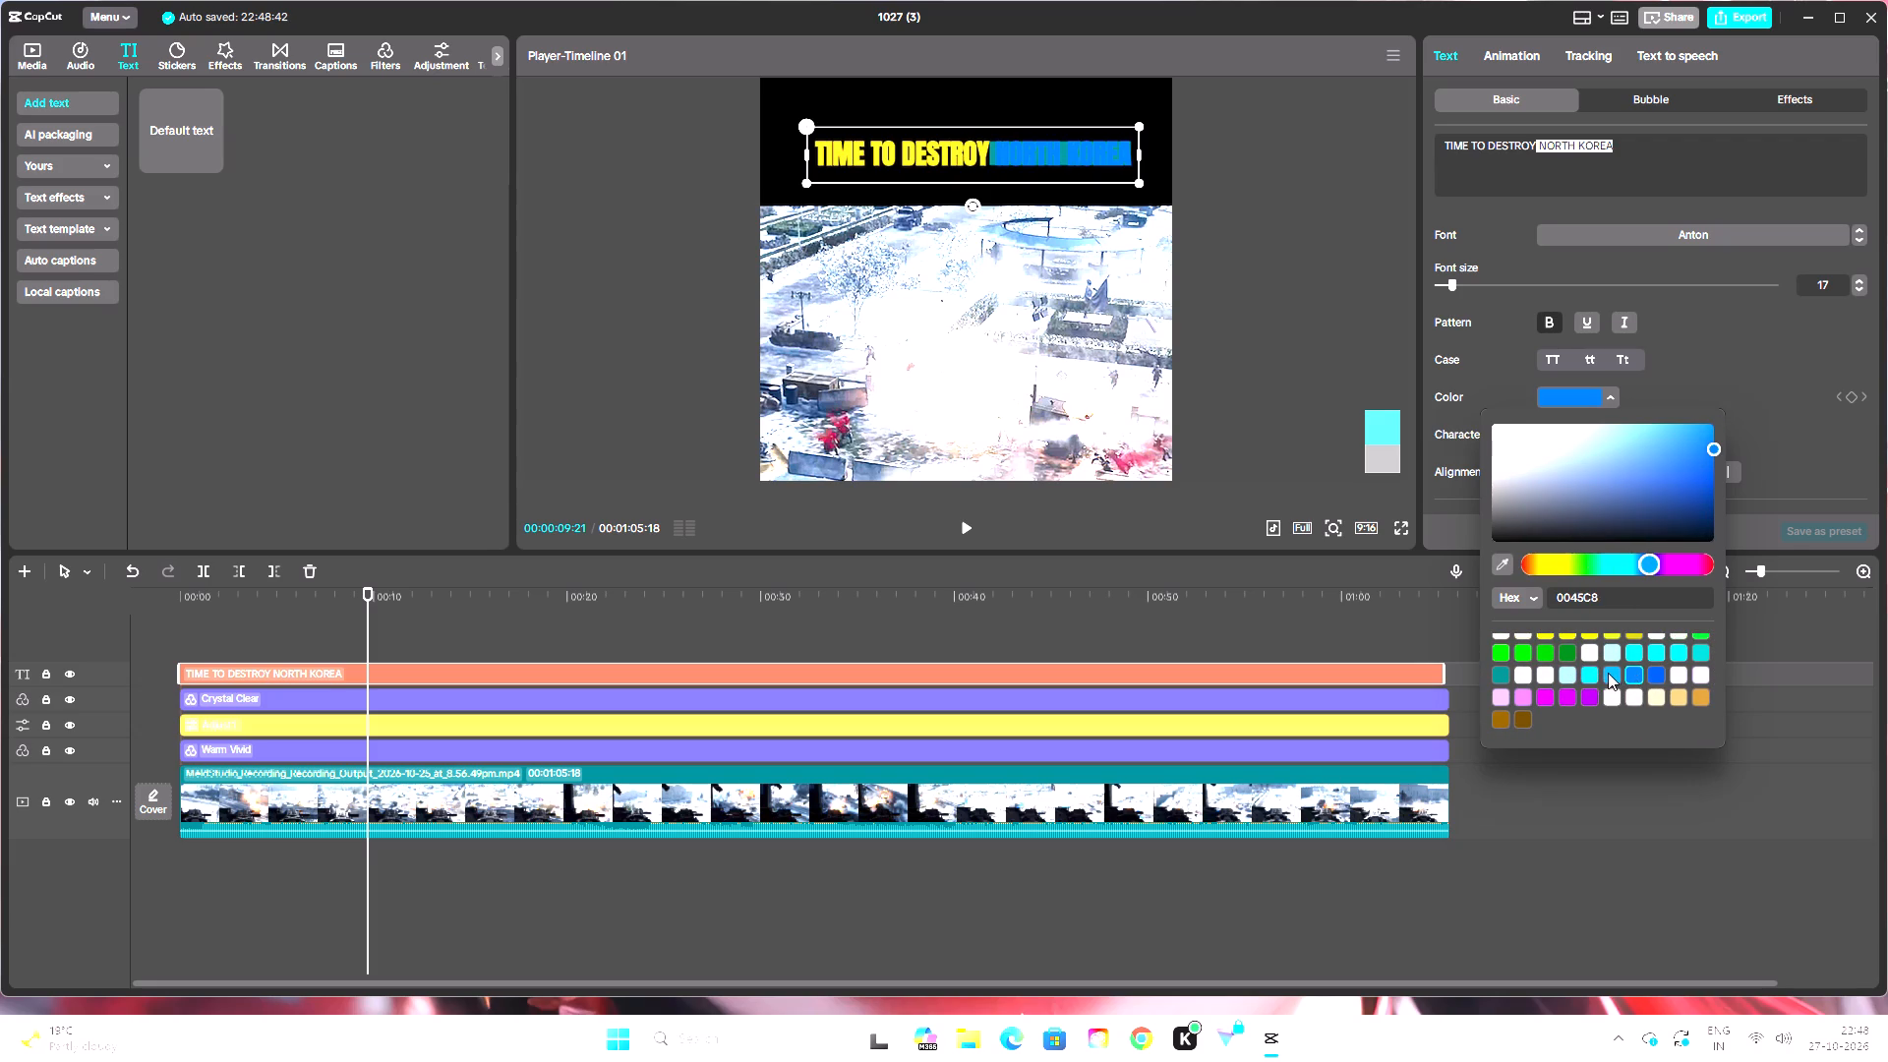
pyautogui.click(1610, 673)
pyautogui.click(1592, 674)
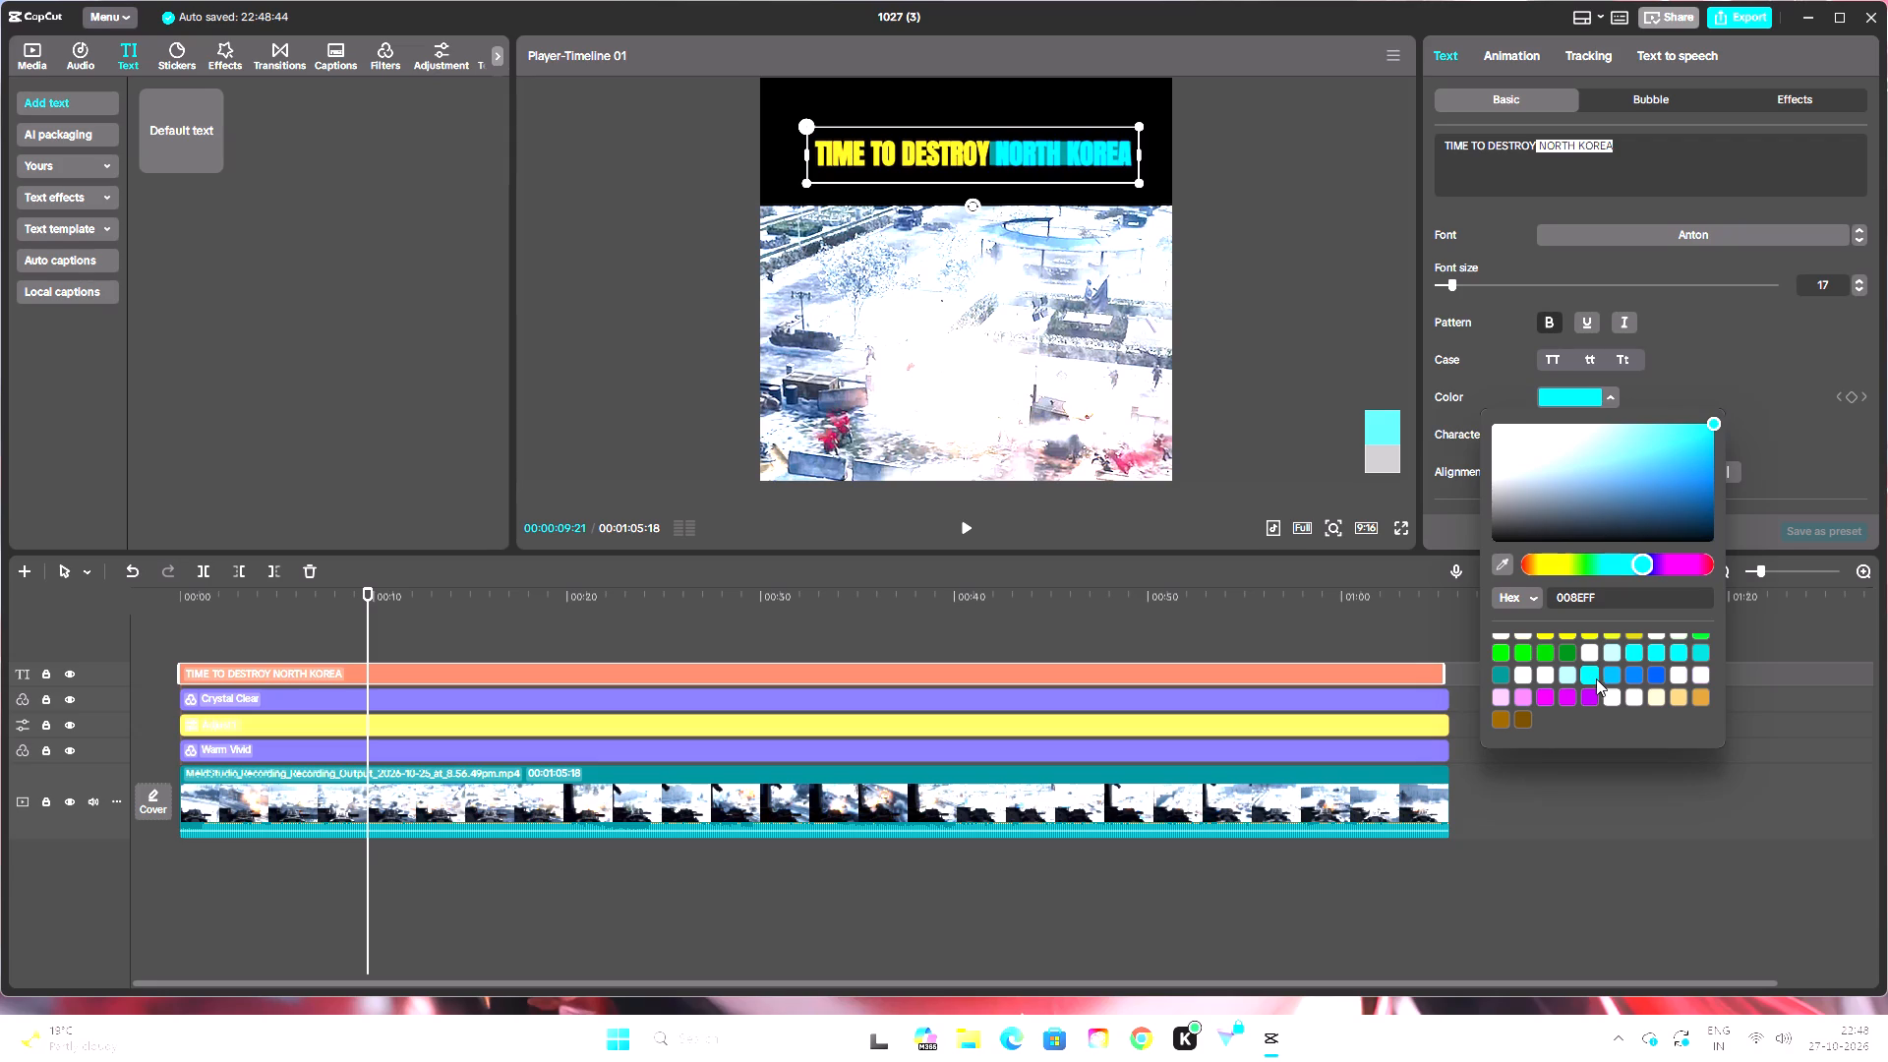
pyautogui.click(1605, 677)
# Check the title with its blue NORTH KOREA wording in full-screen preview.
pyautogui.click(1337, 323)
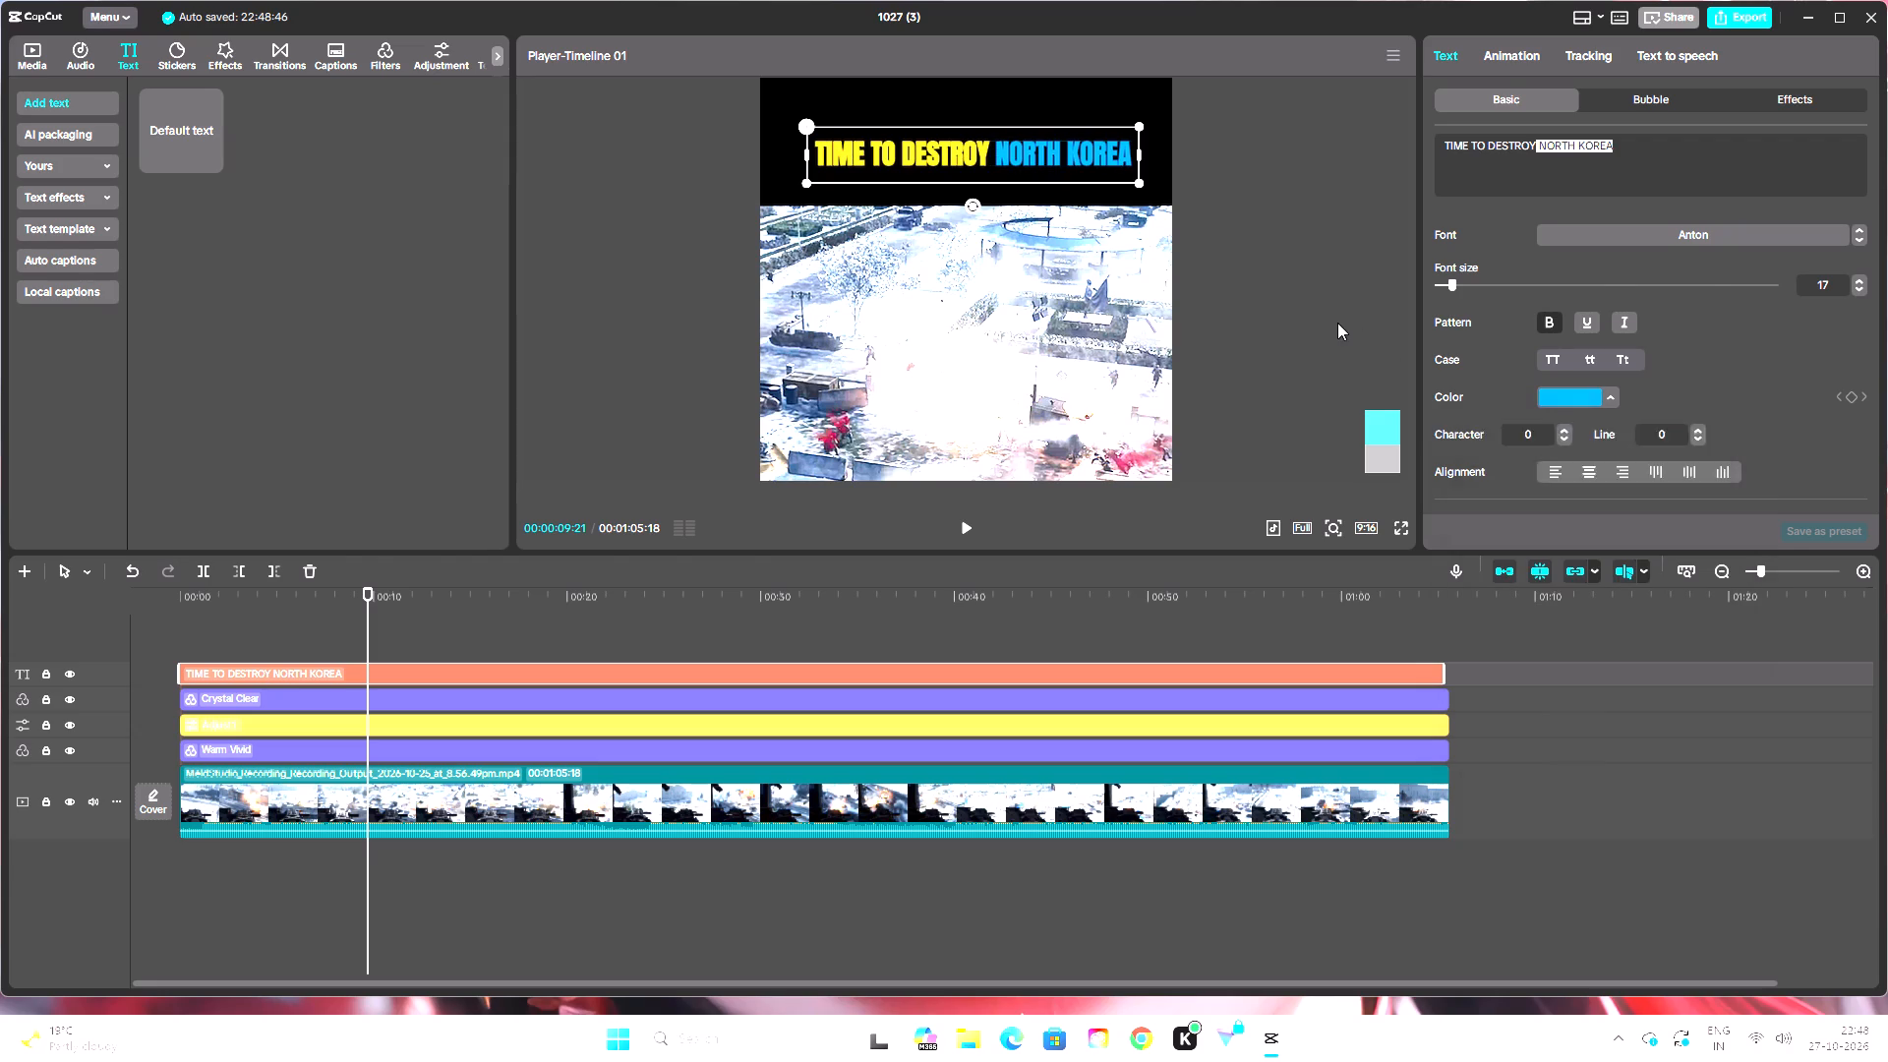
pyautogui.click(1398, 523)
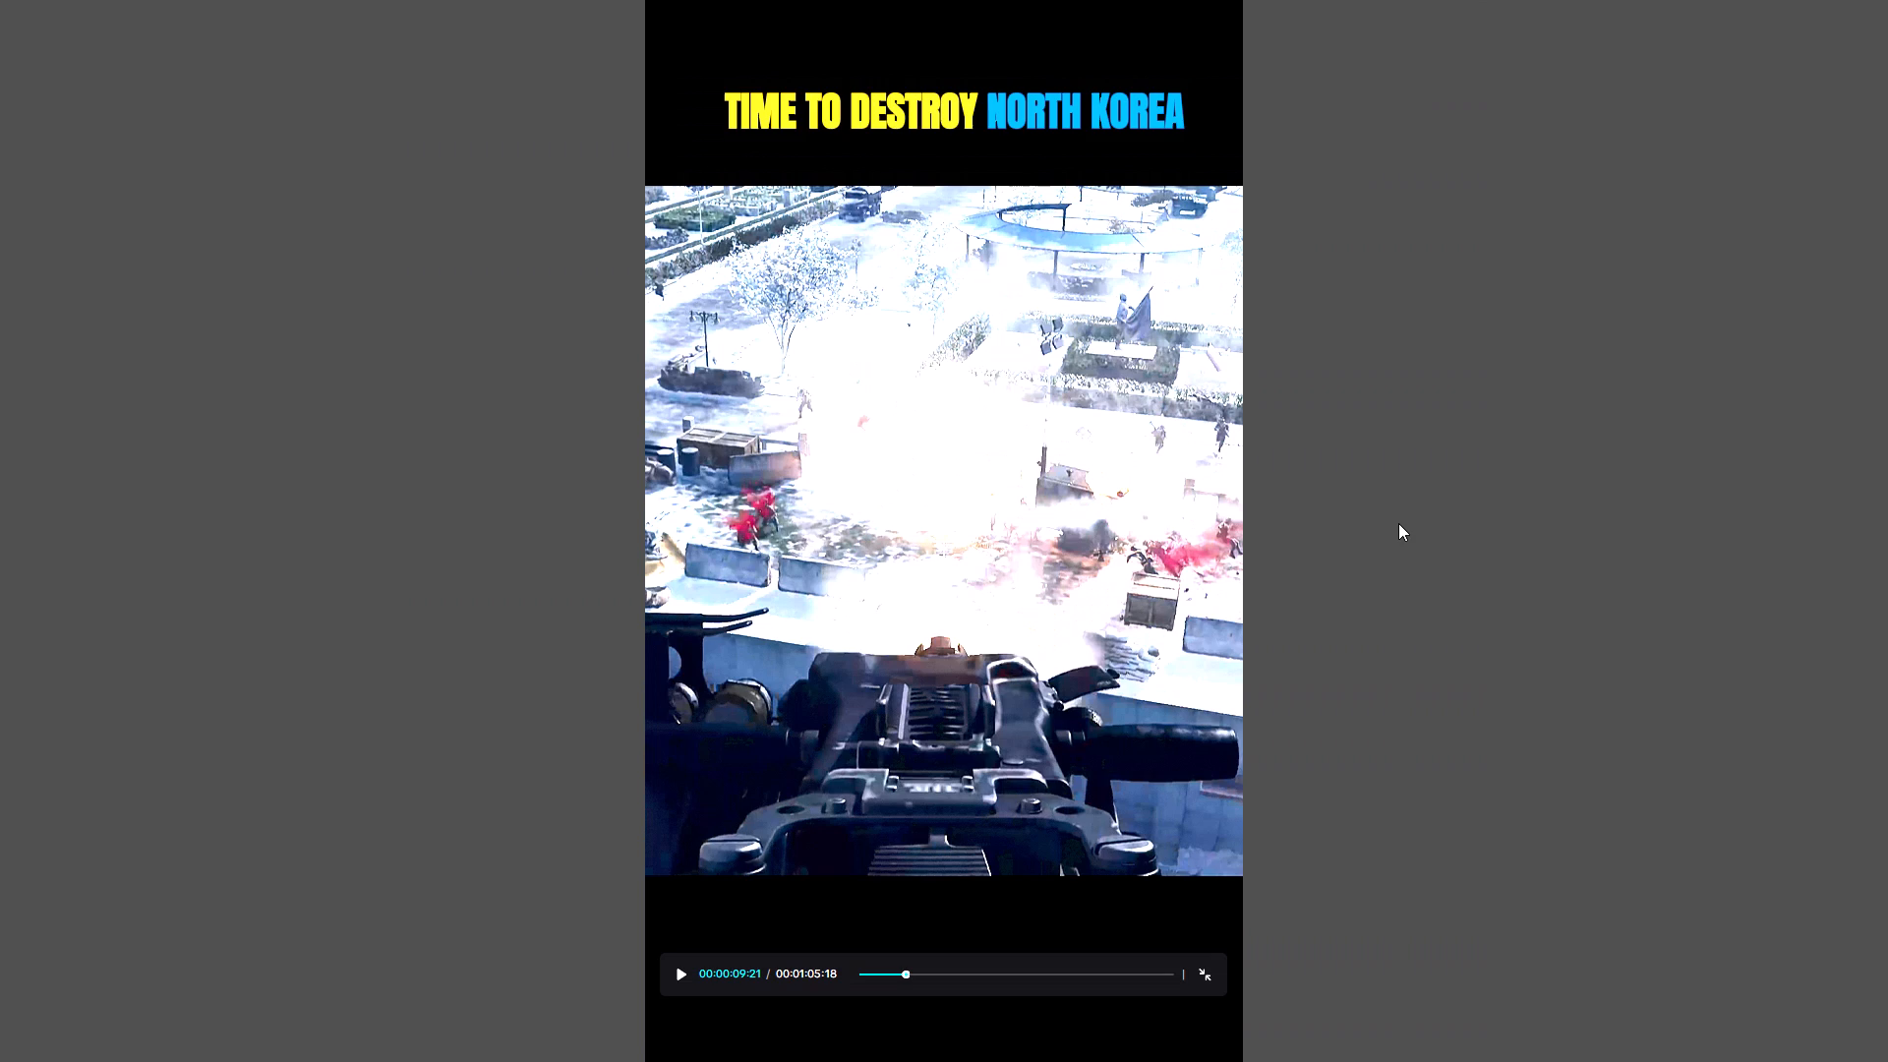
pyautogui.click(1205, 974)
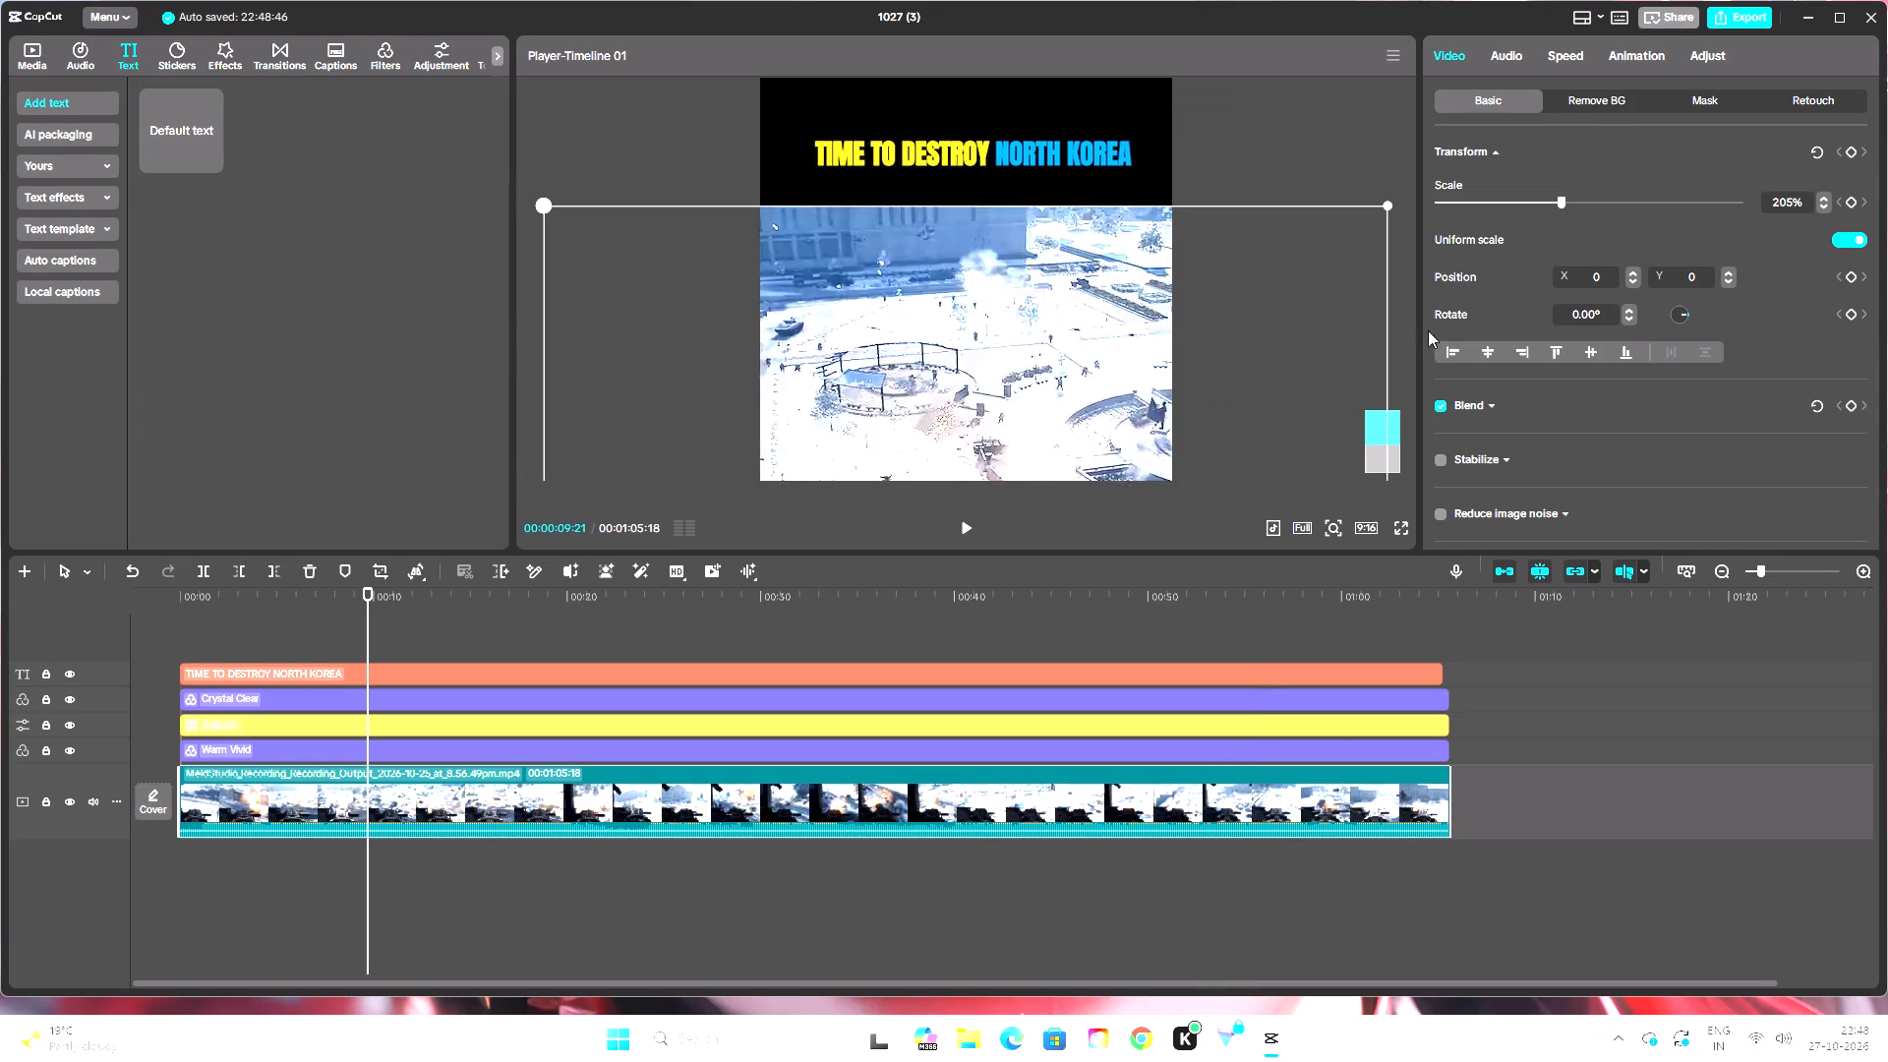
# Try yellow FFDC00, violet 8F48FF and green 00B209 on the words NORTH KOREA, and set them to bright cyan, hex 0090FF.
pyautogui.scroll(3, 1591, 327)
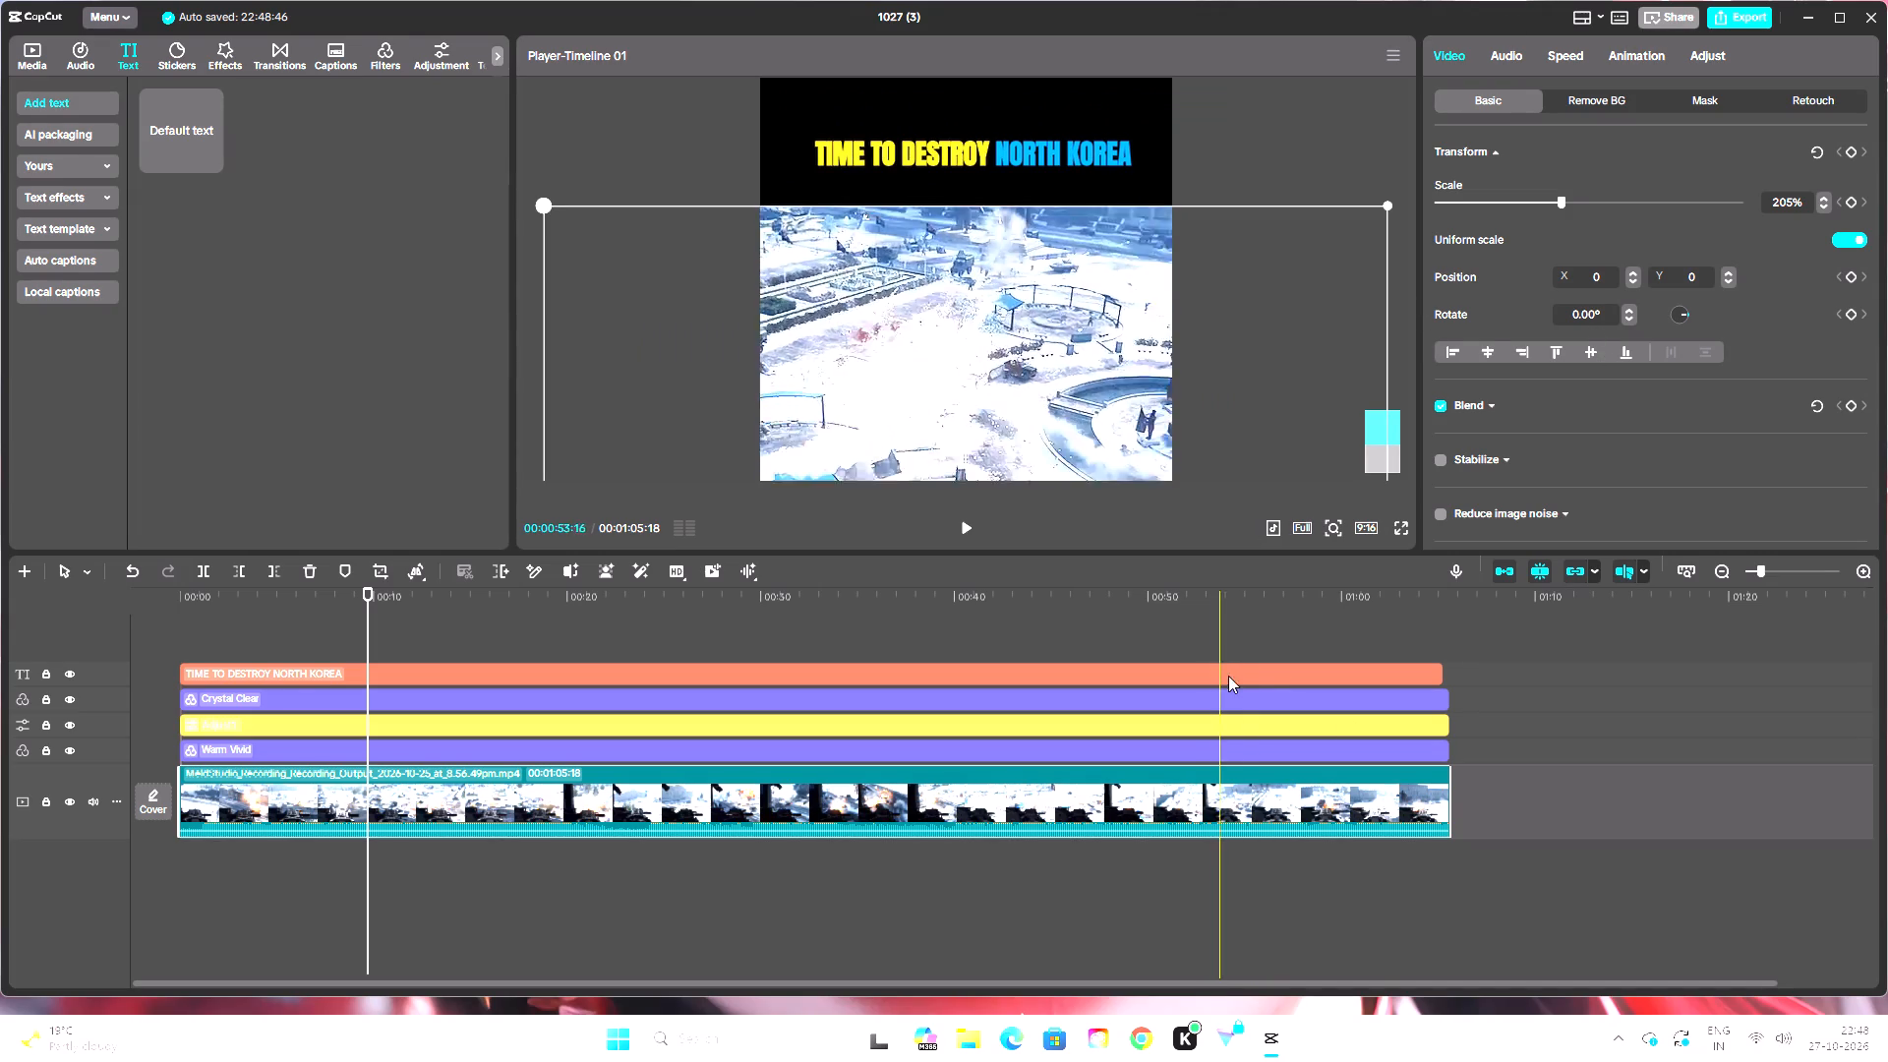
pyautogui.click(1231, 674)
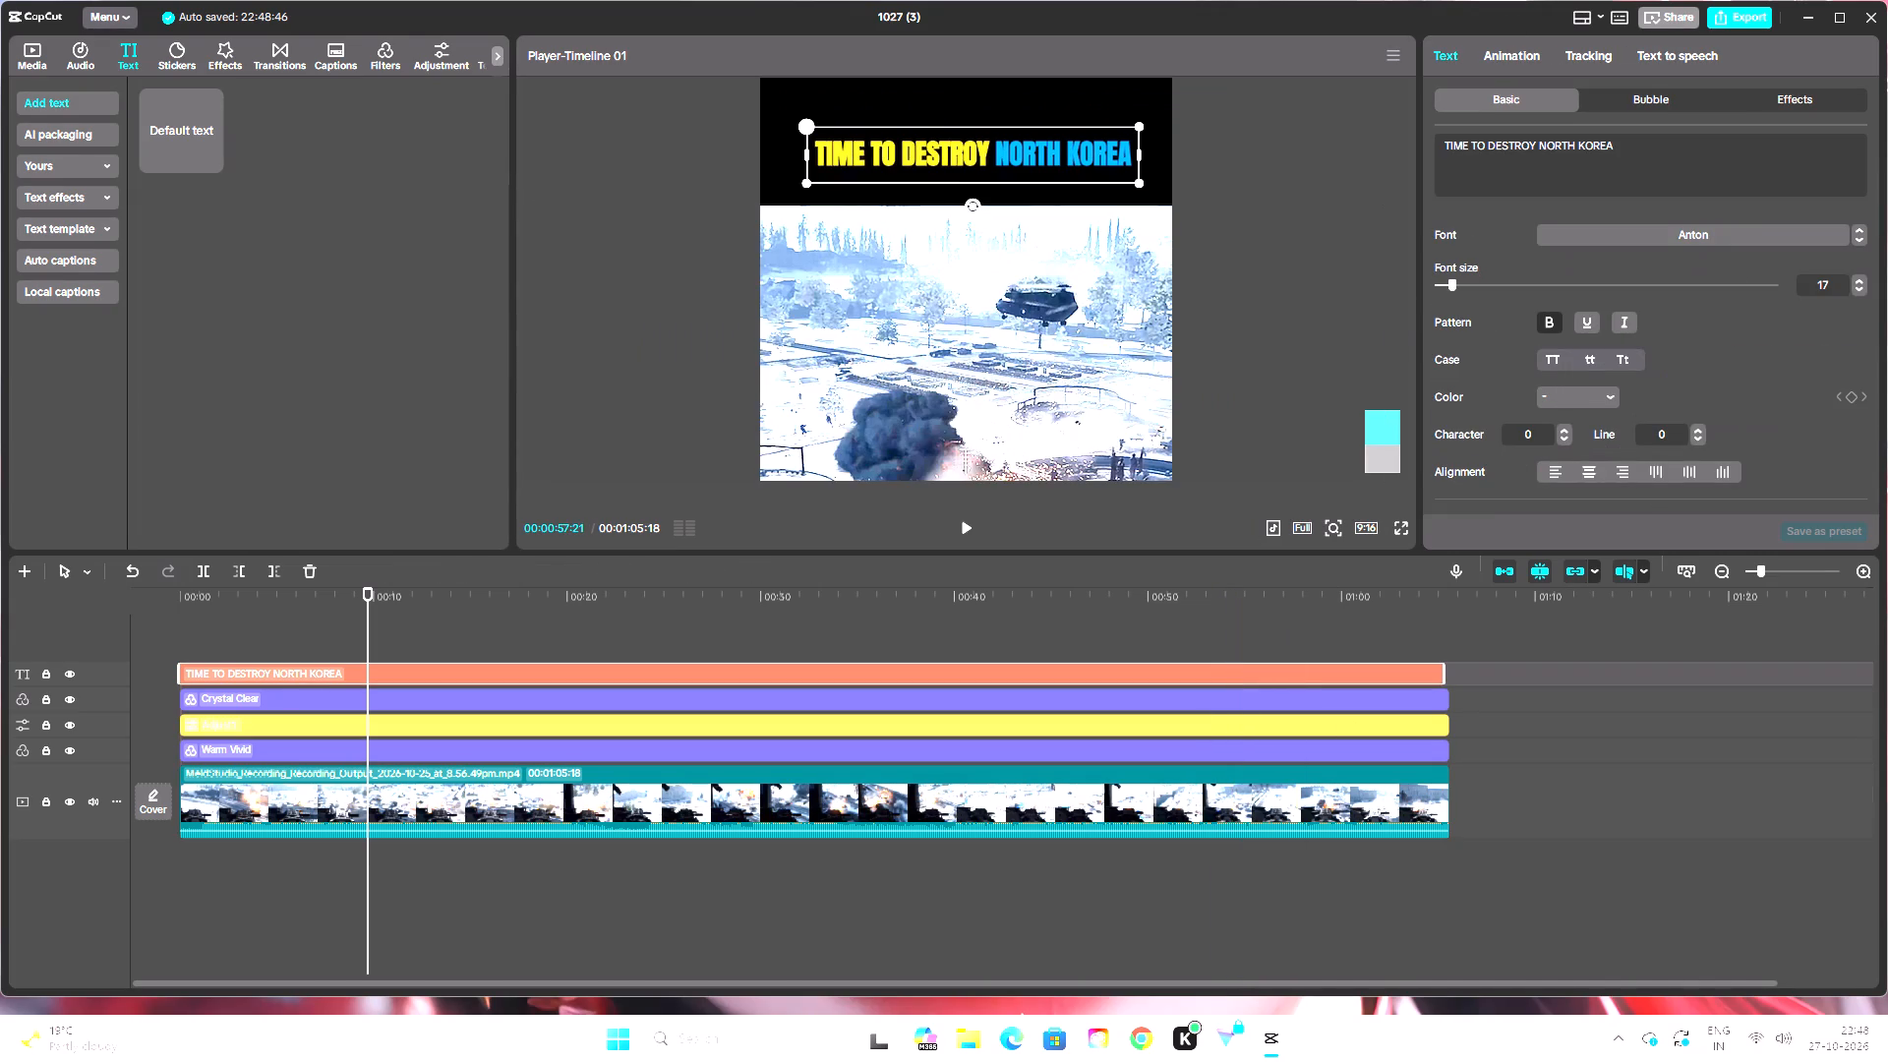
pyautogui.moveTo(1539, 147); pyautogui.dragTo(1628, 147)
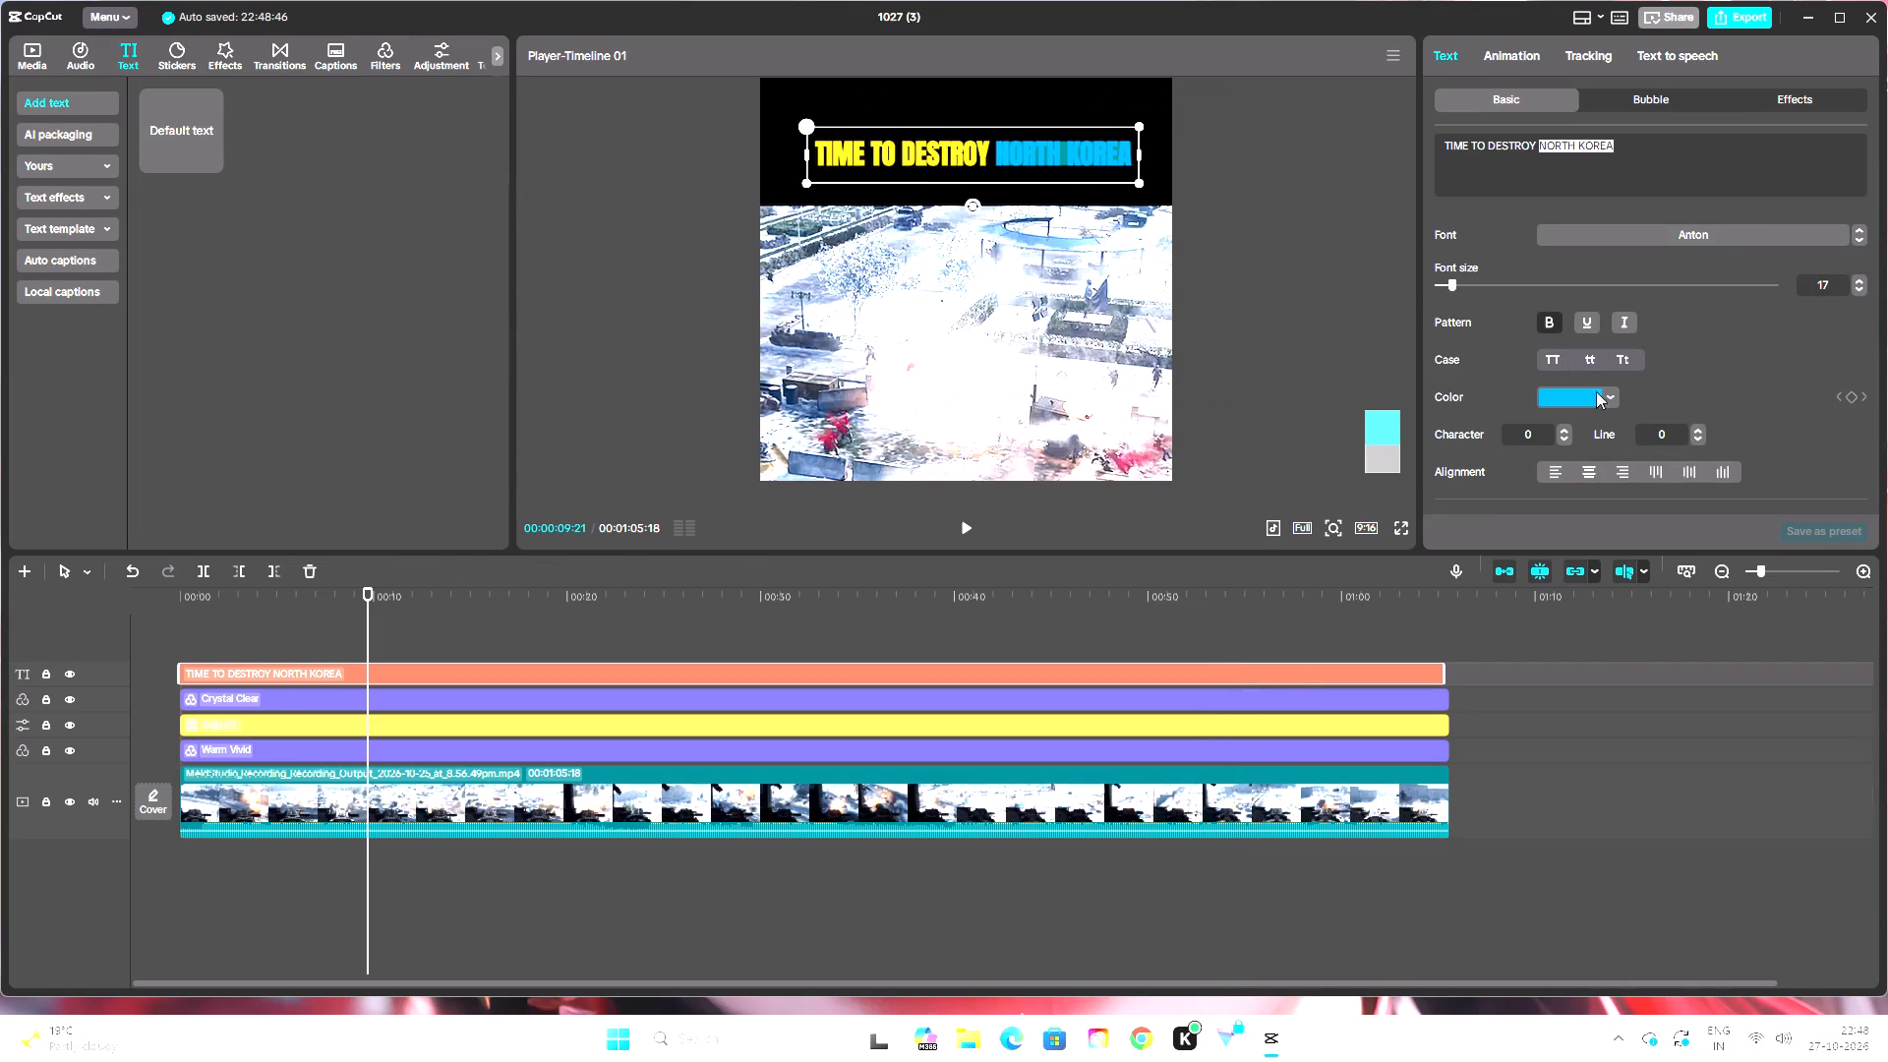
pyautogui.click(1614, 397)
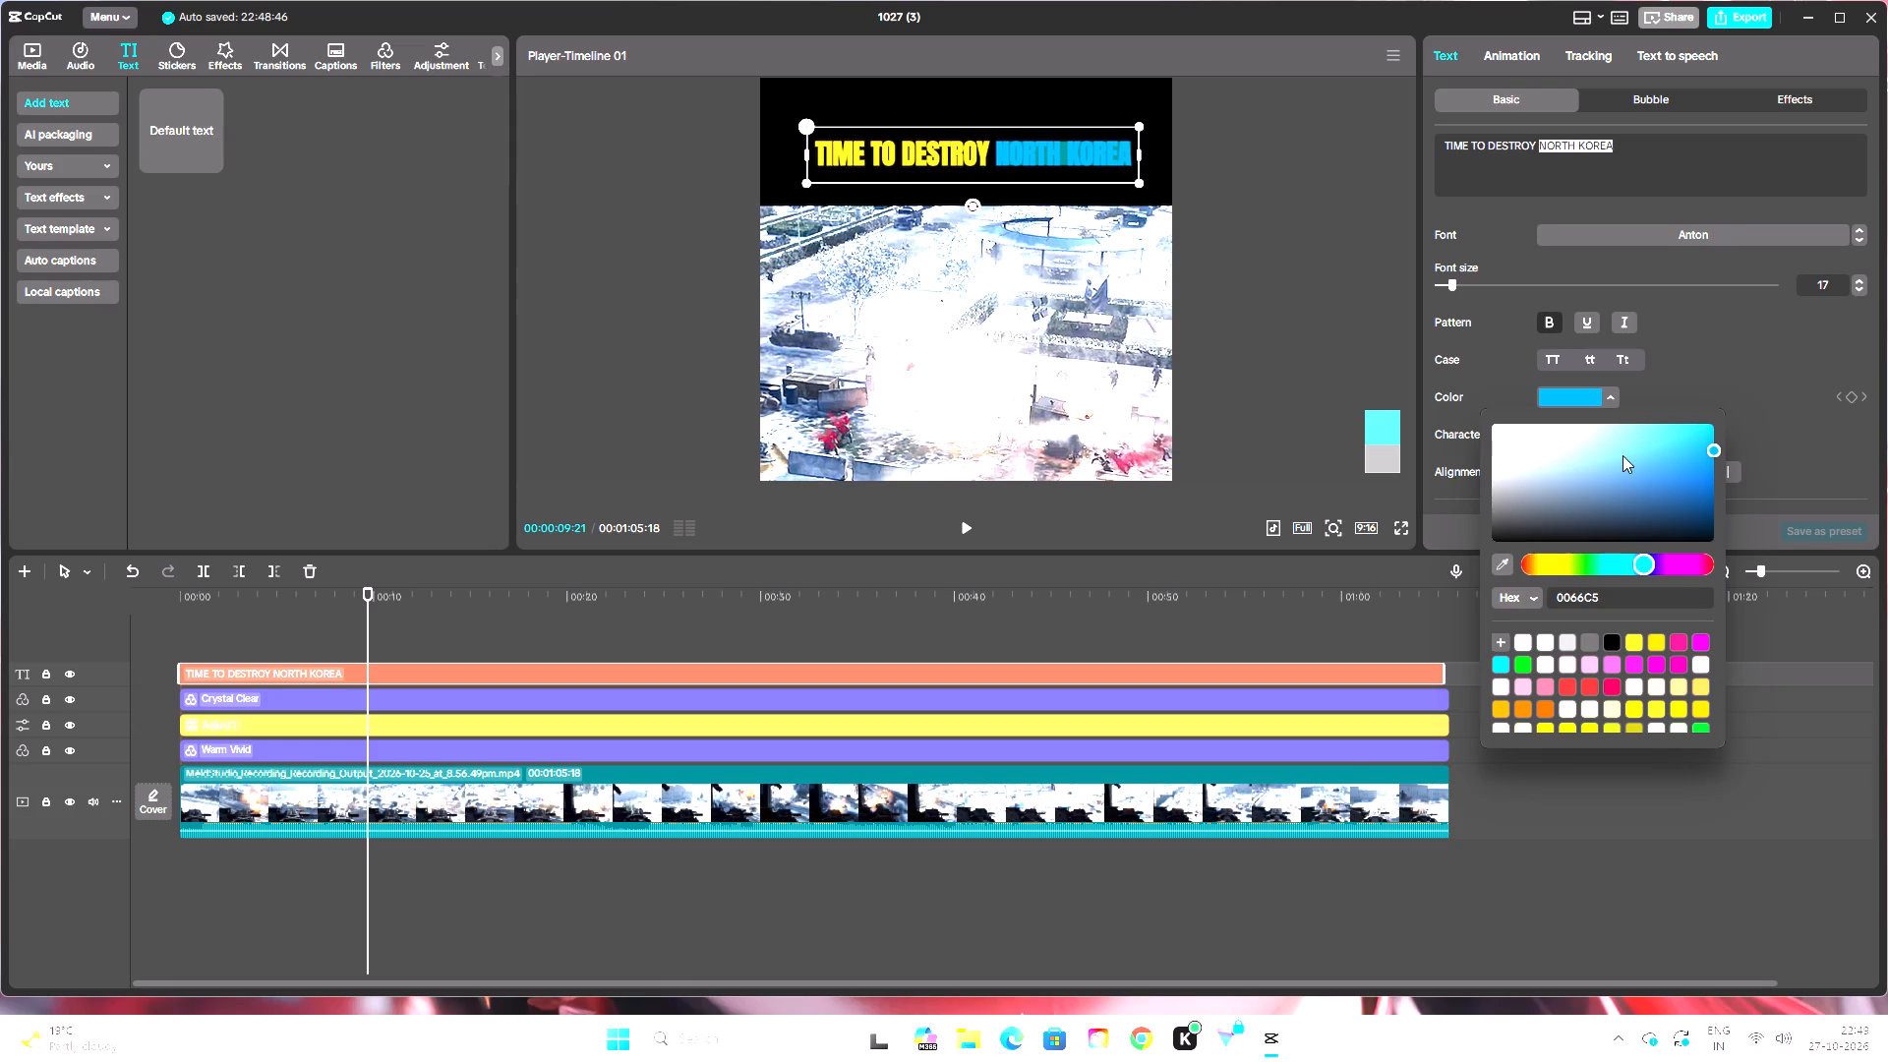
pyautogui.scroll(-2, 1628, 692)
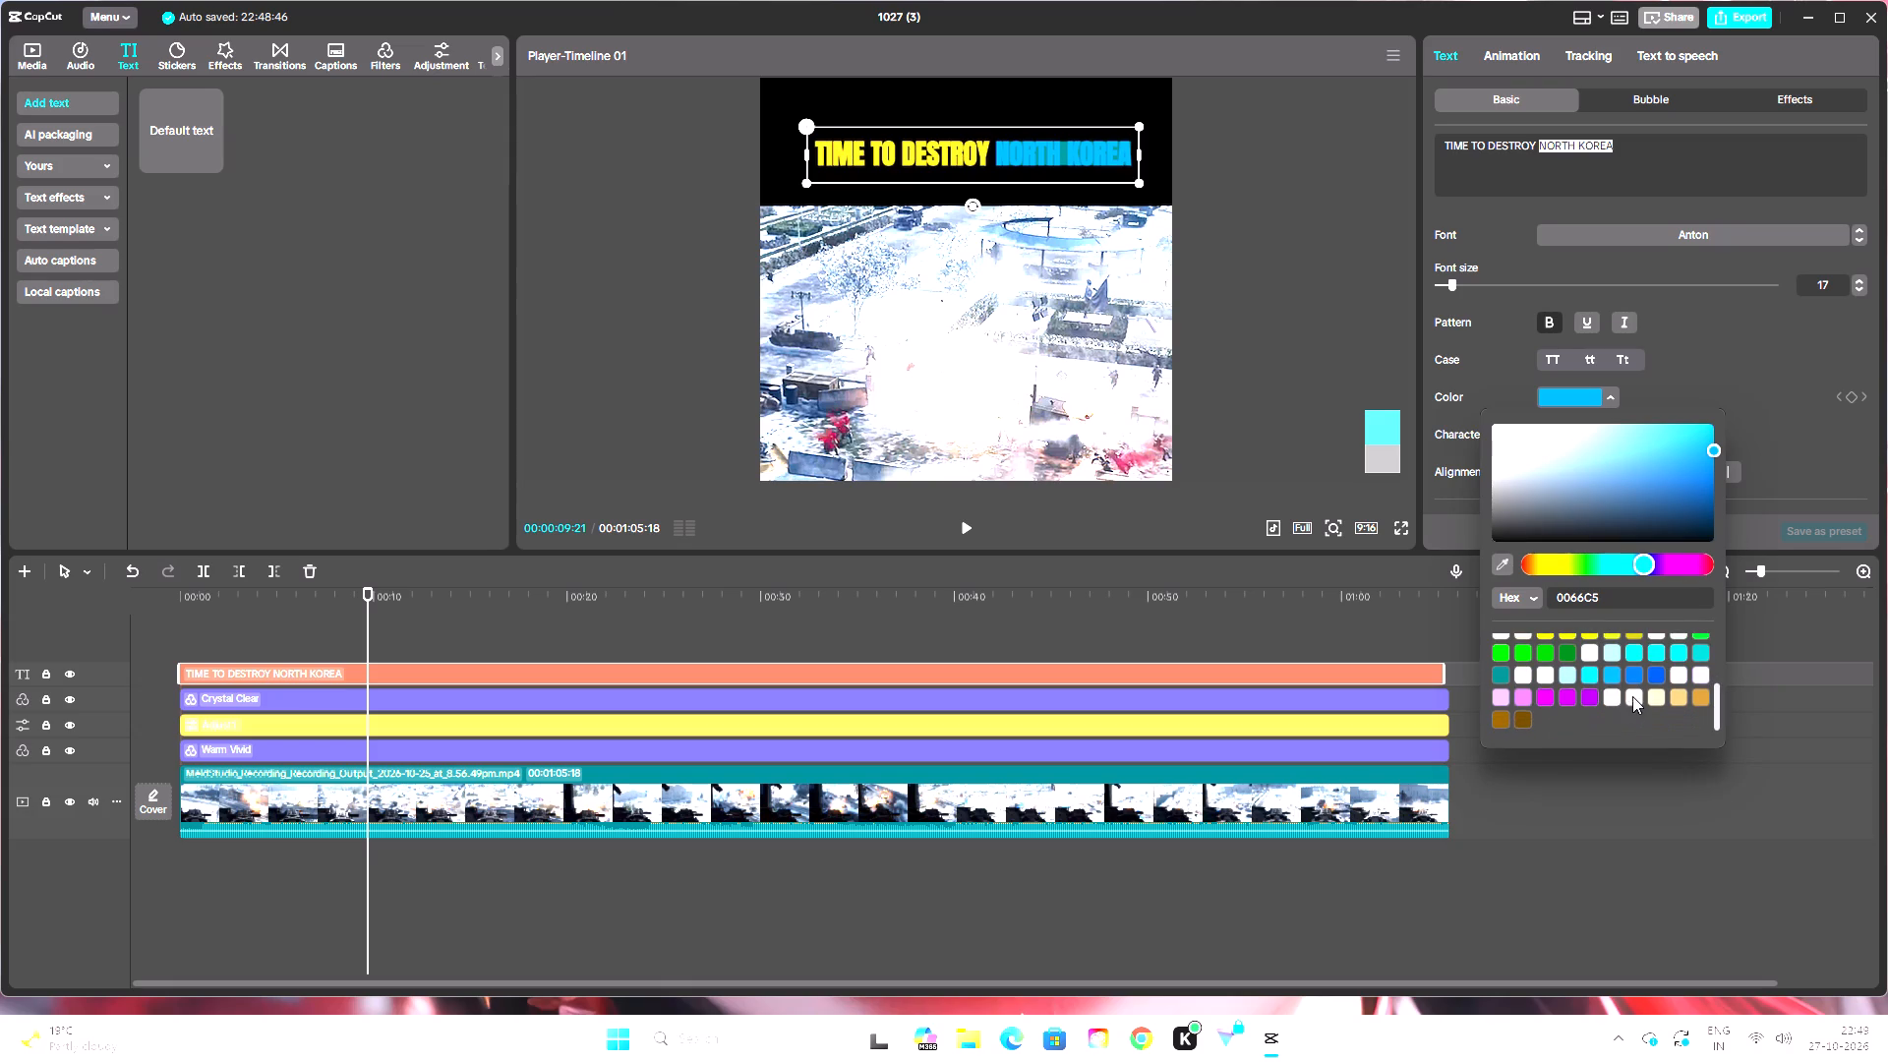
pyautogui.scroll(1, 1632, 696)
pyautogui.click(1635, 682)
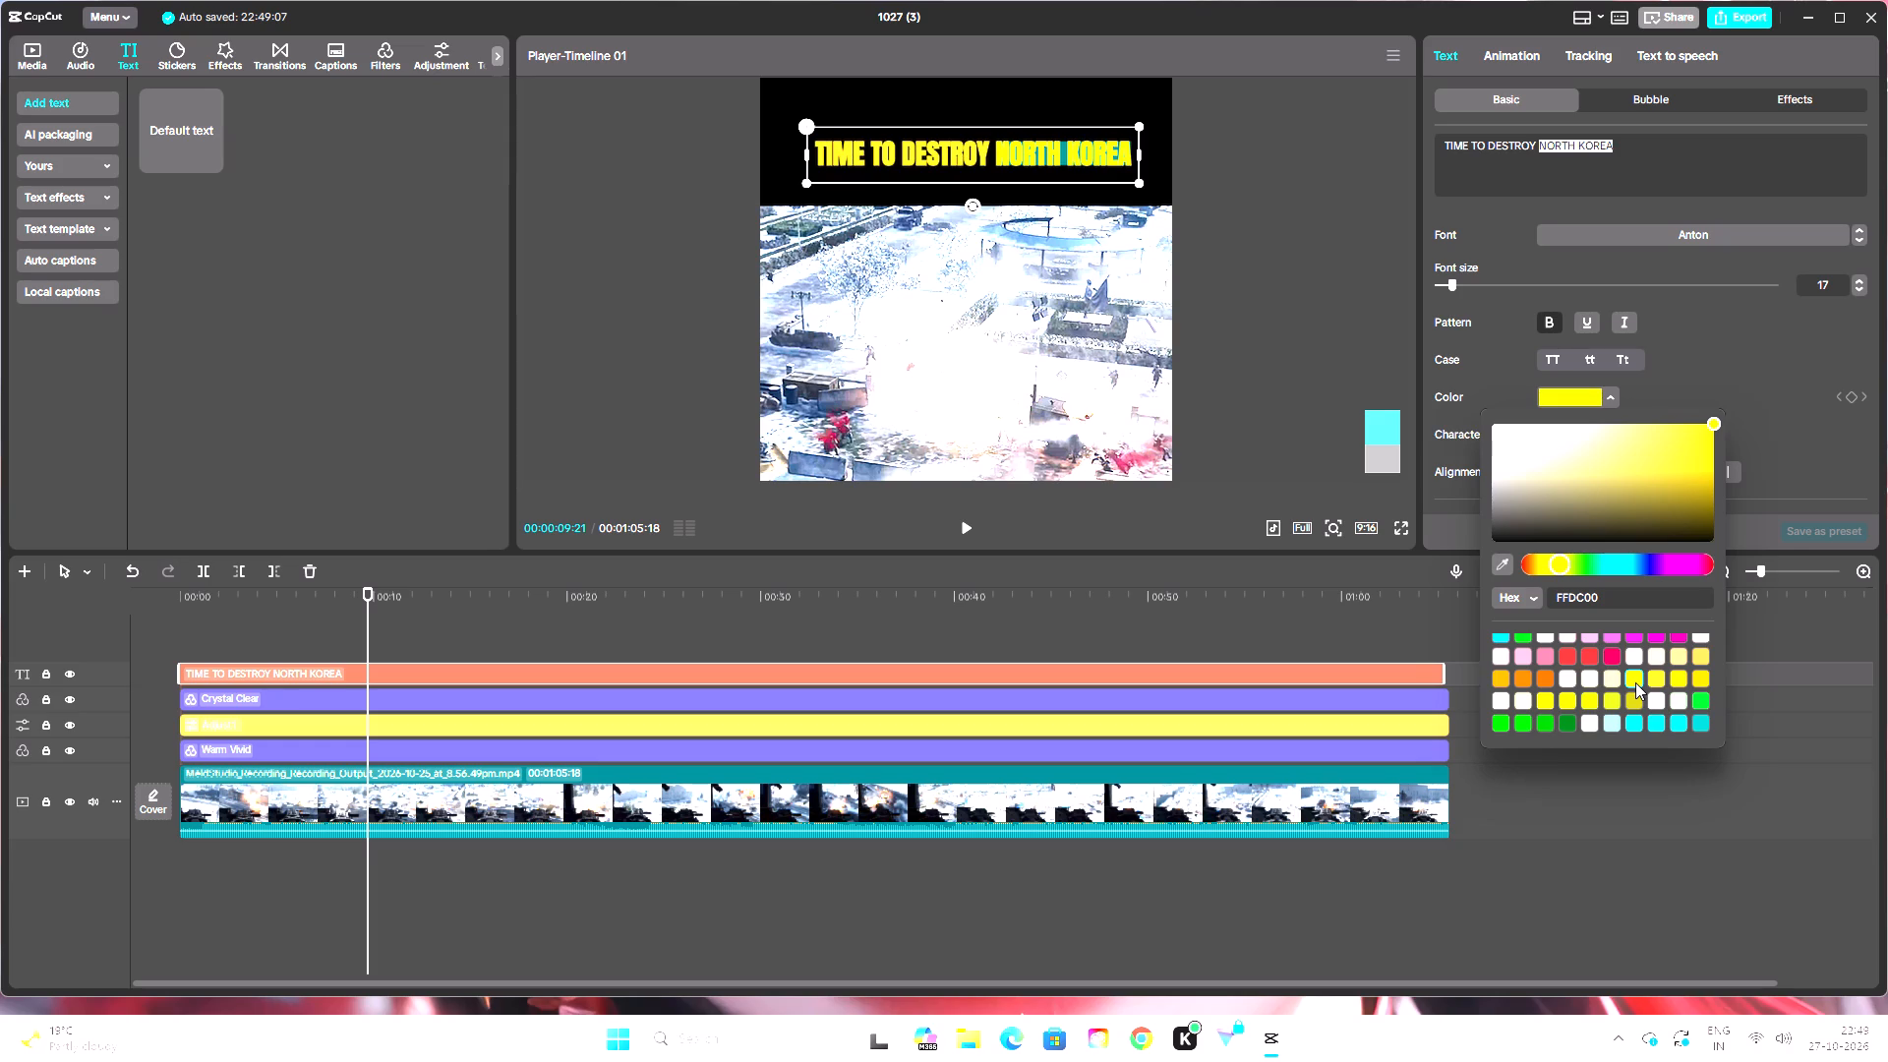
pyautogui.click(1635, 682)
pyautogui.scroll(-3, 1658, 688)
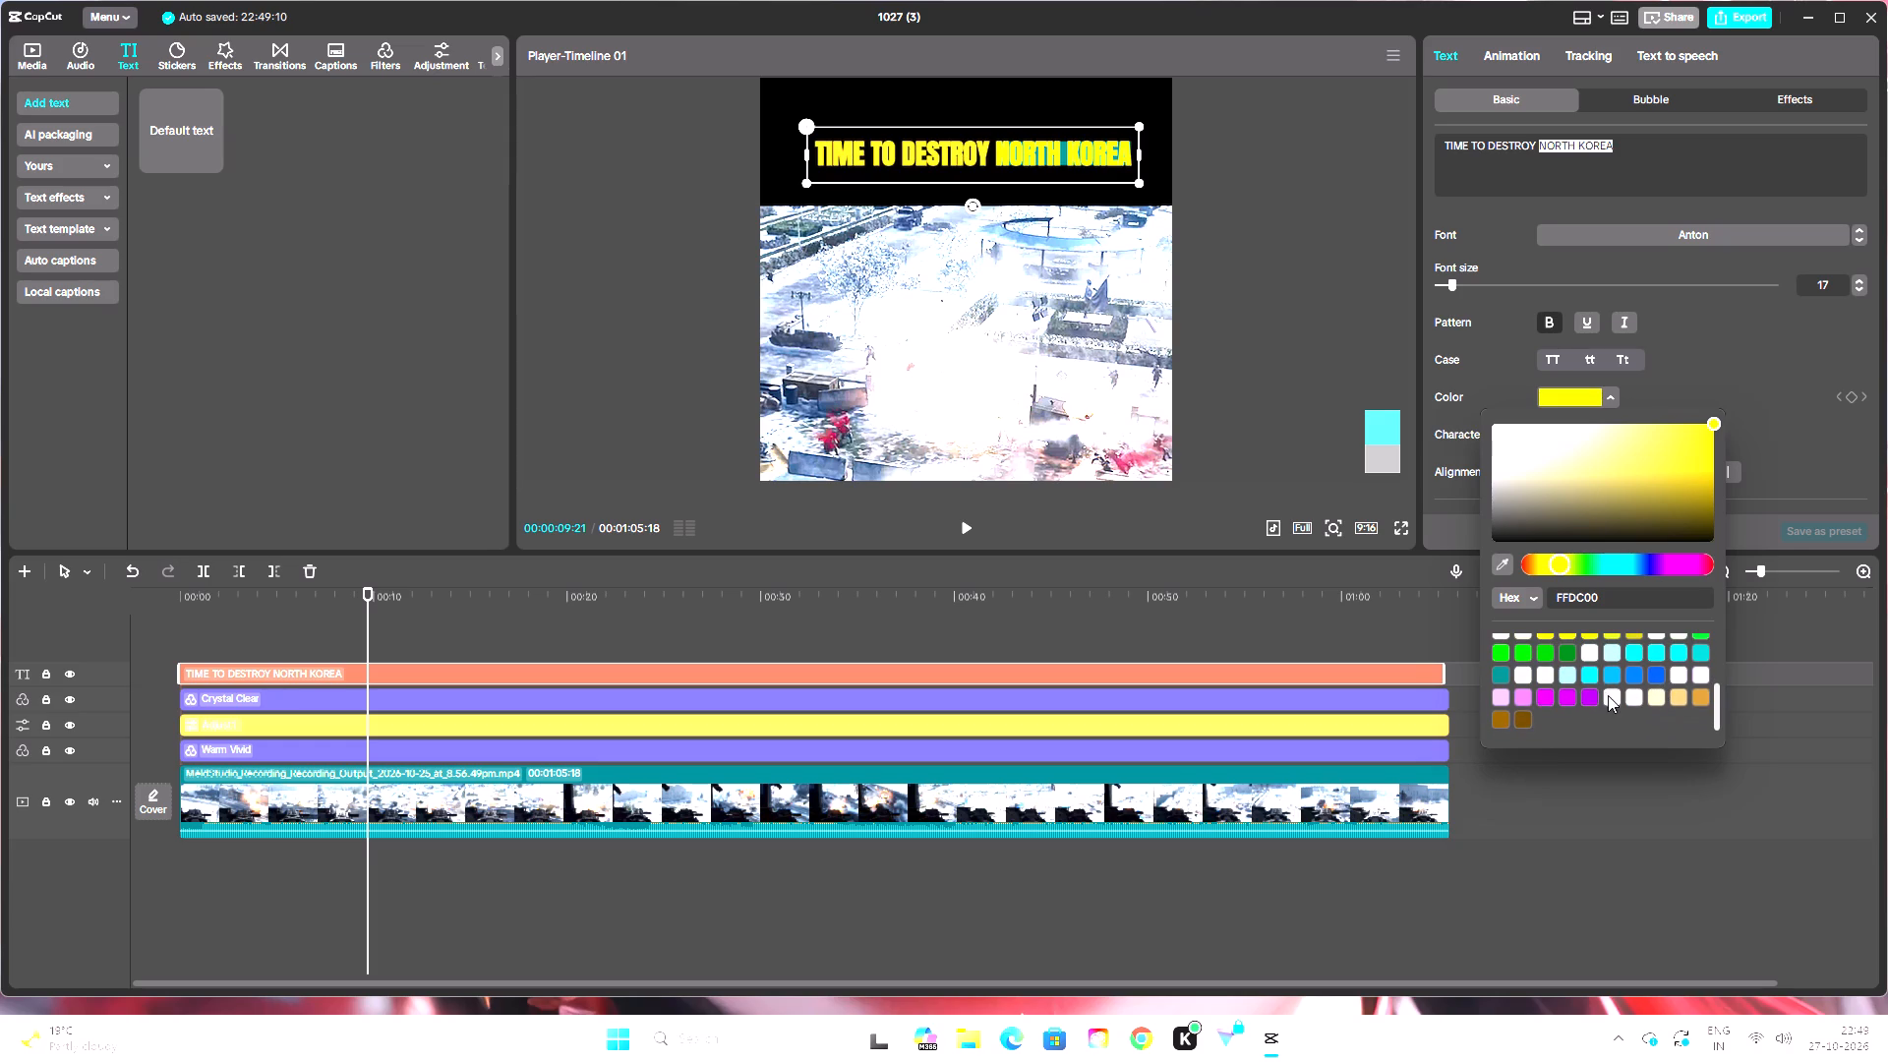
pyautogui.click(1525, 697)
pyautogui.scroll(2, 1597, 693)
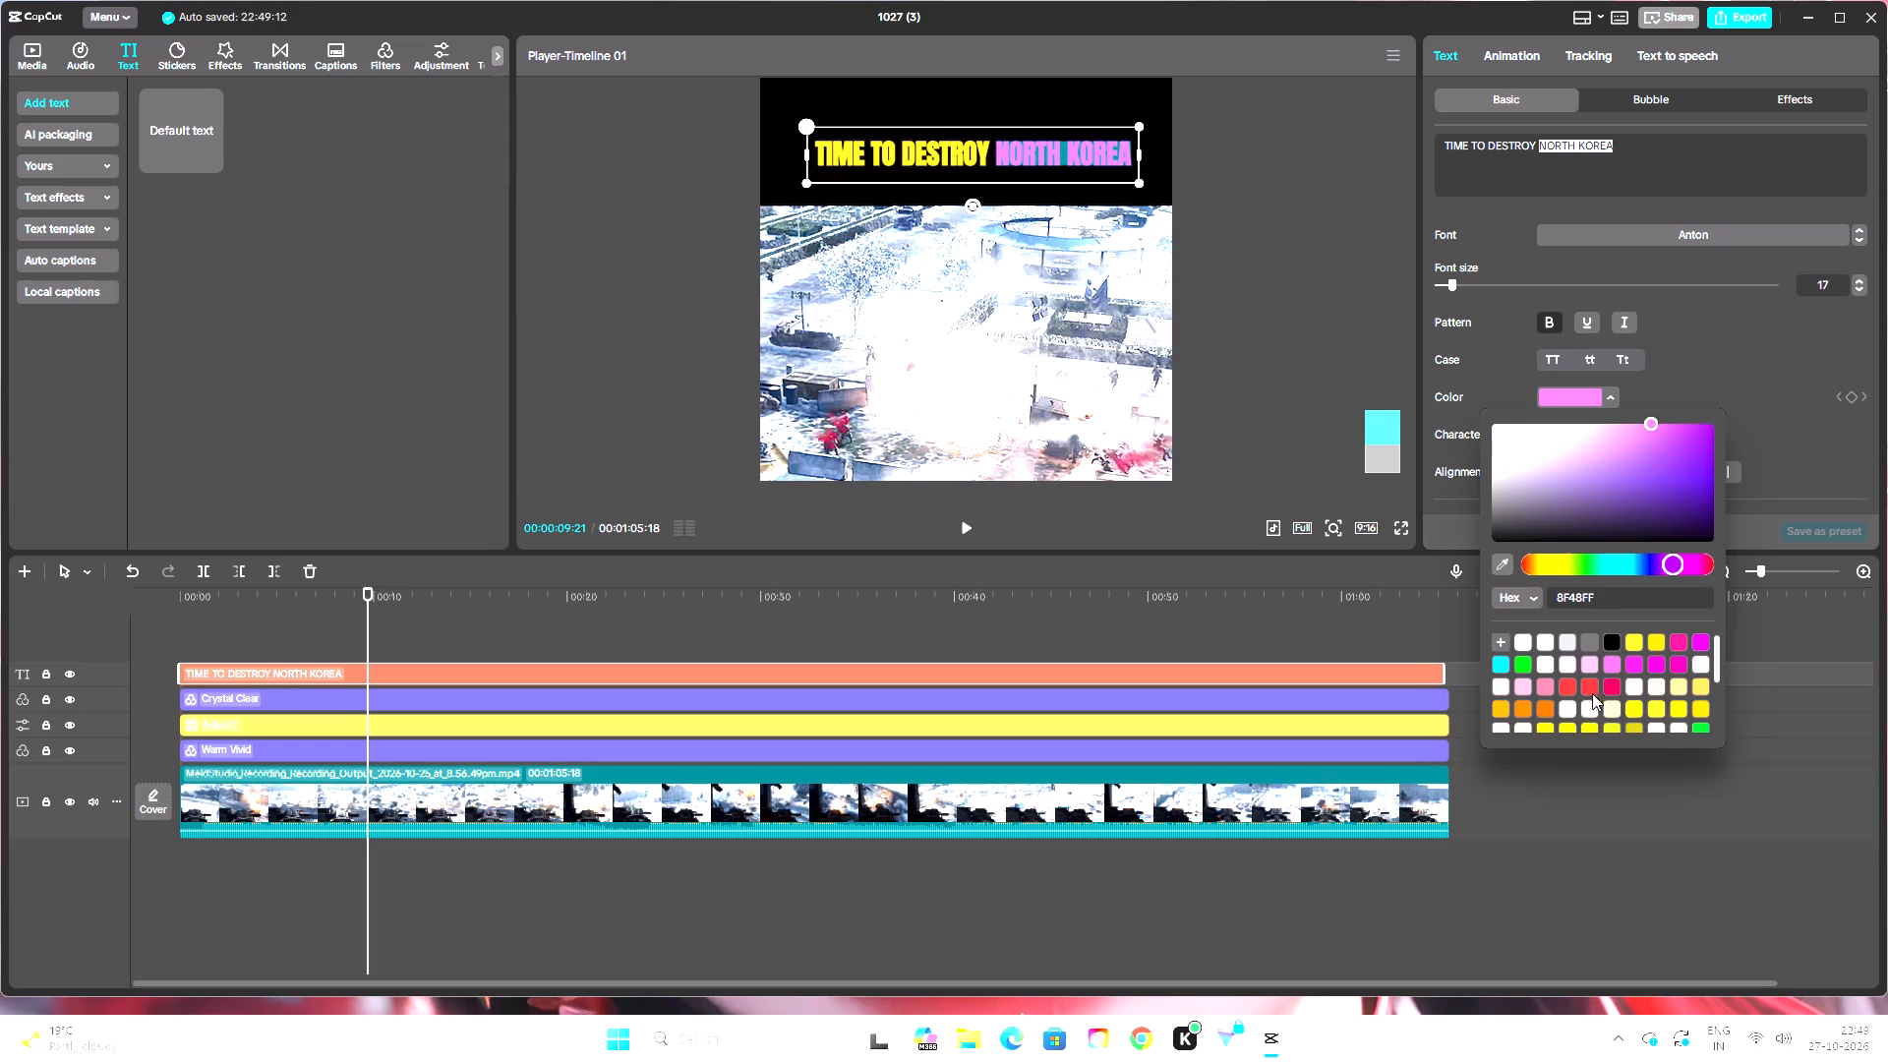
pyautogui.click(1520, 666)
pyautogui.click(1506, 669)
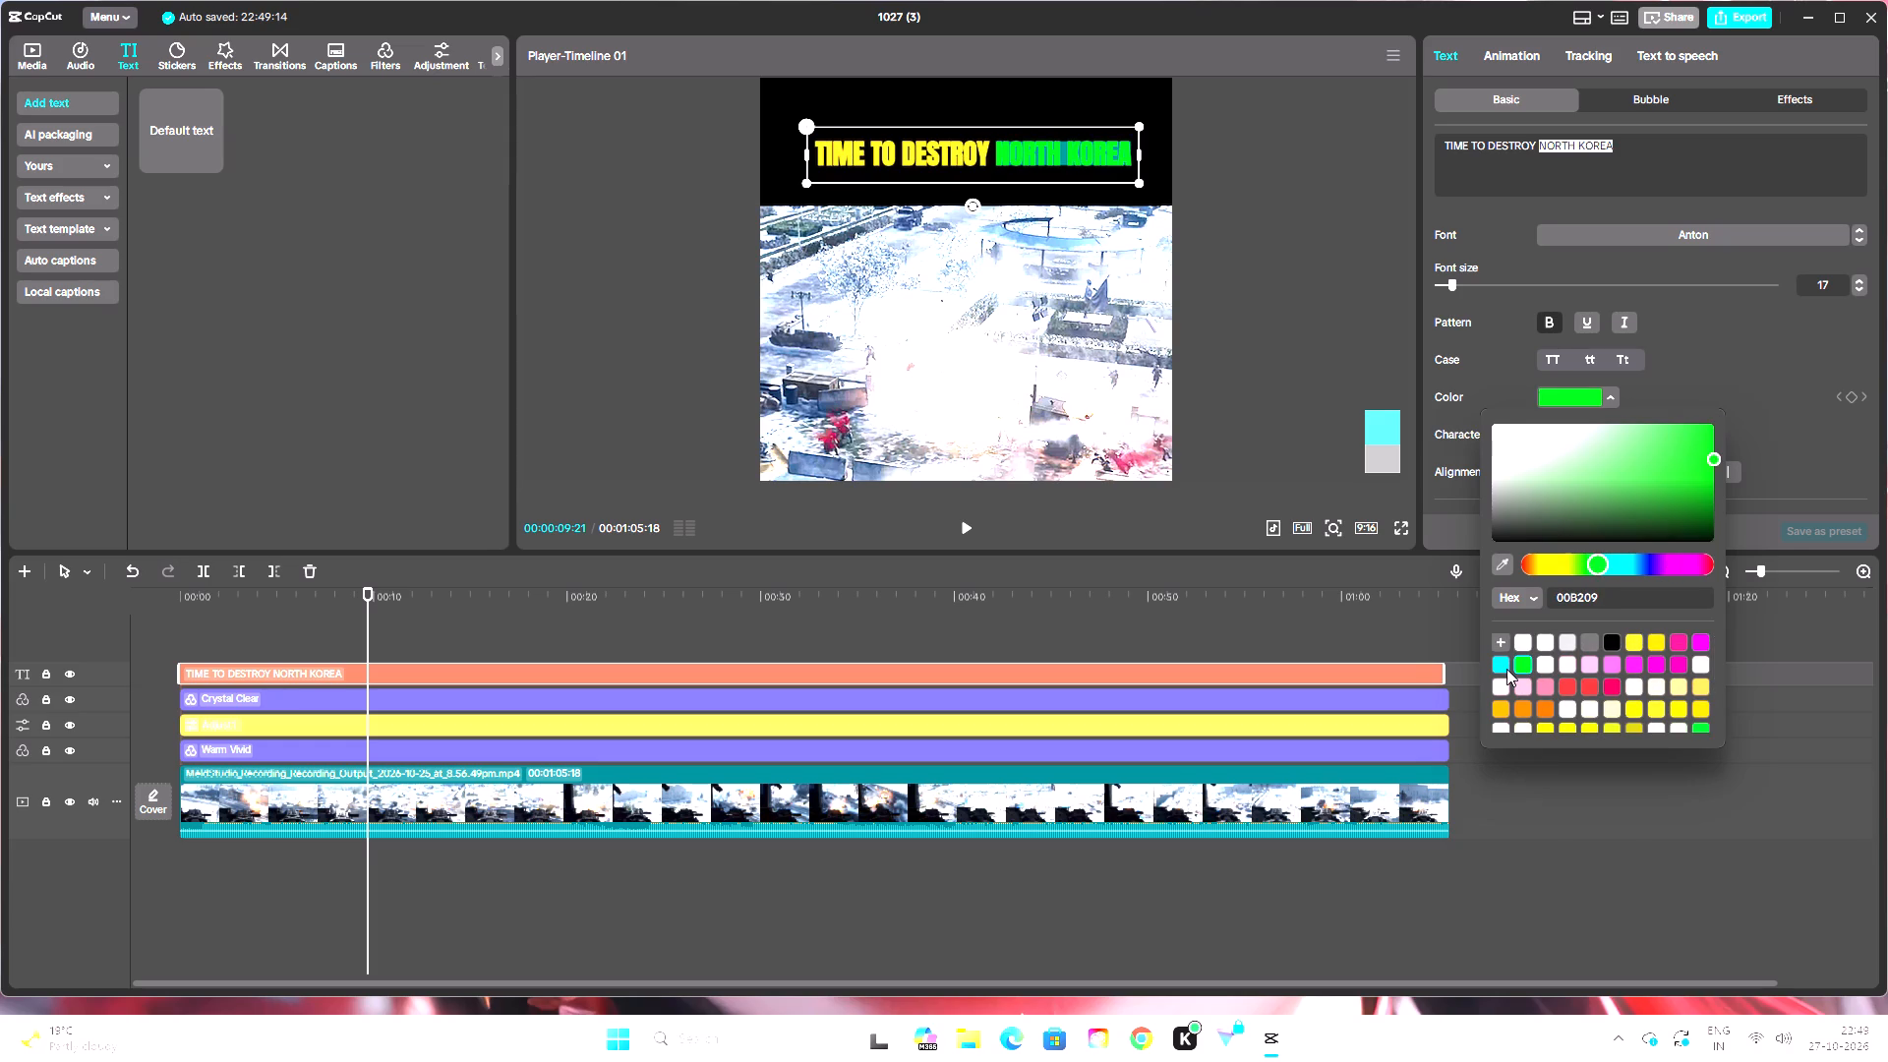
pyautogui.doubleClick(1504, 669)
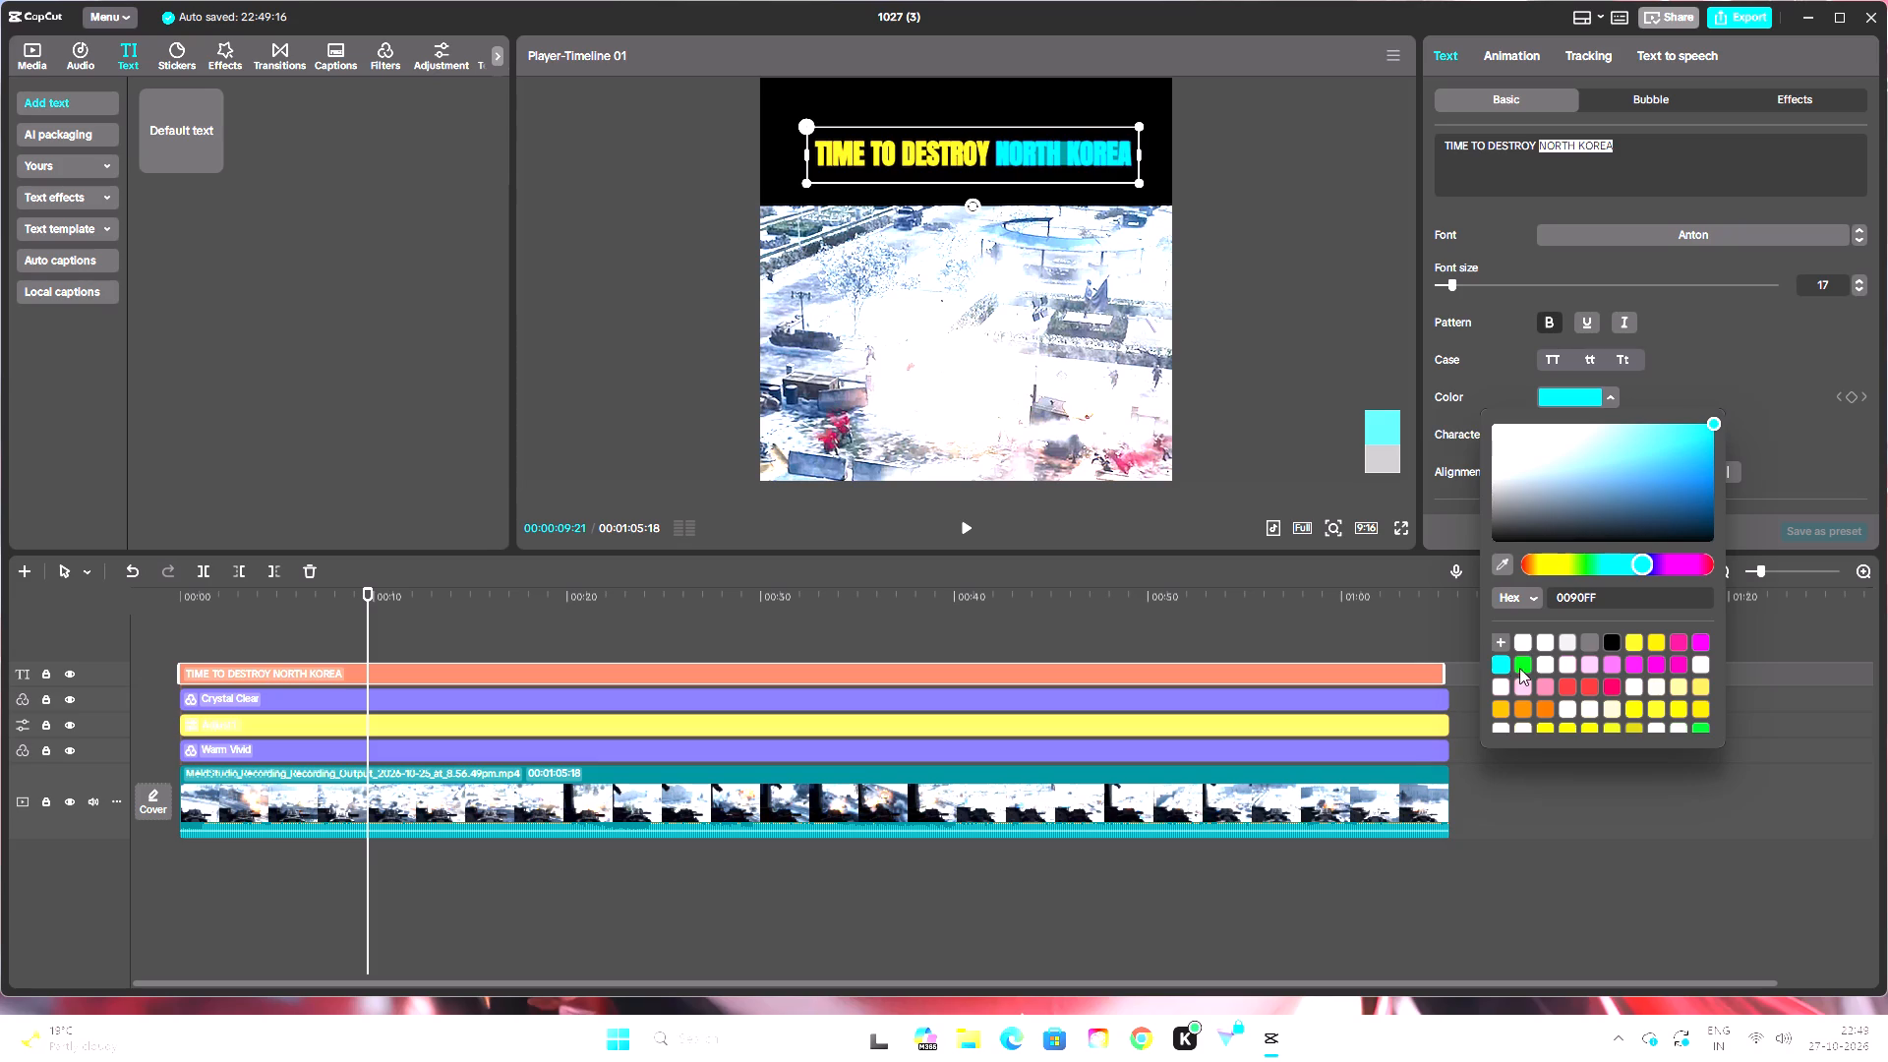
pyautogui.click(1503, 641)
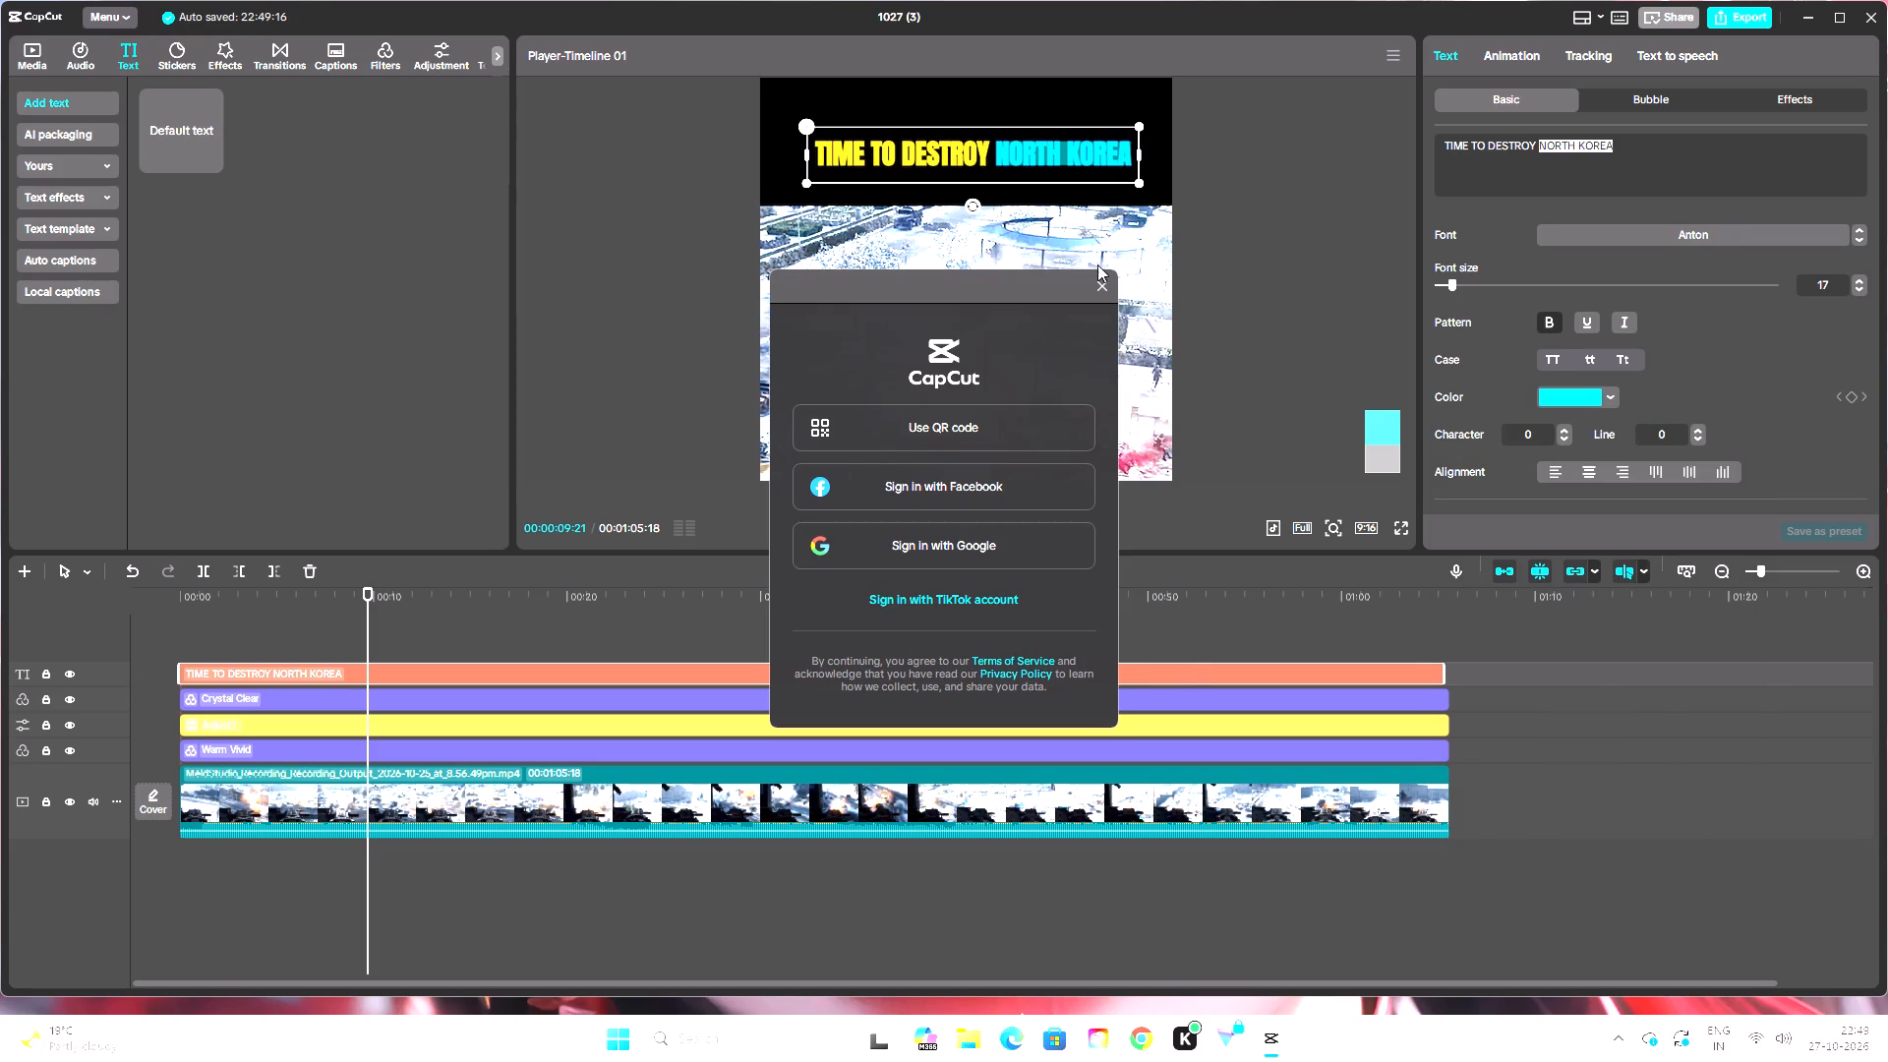
pyautogui.click(1099, 287)
# Check the title with its cyan NORTH KOREA wording in full-screen preview.
pyautogui.click(1328, 227)
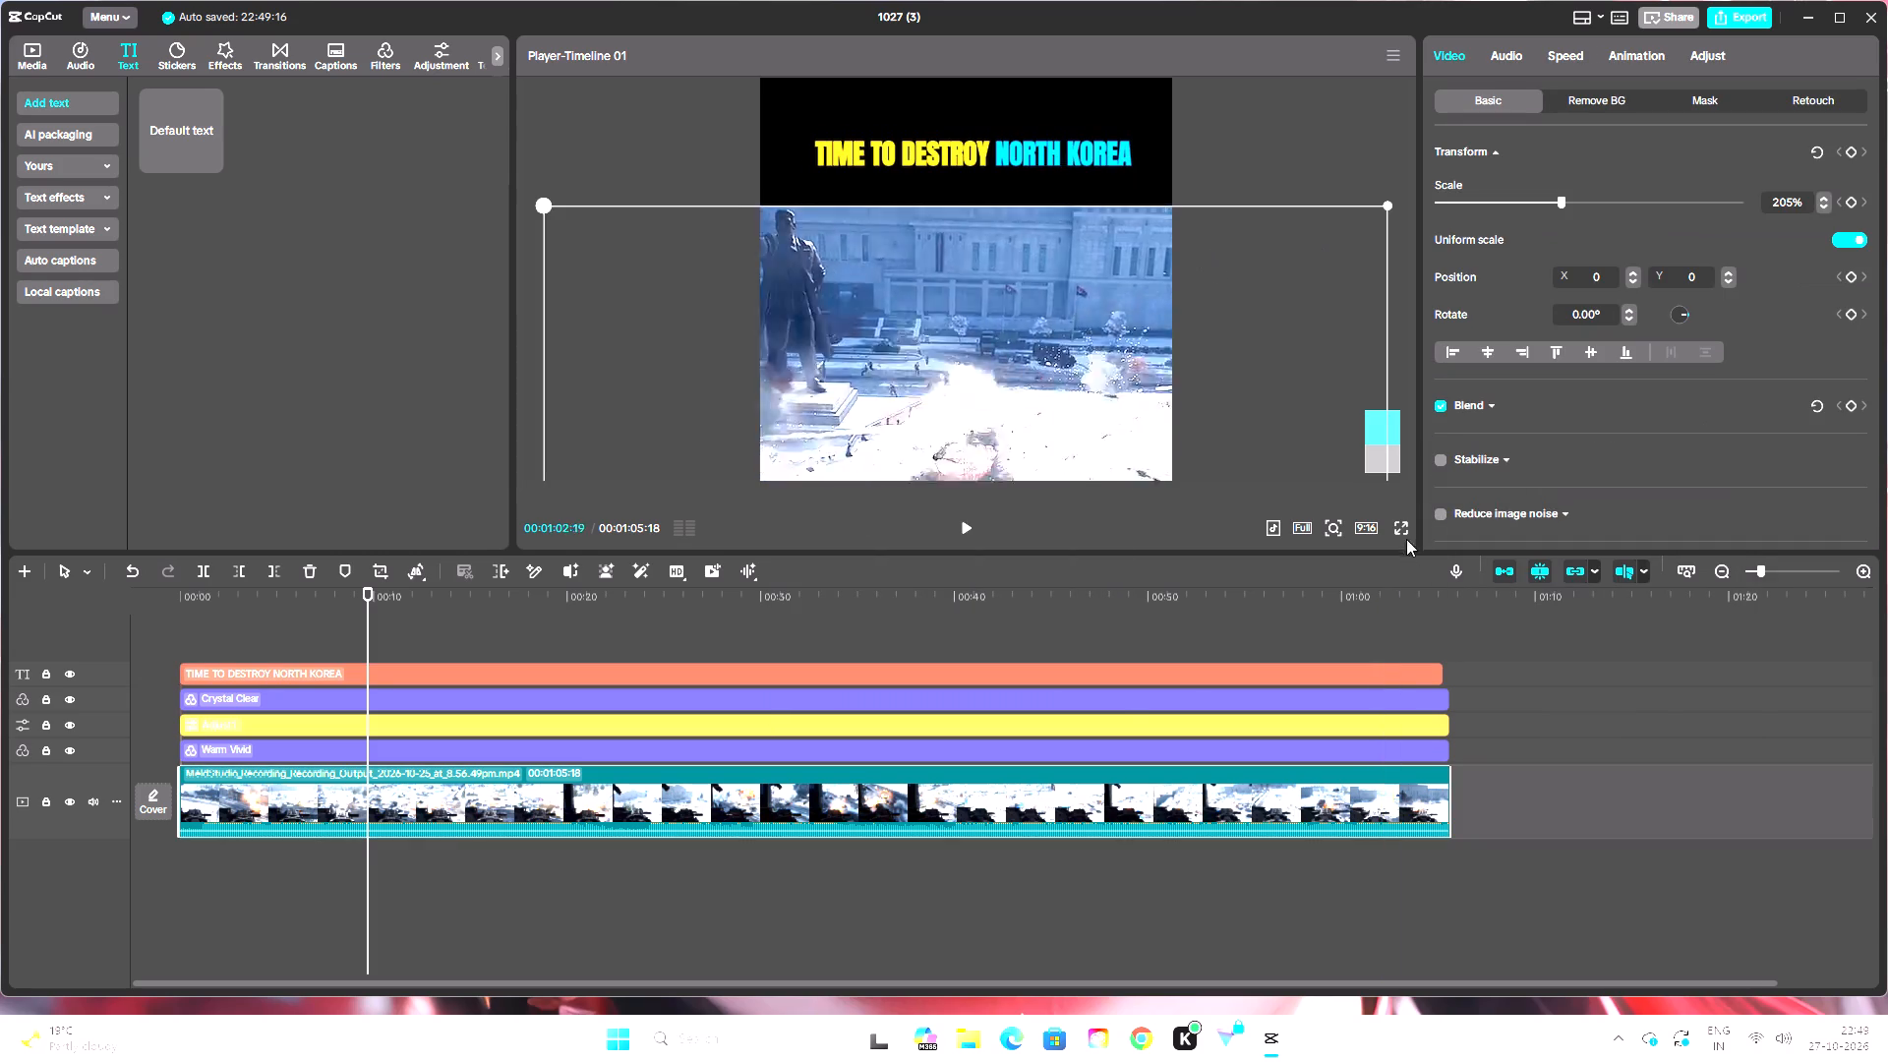
pyautogui.click(1404, 528)
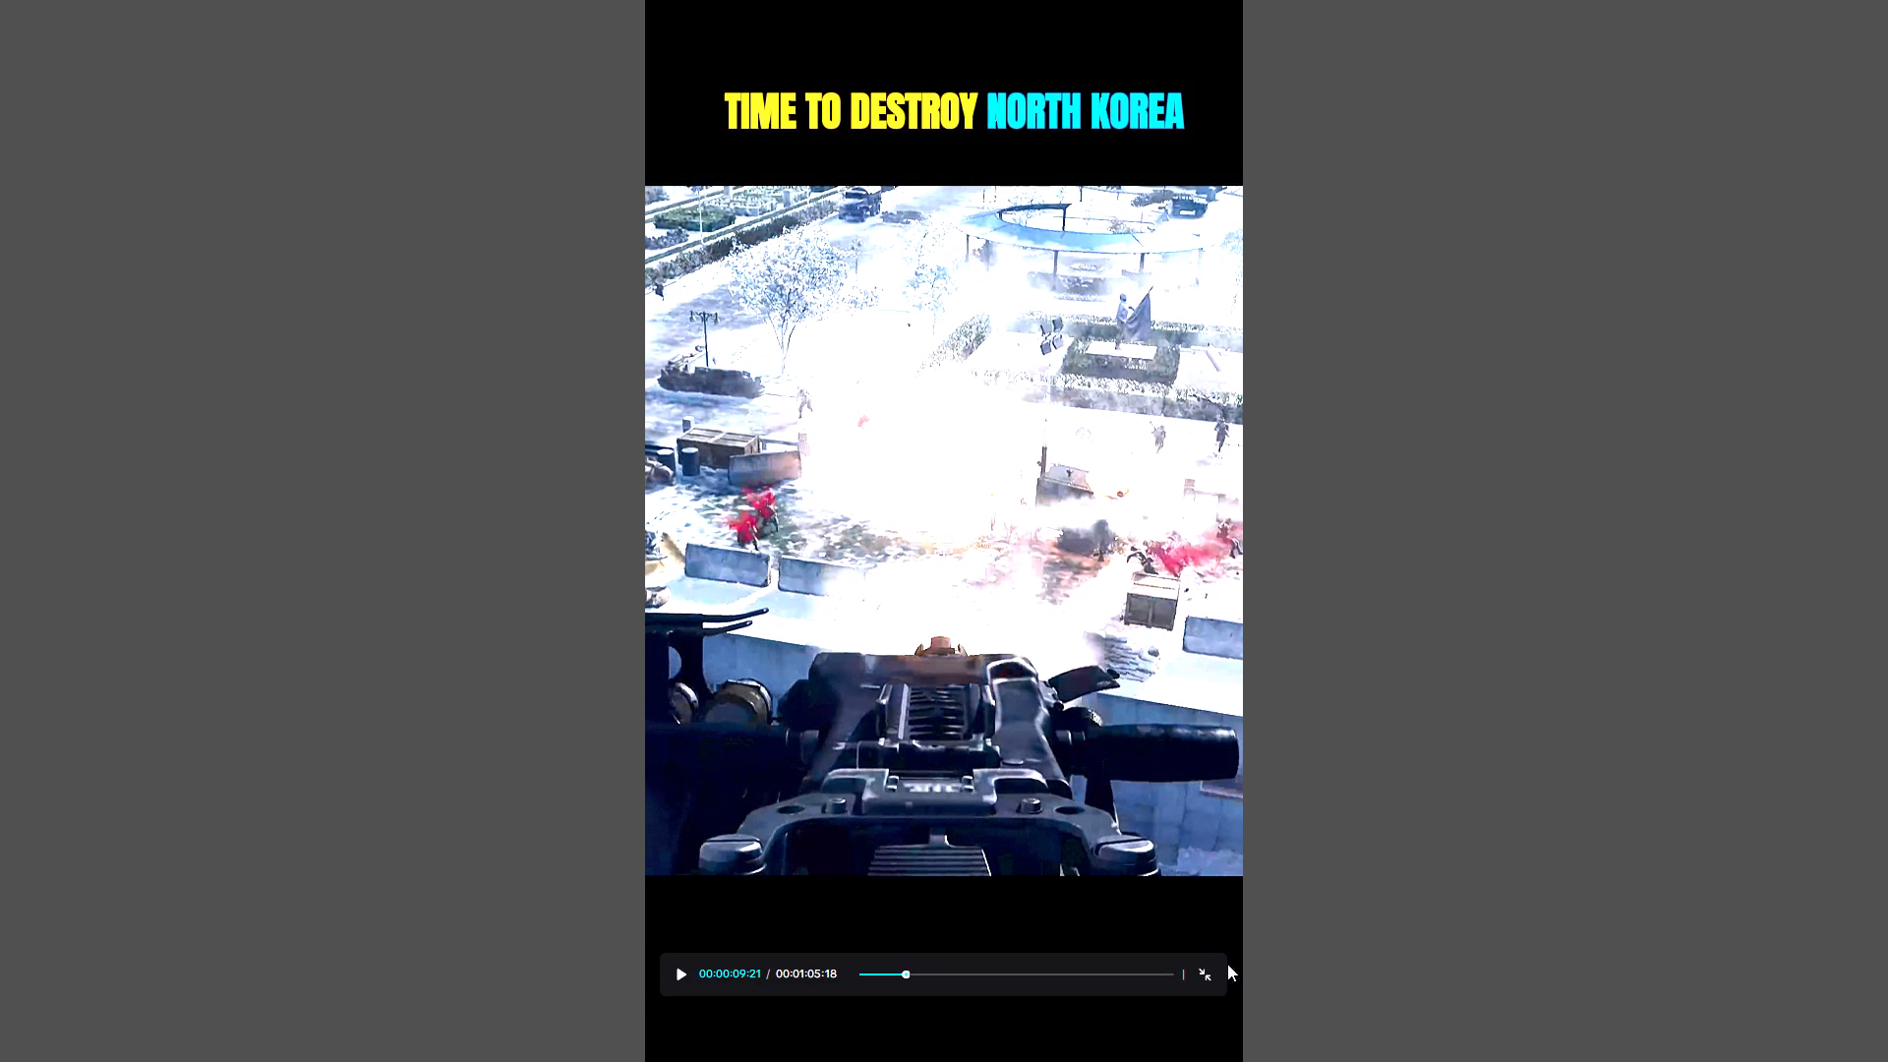
pyautogui.click(1205, 978)
# Play the timeline from the start in full-screen preview, and pause it in the editor at about ten seconds.
pyautogui.click(1299, 150)
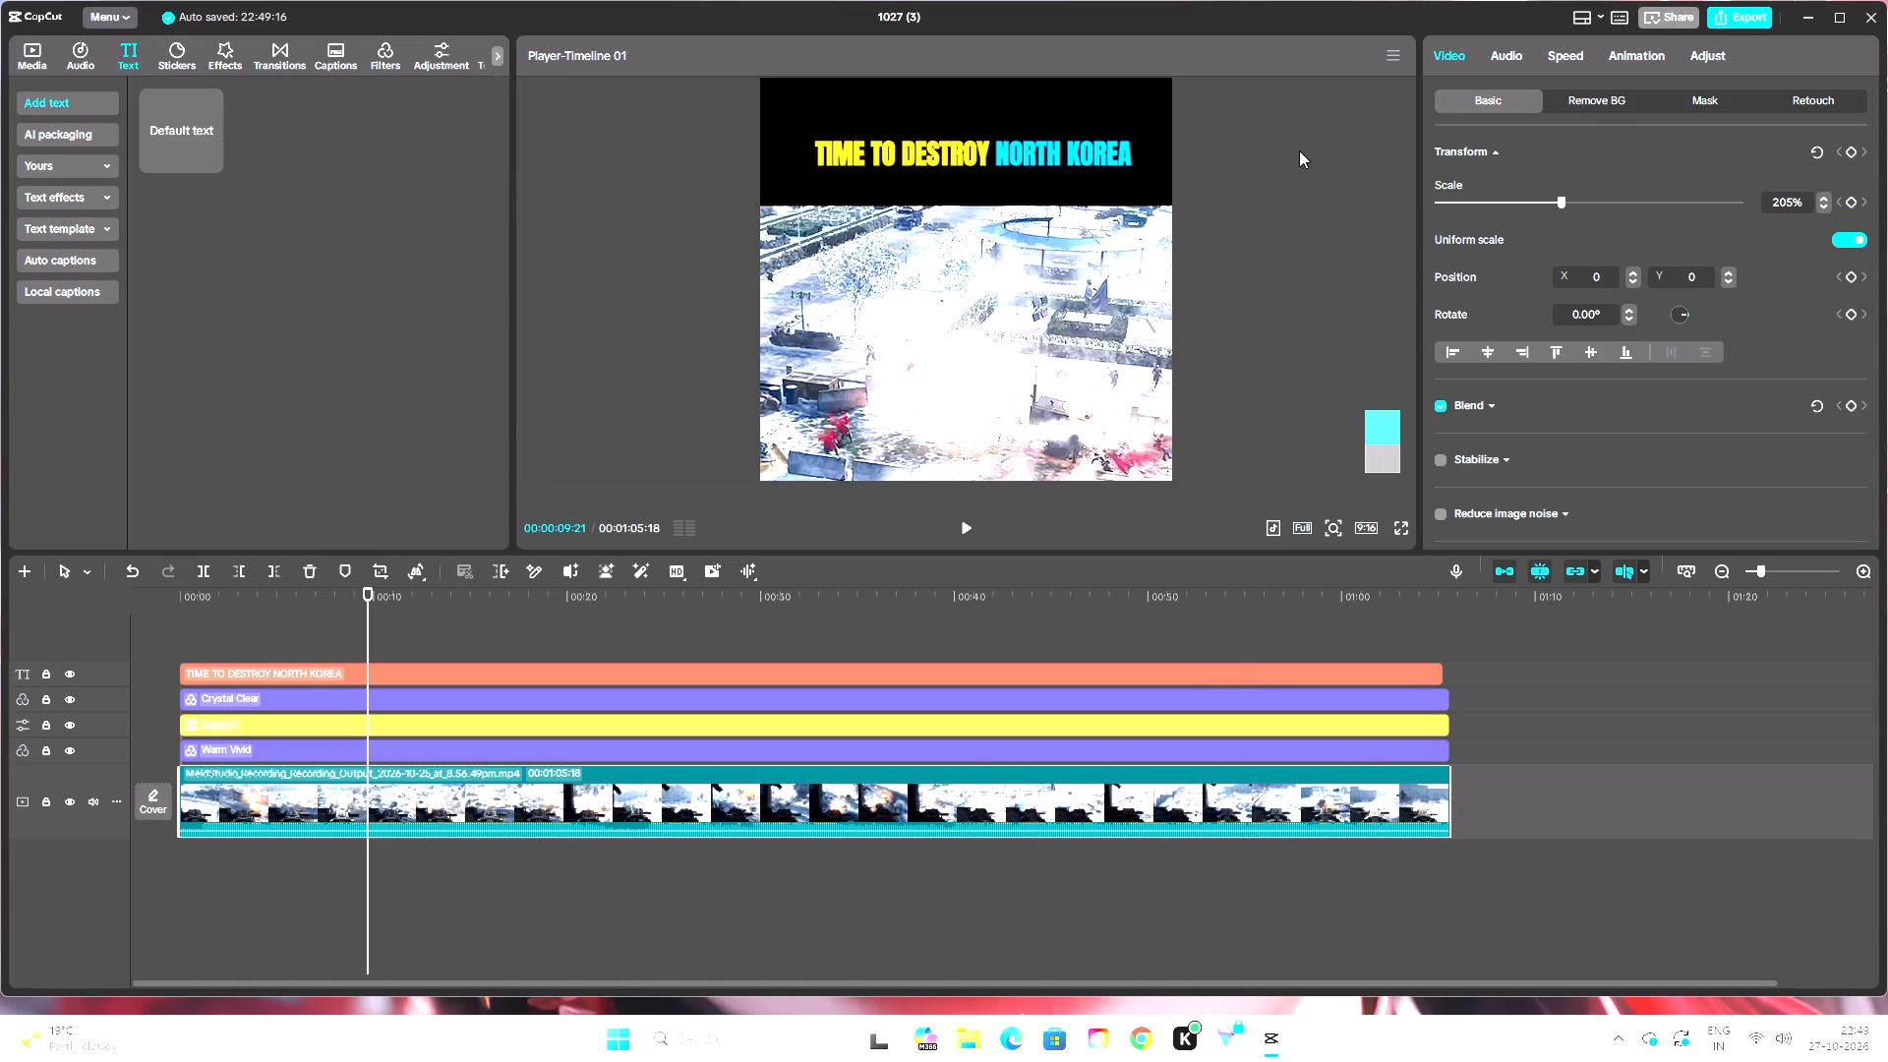
pyautogui.moveTo(366, 598); pyautogui.dragTo(115, 646)
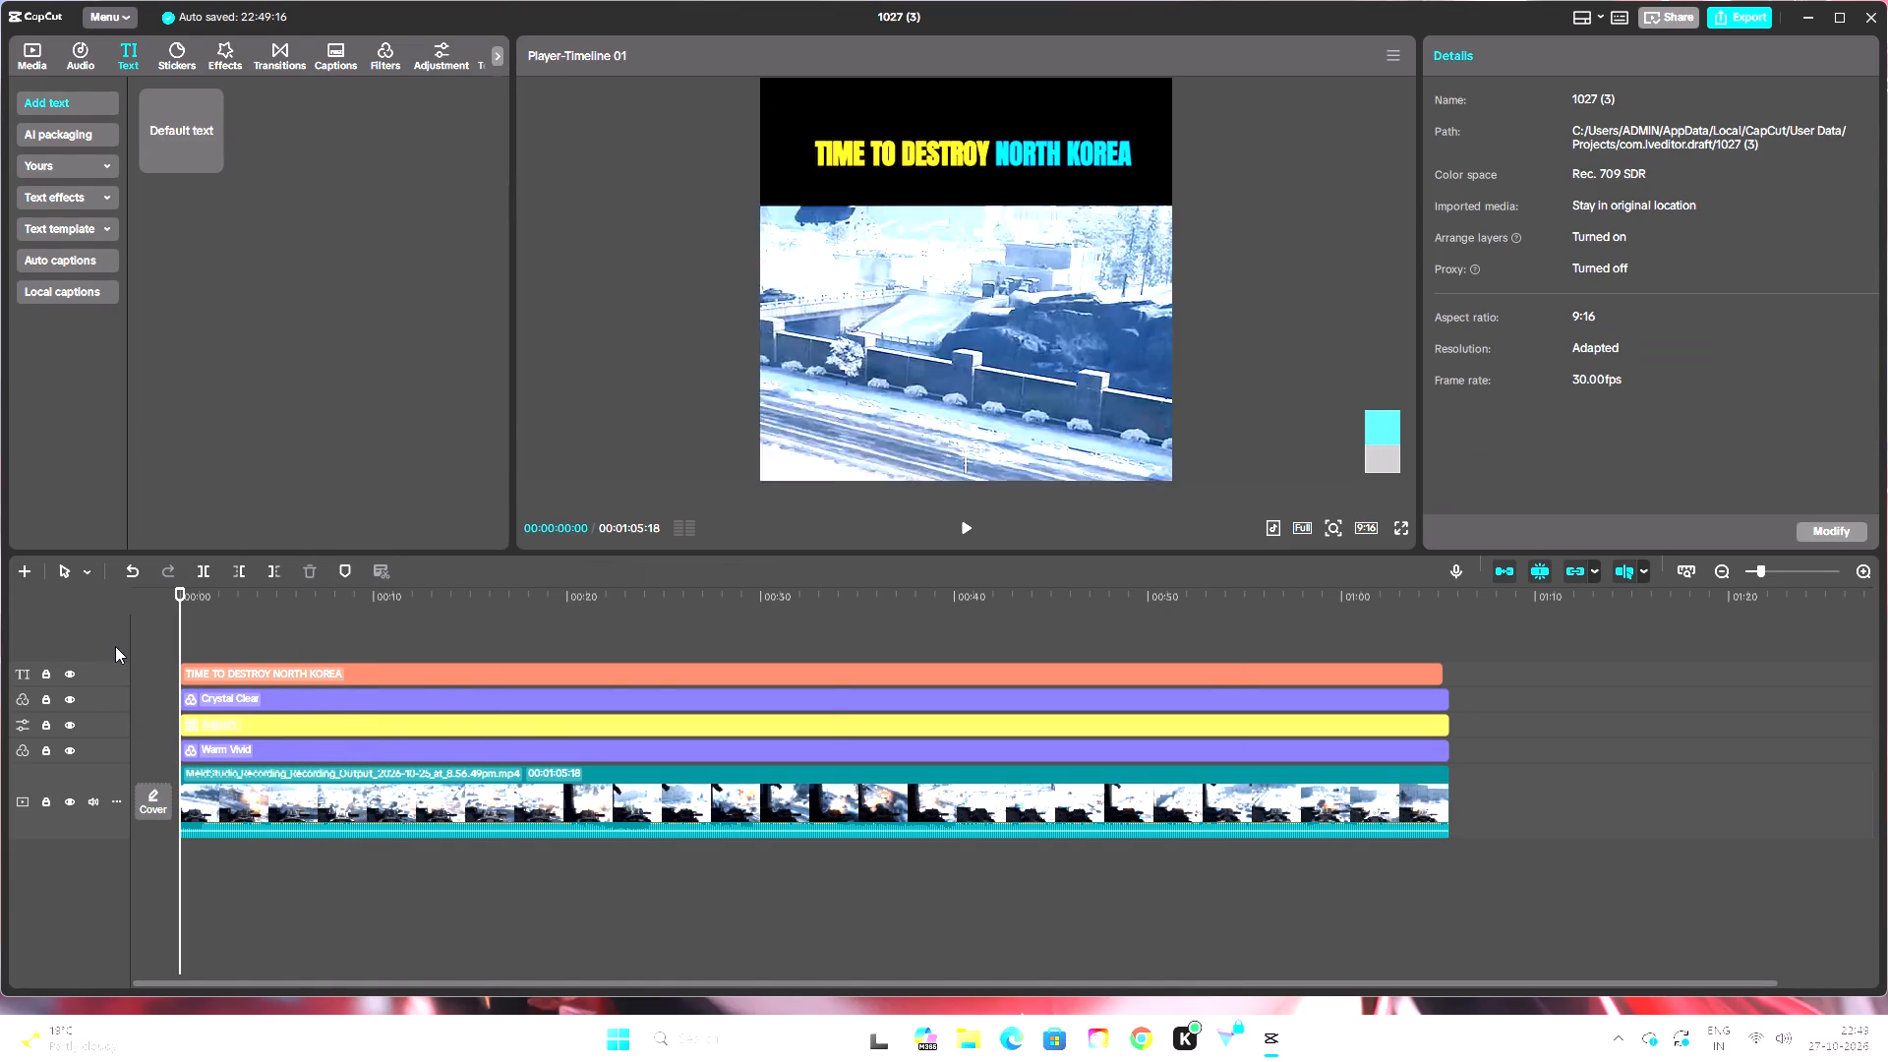
pyautogui.click(1328, 526)
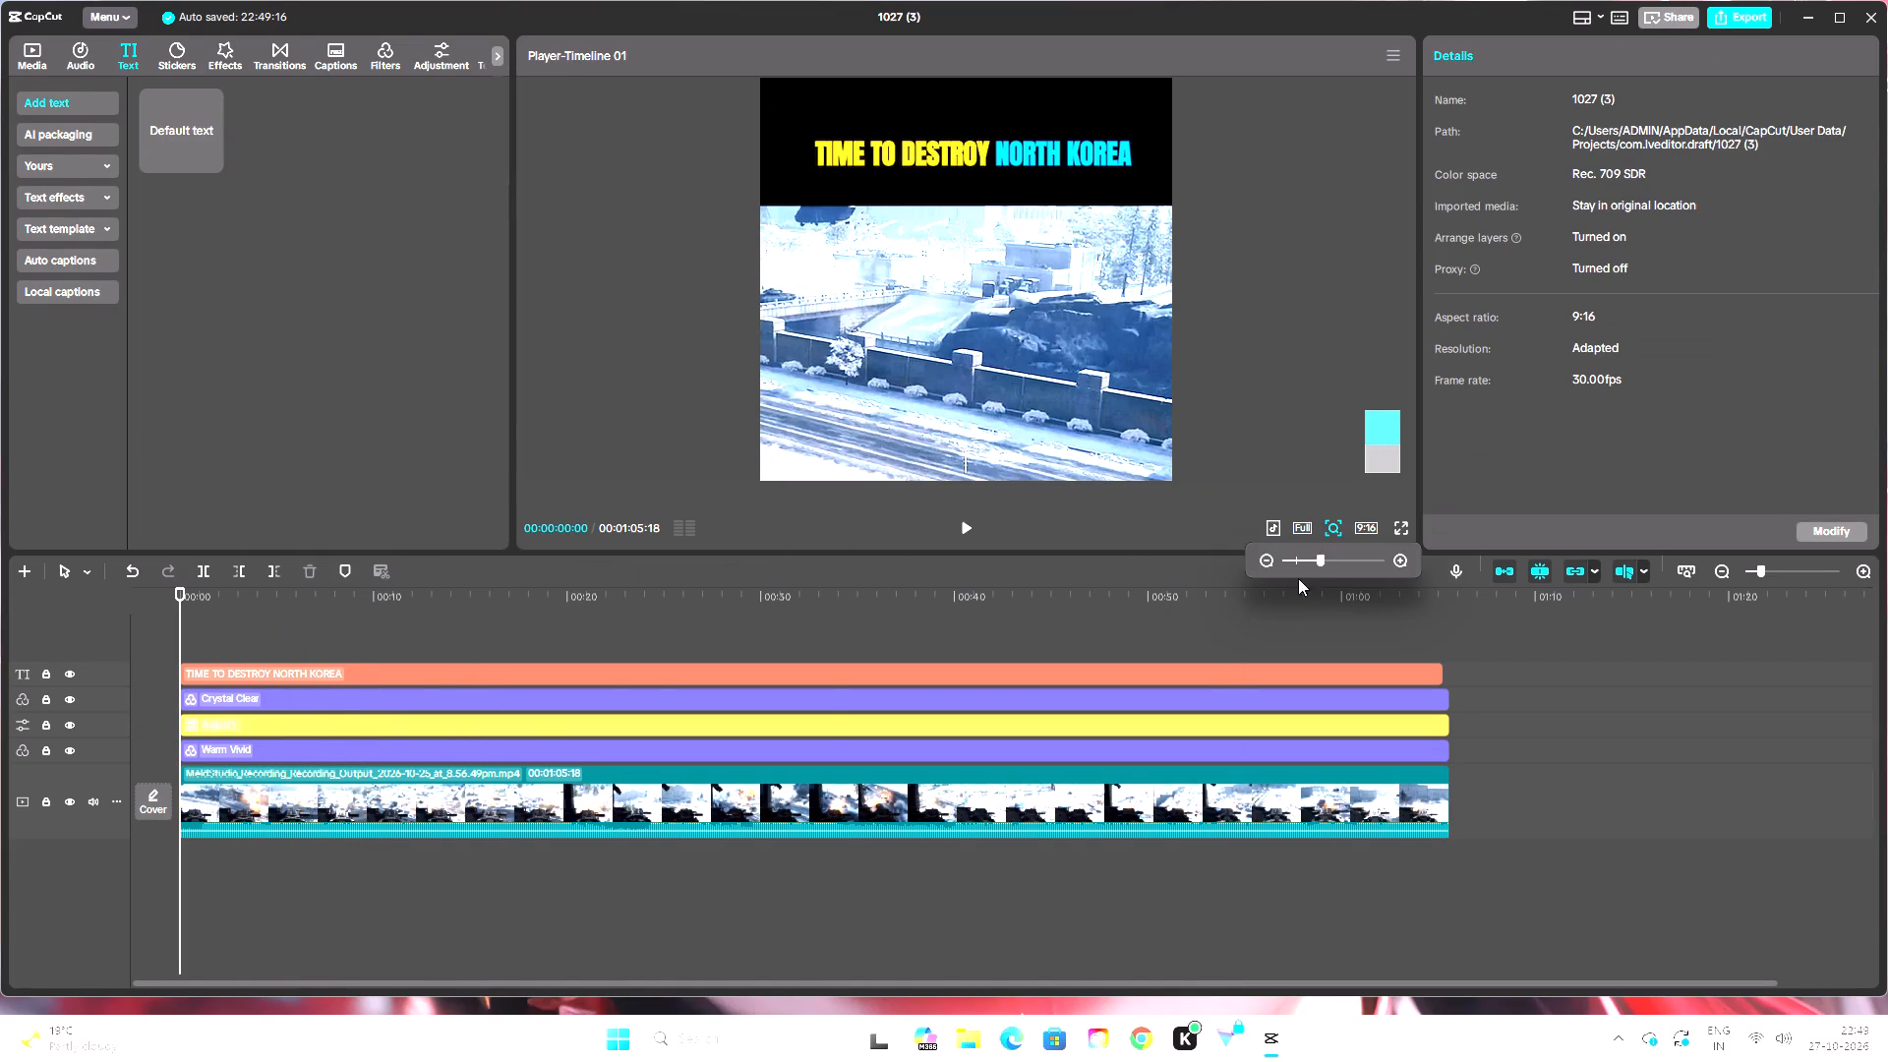
pyautogui.moveTo(1321, 560); pyautogui.dragTo(1301, 566)
pyautogui.click(1252, 324)
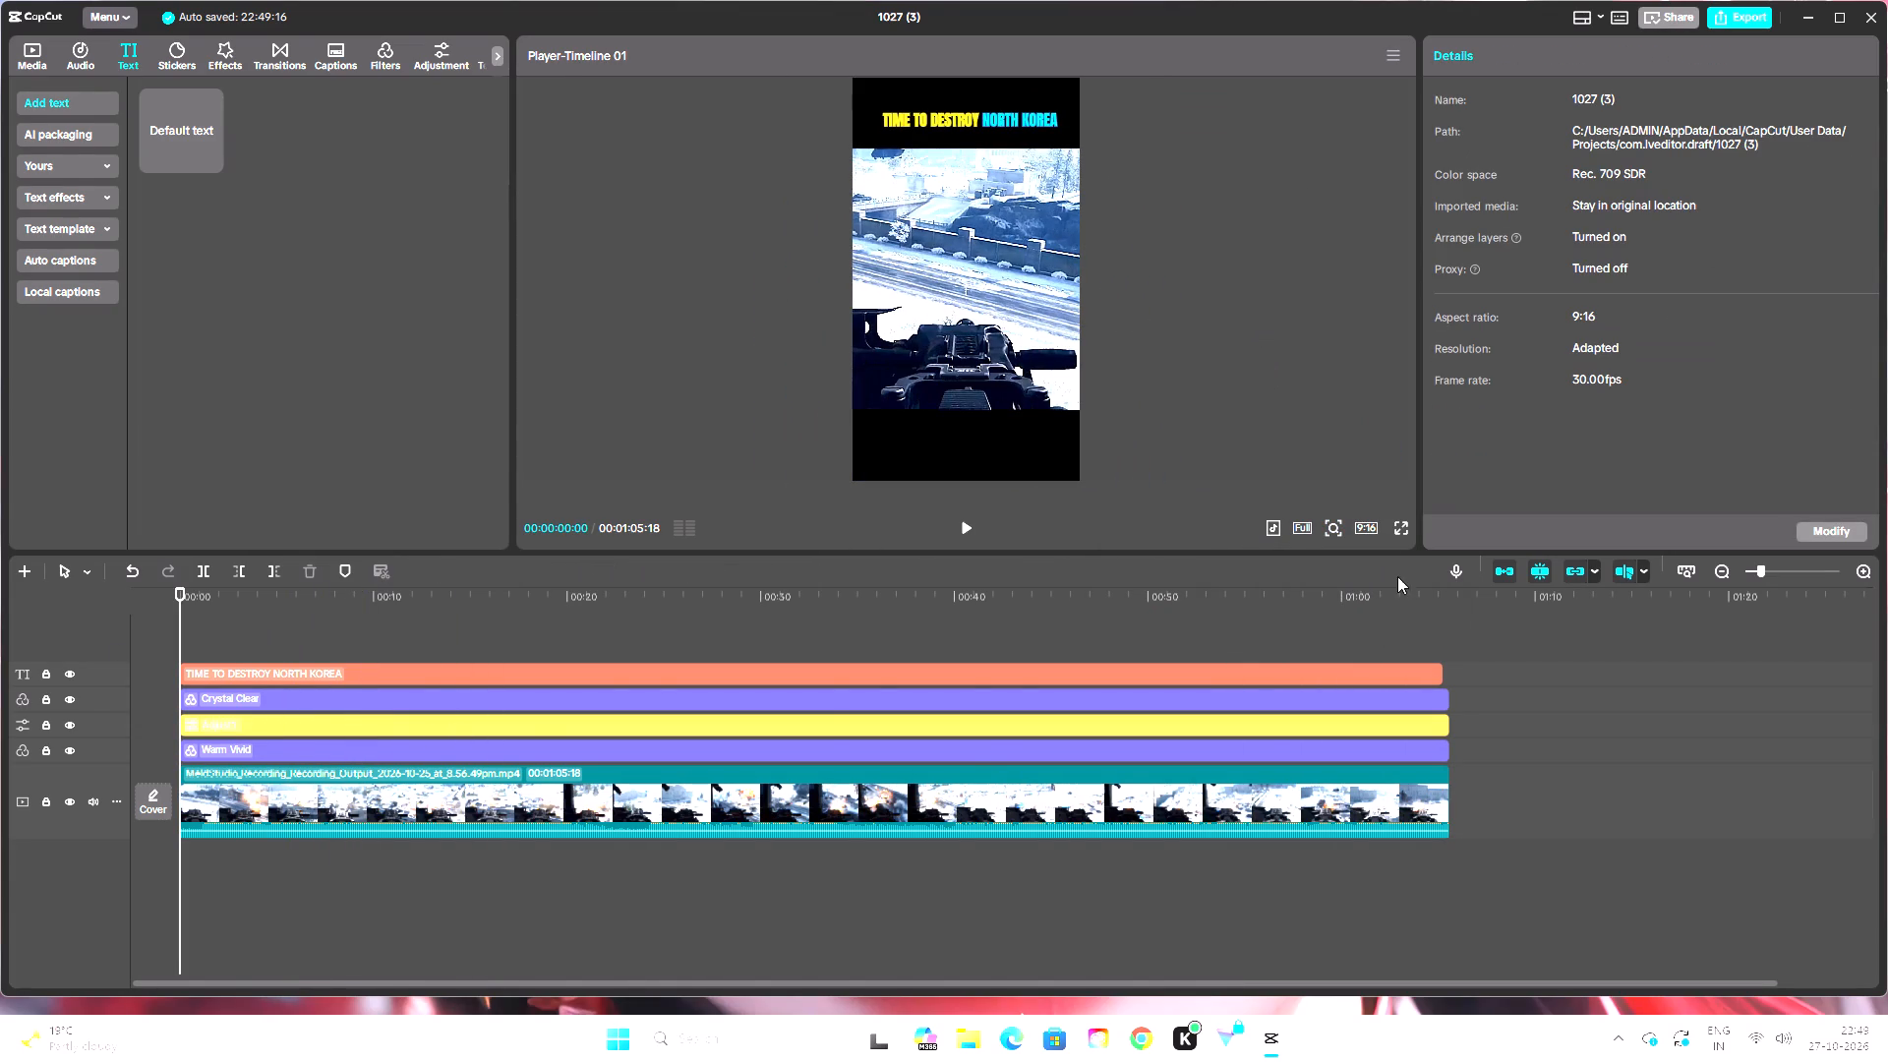
pyautogui.click(1394, 526)
pyautogui.click(678, 980)
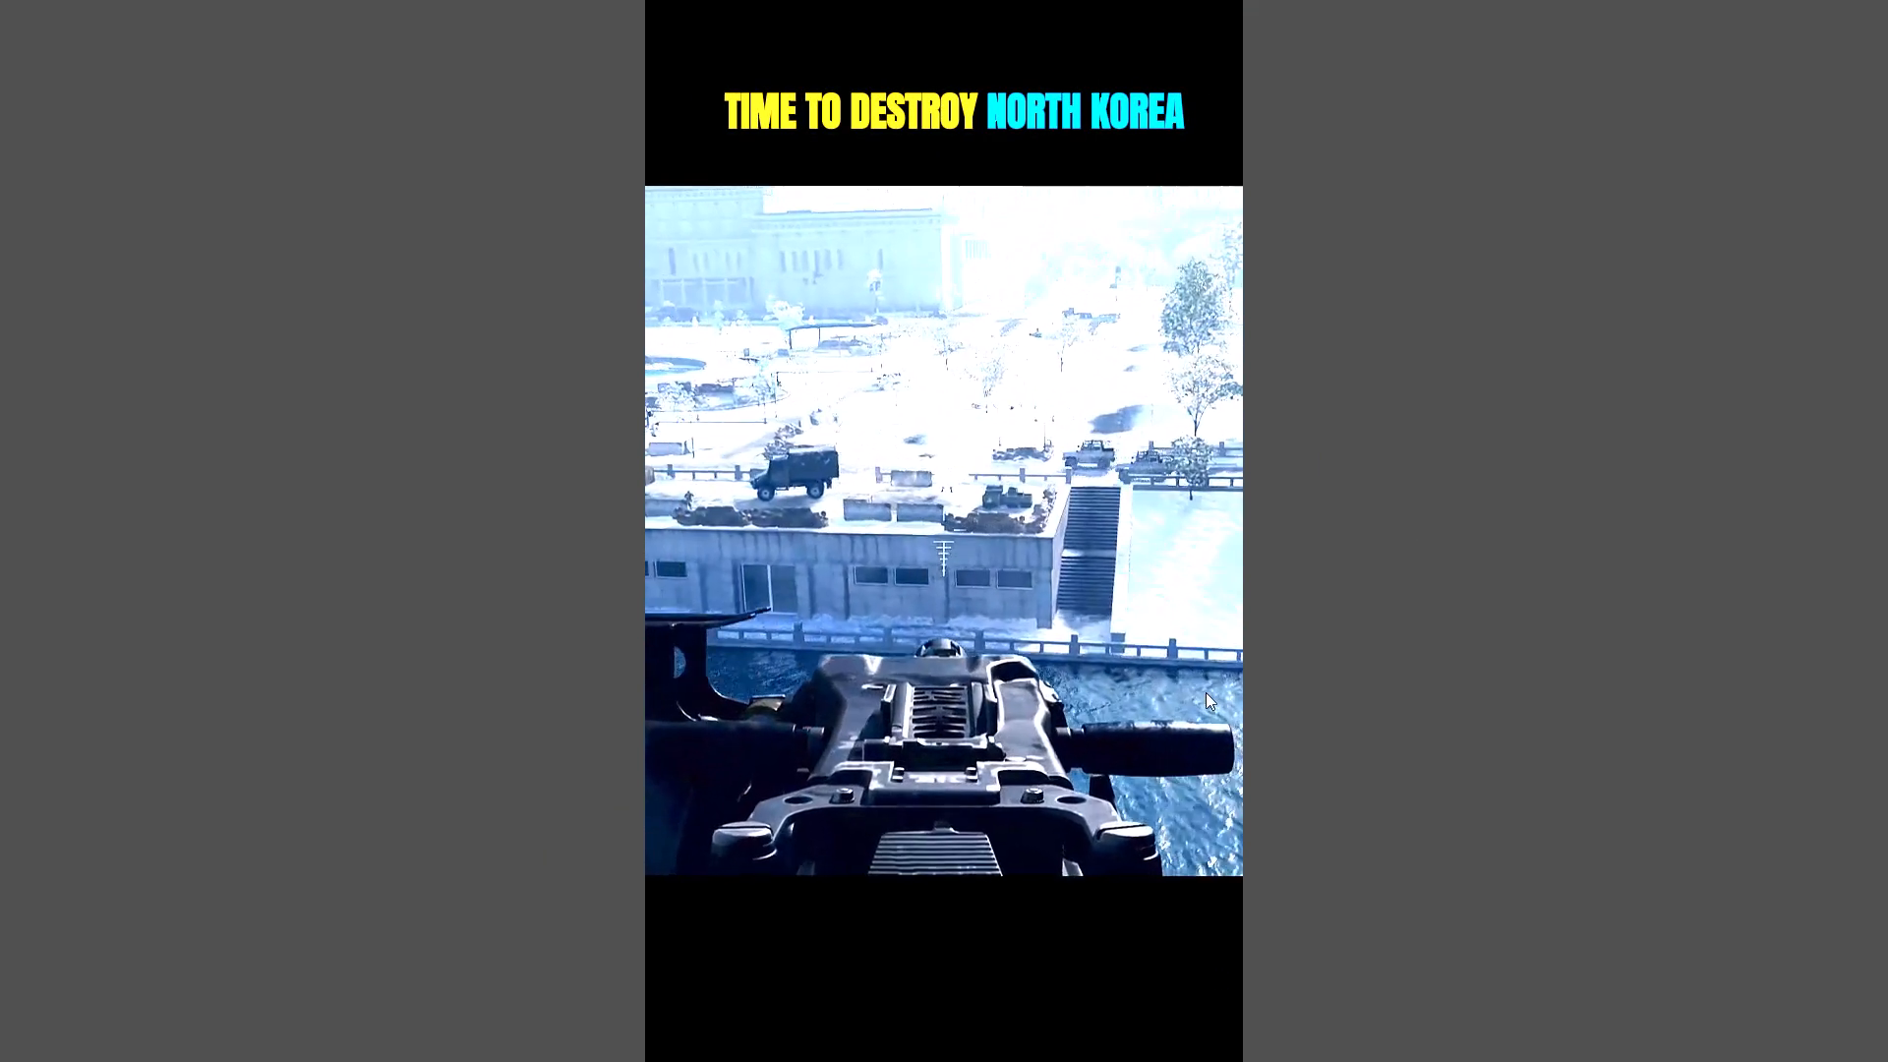
pyautogui.click(1066, 737)
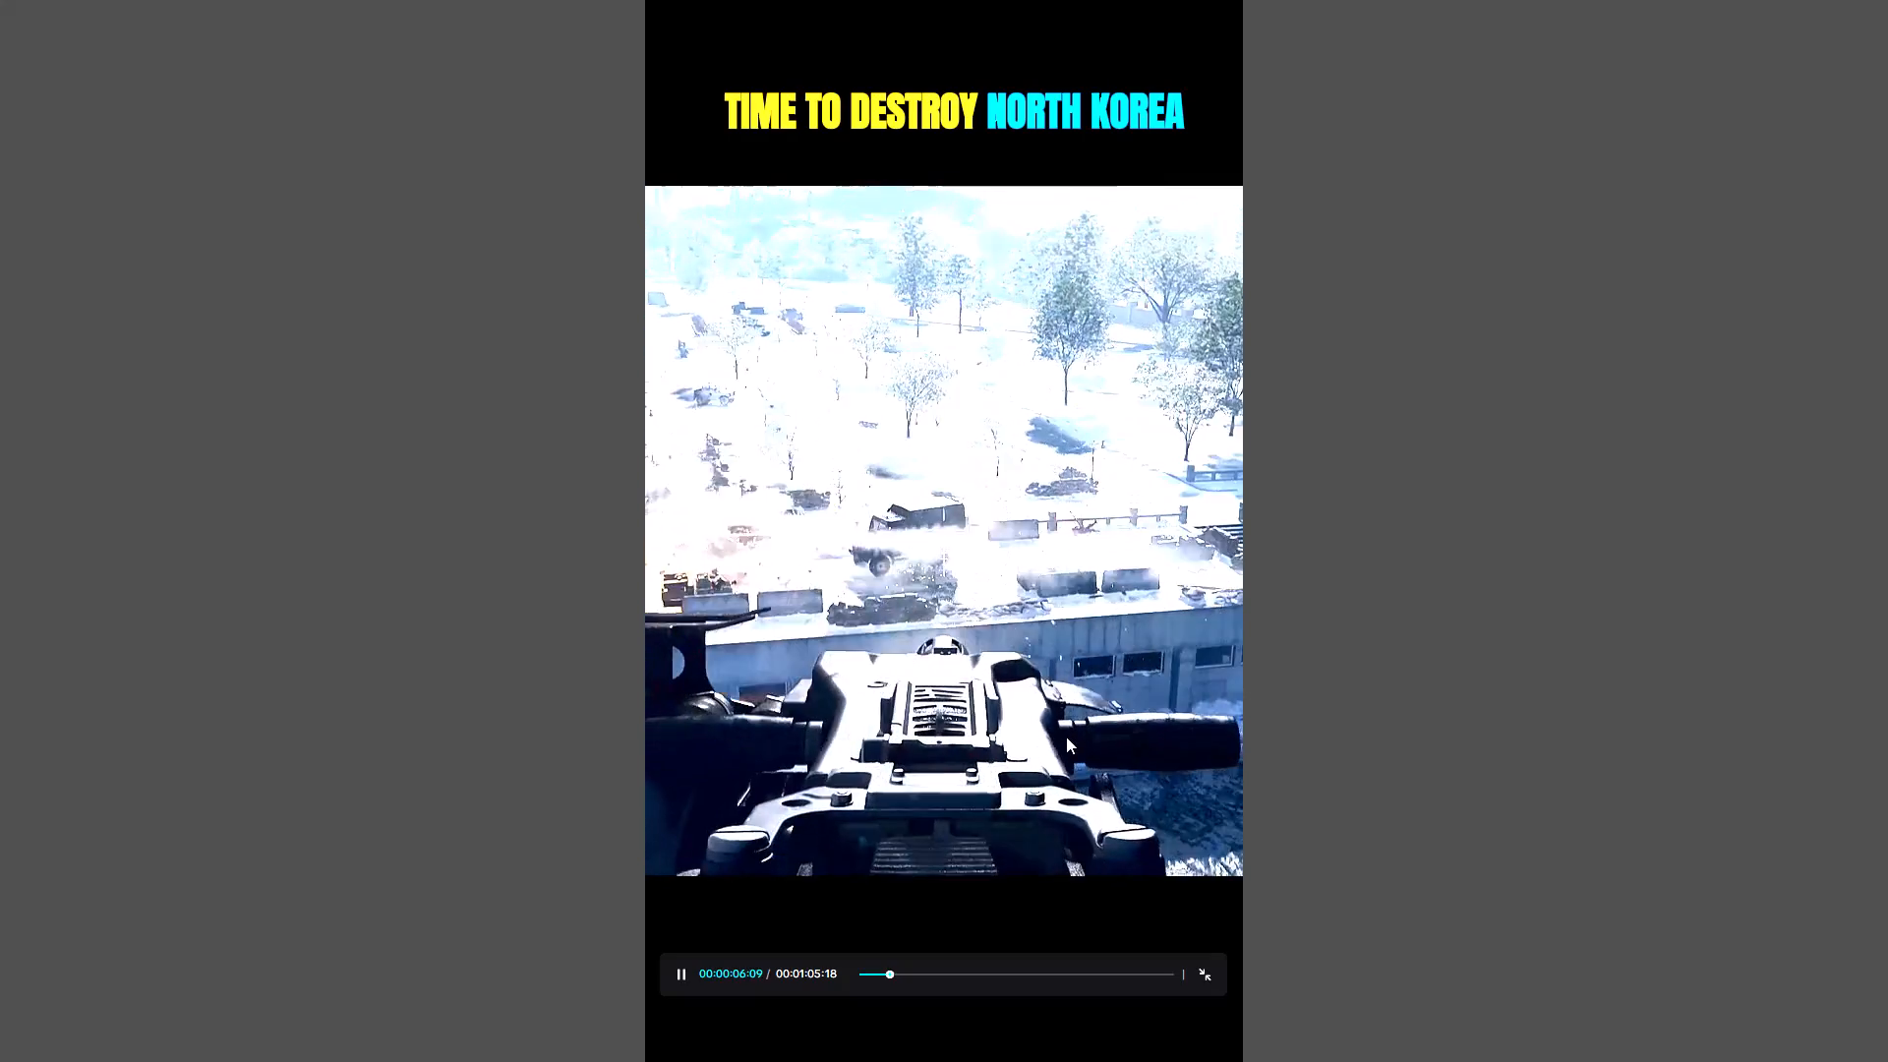
pyautogui.click(1199, 973)
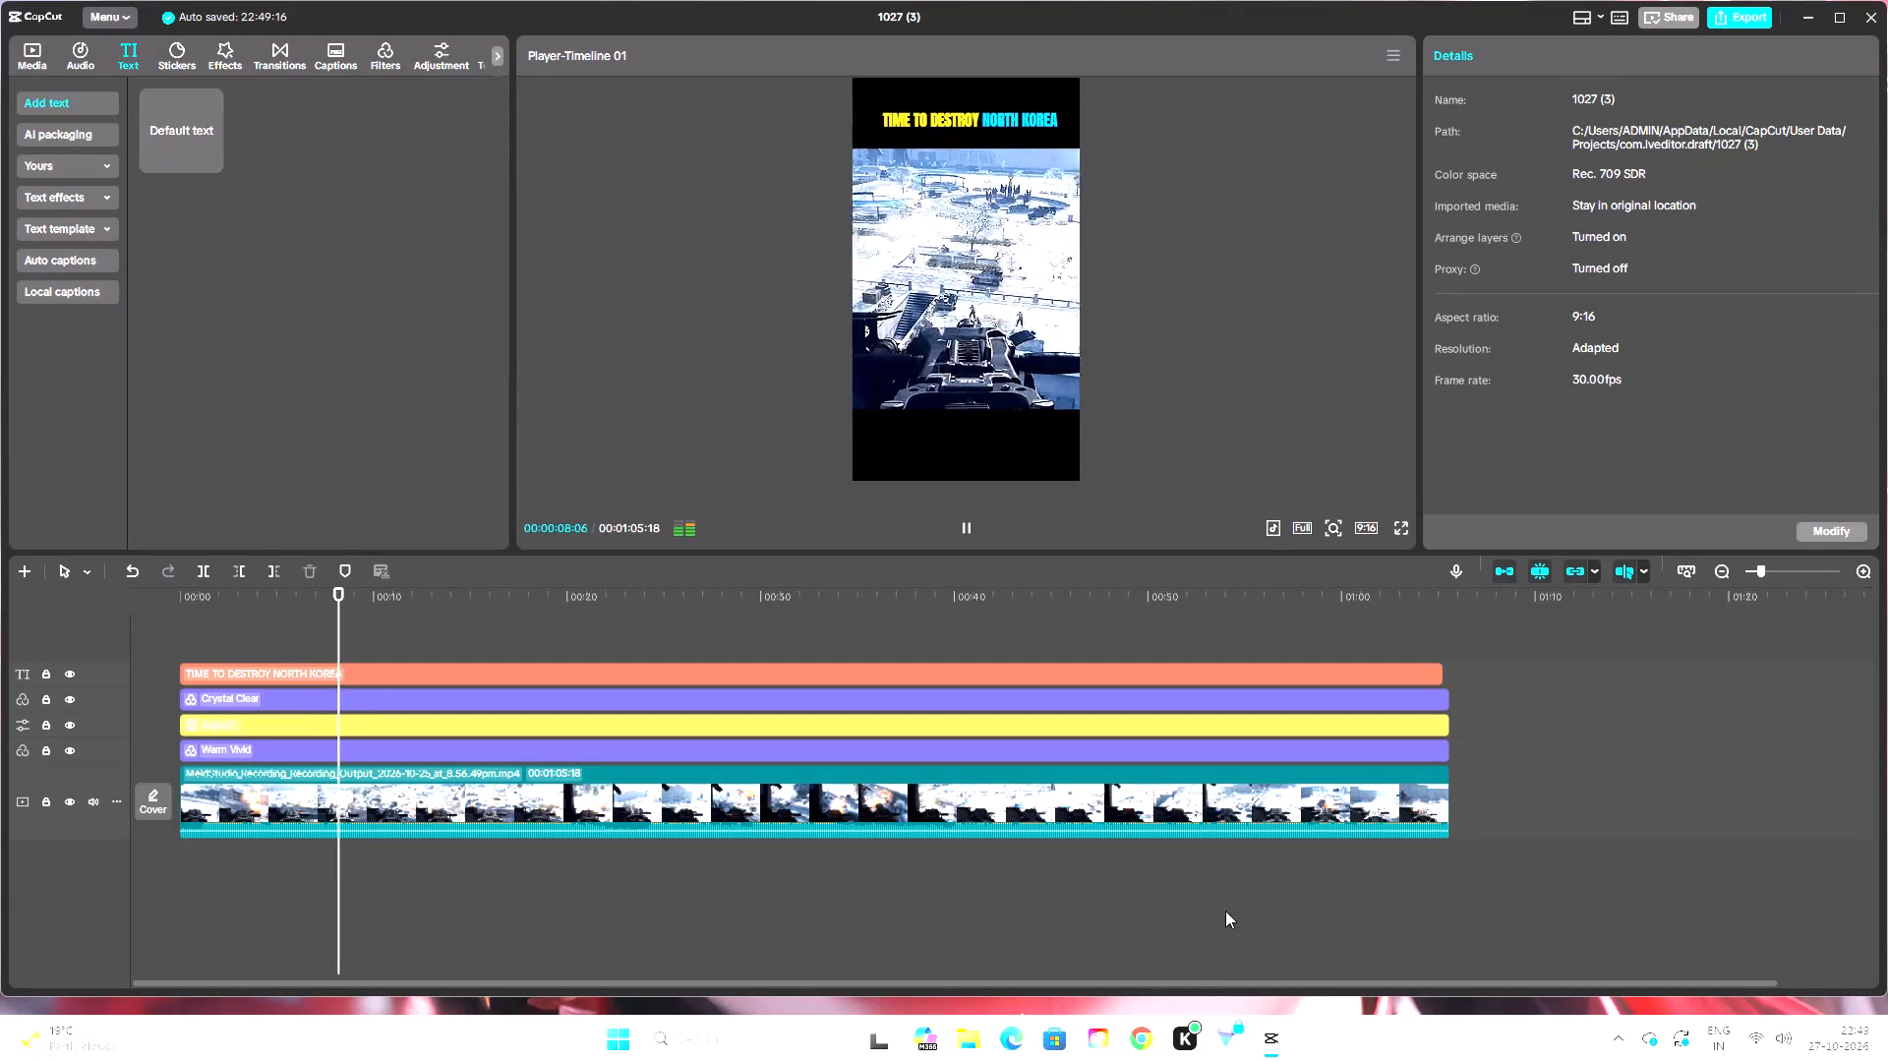
pyautogui.click(969, 529)
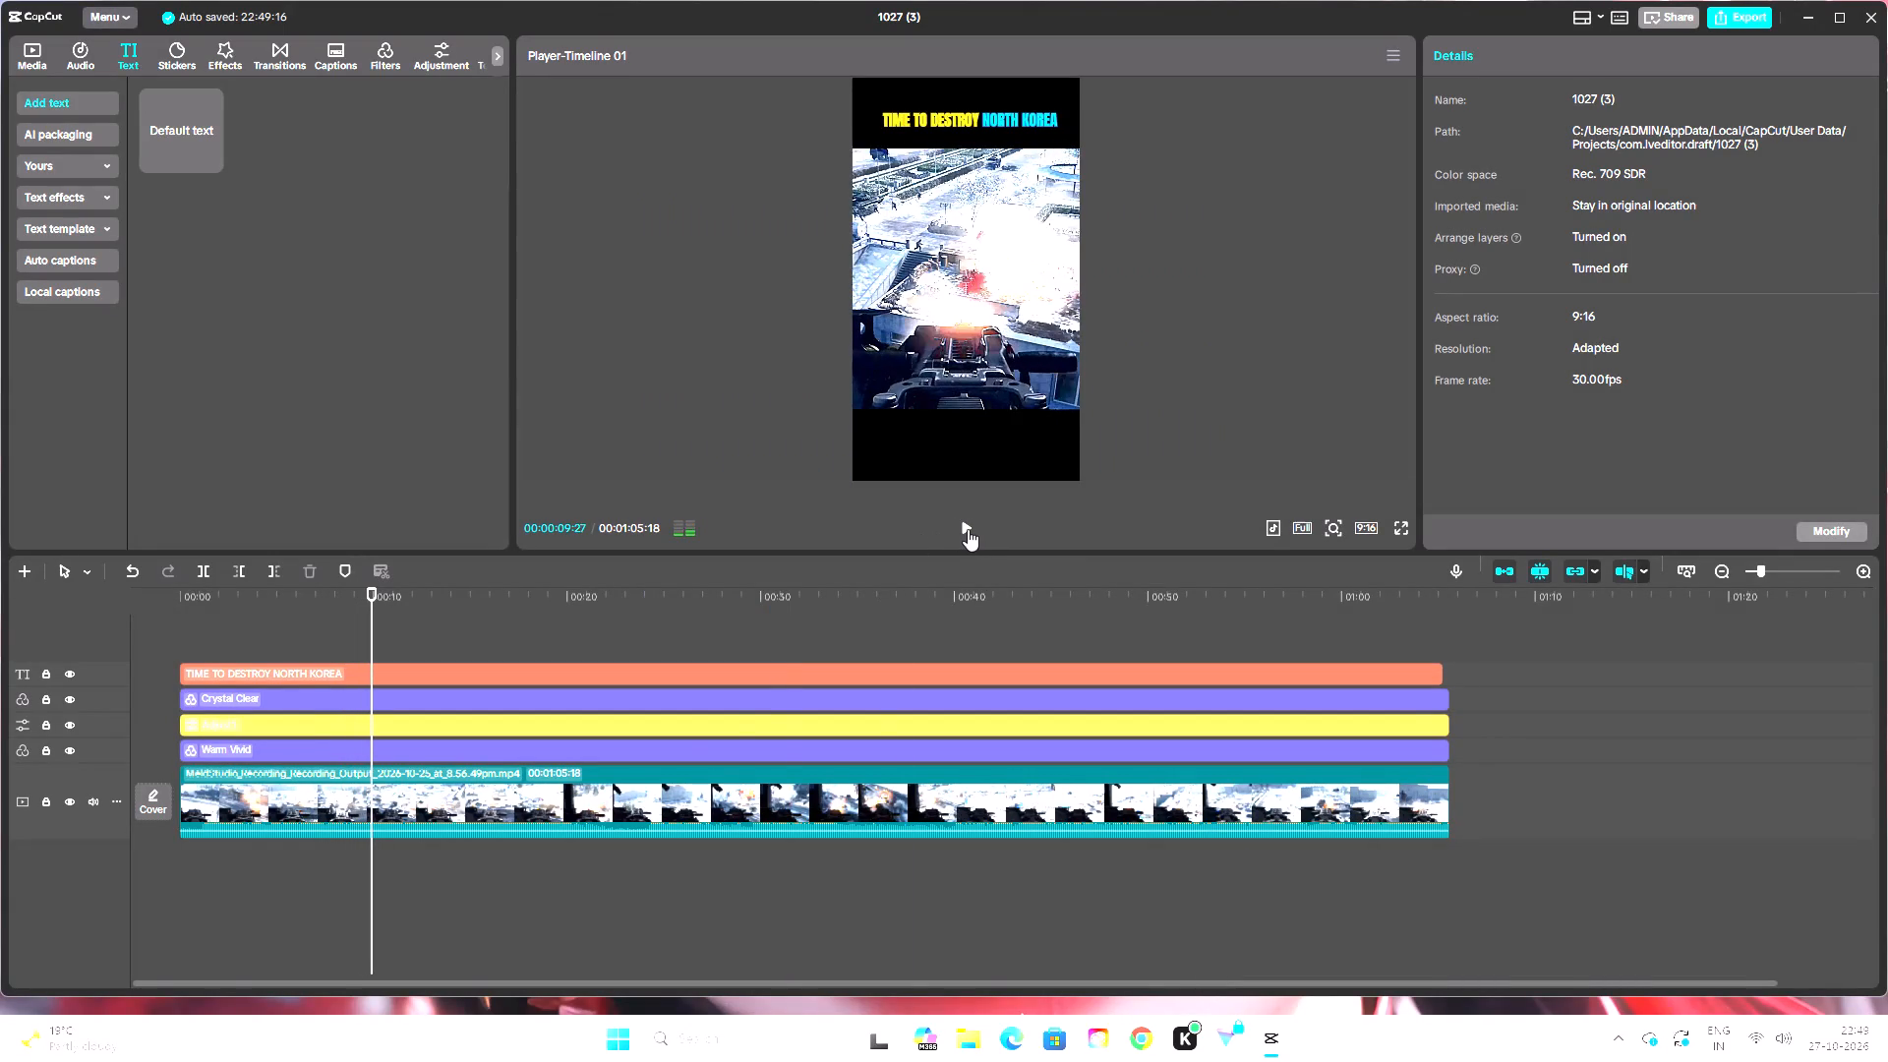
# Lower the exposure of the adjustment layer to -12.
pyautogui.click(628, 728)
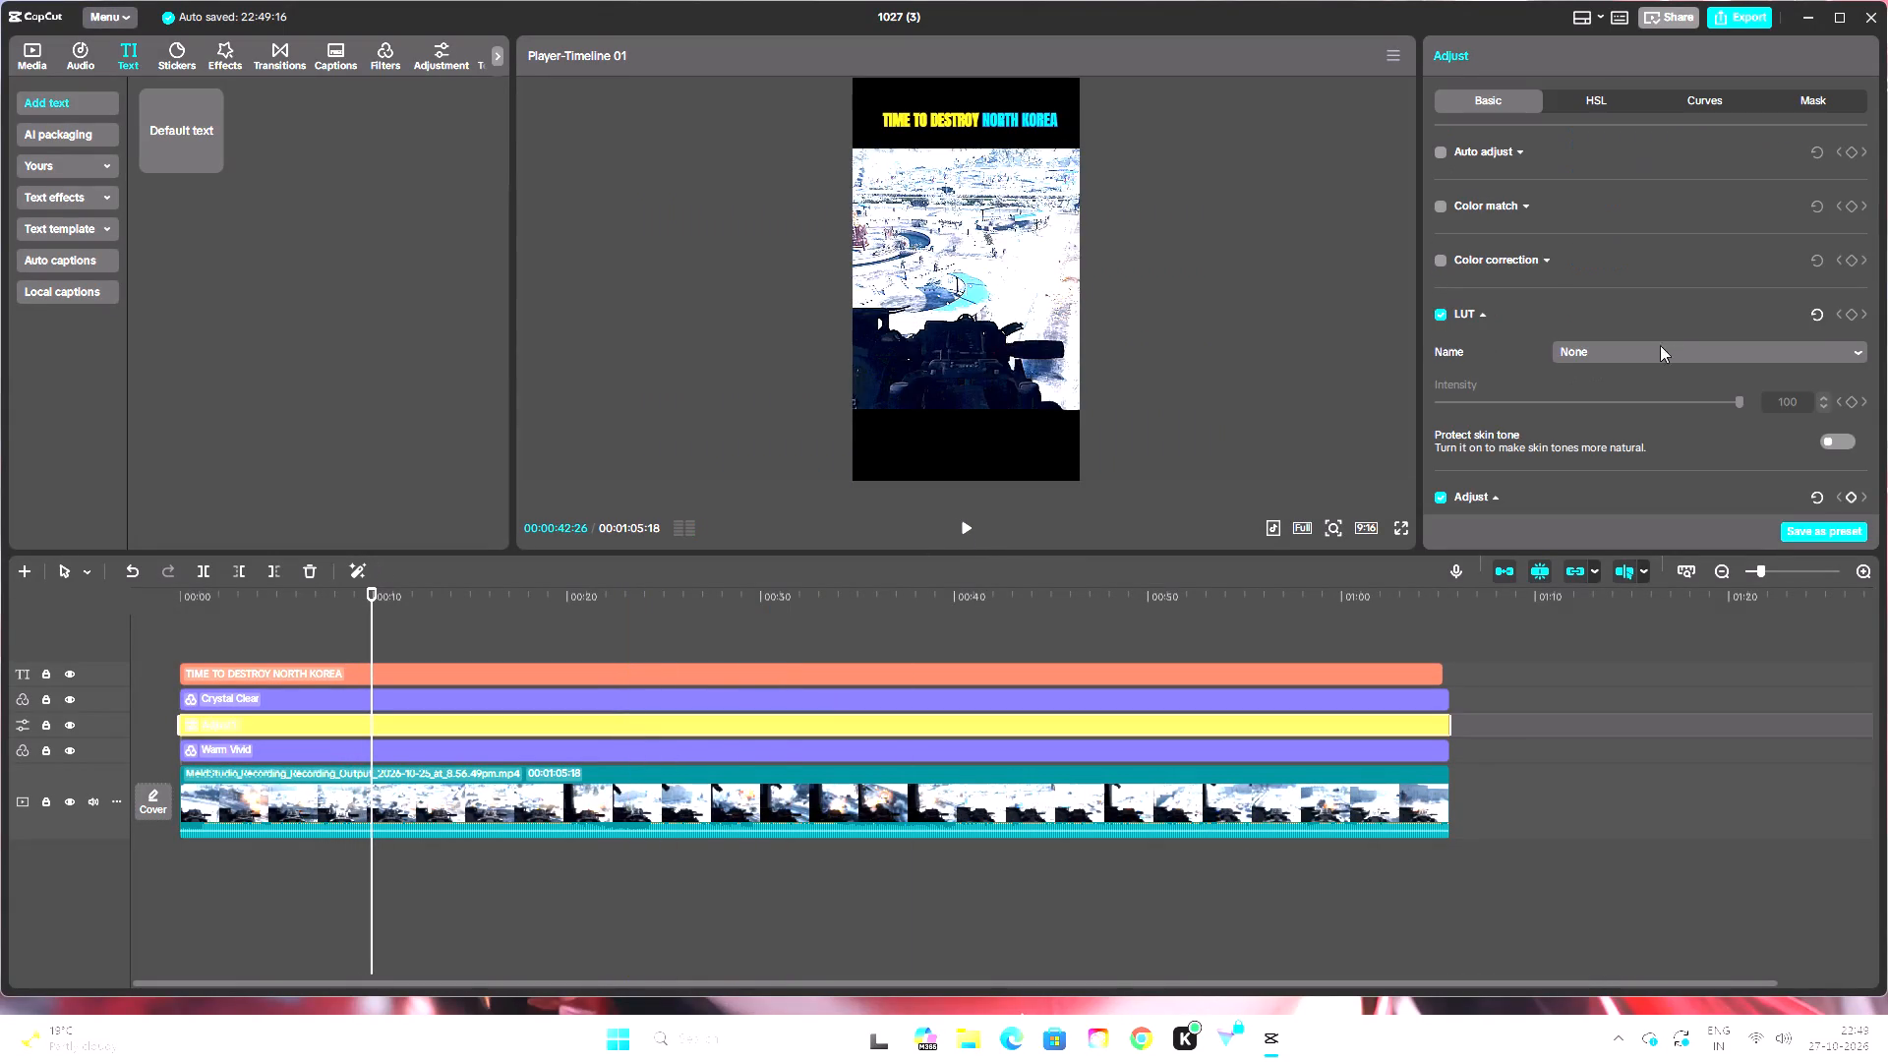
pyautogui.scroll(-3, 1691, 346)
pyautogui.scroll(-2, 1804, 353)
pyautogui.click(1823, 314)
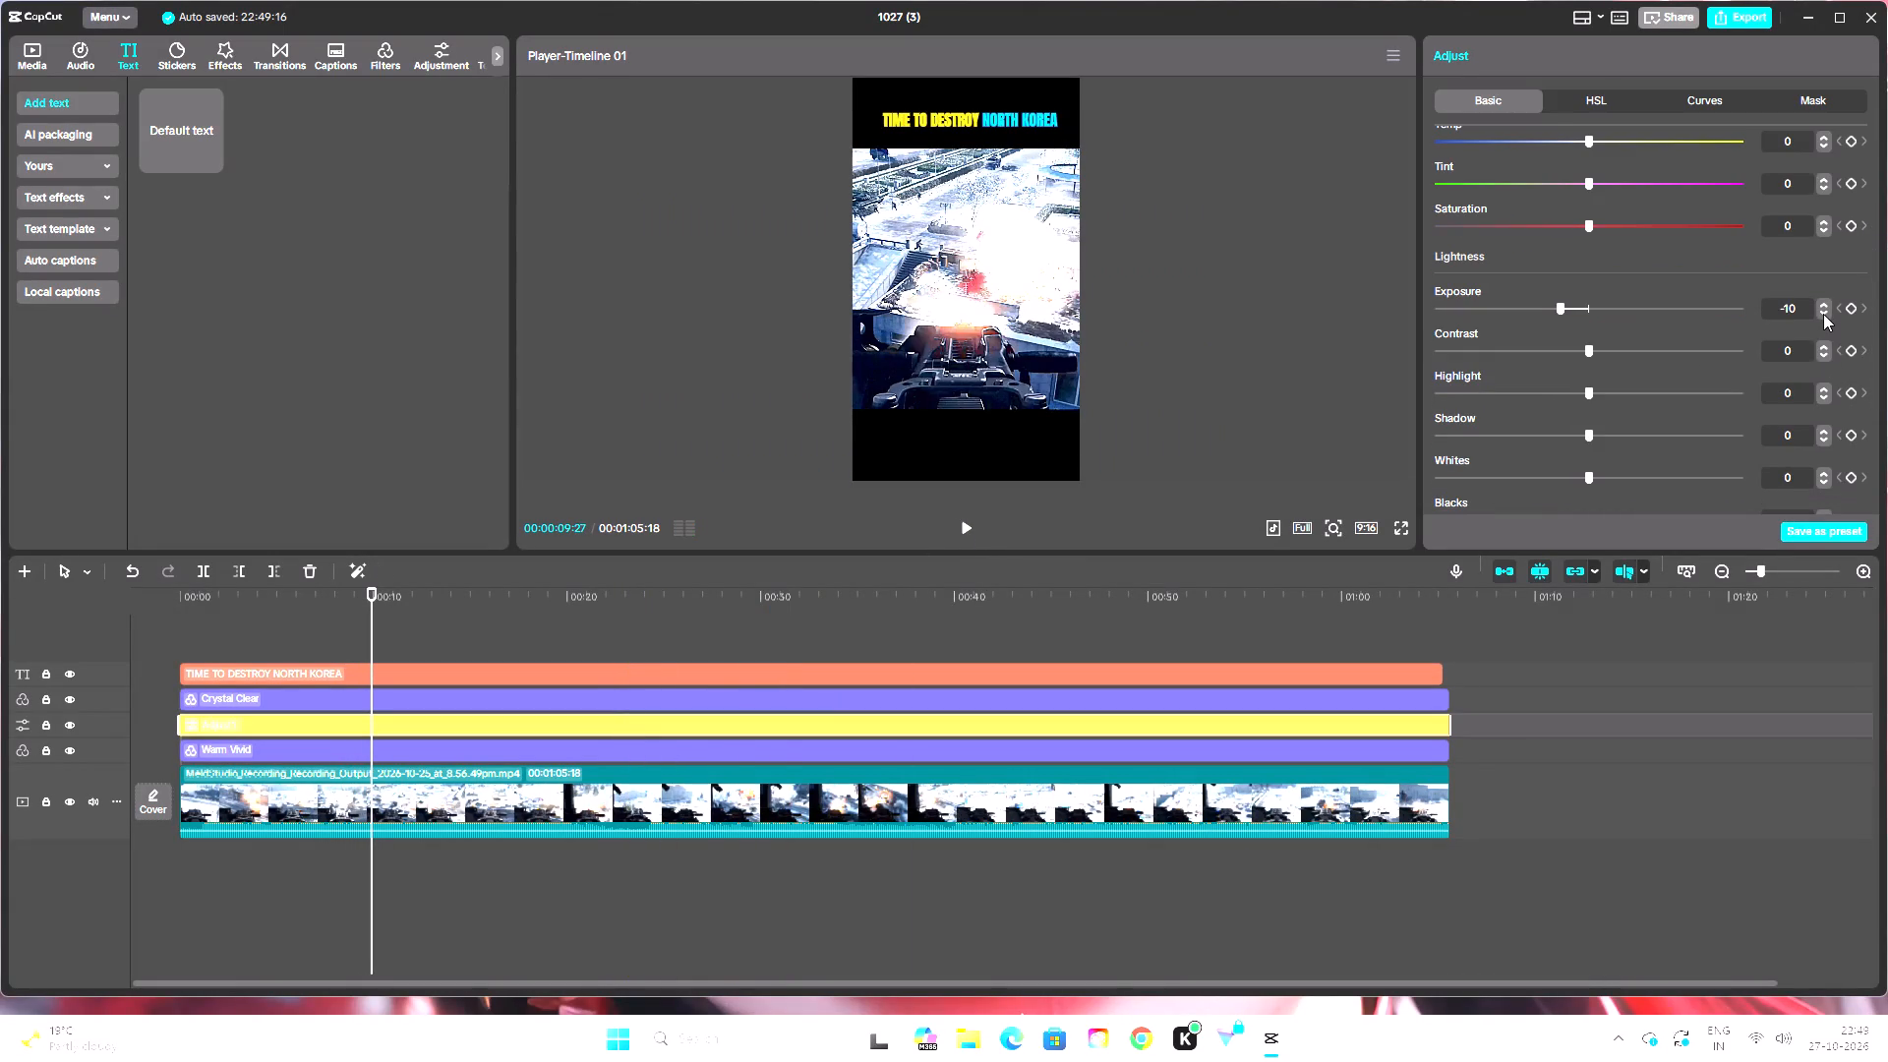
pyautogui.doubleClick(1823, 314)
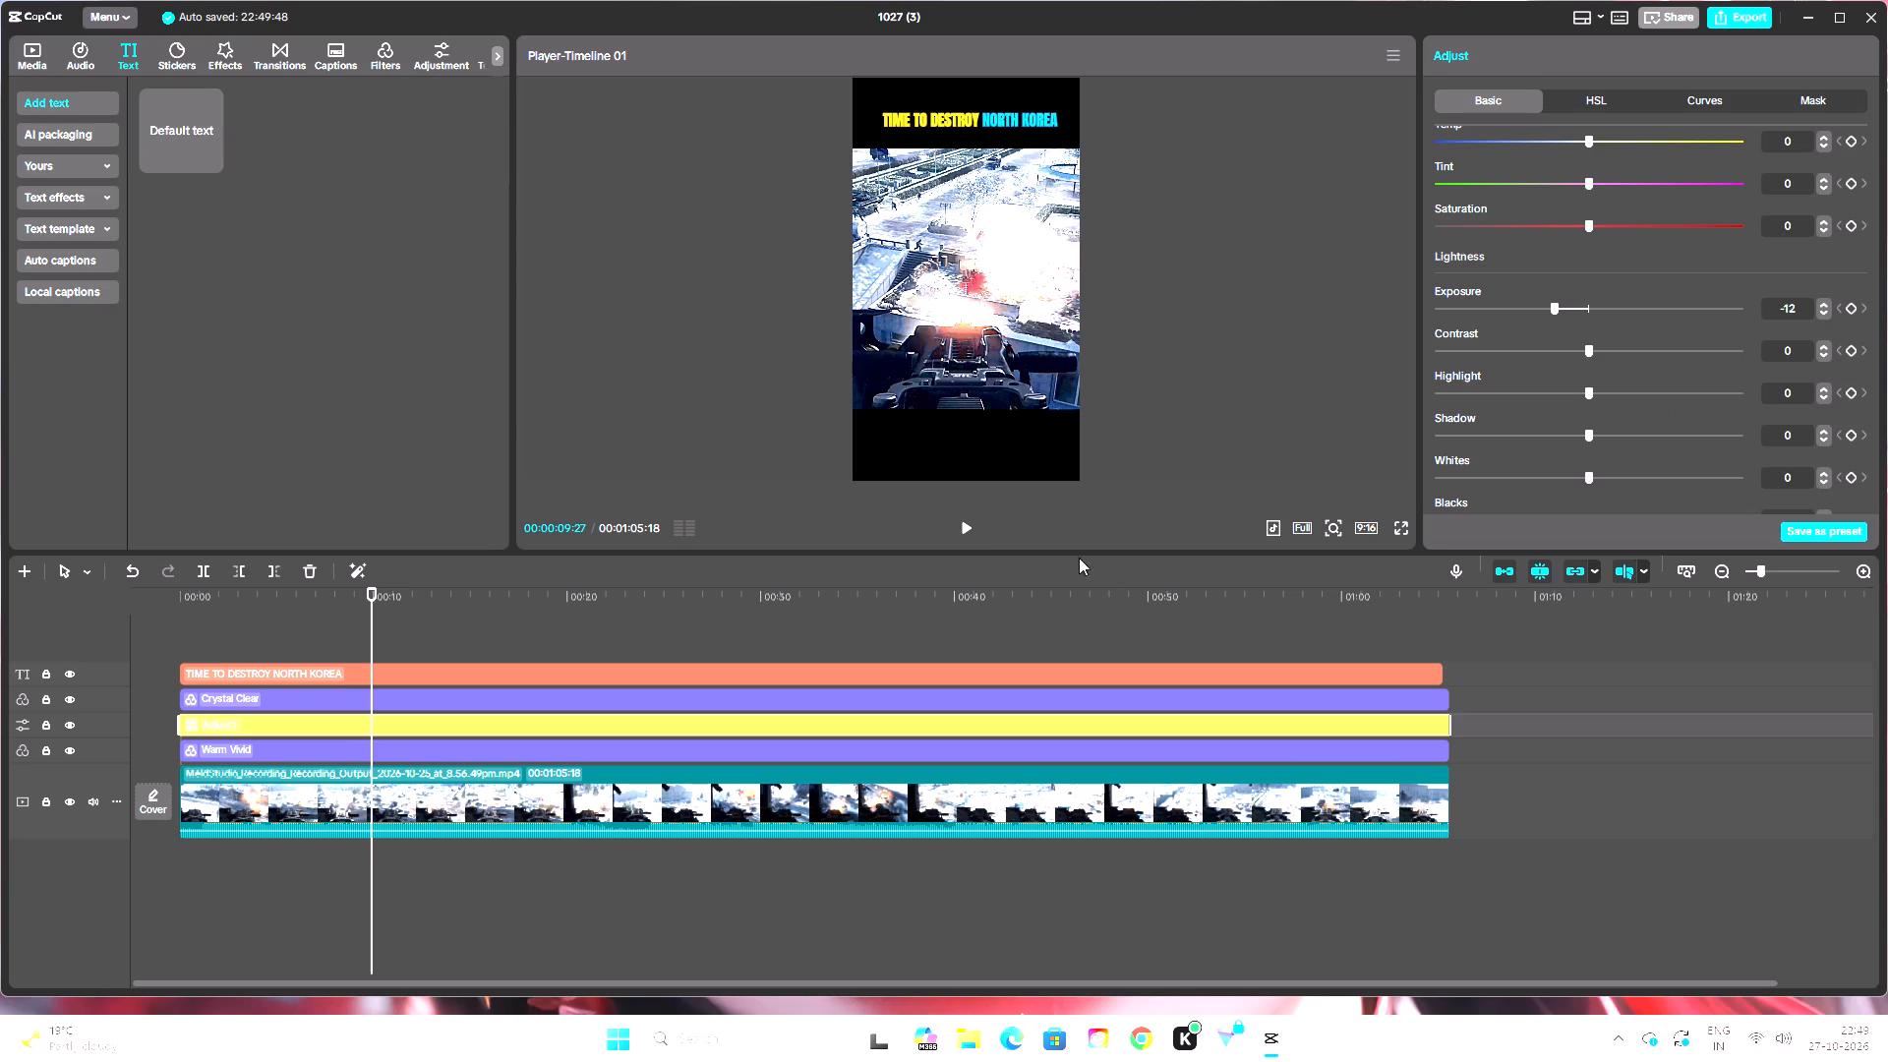
# Check the darker footage in full-screen preview from about ten seconds, and pause it back in the editor.
pyautogui.click(967, 524)
pyautogui.click(1396, 524)
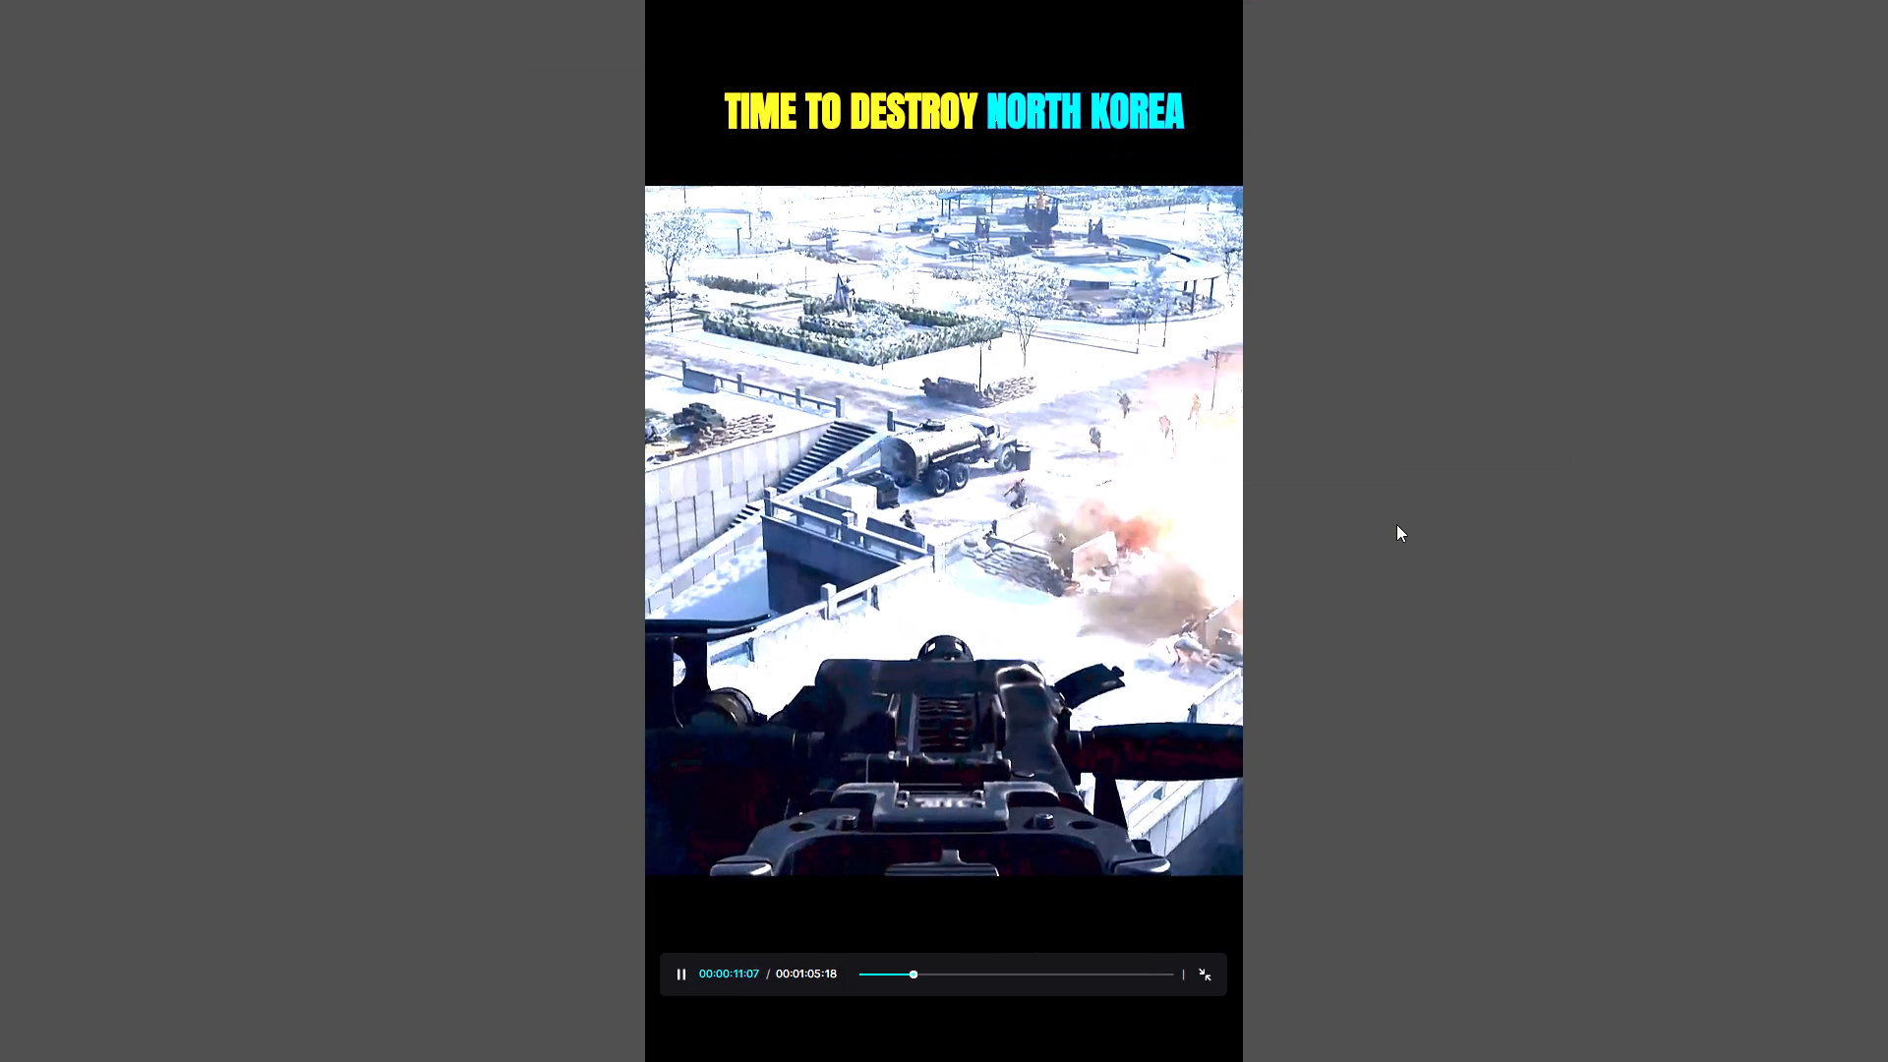
pyautogui.click(1206, 972)
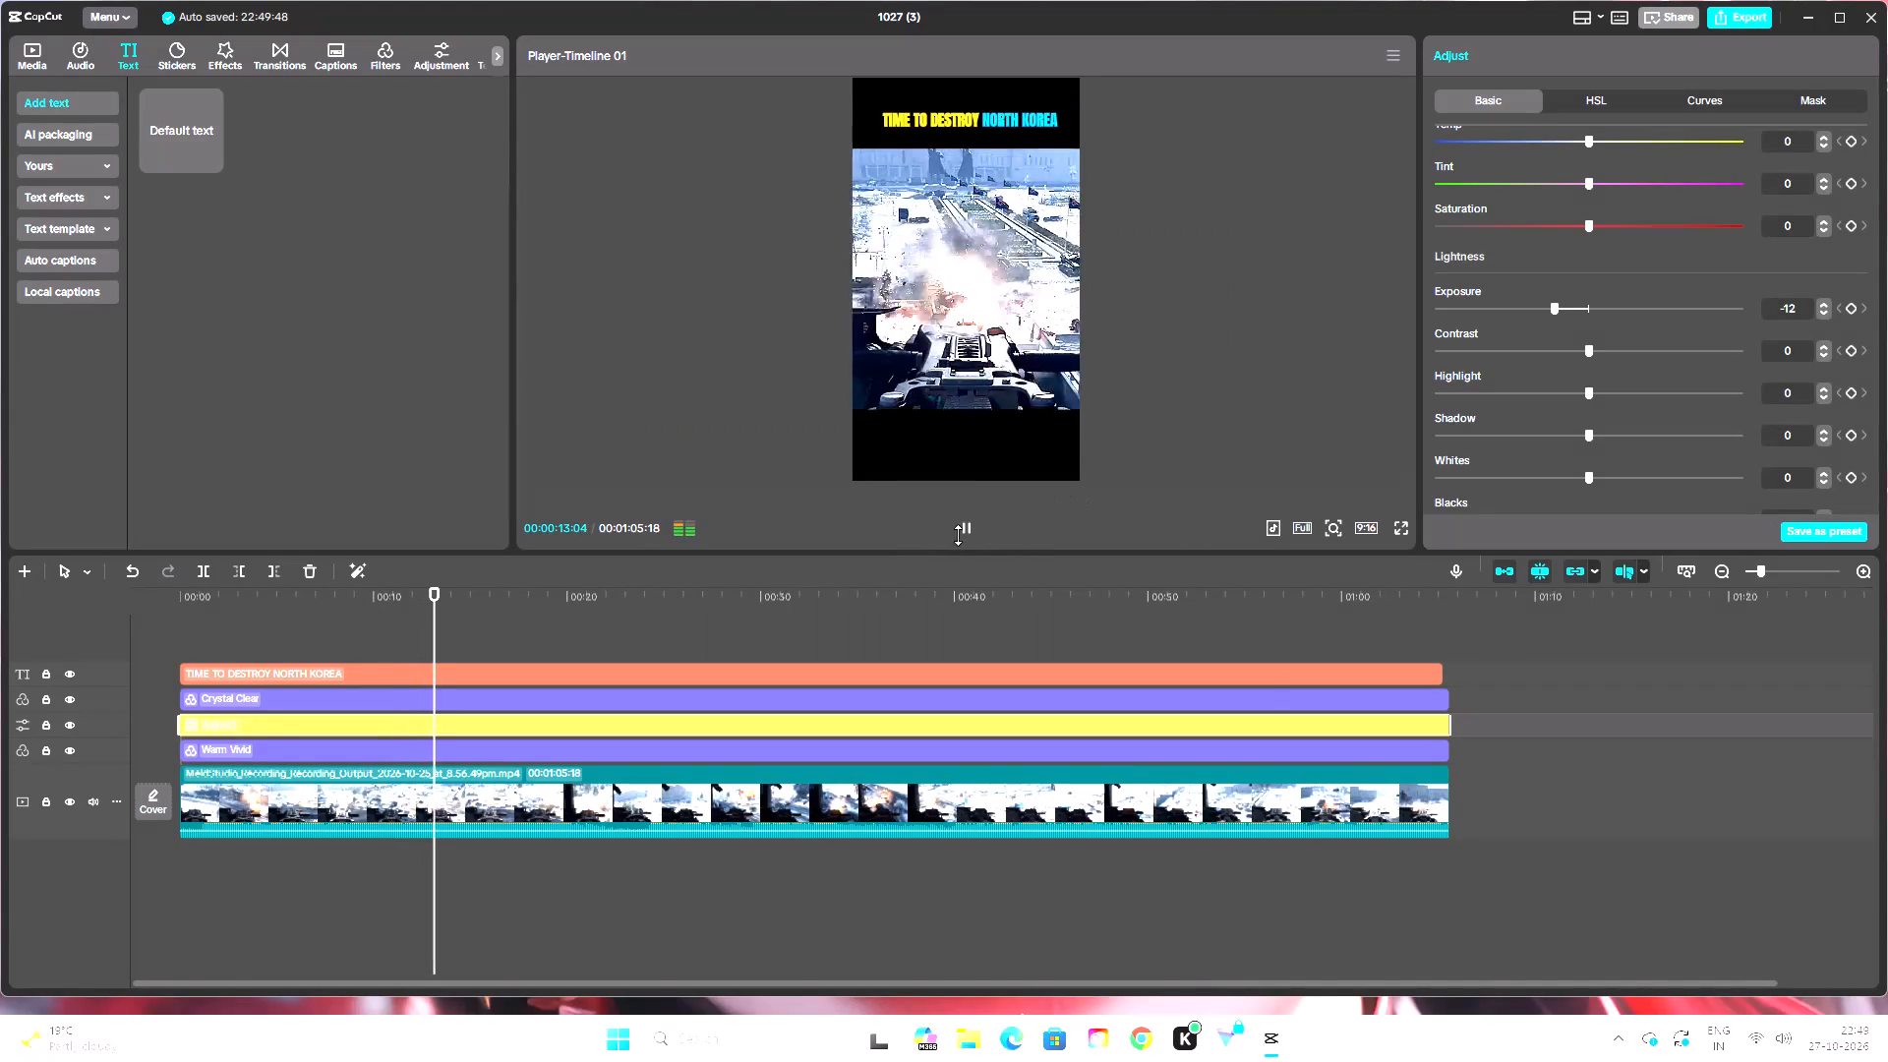
pyautogui.click(962, 534)
# Set the adjustment layer's exposure to -10.
pyautogui.doubleClick(1824, 304)
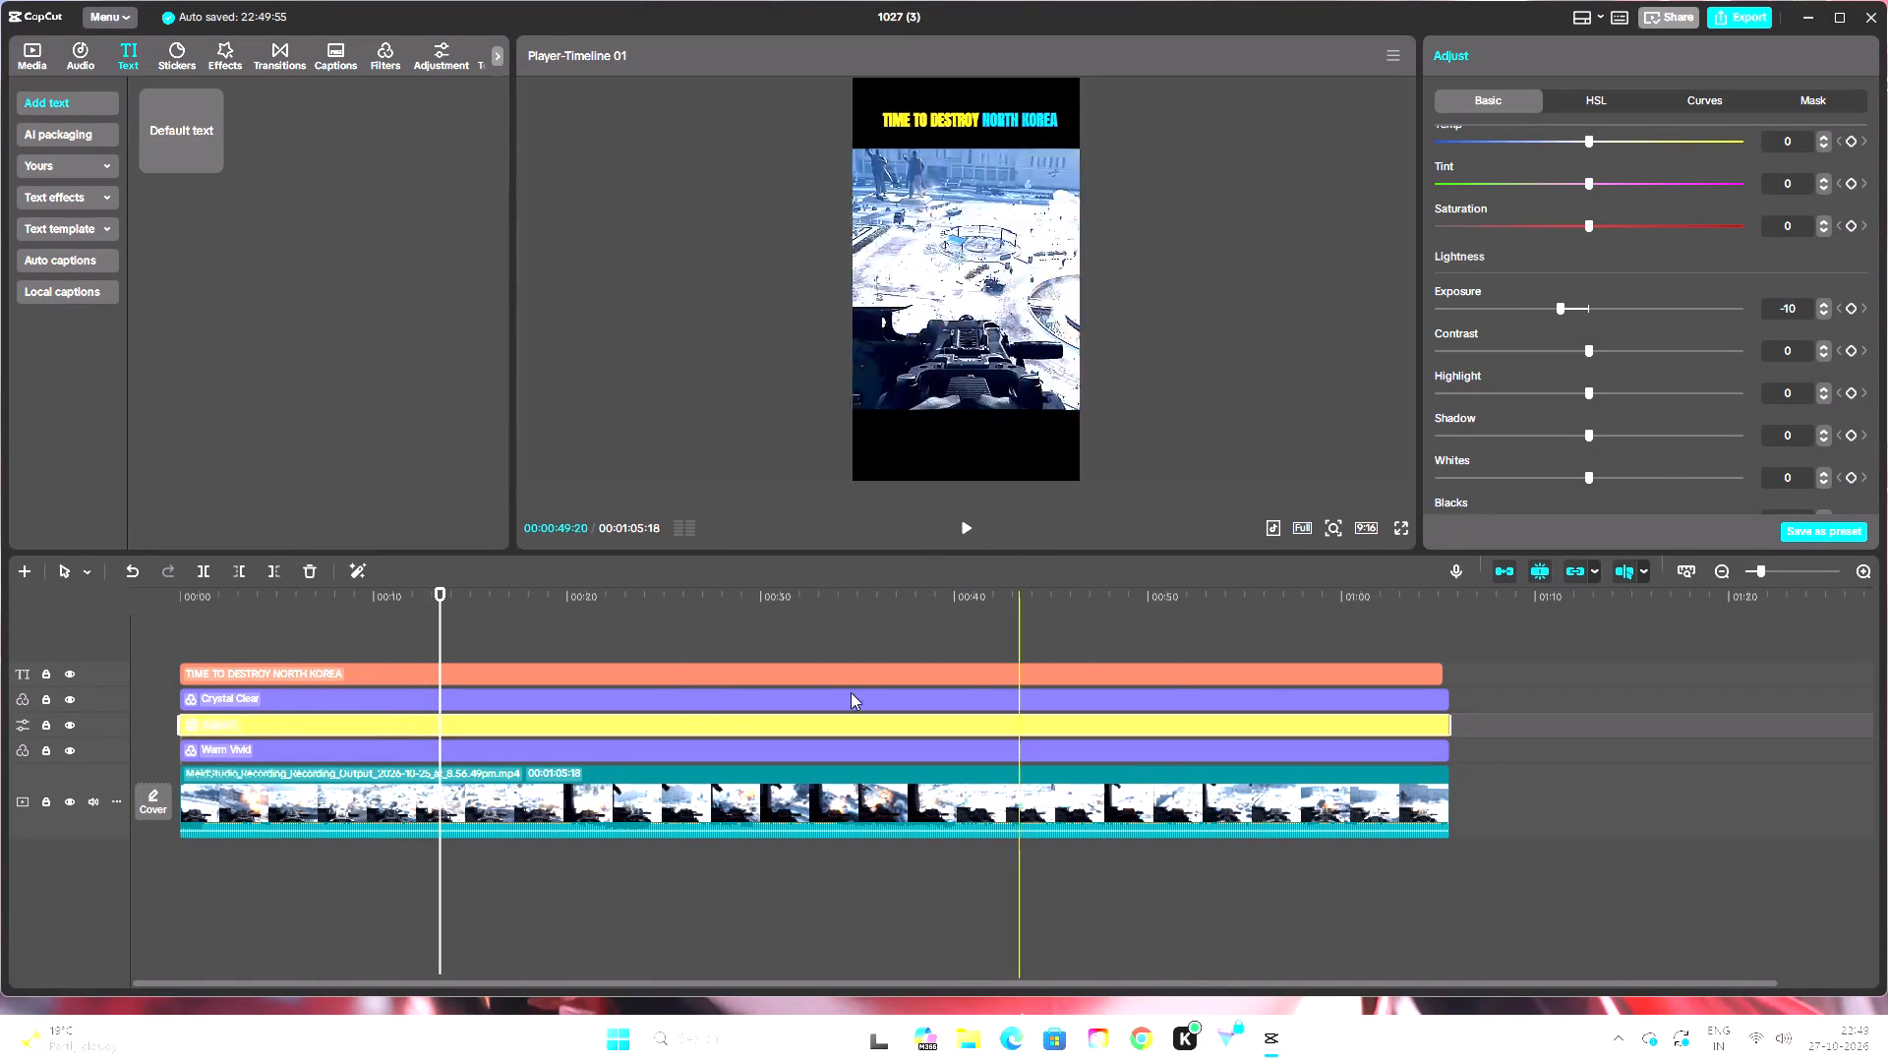
# Return the playhead to the start of the timeline and play about the first second of the short.
pyautogui.moveTo(442, 600); pyautogui.dragTo(129, 624)
pyautogui.click(329, 638)
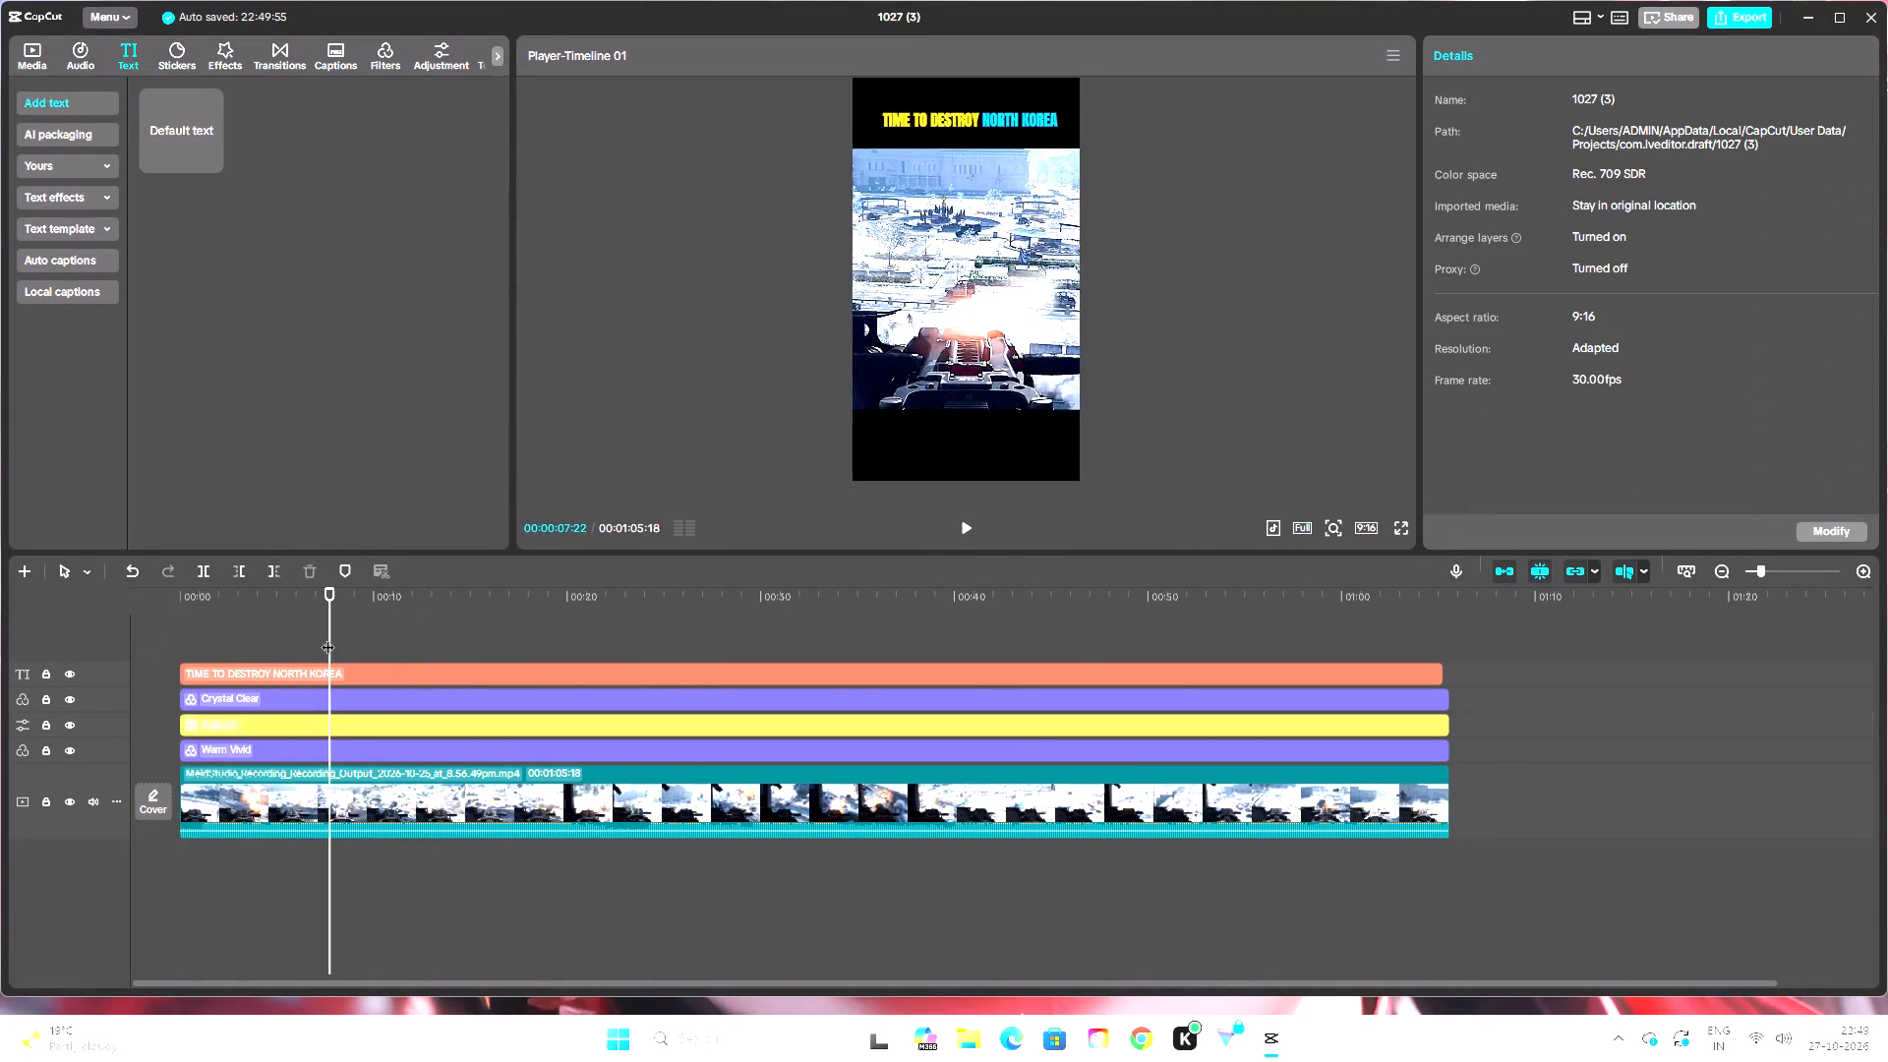
pyautogui.moveTo(328, 589); pyautogui.dragTo(116, 640)
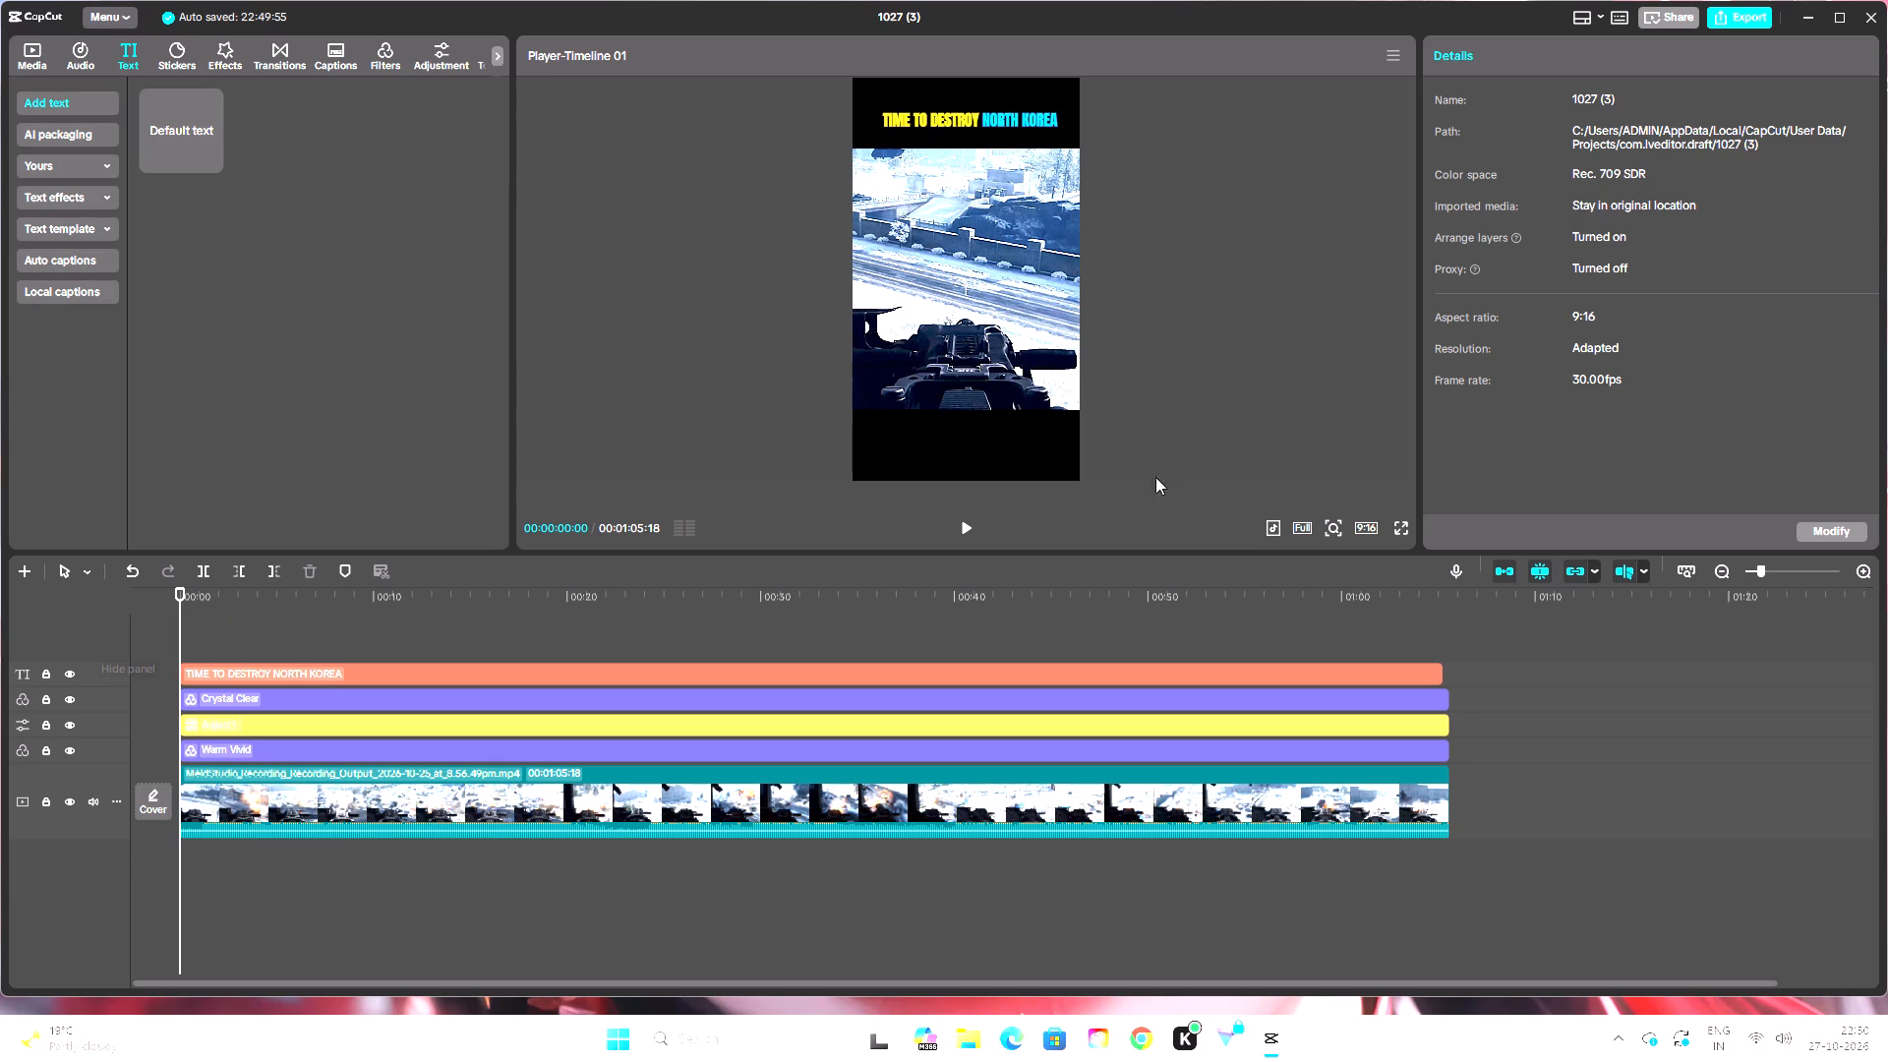
pyautogui.click(971, 530)
pyautogui.click(972, 530)
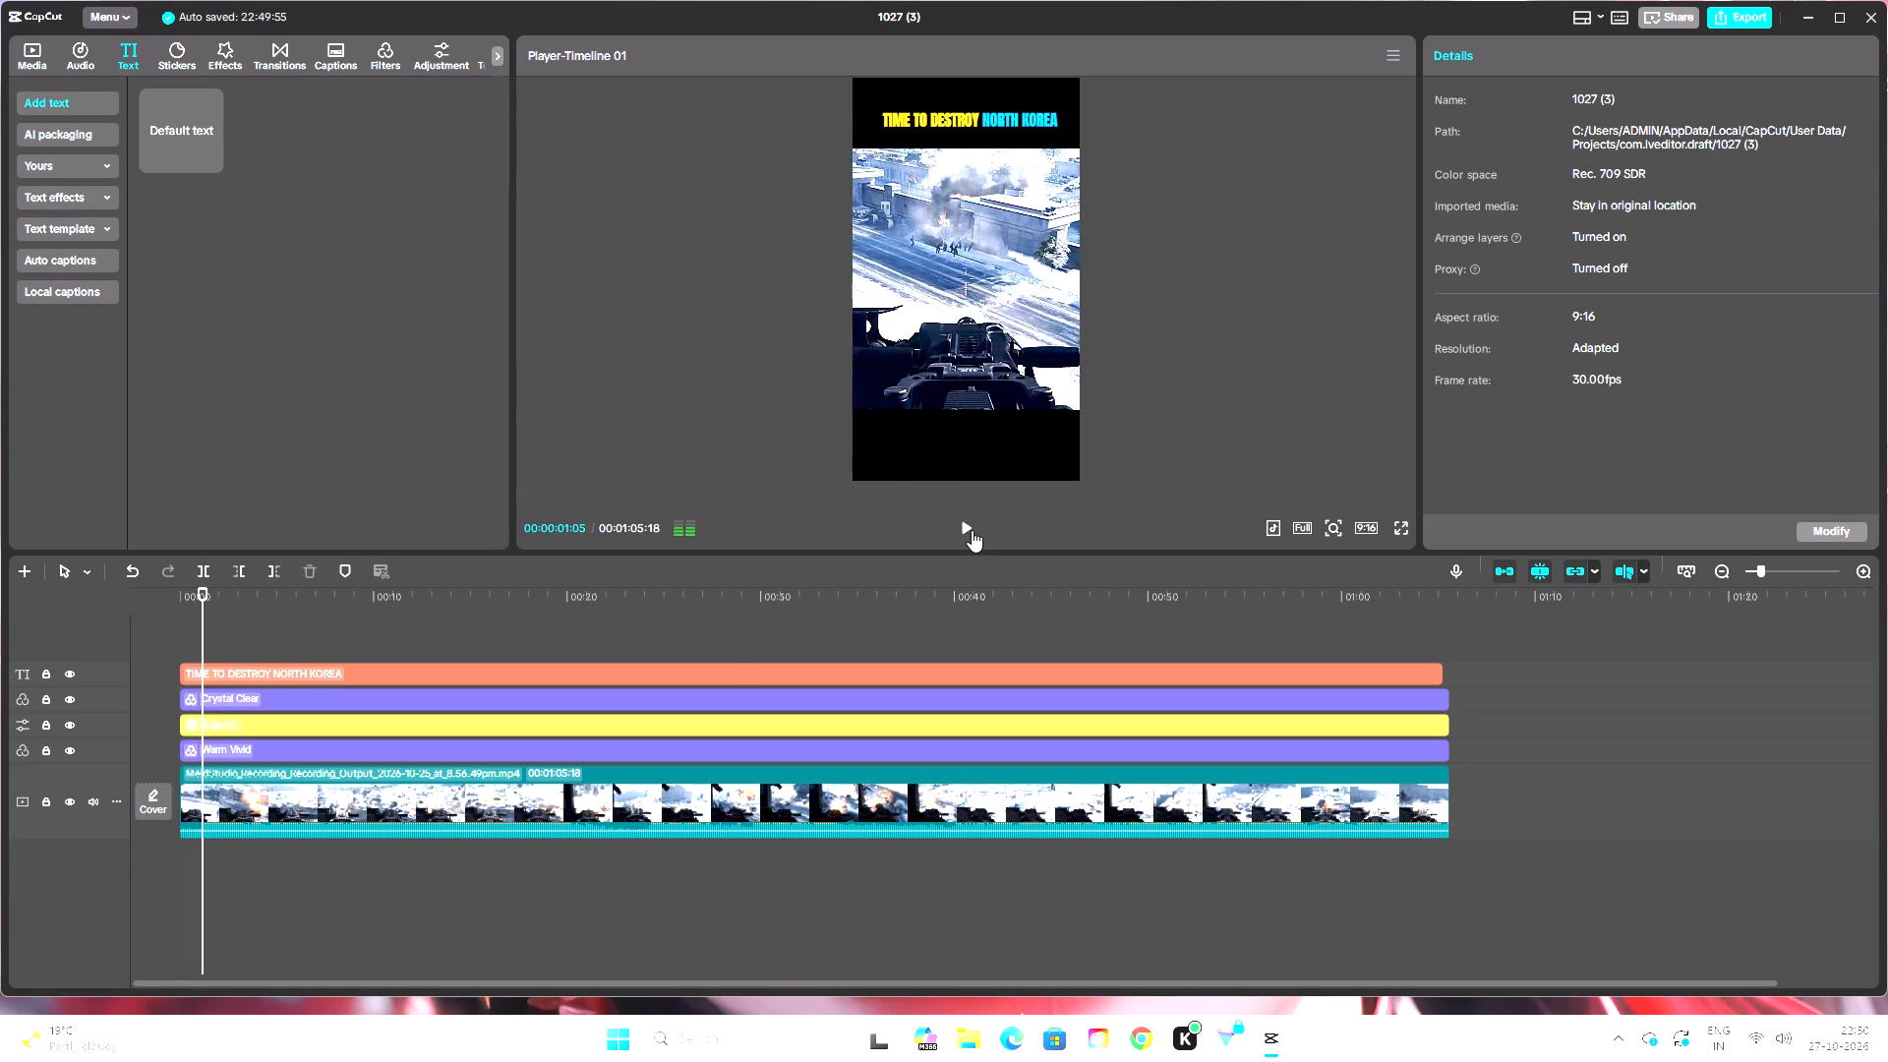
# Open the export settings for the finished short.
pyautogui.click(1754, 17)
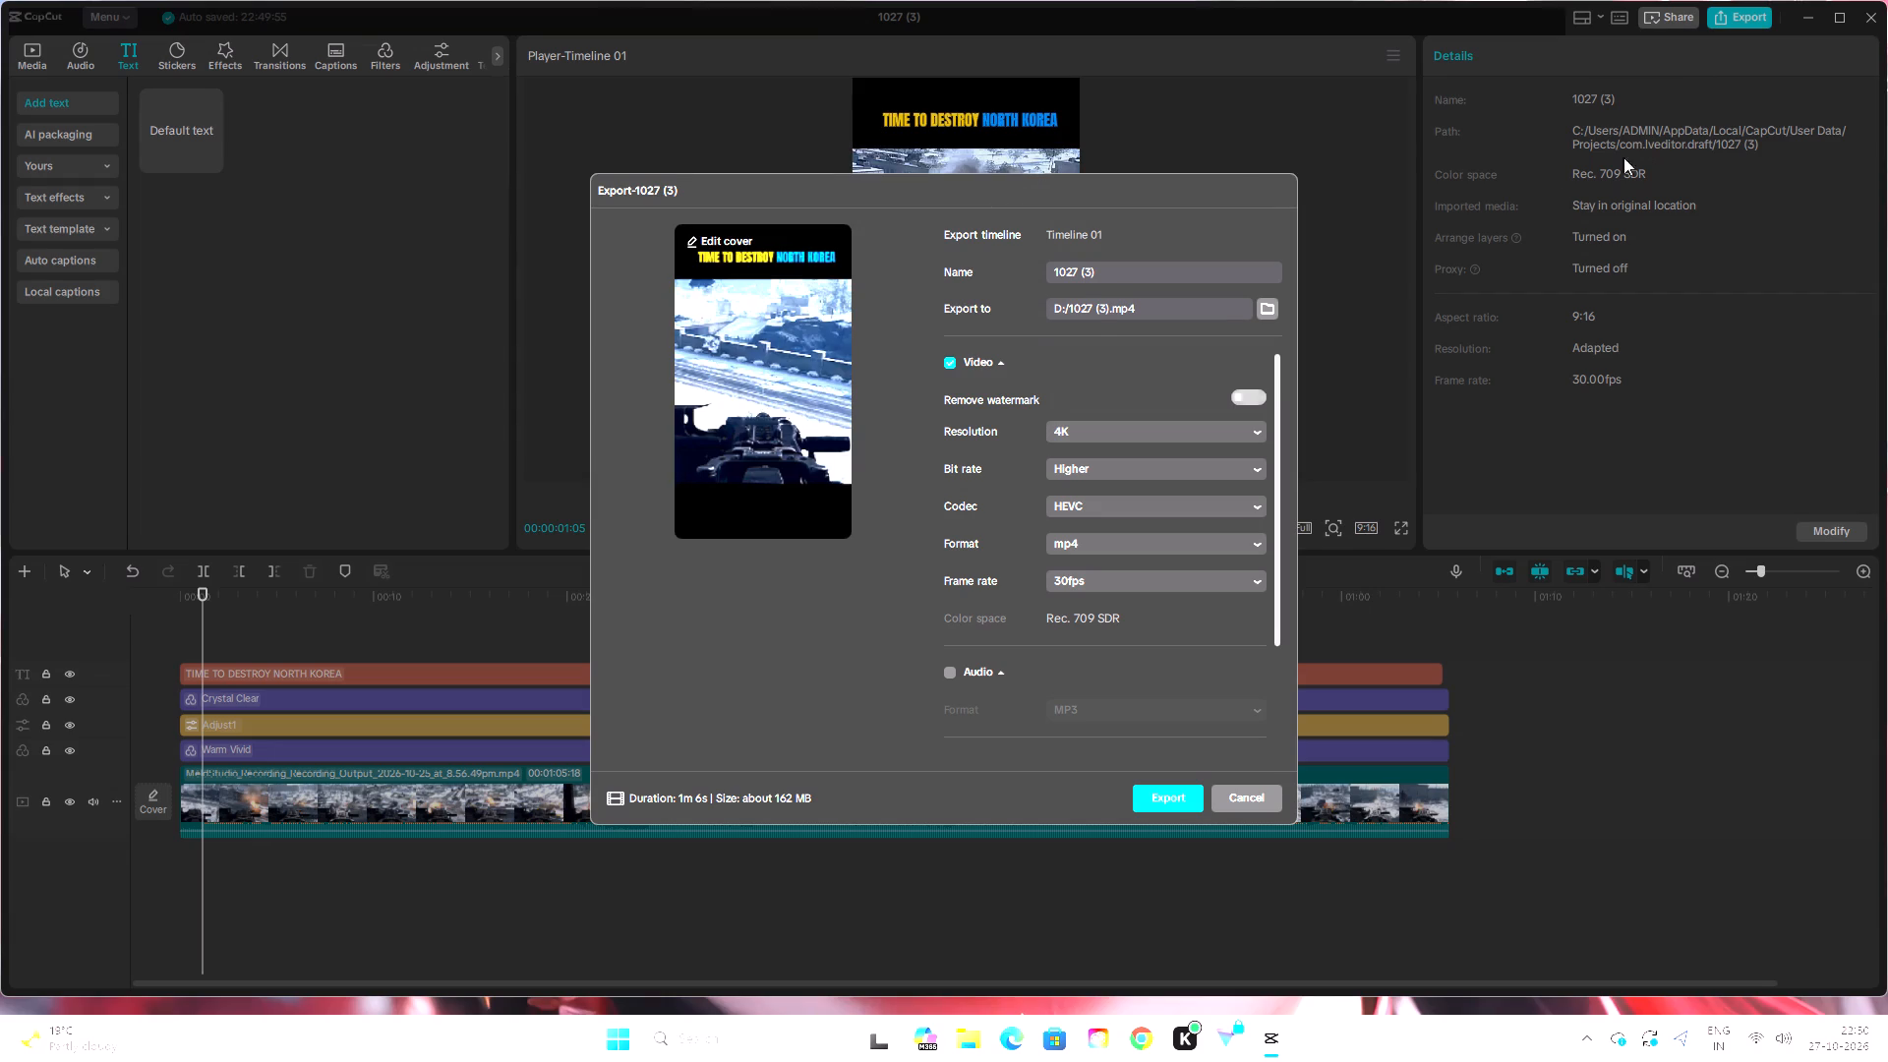
# Rename the export file as "mw short 1".
pyautogui.click(1098, 269)
pyautogui.press('BackSpace')
pyautogui.press('BackSpace')
pyautogui.press('BackSpace')
pyautogui.press('BackSpace')
pyautogui.press('BackSpace')
pyautogui.press('BackSpace')
pyautogui.press('BackSpace')
pyautogui.press('BackSpace')
pyautogui.press('BackSpace')
pyautogui.press('BackSpace')
pyautogui.press('BackSpace')
pyautogui.press('BackSpace')
pyautogui.press('BackSpace')
pyautogui.press('BackSpace')
pyautogui.press('BackSpace')
pyautogui.press('BackSpace')
pyautogui.press('BackSpace')
pyautogui.press('BackSpace')
pyautogui.press('BackSpace')
pyautogui.press('BackSpace')
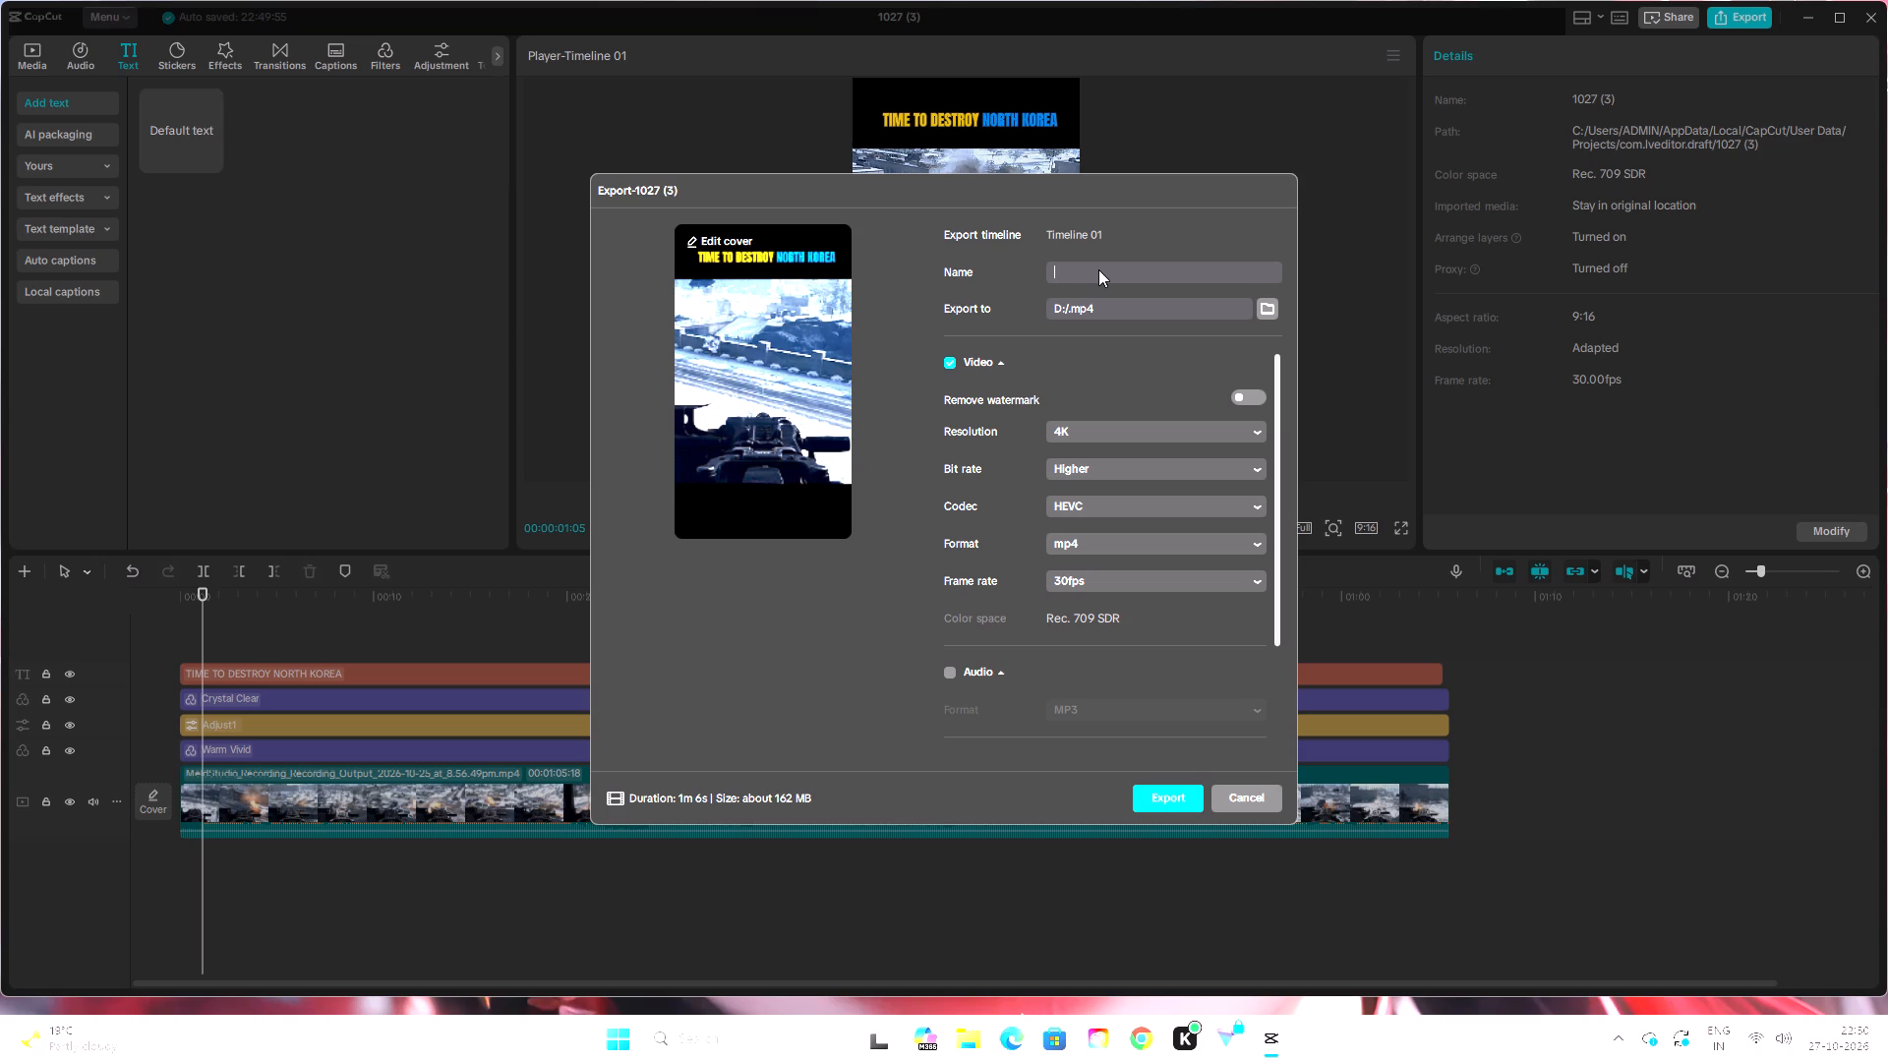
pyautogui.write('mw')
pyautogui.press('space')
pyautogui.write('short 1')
# Set the export frame rate to 60fps.
pyautogui.click(1112, 577)
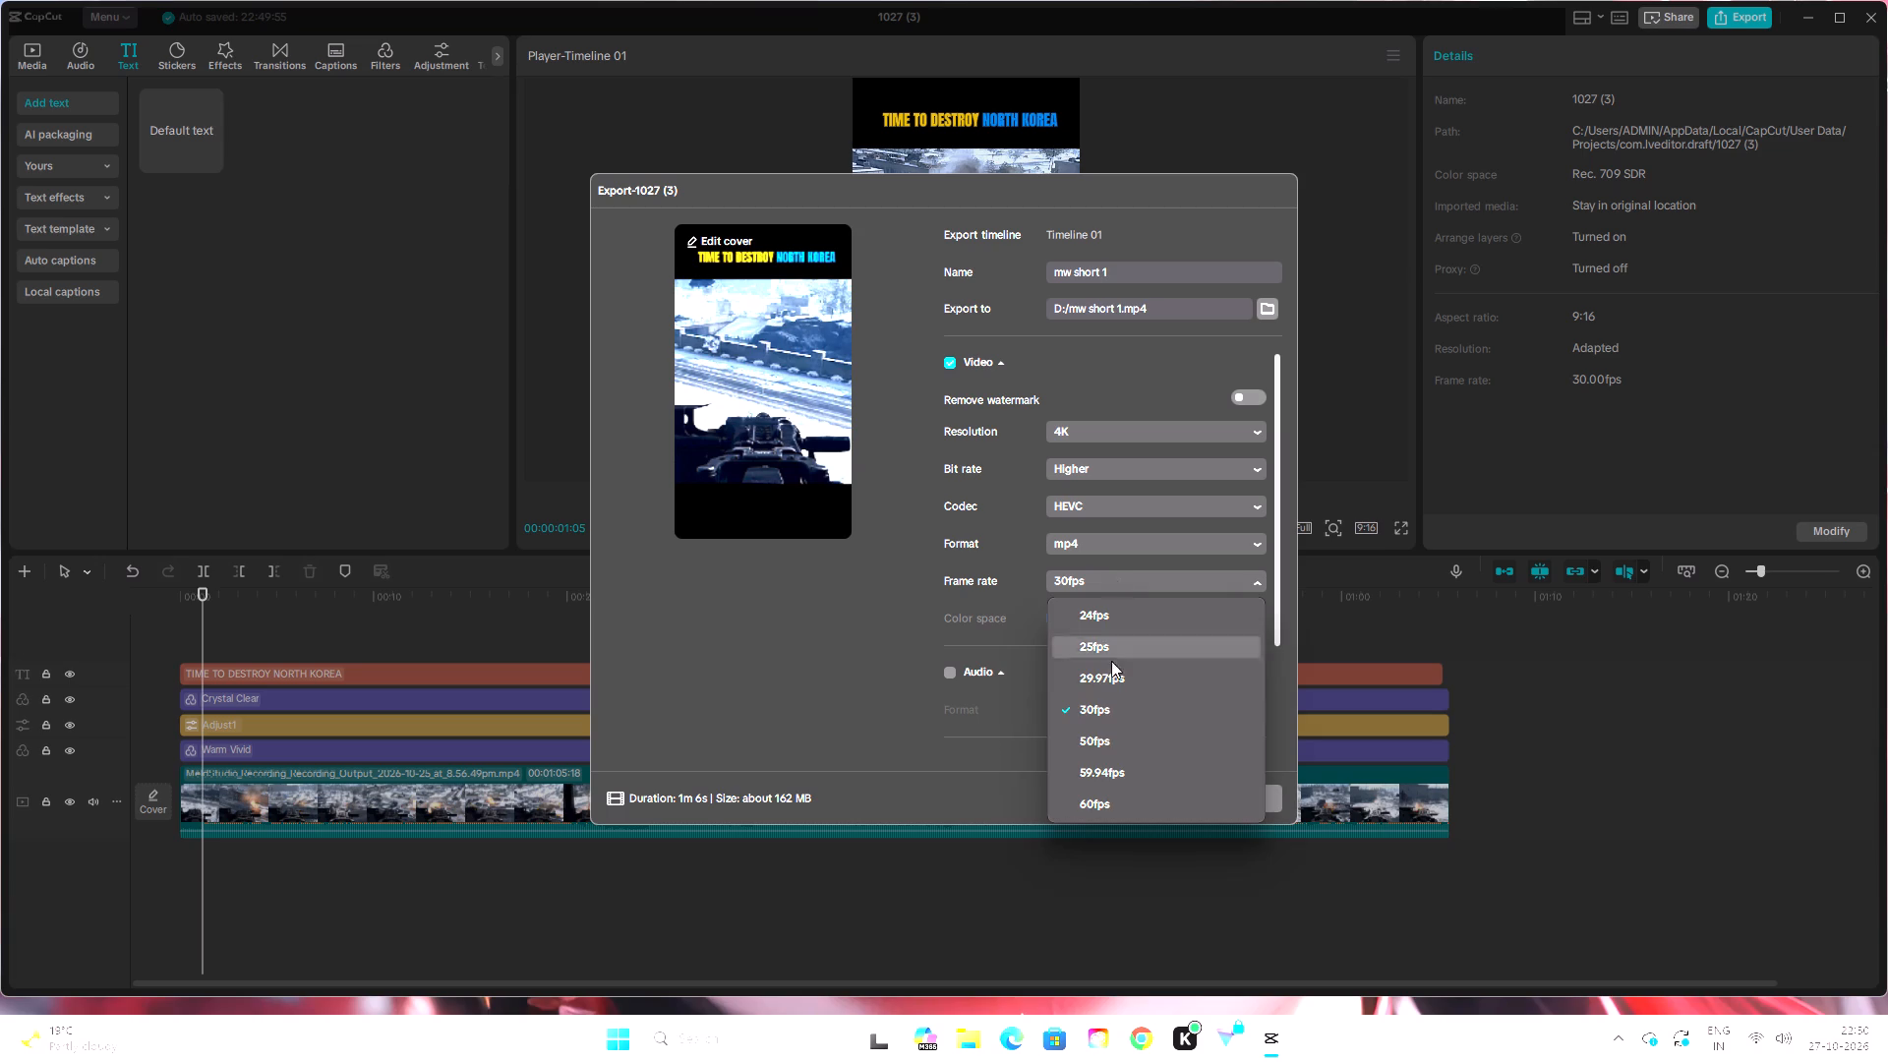
pyautogui.click(1098, 799)
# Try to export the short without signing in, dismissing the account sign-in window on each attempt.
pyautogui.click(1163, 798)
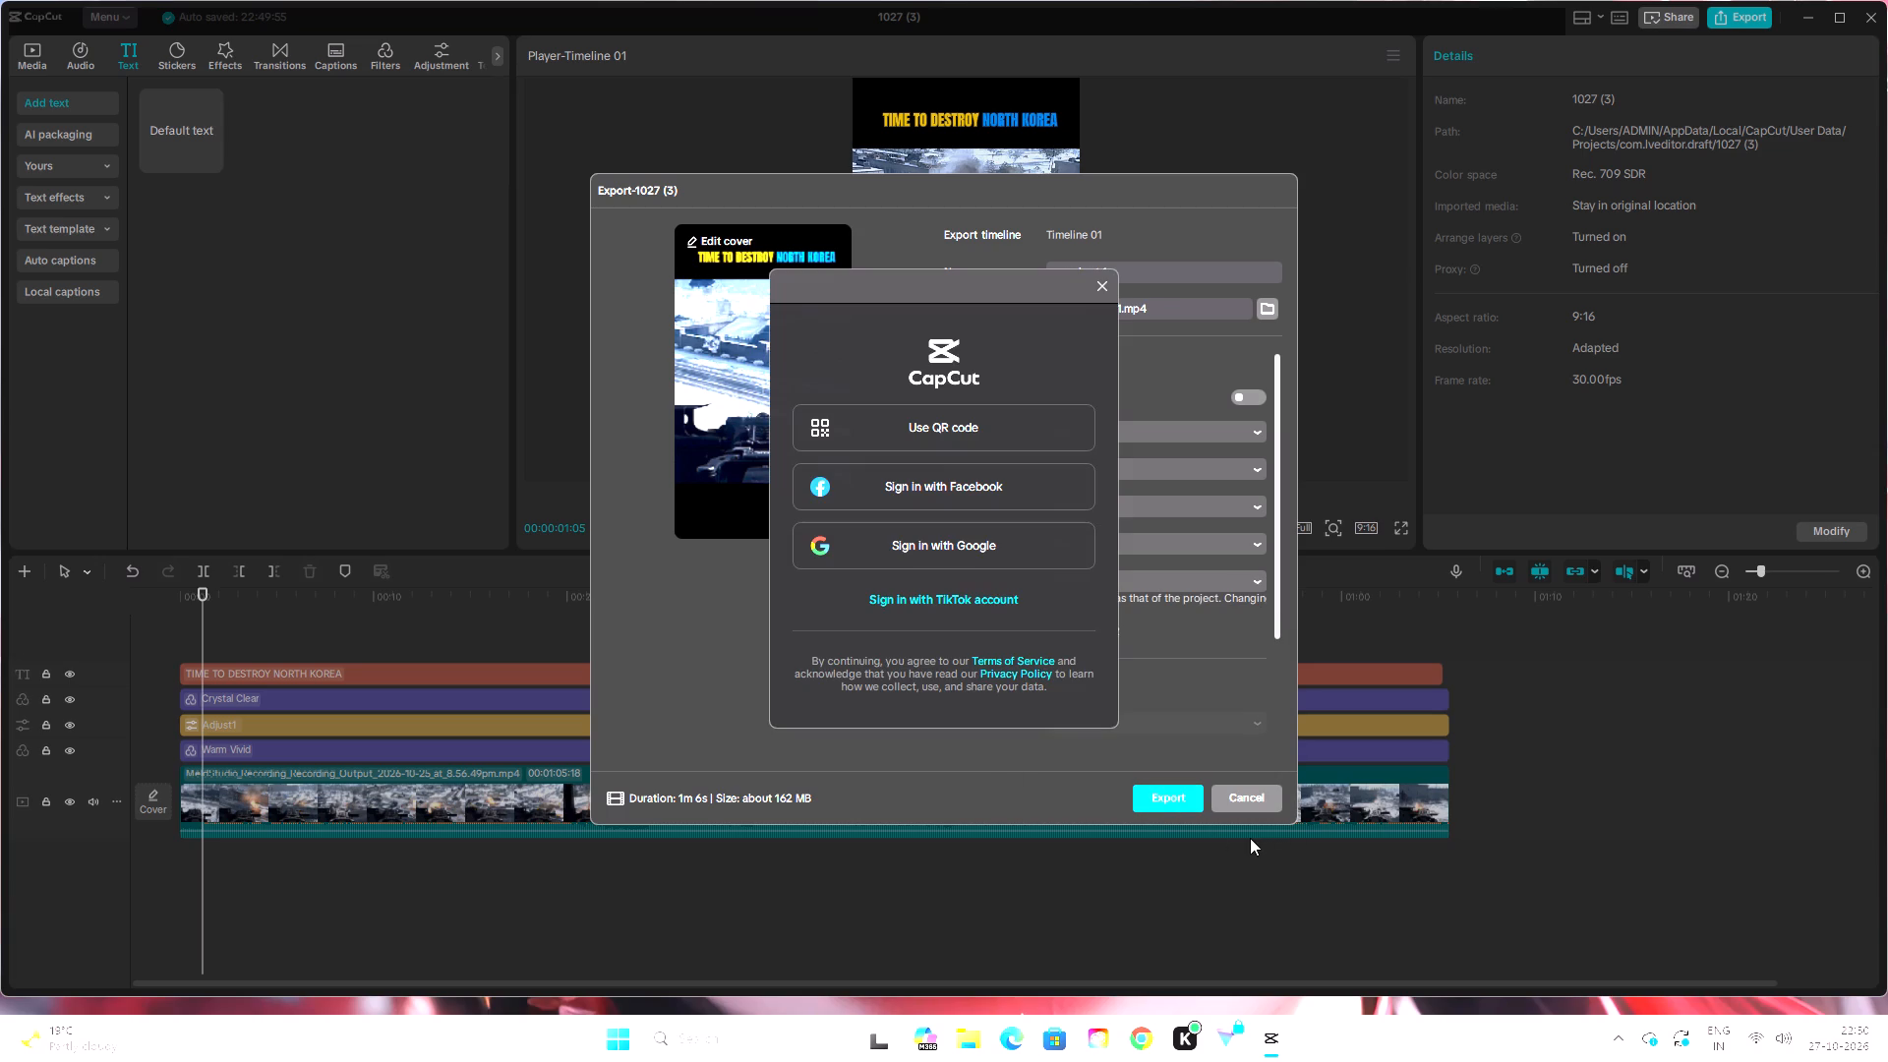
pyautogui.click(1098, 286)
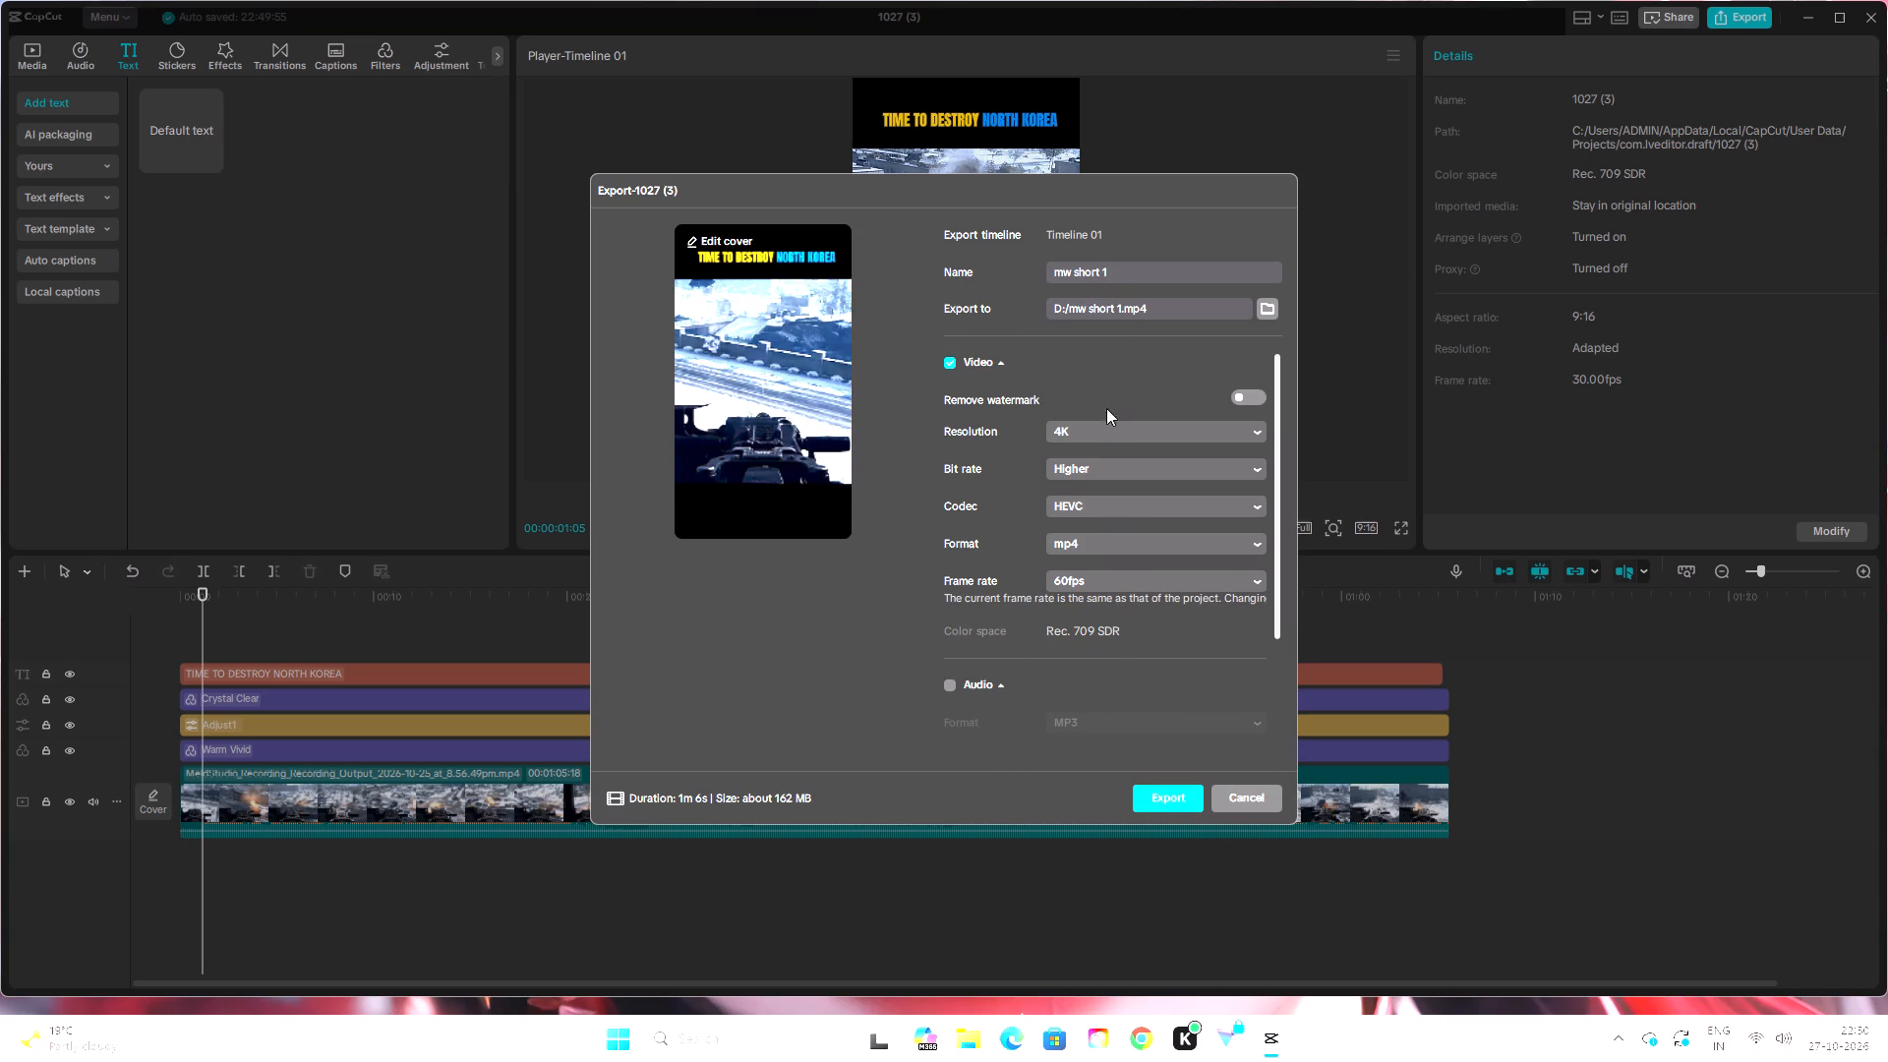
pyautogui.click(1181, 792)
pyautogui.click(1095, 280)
# Switch to Proton VPN to check the VPN connection.
pyautogui.click(1229, 1051)
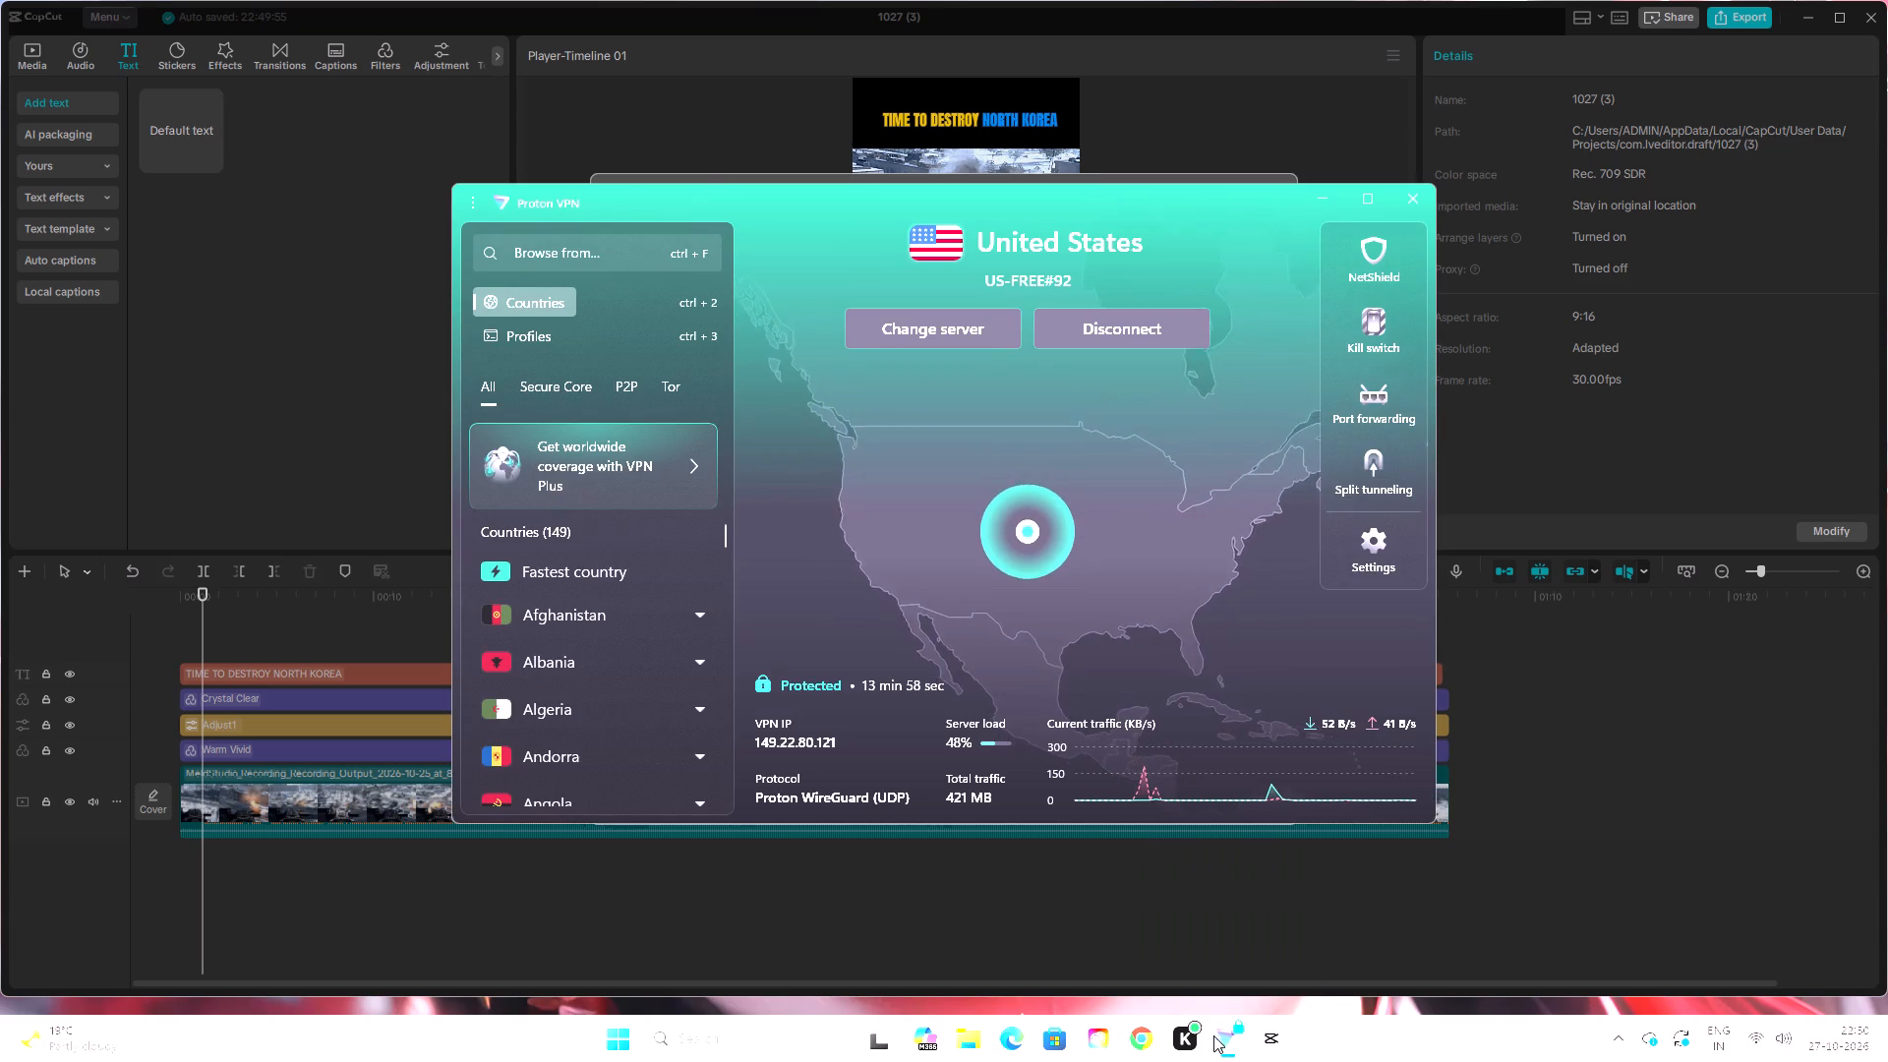
pyautogui.click(1234, 1042)
pyautogui.click(1221, 1036)
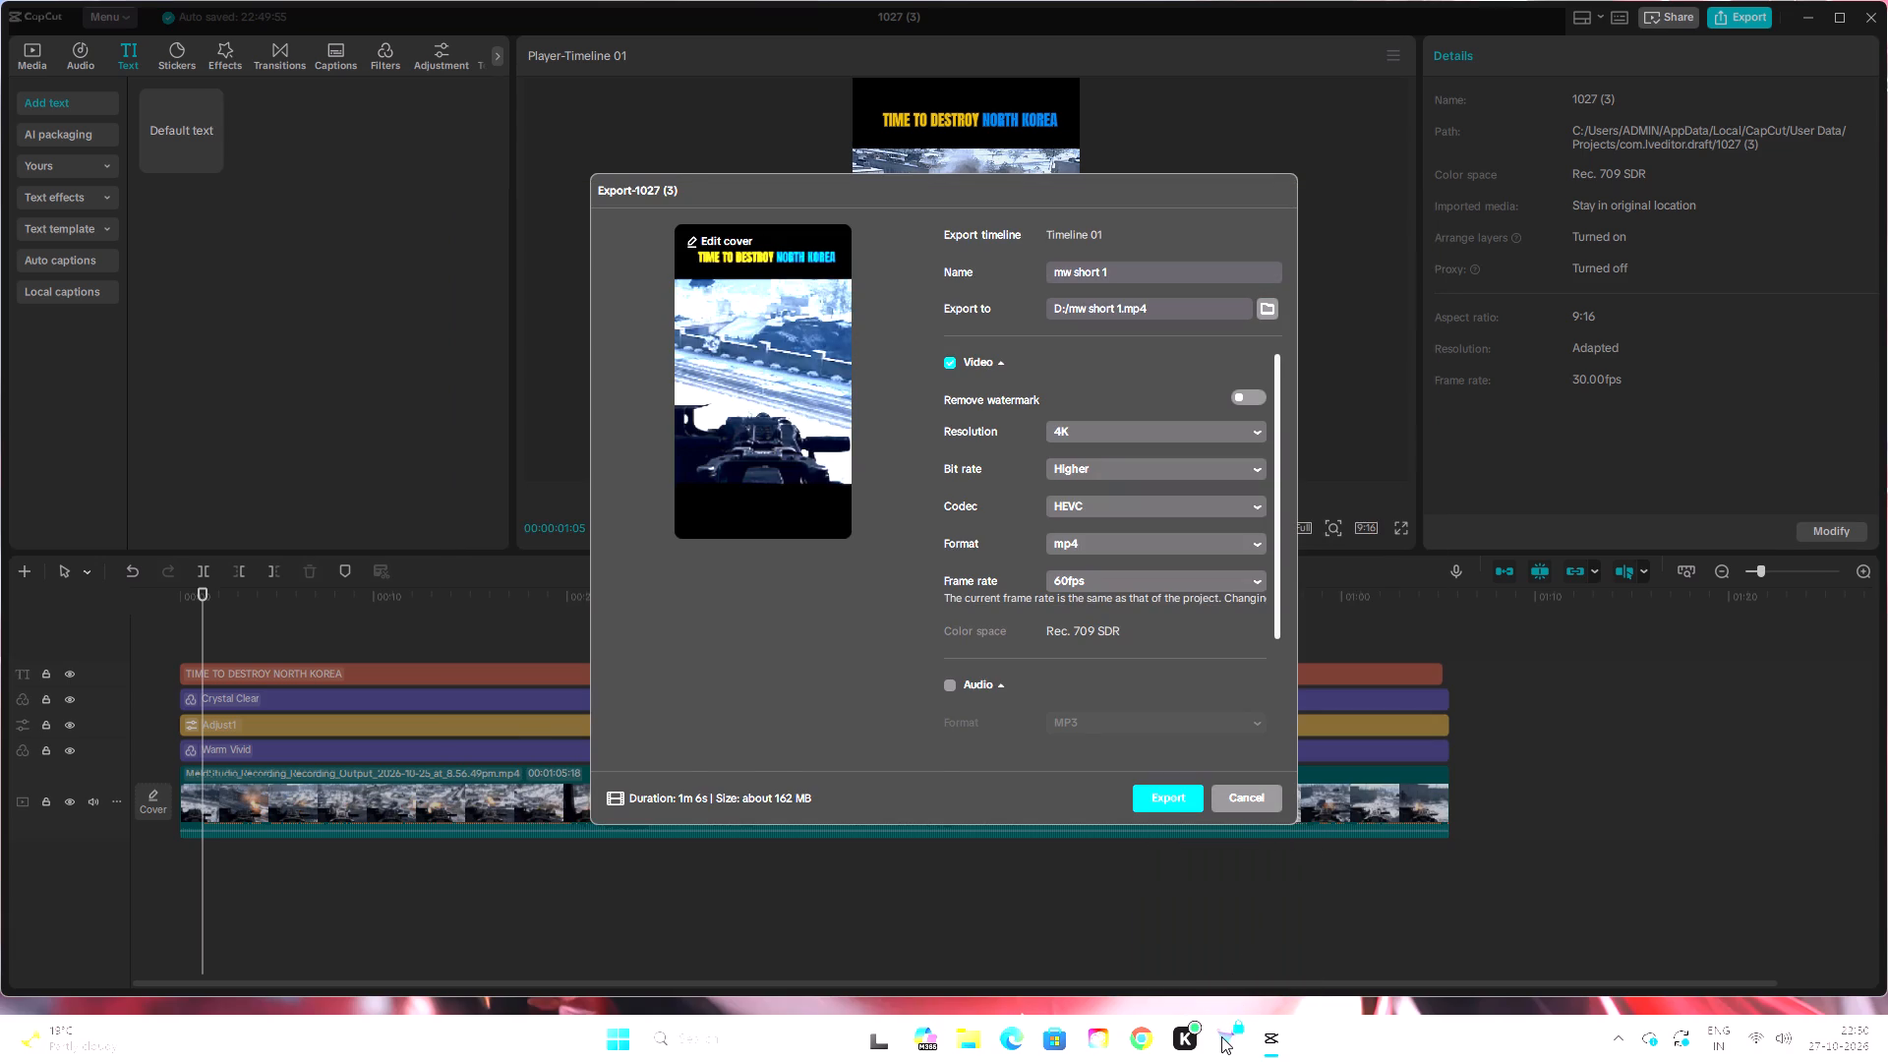
# Switch to Proton VPN, disconnect from the United States server, and close the VPN window.
pyautogui.click(1133, 336)
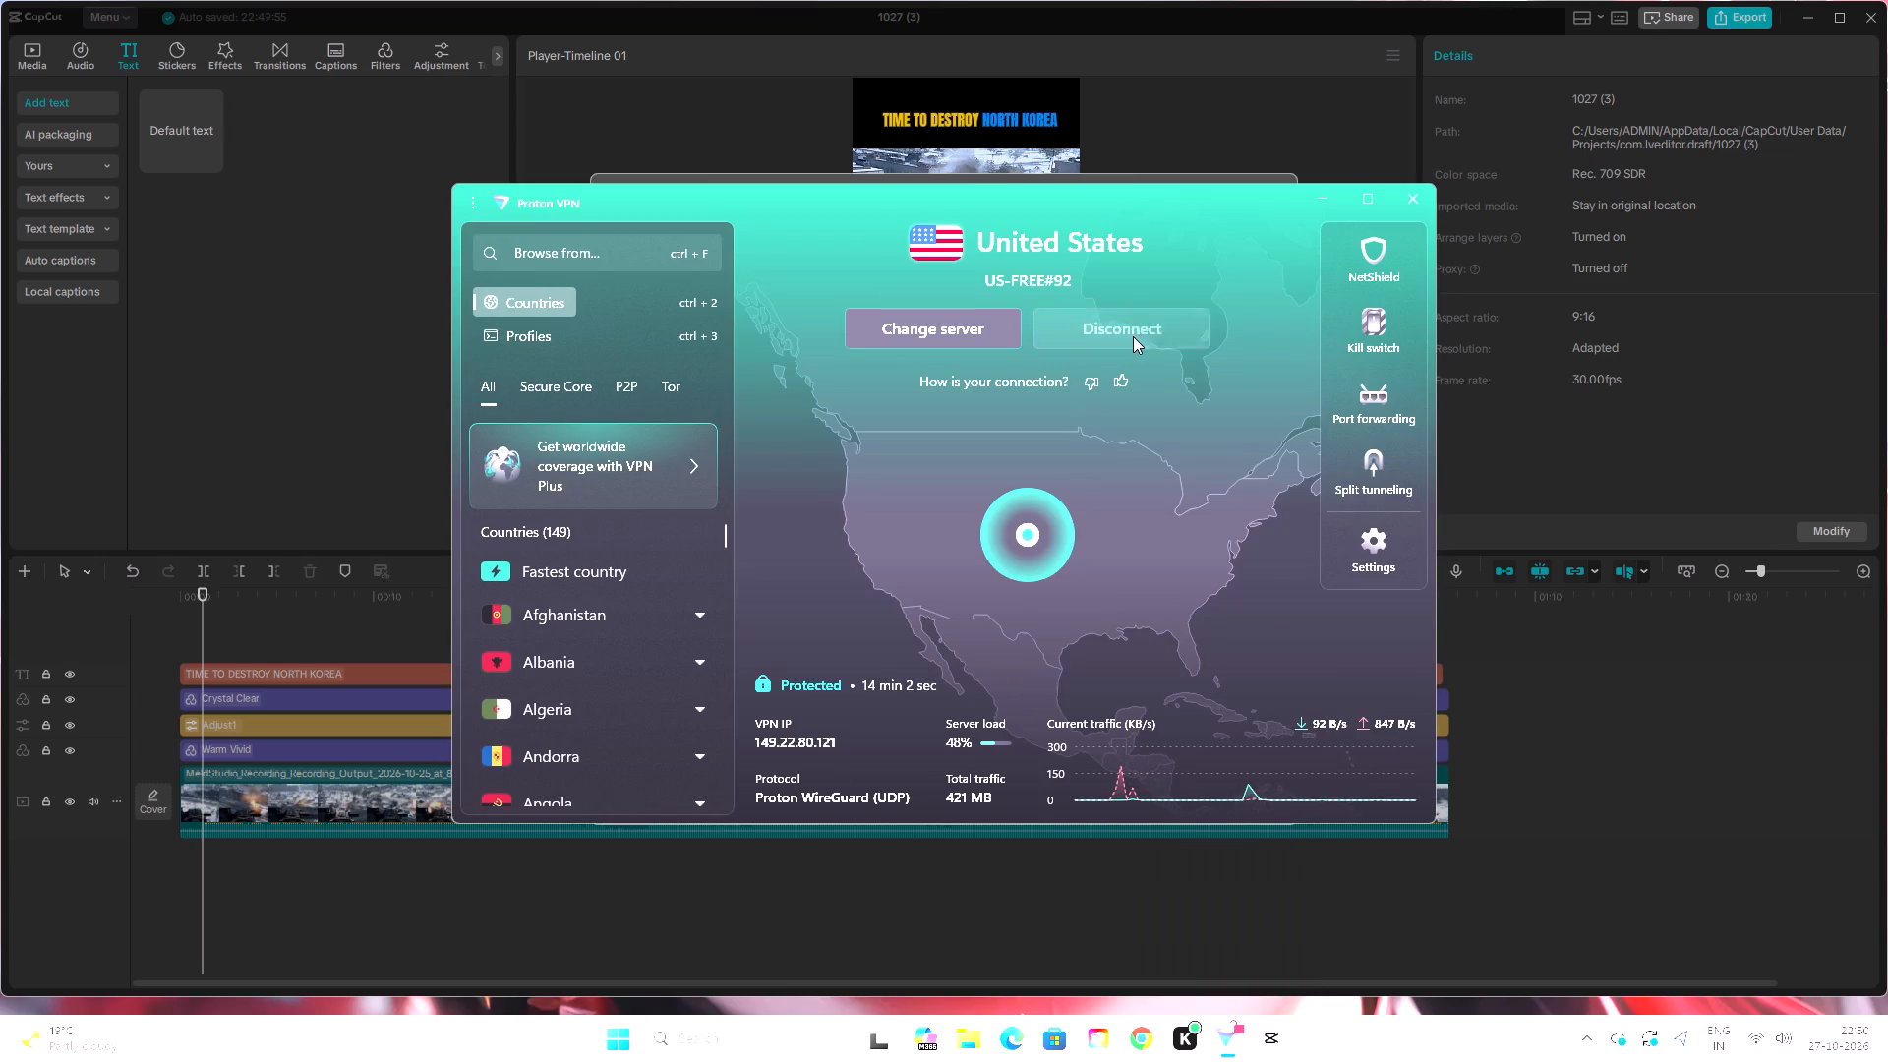
pyautogui.click(1416, 204)
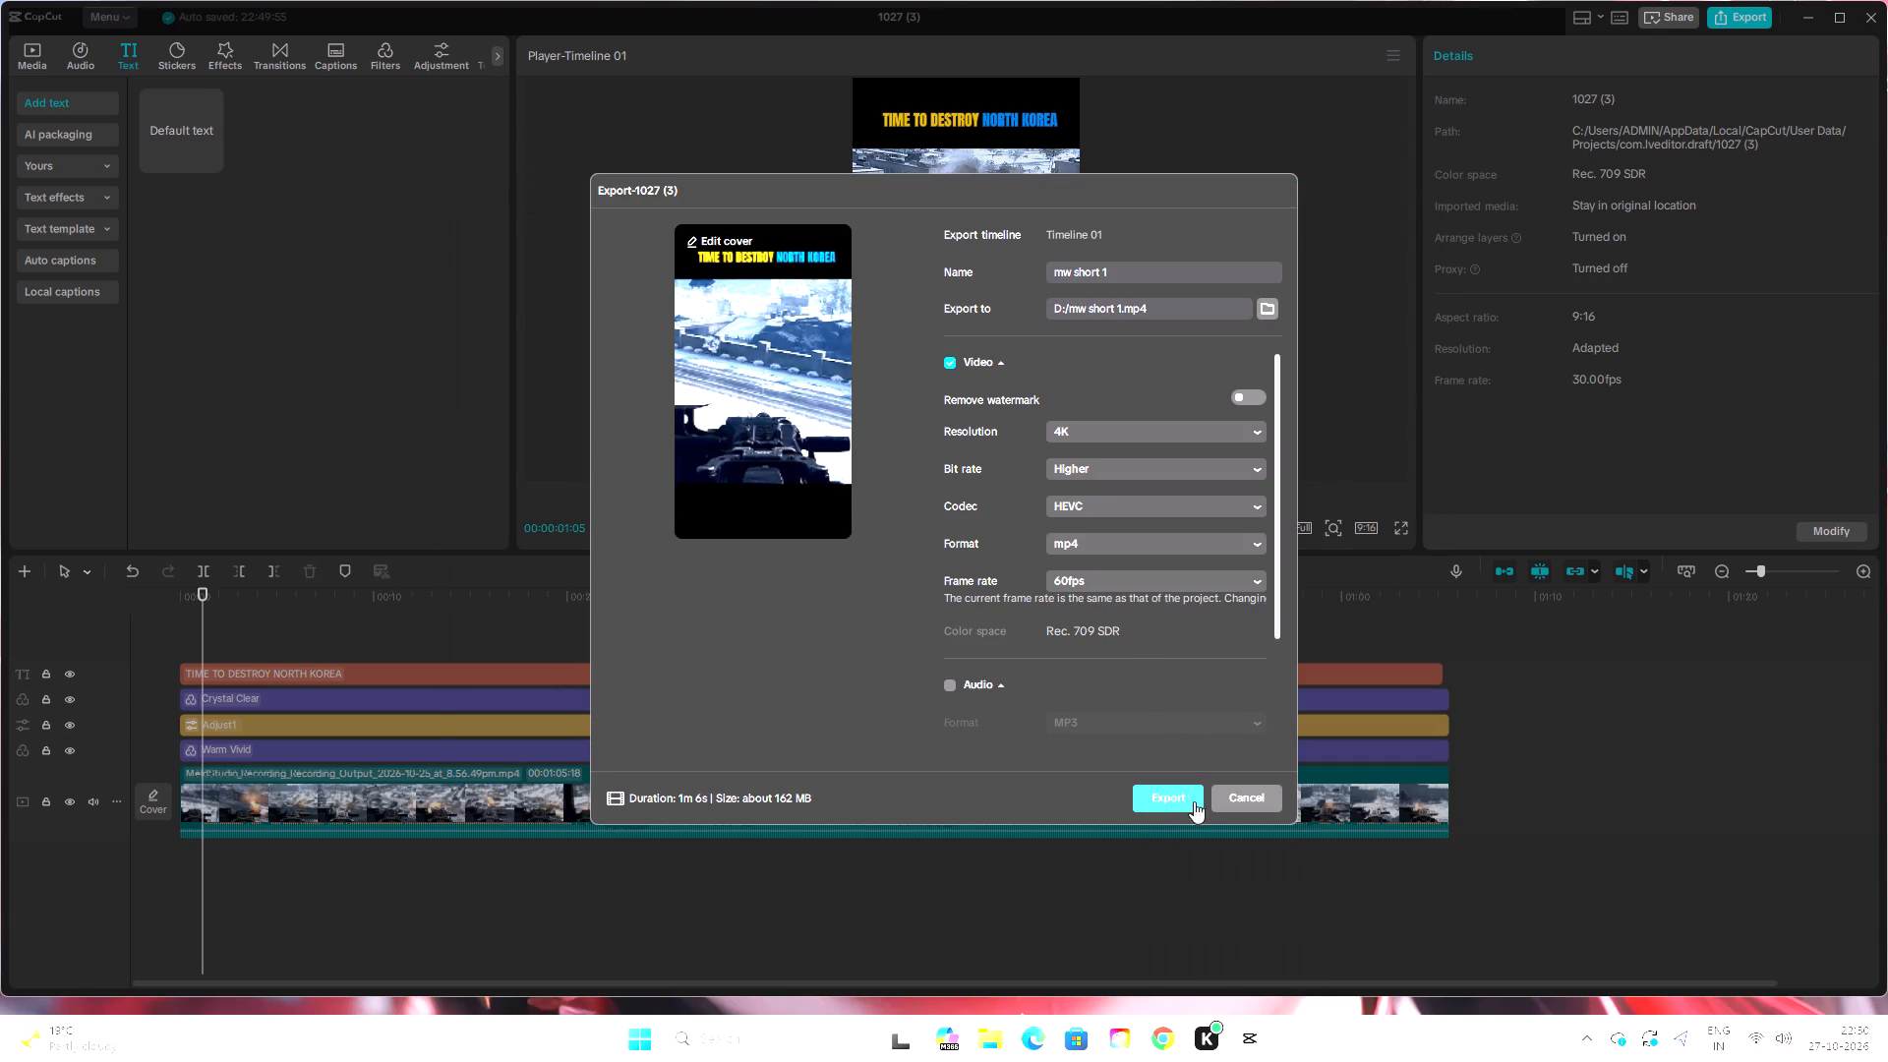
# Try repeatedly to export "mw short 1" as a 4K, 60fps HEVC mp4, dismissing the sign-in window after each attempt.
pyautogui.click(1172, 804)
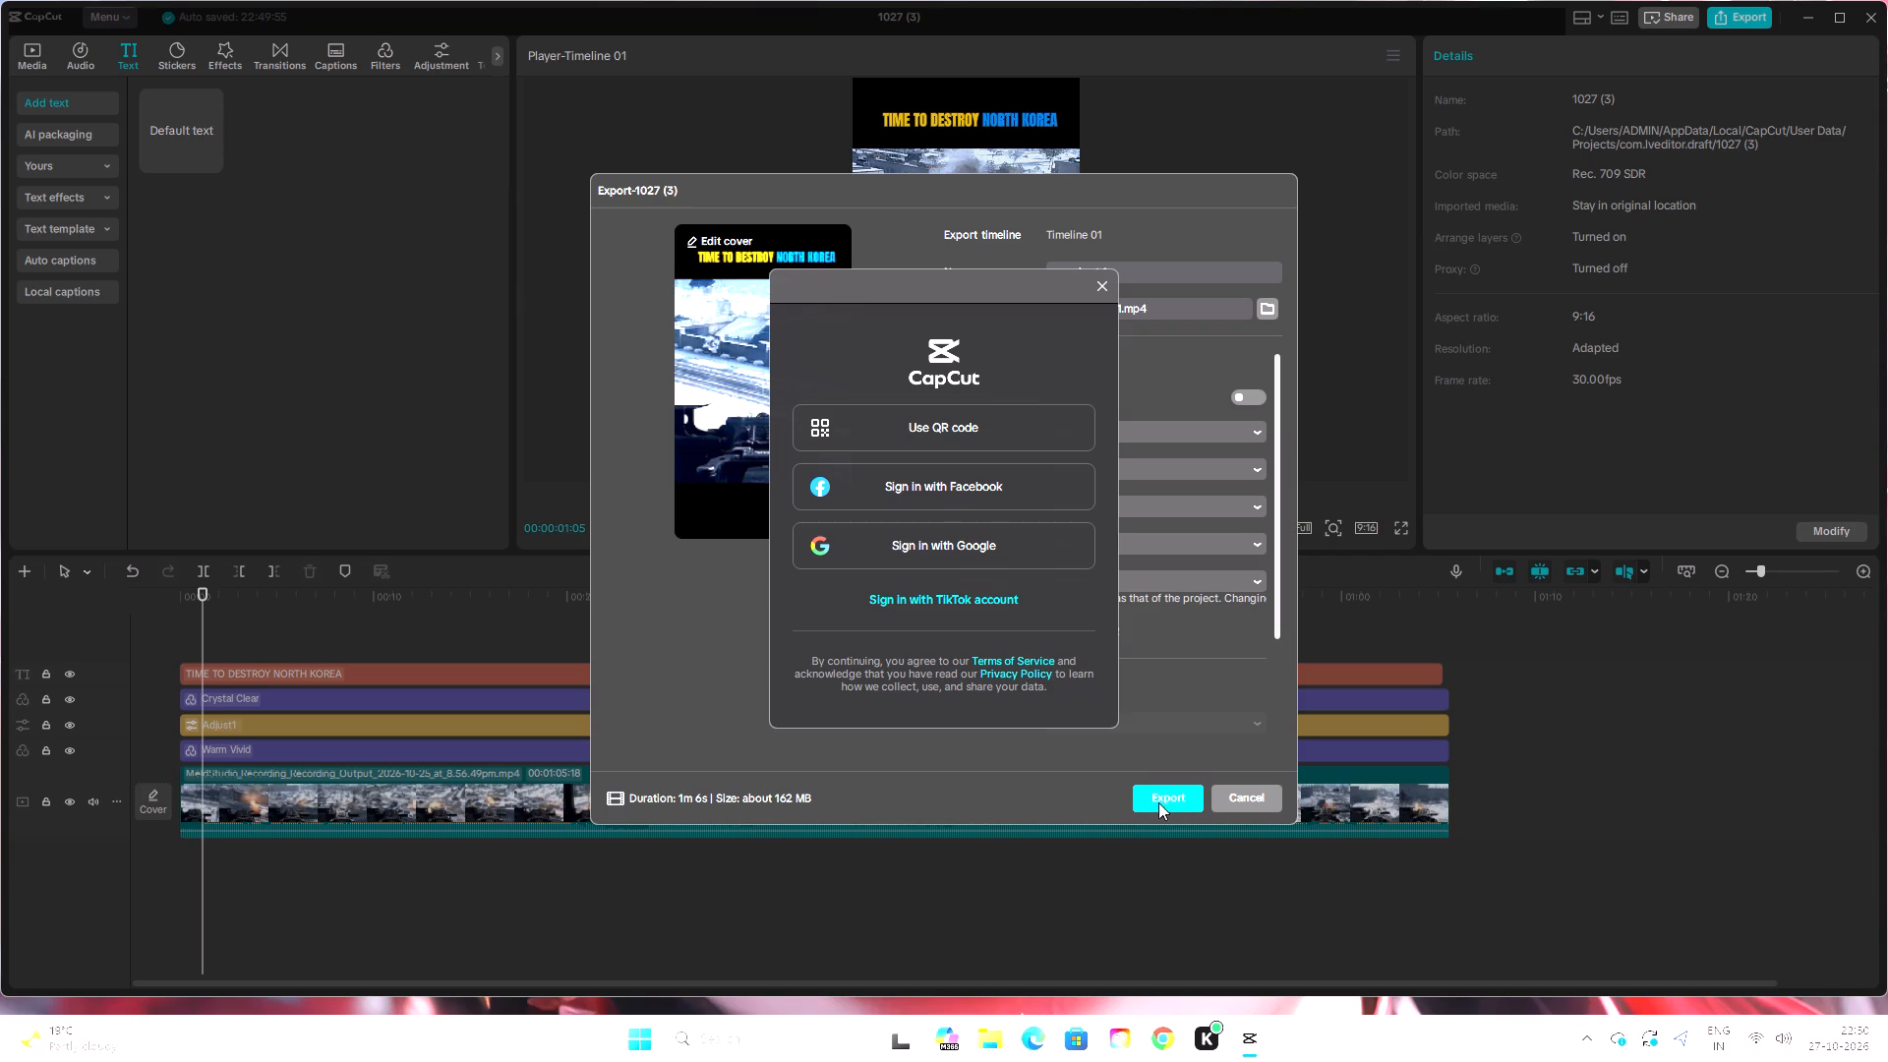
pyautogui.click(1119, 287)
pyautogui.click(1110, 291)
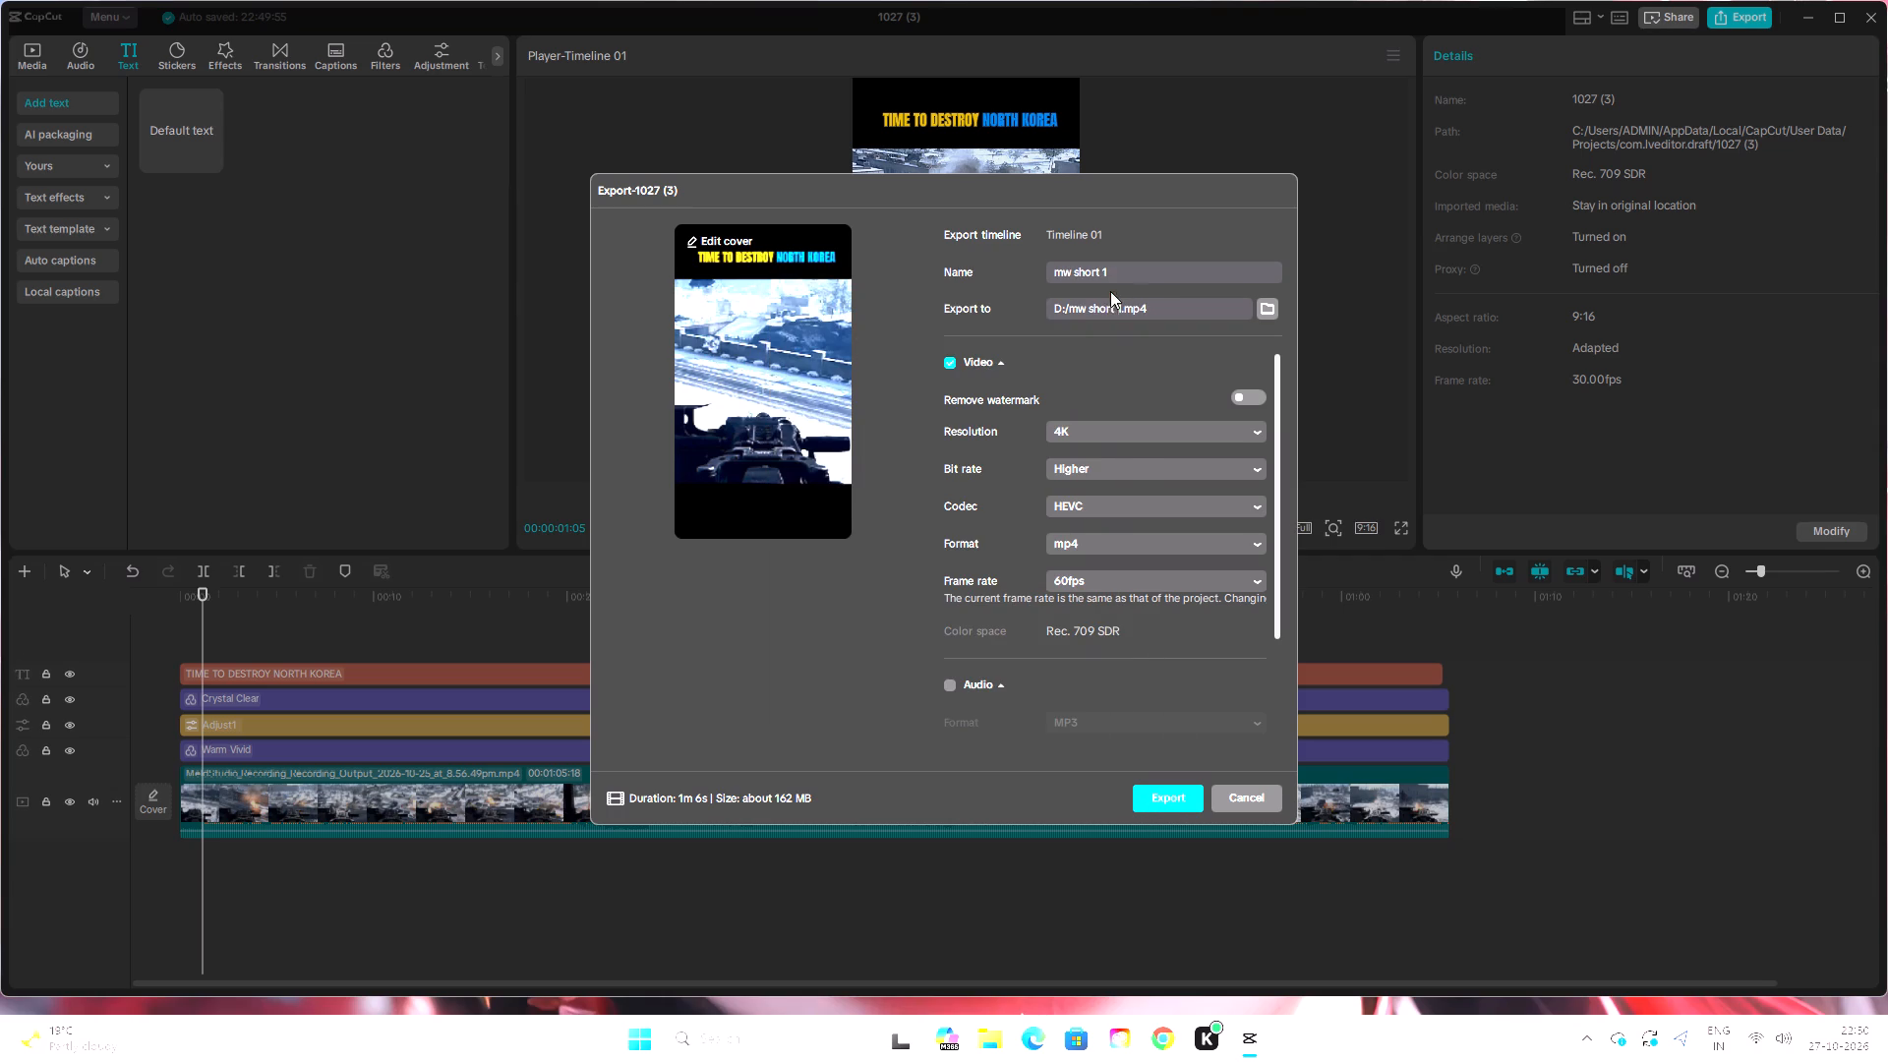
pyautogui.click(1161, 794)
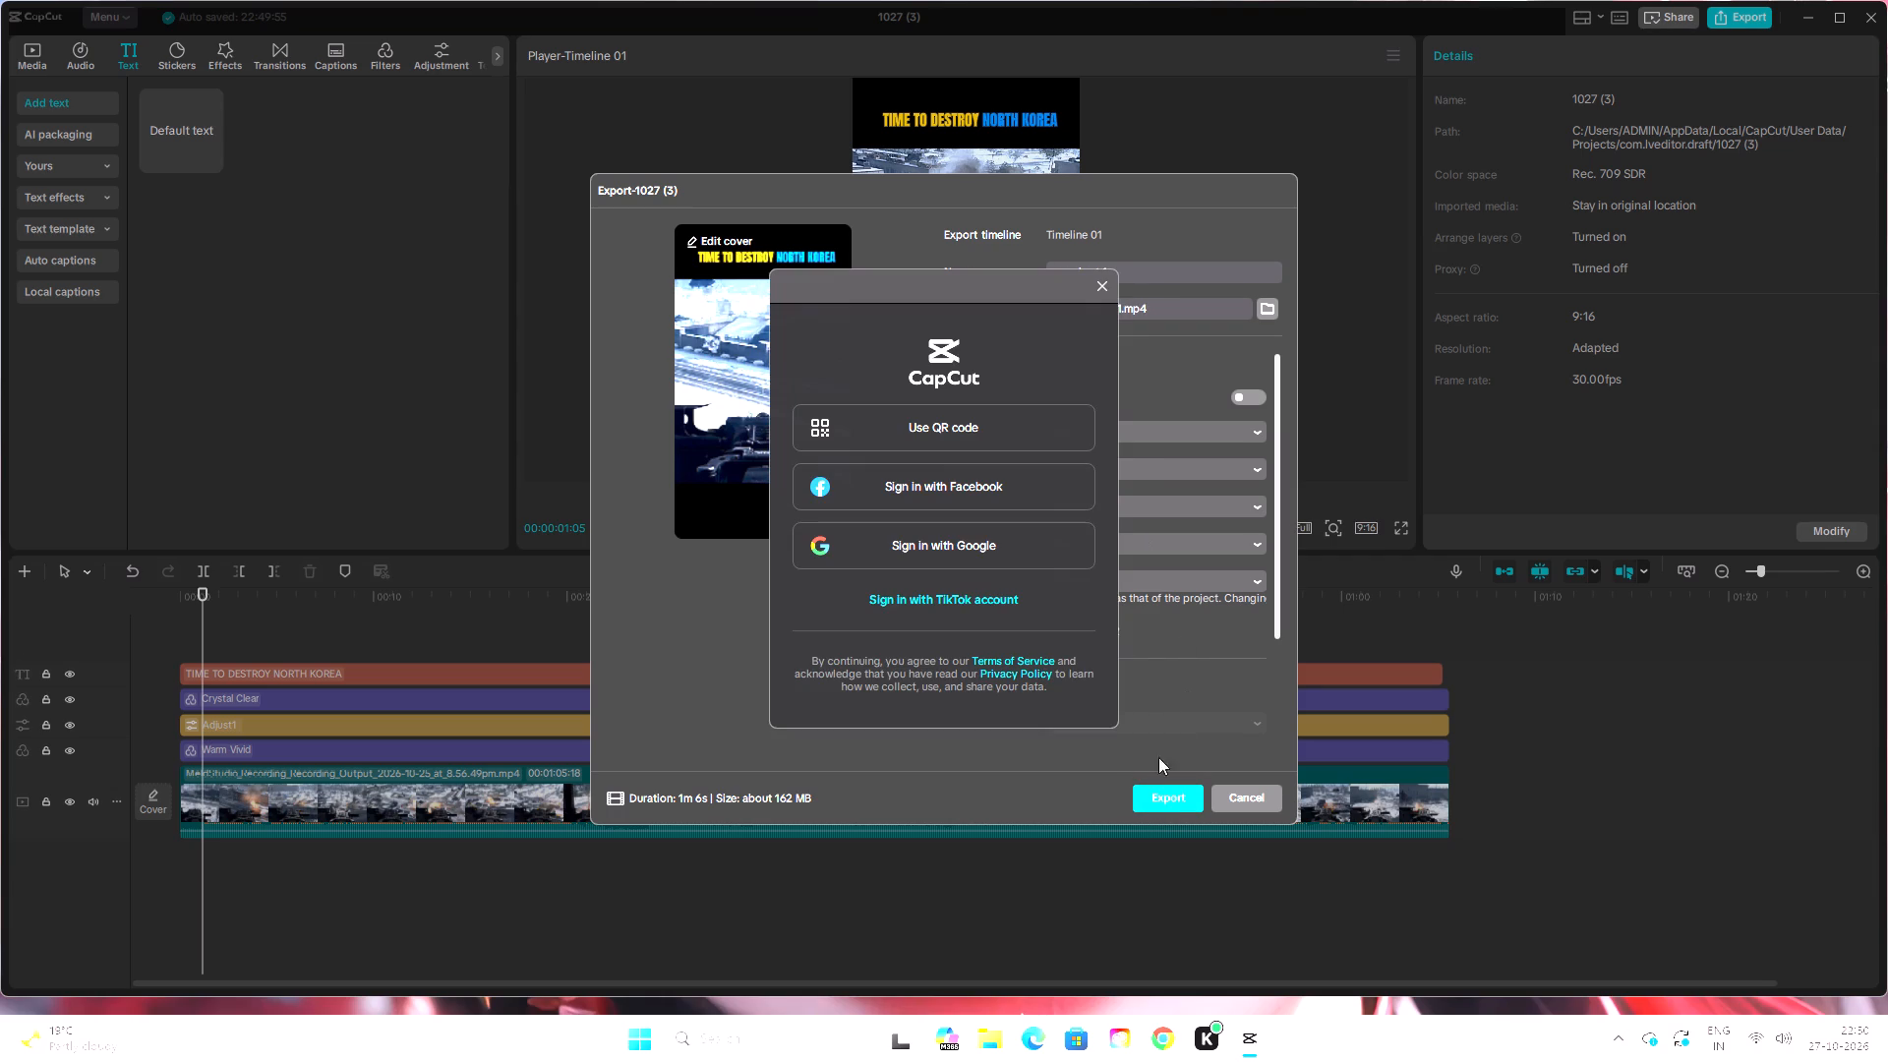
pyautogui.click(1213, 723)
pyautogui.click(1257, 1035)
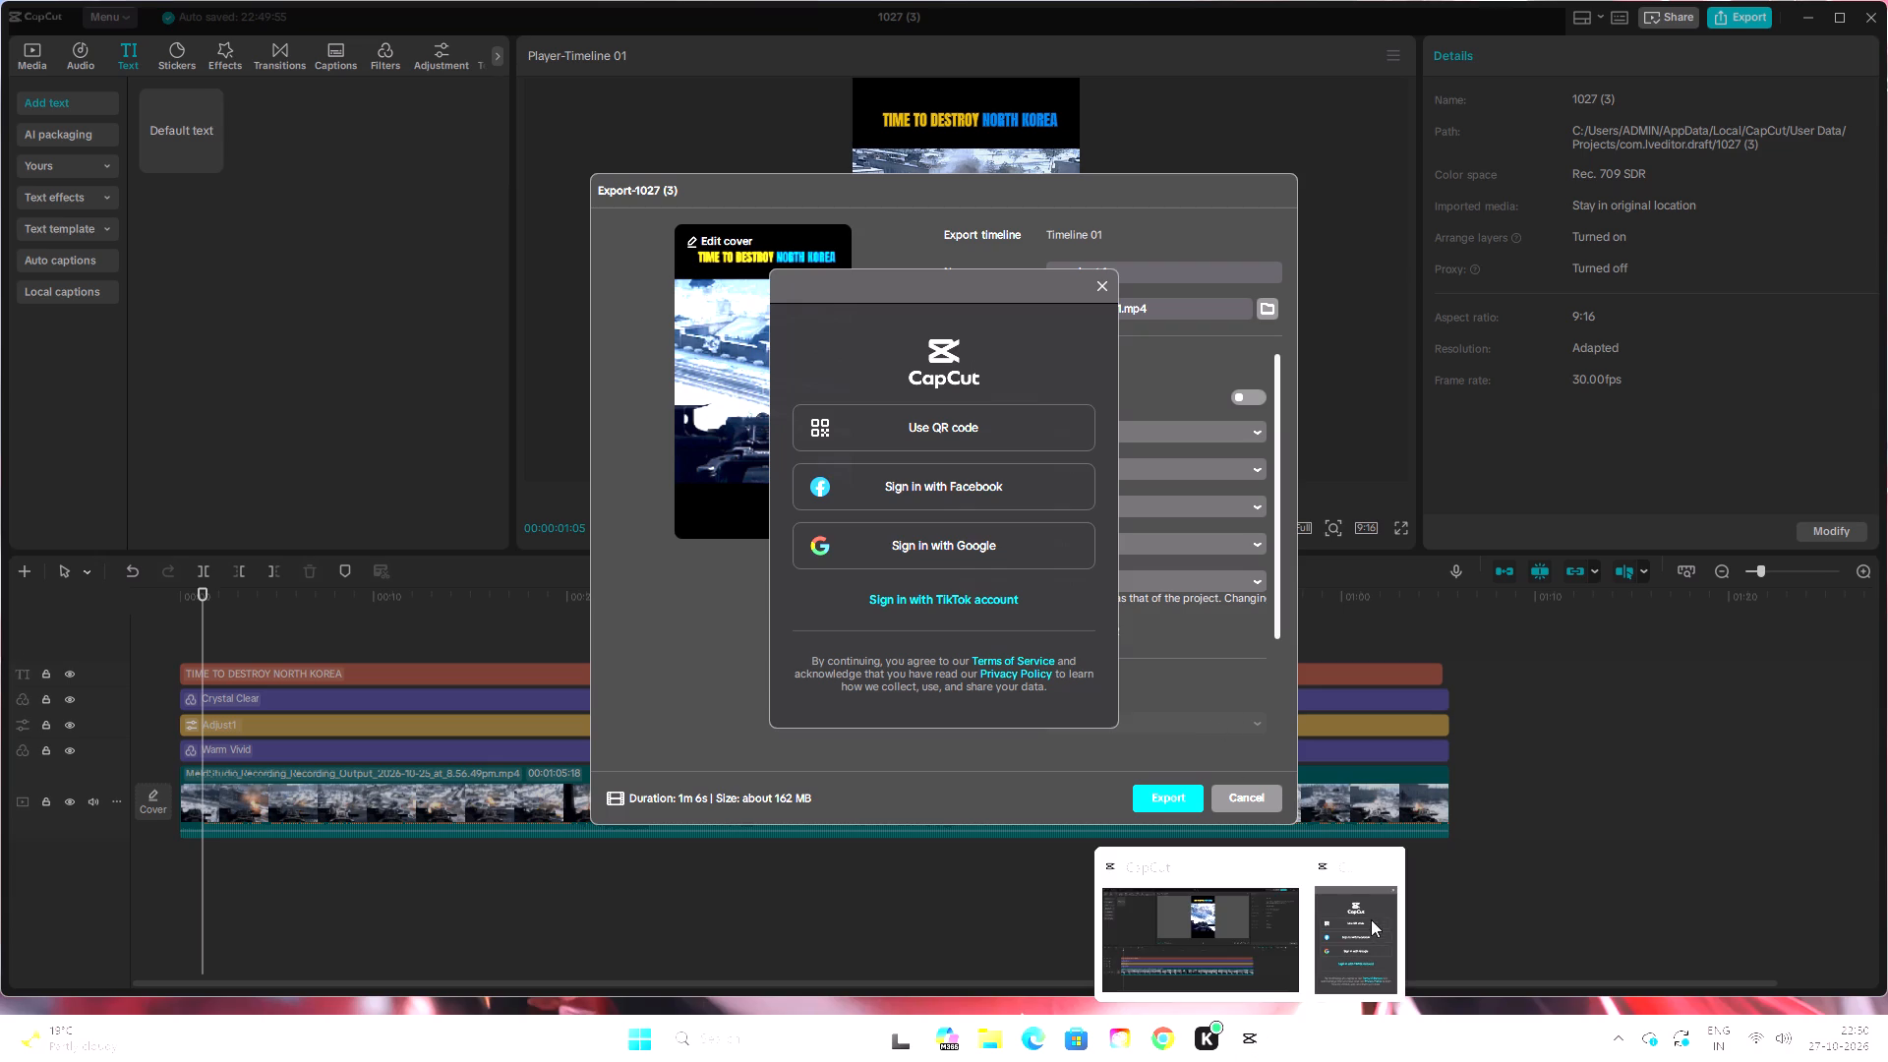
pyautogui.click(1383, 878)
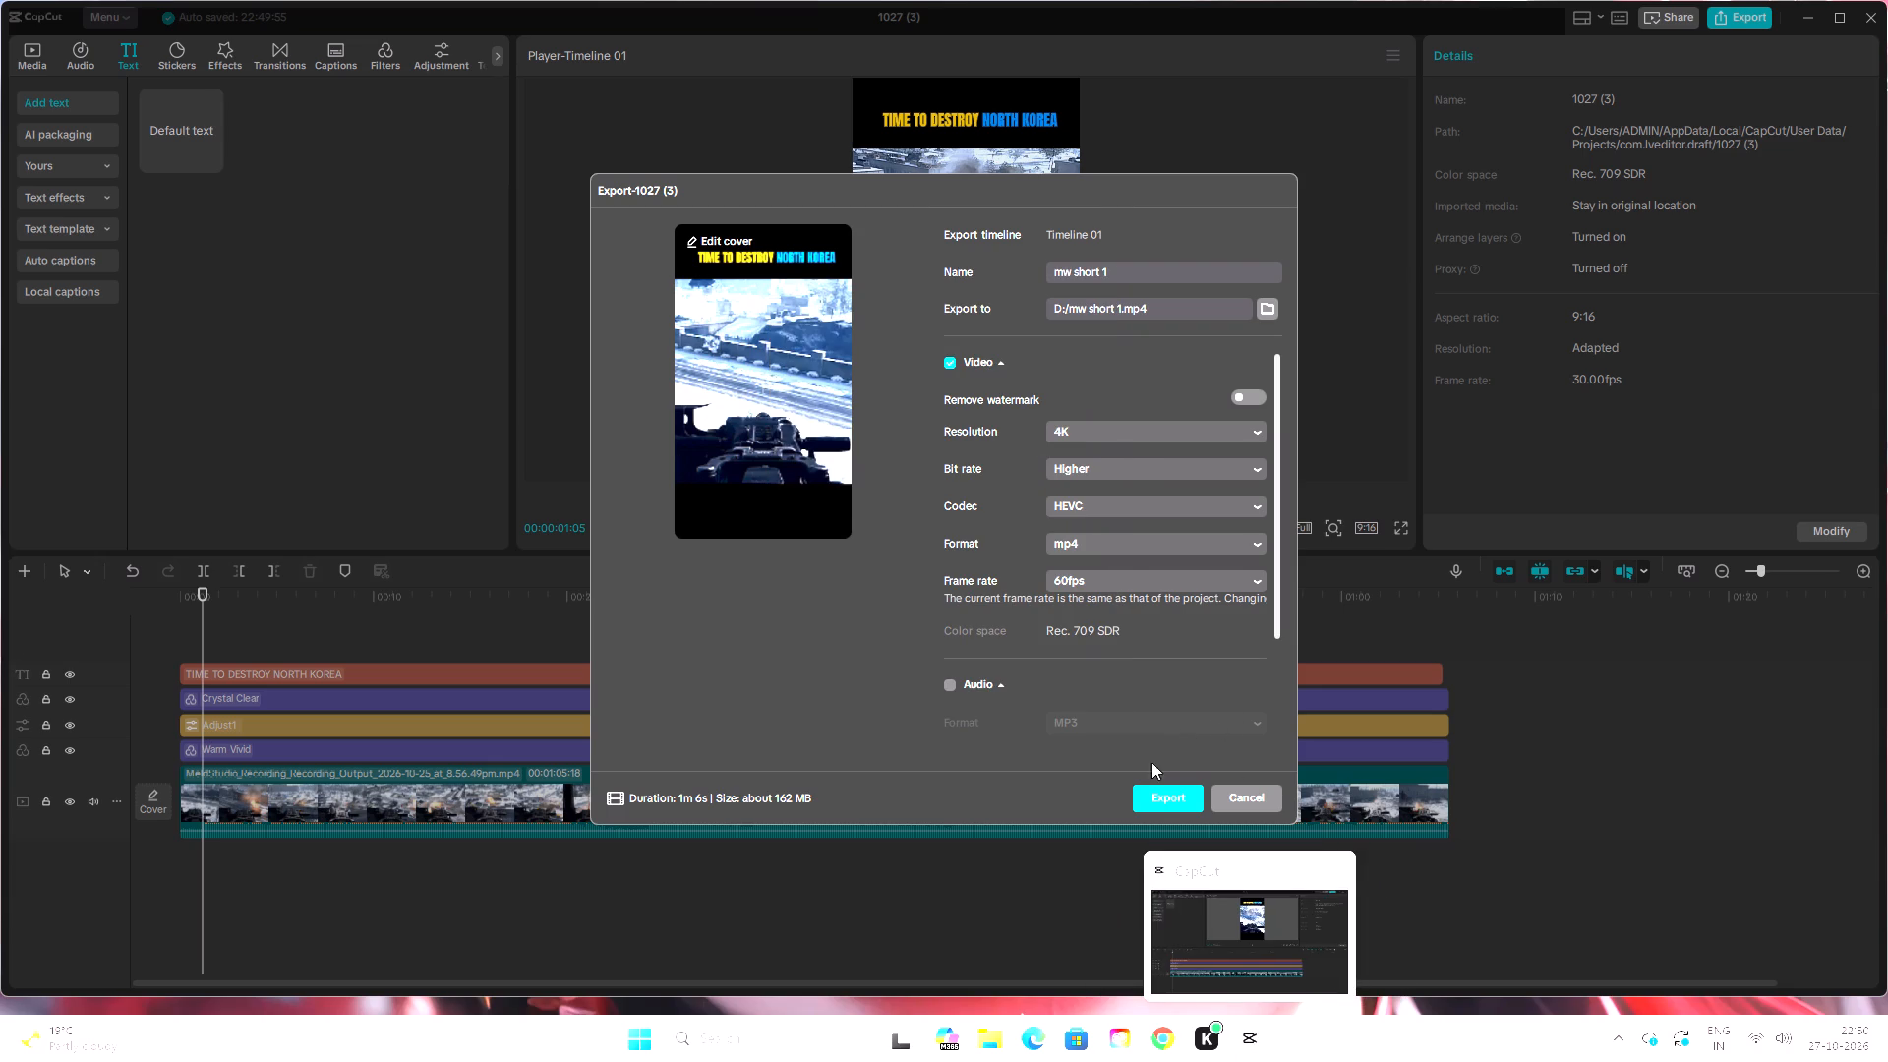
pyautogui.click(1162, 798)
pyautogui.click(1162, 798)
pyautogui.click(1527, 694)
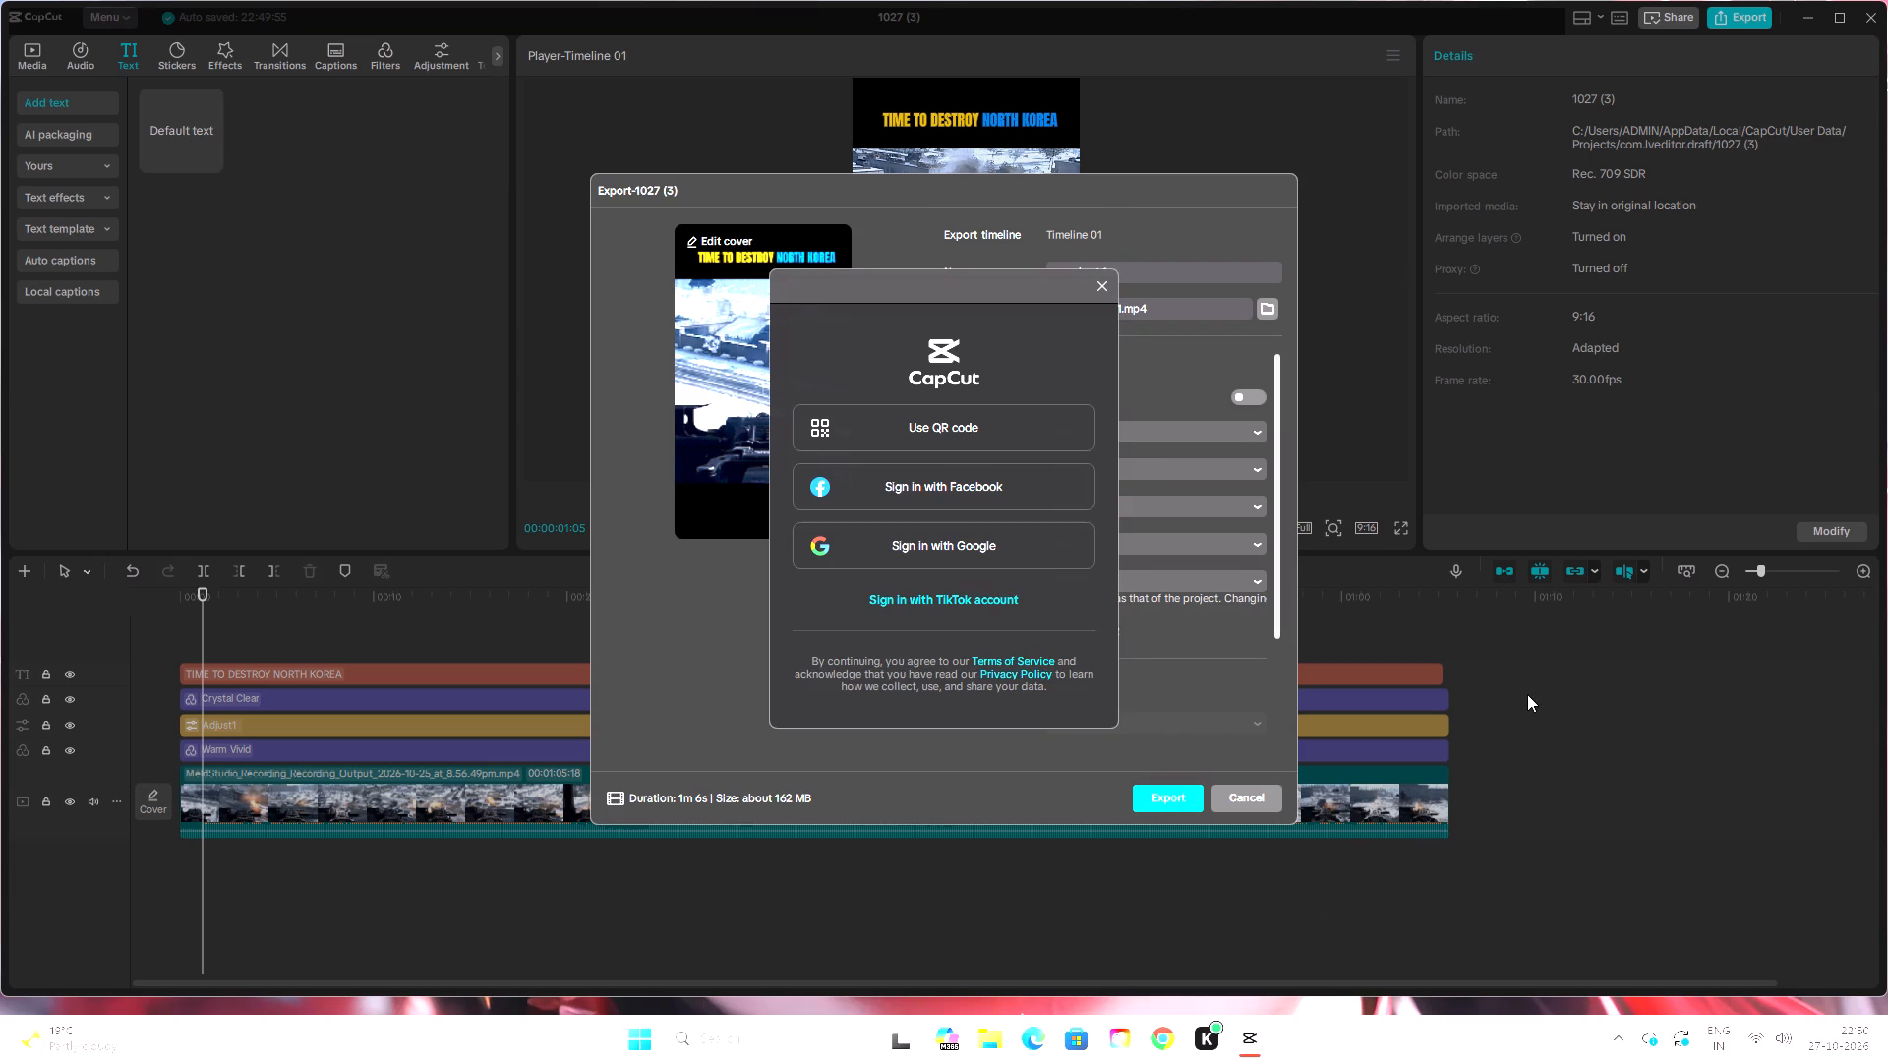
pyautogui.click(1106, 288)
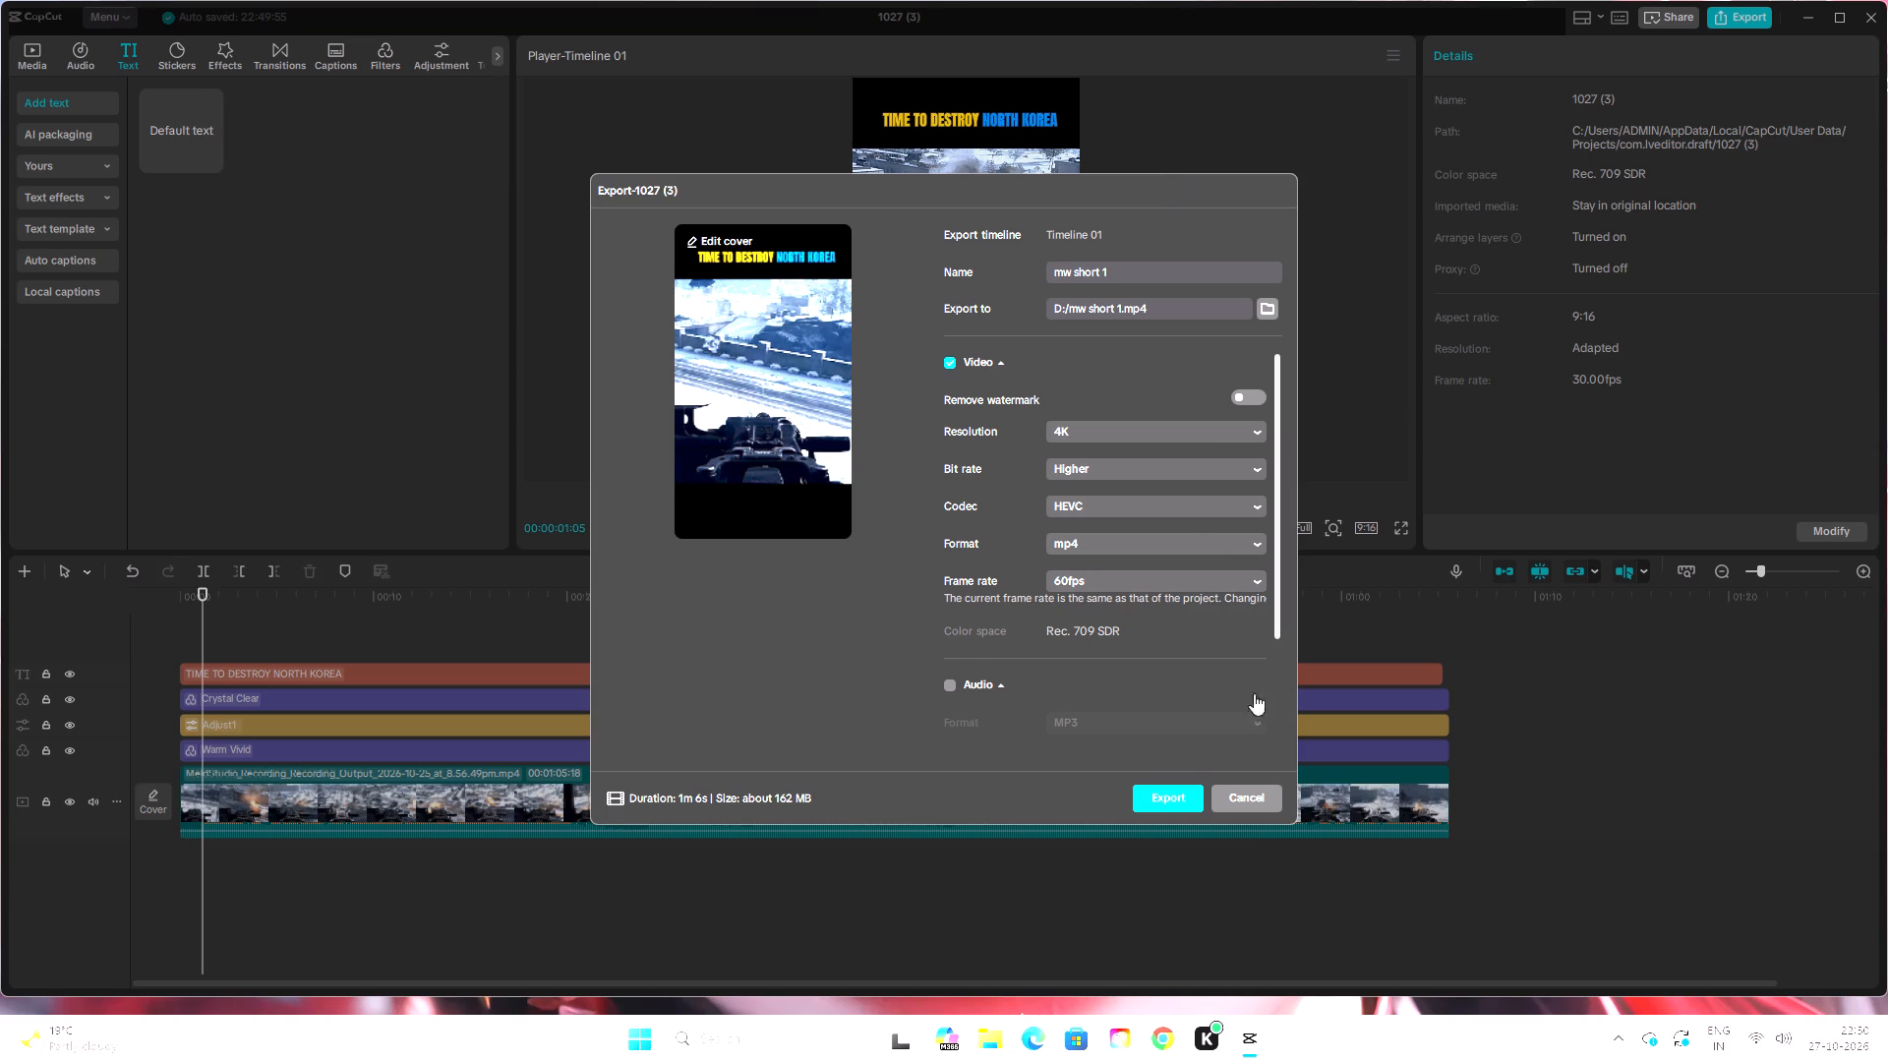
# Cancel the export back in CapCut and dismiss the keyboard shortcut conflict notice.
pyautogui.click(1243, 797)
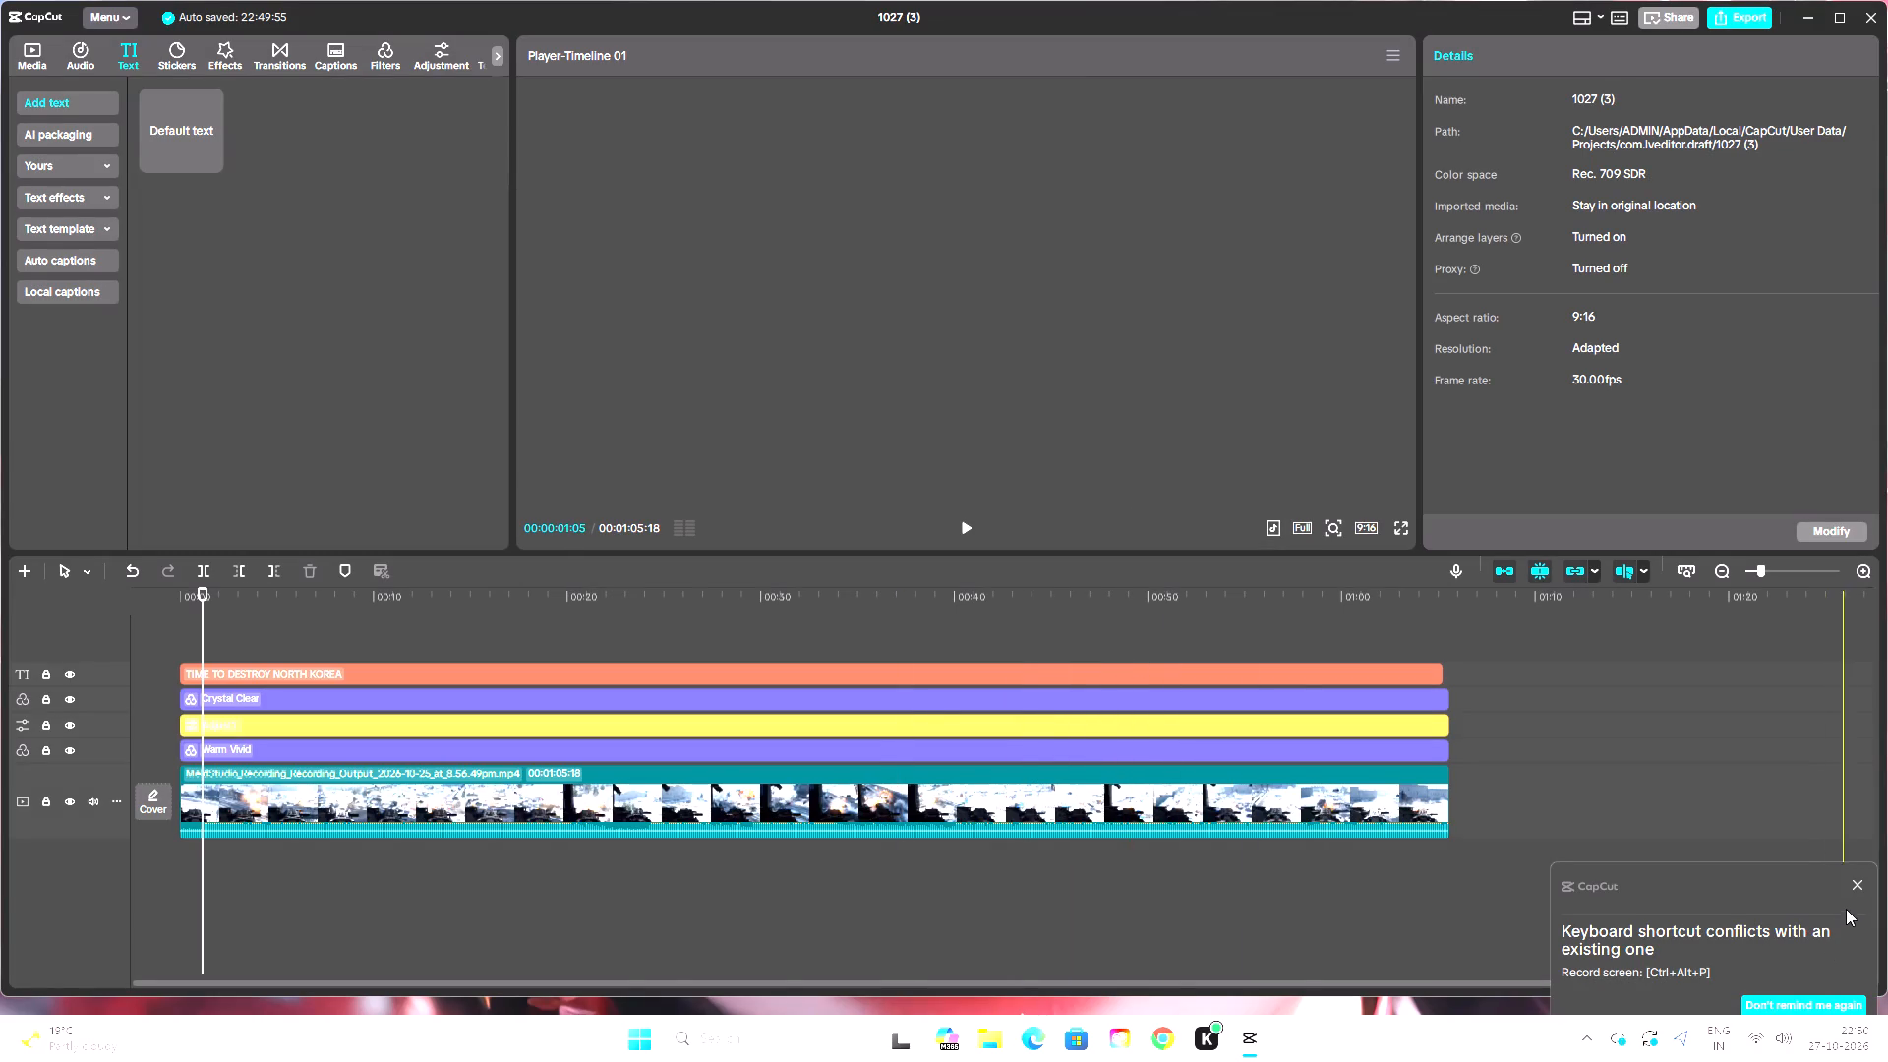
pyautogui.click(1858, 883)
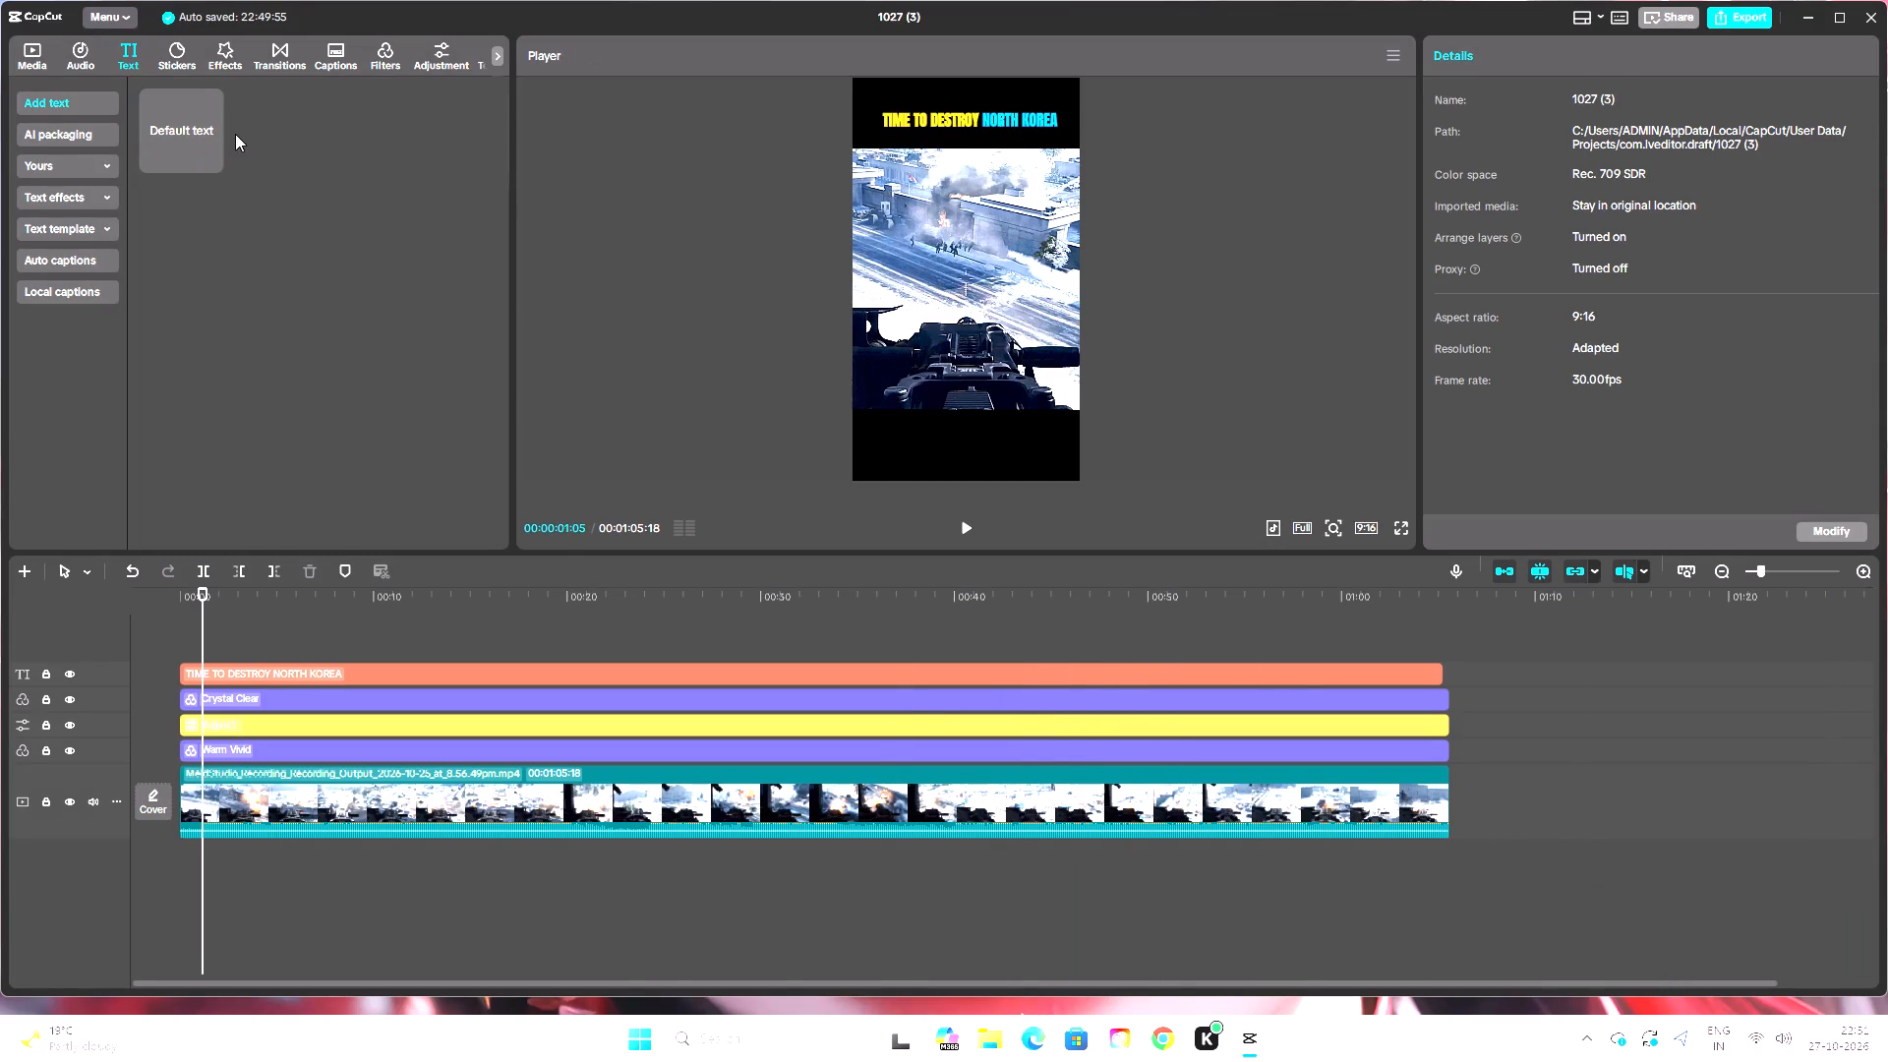
# Open the editor's main menu.
pyautogui.click(114, 13)
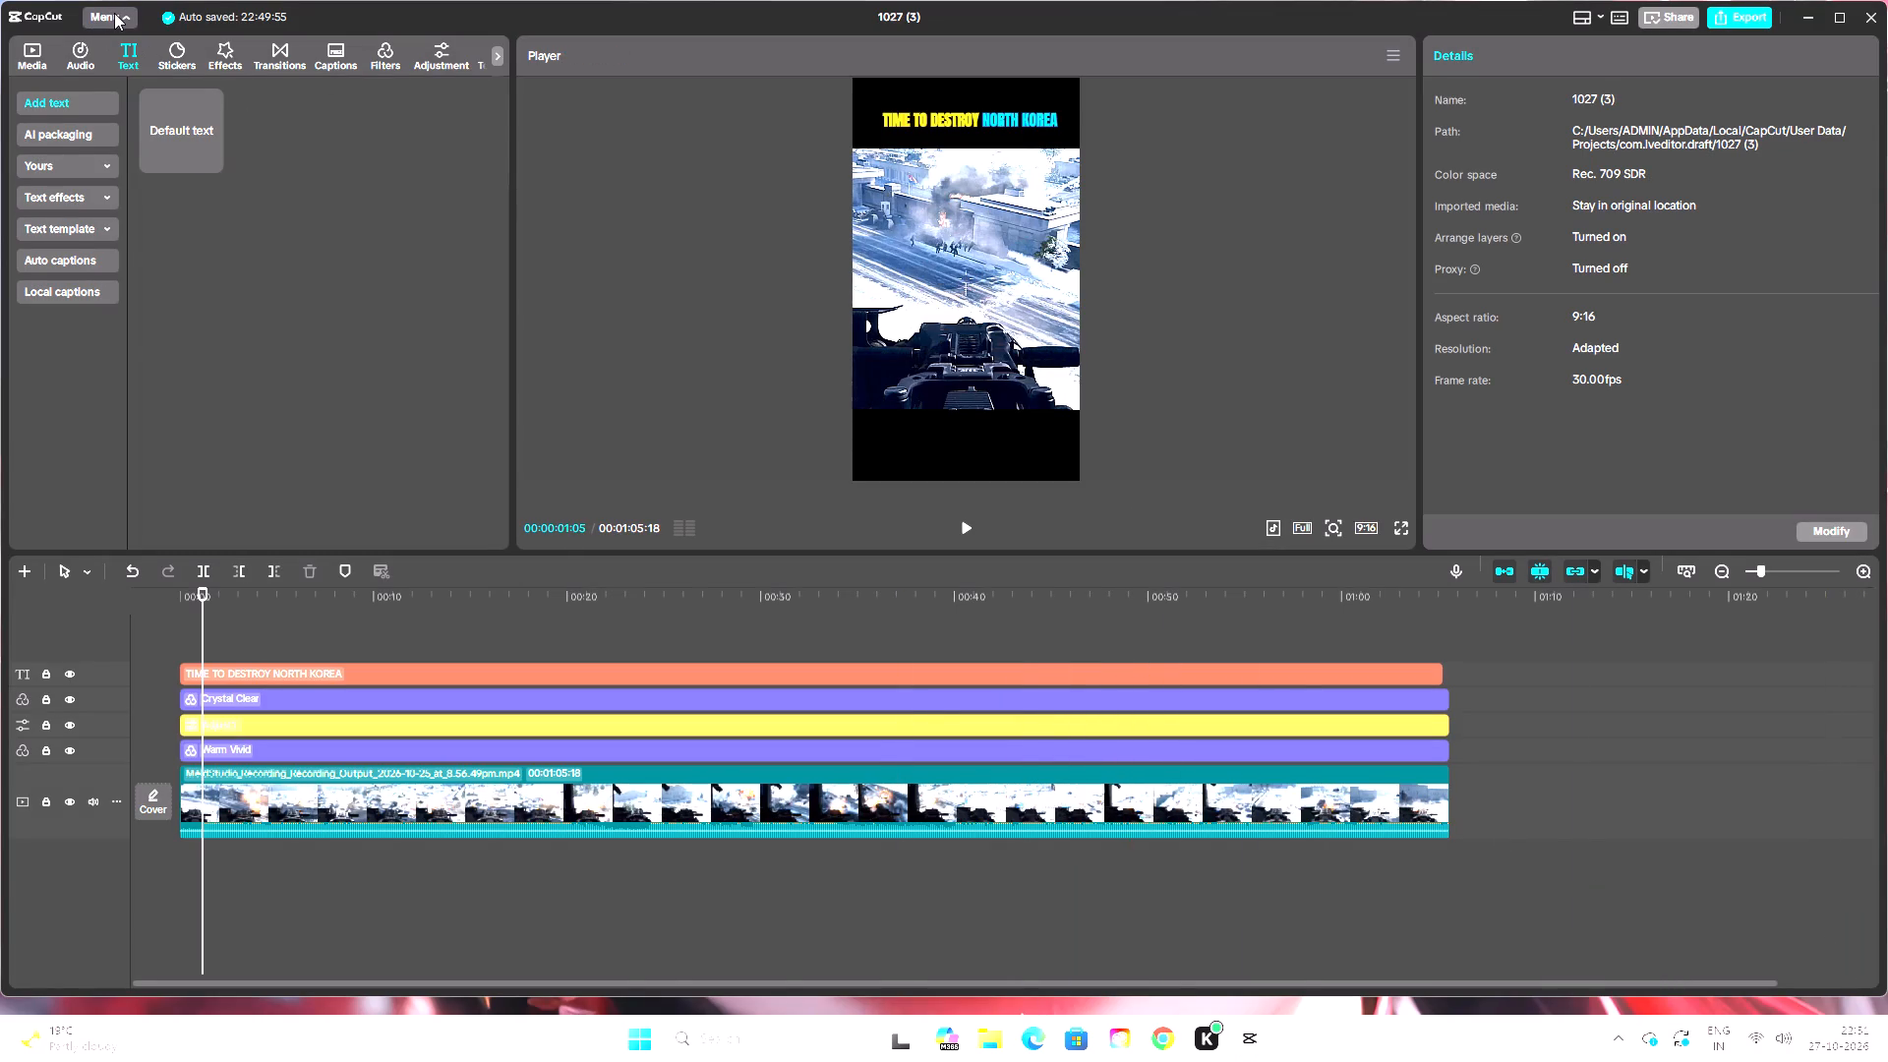
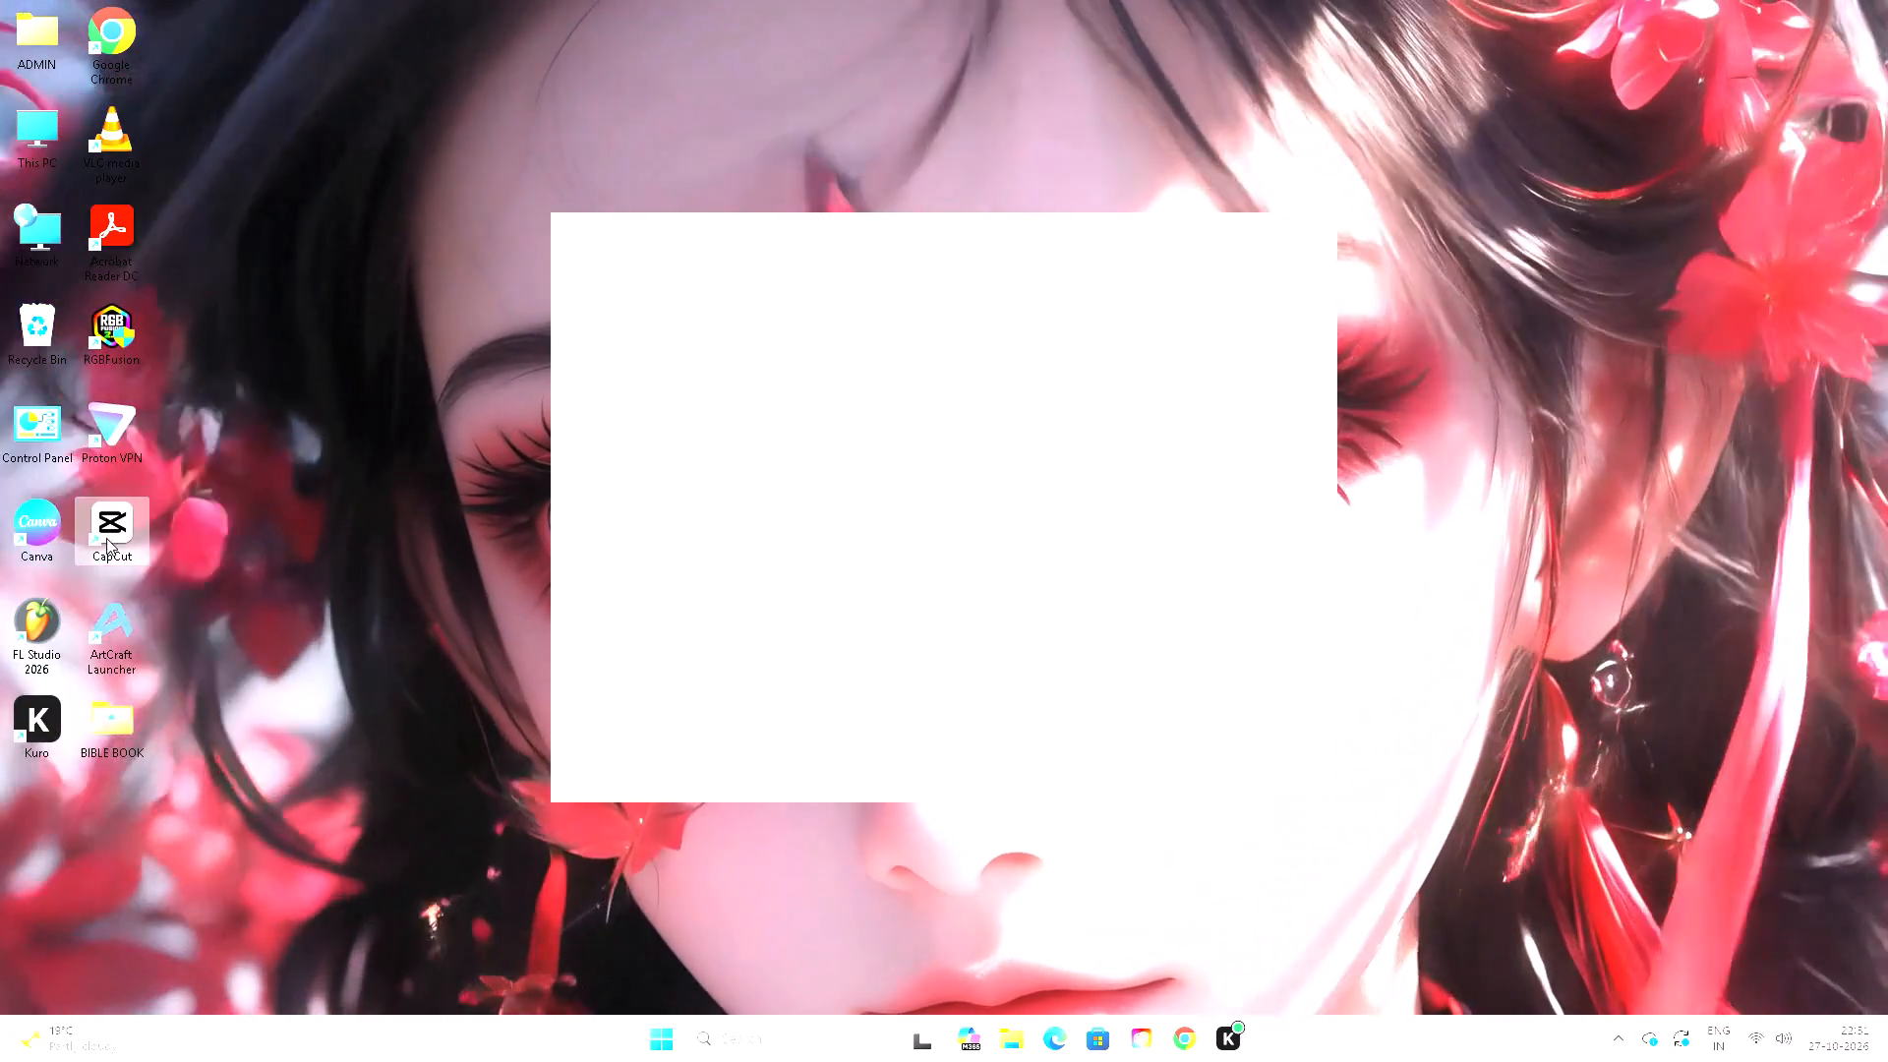
# Launch CapCut again from the desktop.
pyautogui.doubleClick(121, 522)
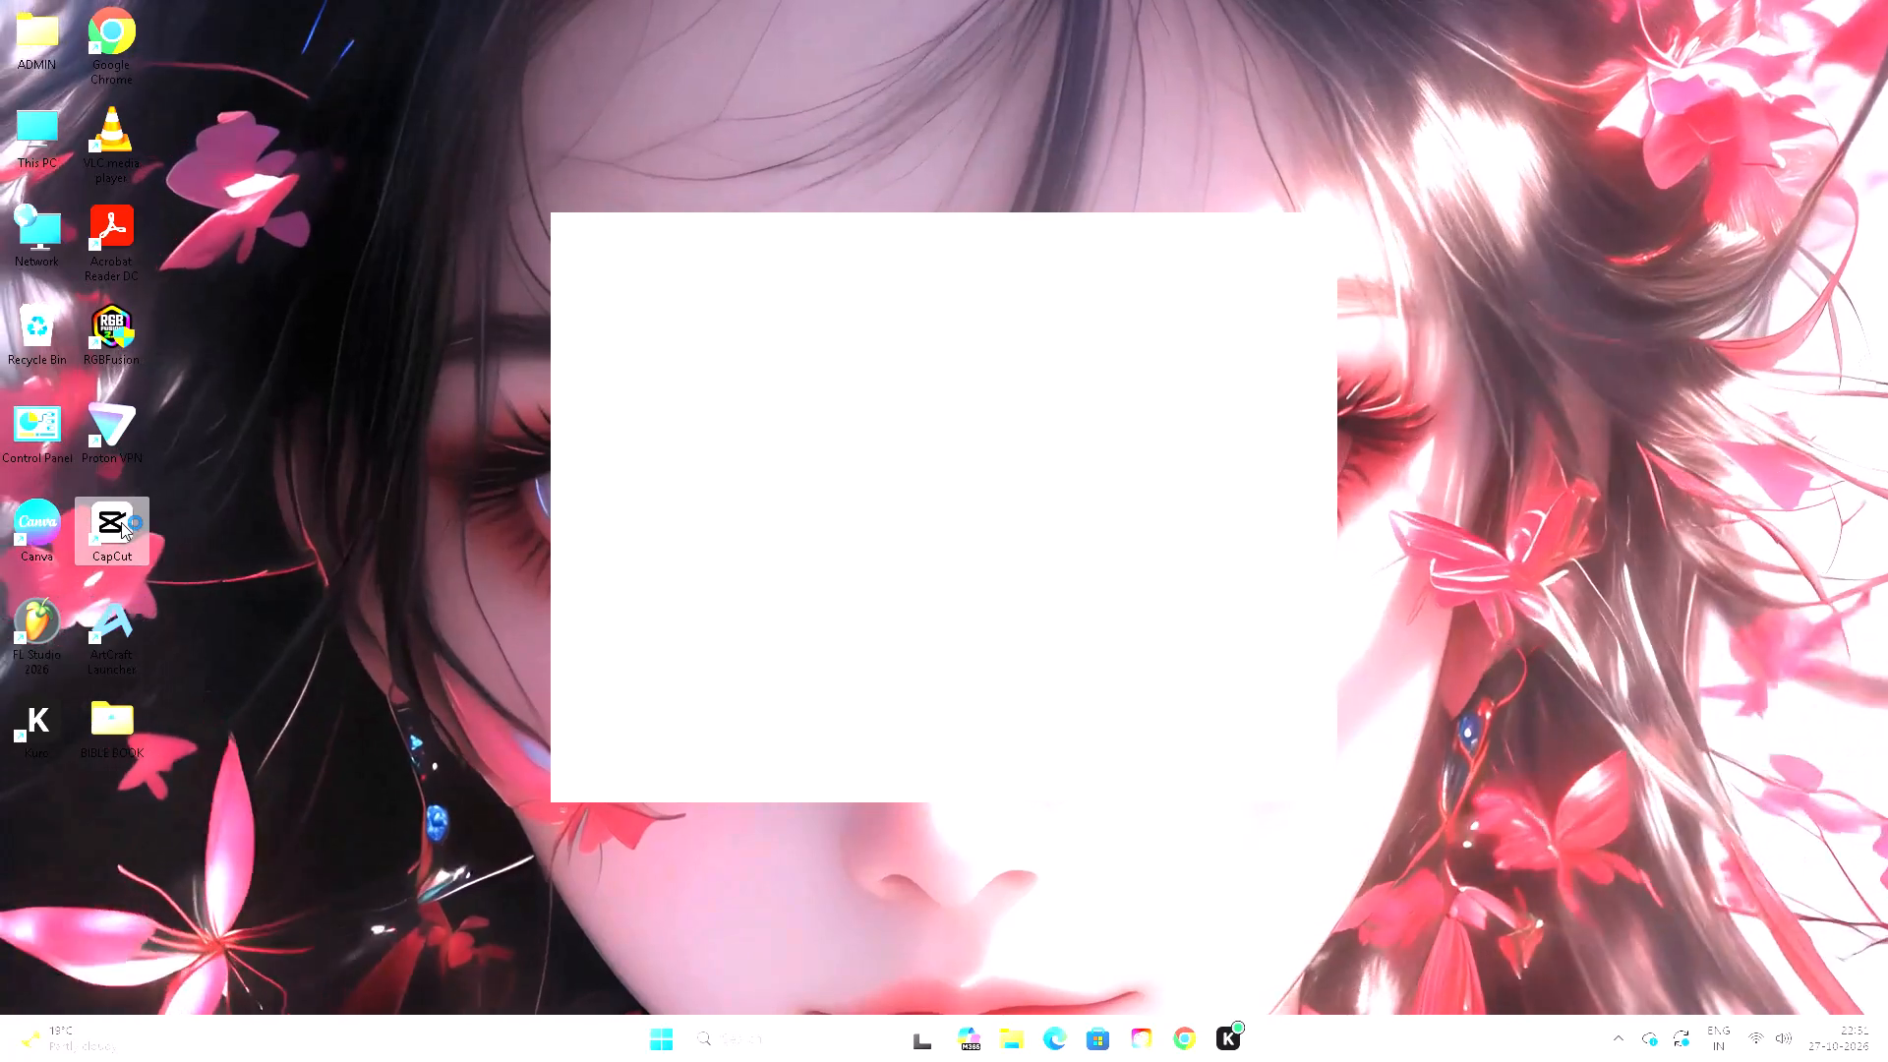
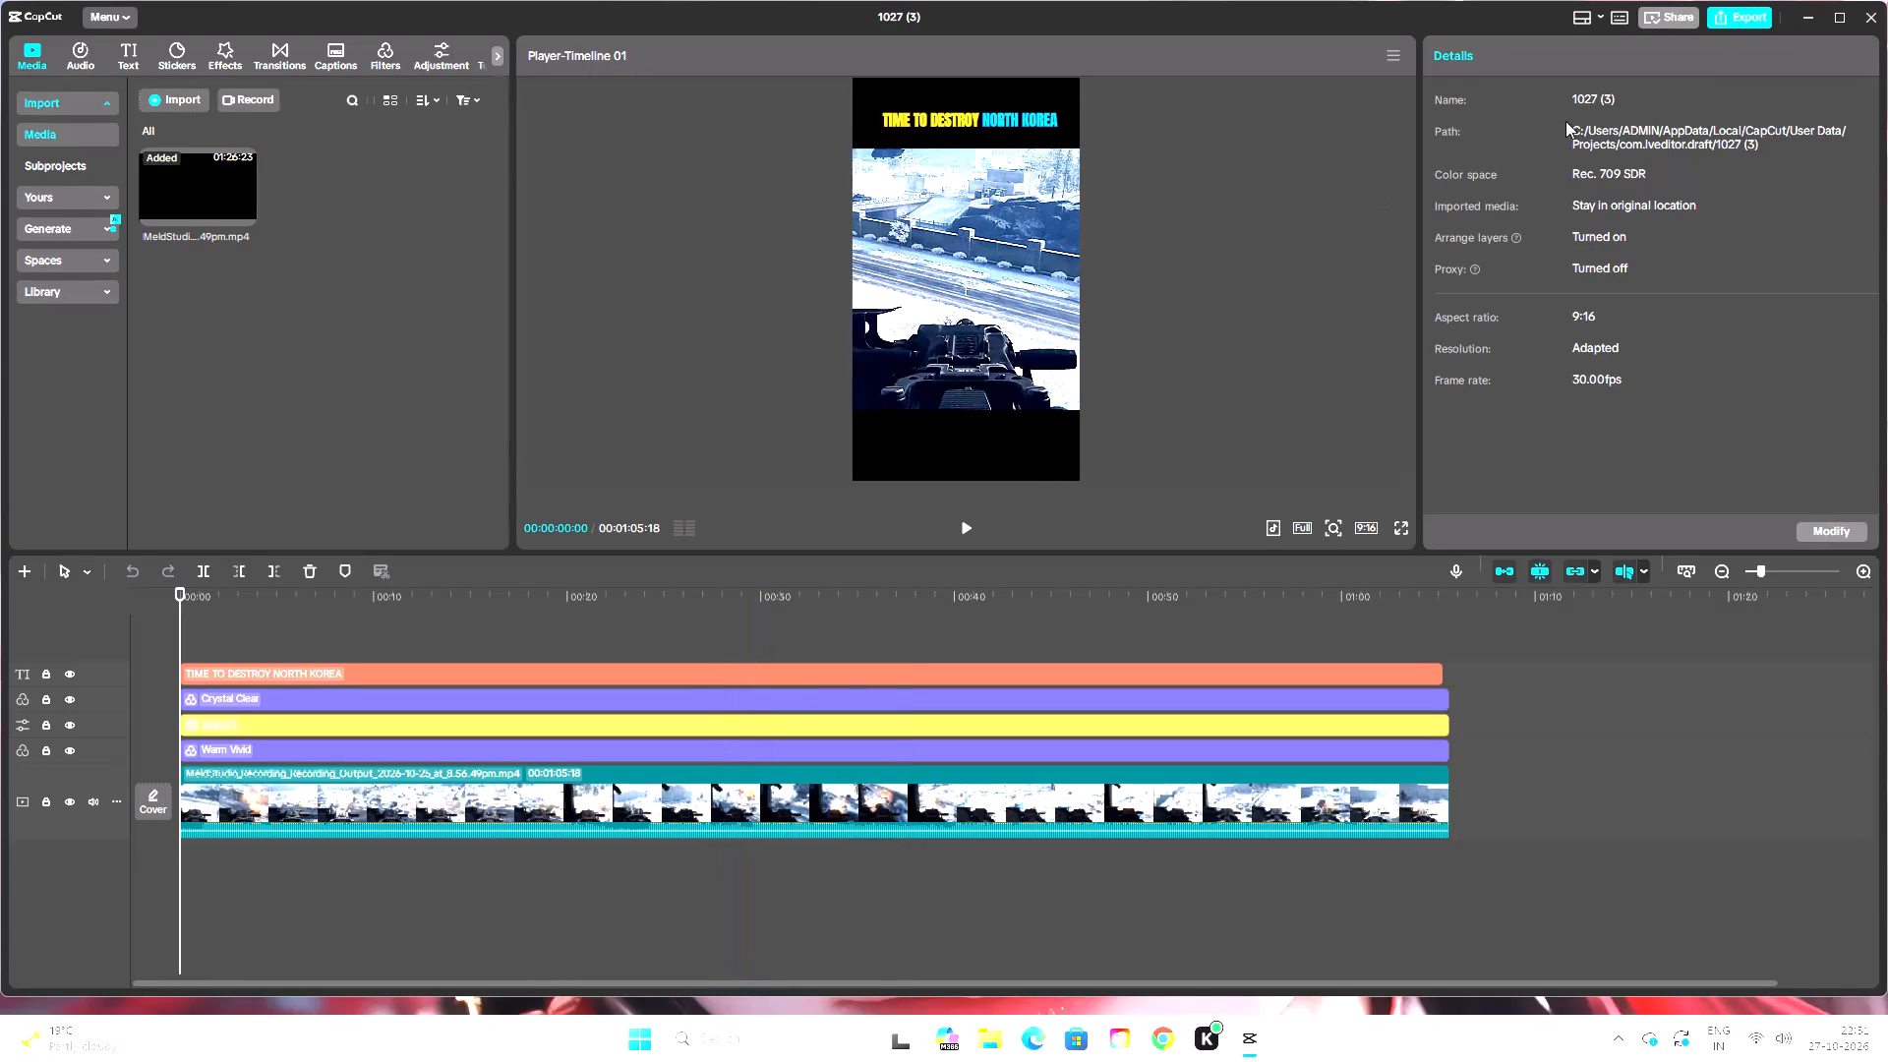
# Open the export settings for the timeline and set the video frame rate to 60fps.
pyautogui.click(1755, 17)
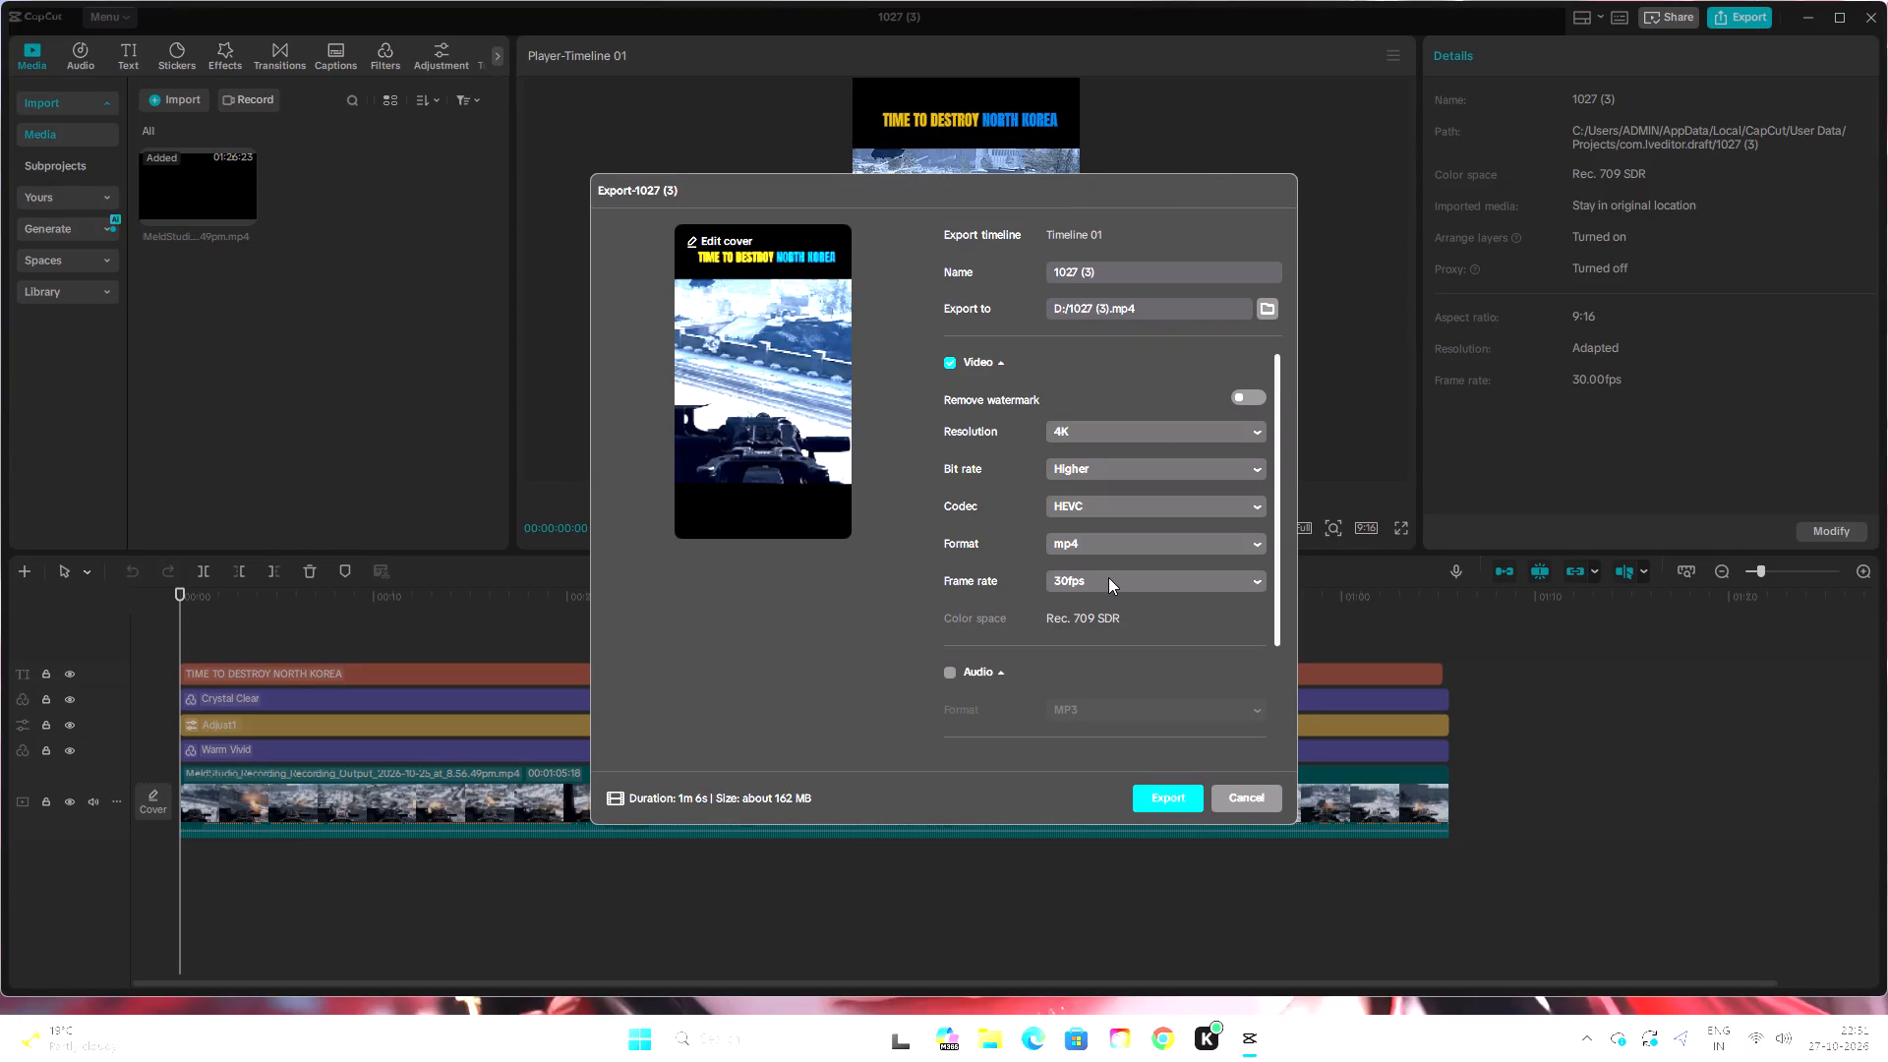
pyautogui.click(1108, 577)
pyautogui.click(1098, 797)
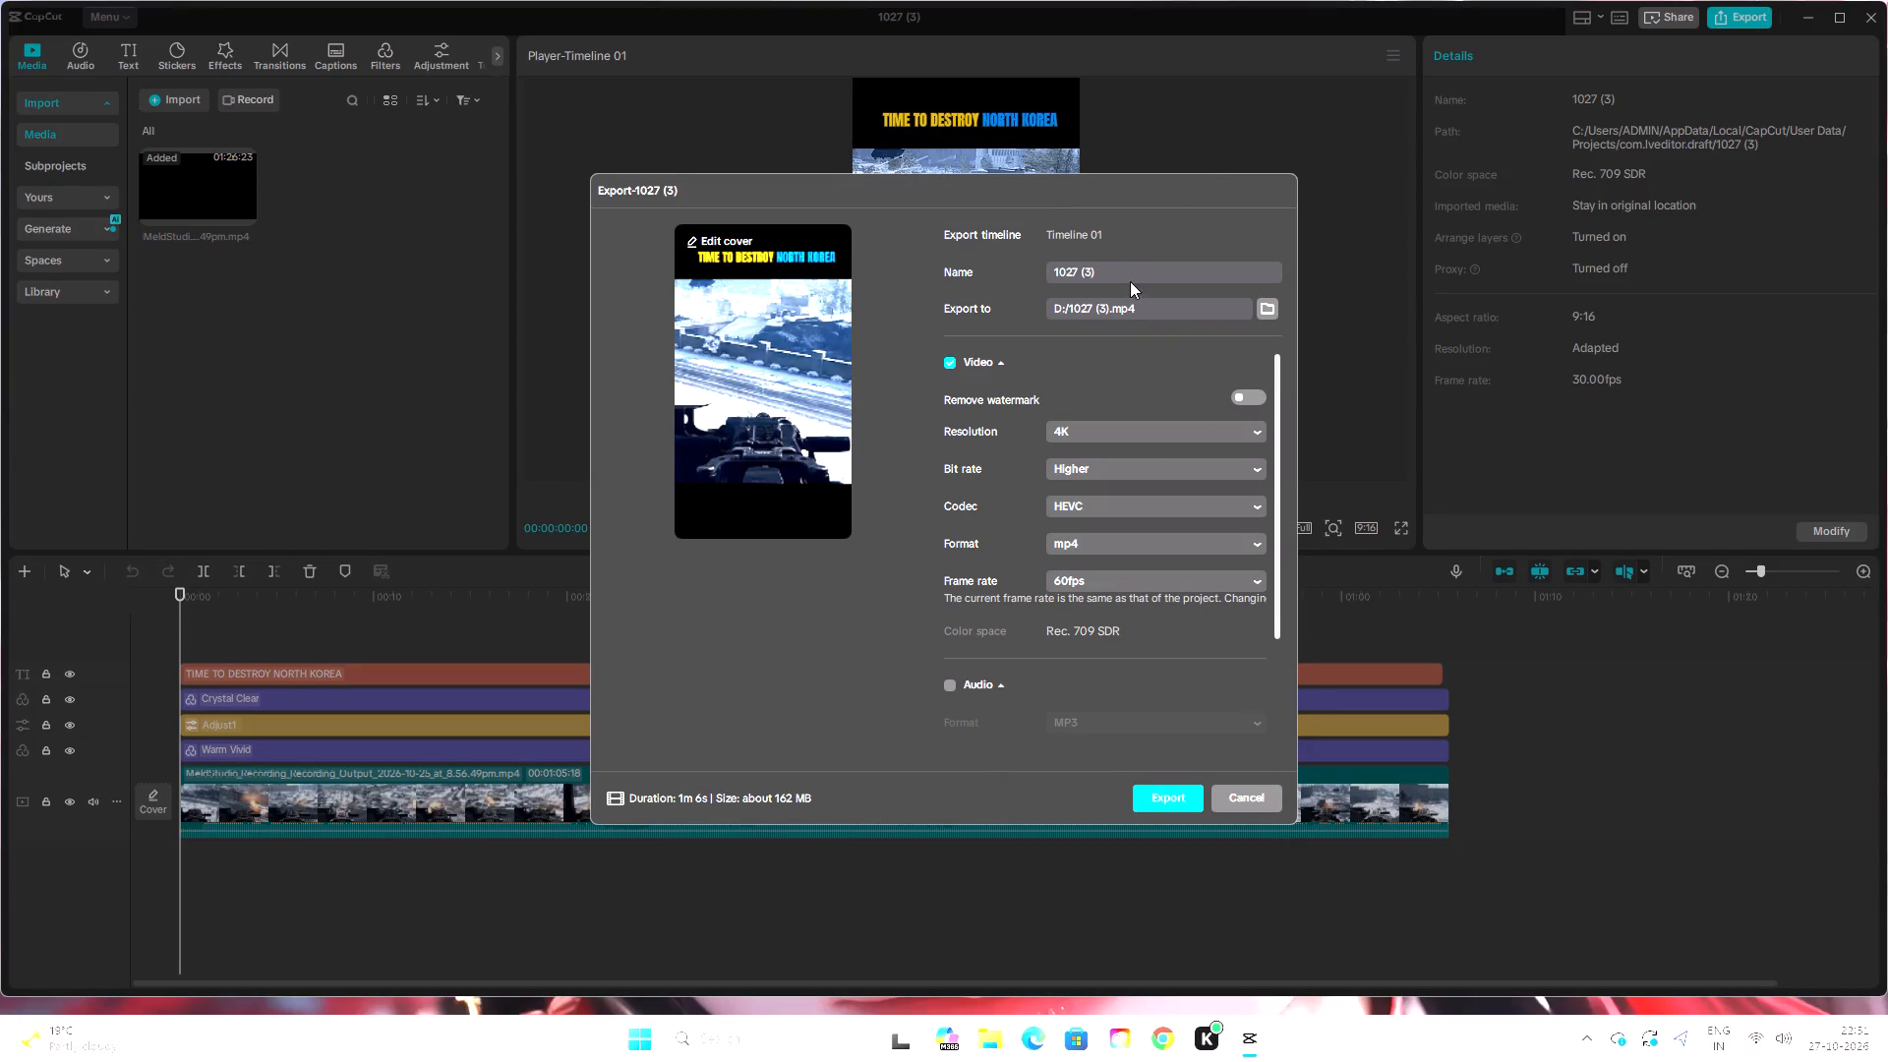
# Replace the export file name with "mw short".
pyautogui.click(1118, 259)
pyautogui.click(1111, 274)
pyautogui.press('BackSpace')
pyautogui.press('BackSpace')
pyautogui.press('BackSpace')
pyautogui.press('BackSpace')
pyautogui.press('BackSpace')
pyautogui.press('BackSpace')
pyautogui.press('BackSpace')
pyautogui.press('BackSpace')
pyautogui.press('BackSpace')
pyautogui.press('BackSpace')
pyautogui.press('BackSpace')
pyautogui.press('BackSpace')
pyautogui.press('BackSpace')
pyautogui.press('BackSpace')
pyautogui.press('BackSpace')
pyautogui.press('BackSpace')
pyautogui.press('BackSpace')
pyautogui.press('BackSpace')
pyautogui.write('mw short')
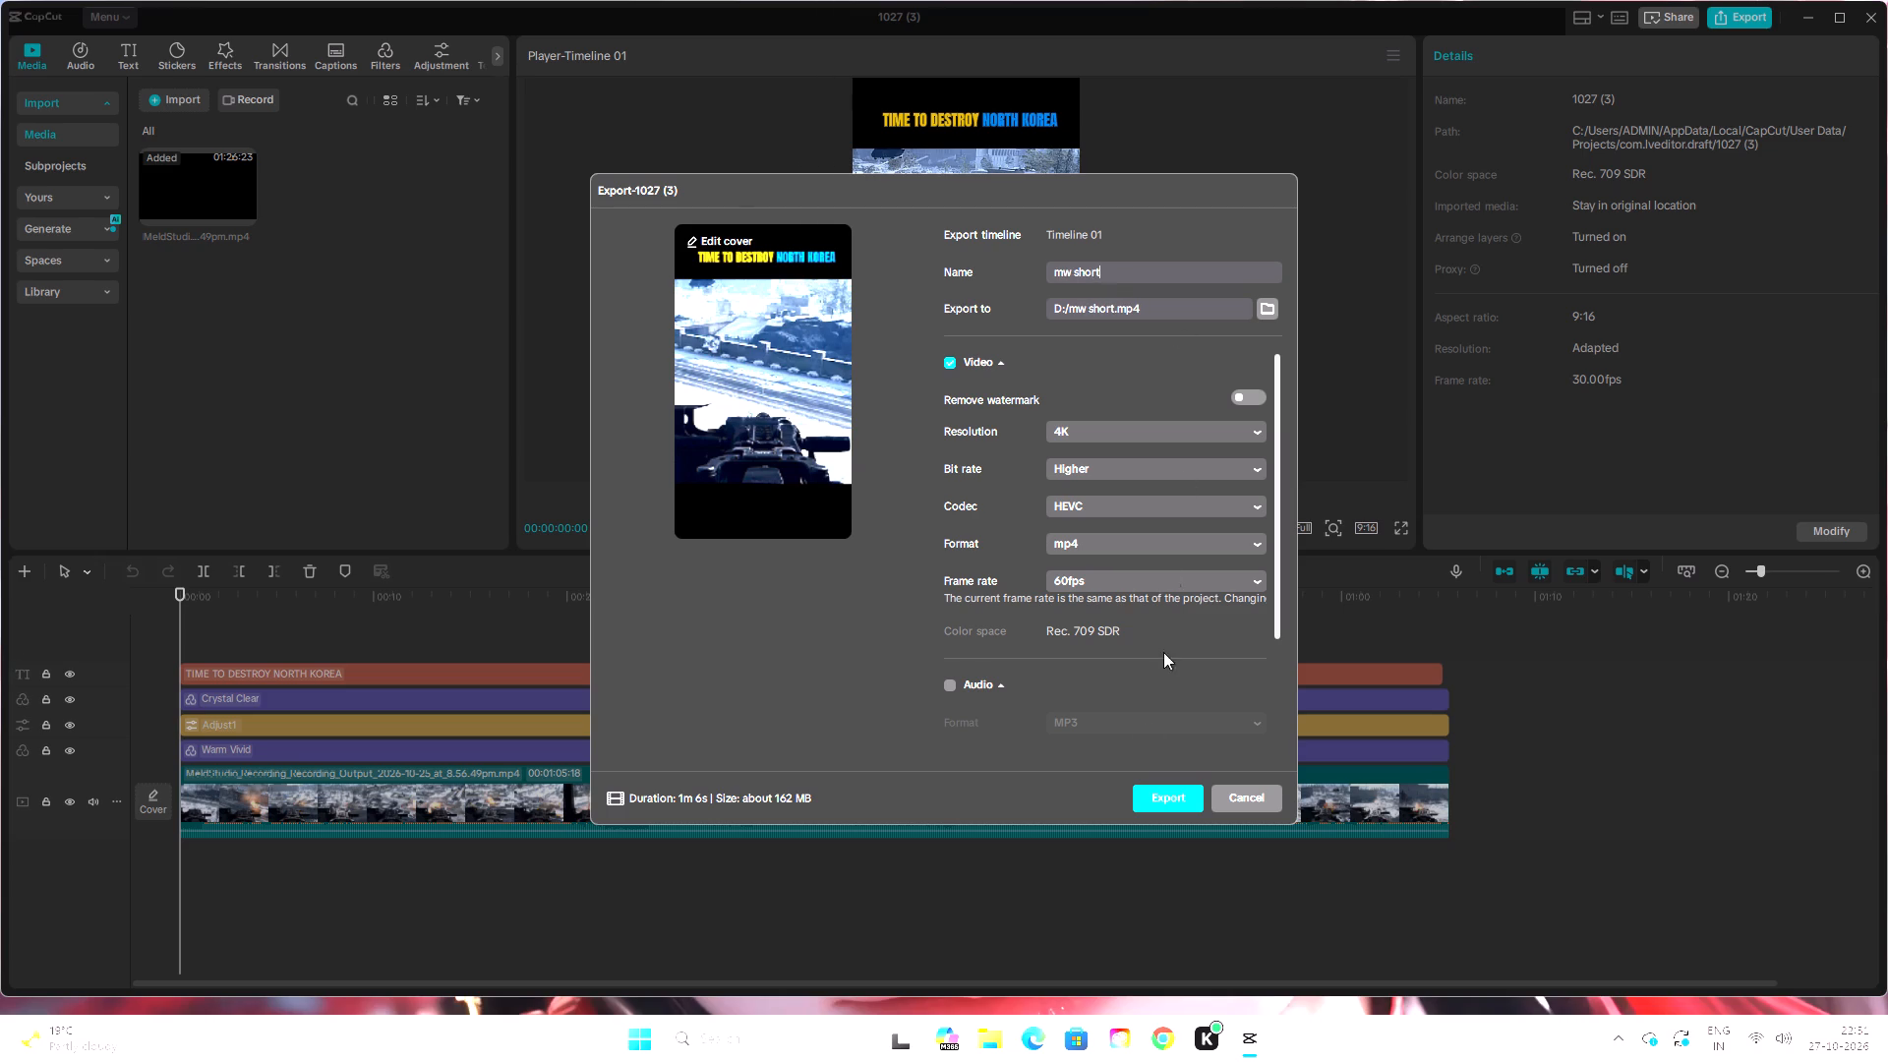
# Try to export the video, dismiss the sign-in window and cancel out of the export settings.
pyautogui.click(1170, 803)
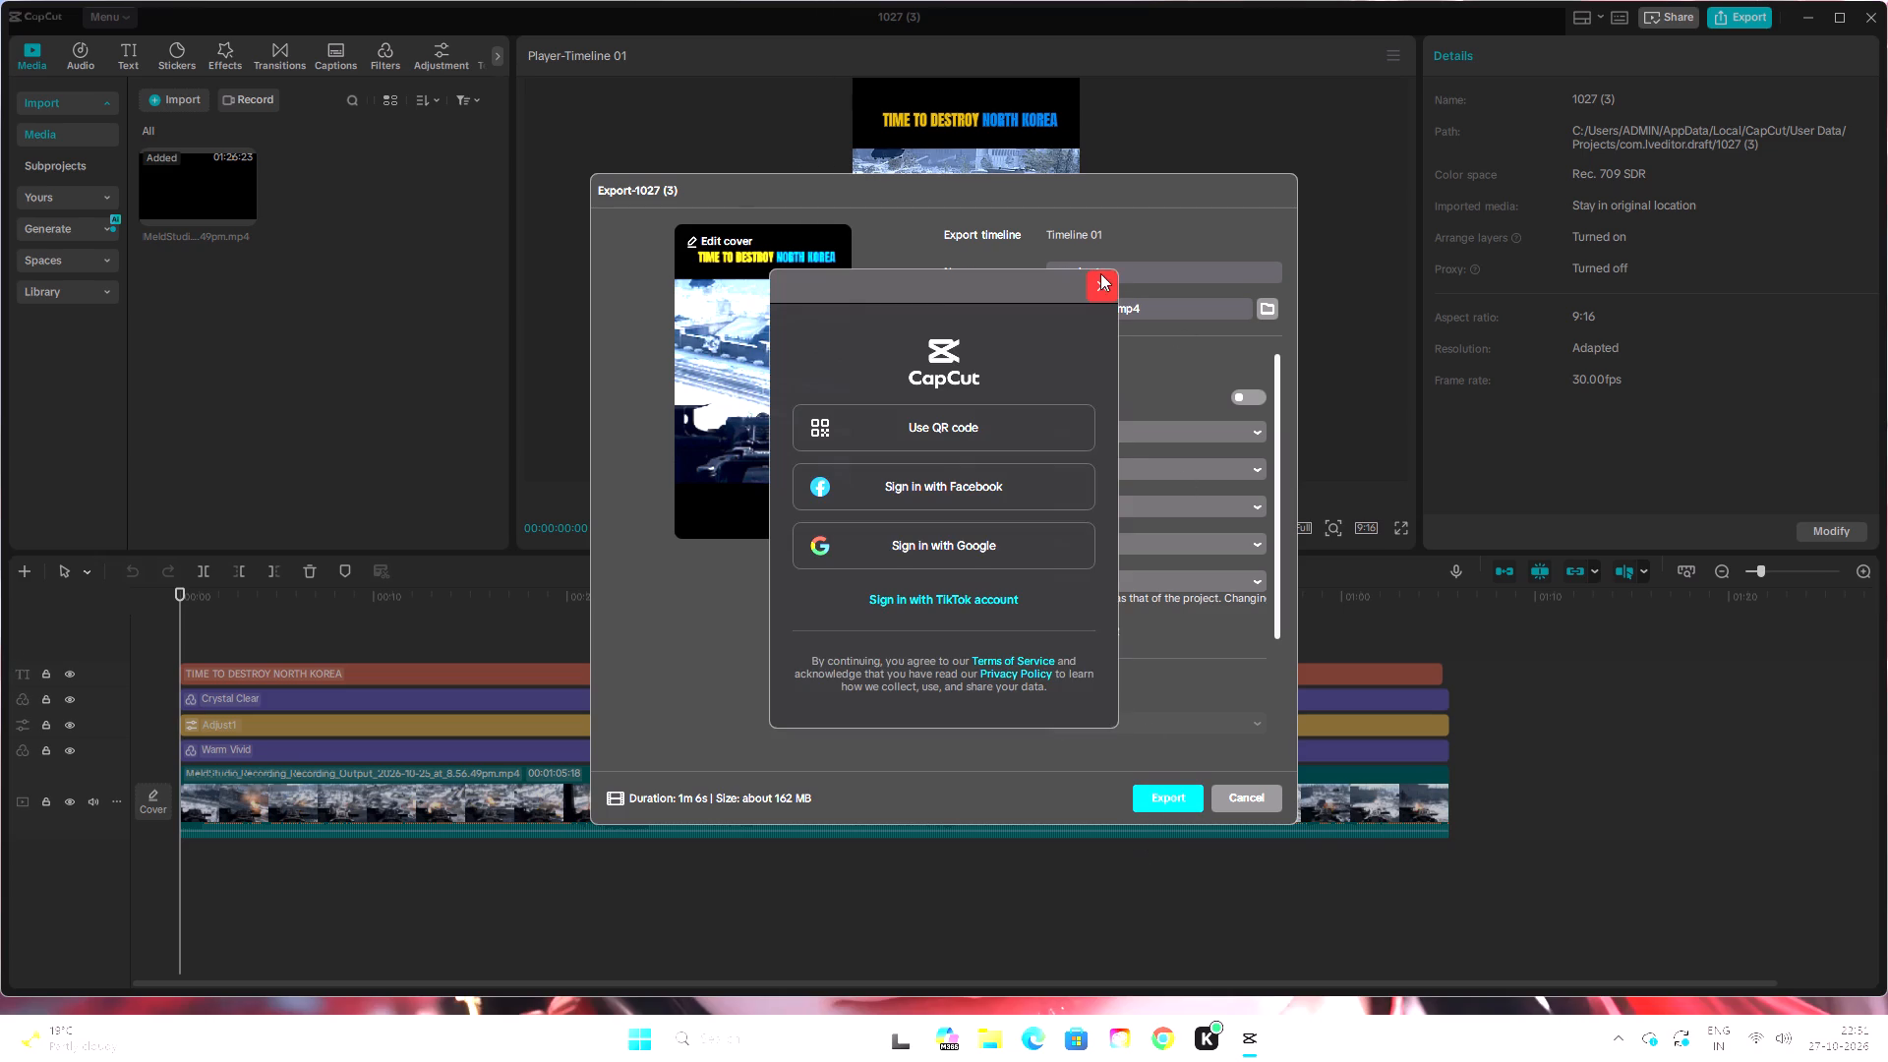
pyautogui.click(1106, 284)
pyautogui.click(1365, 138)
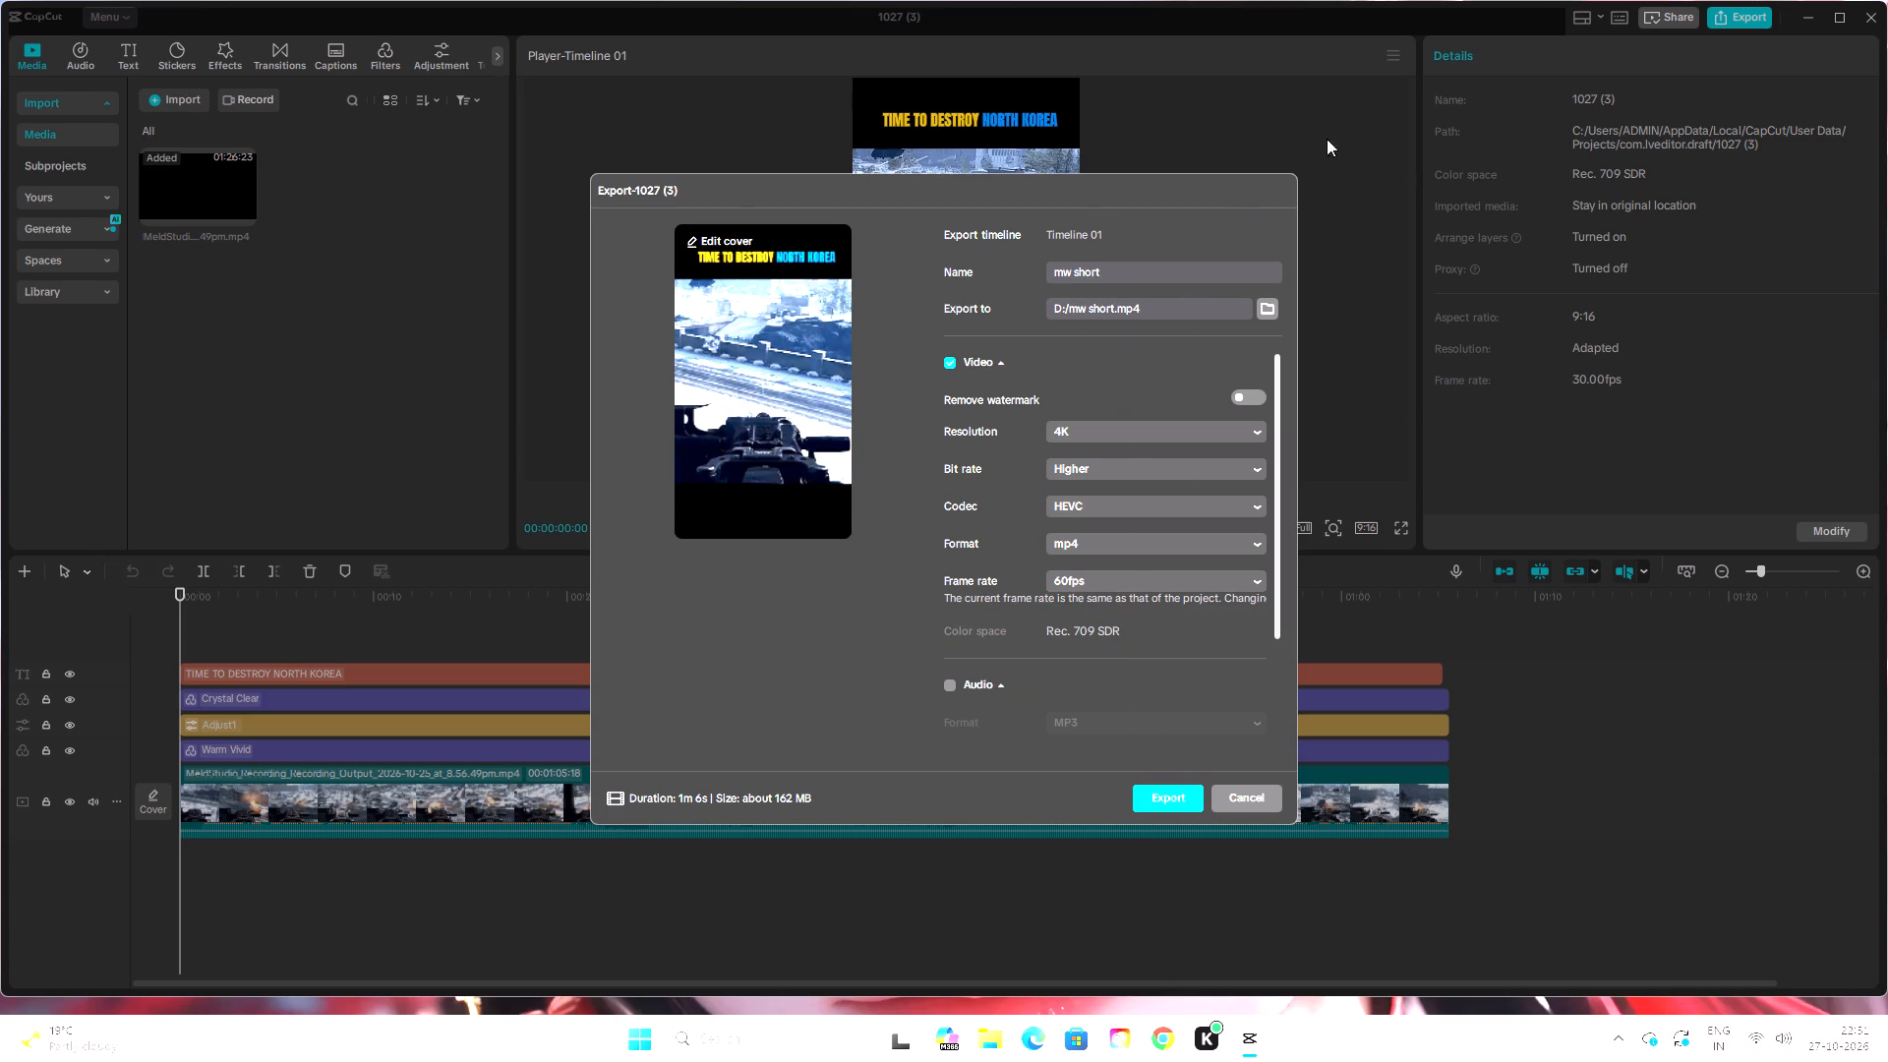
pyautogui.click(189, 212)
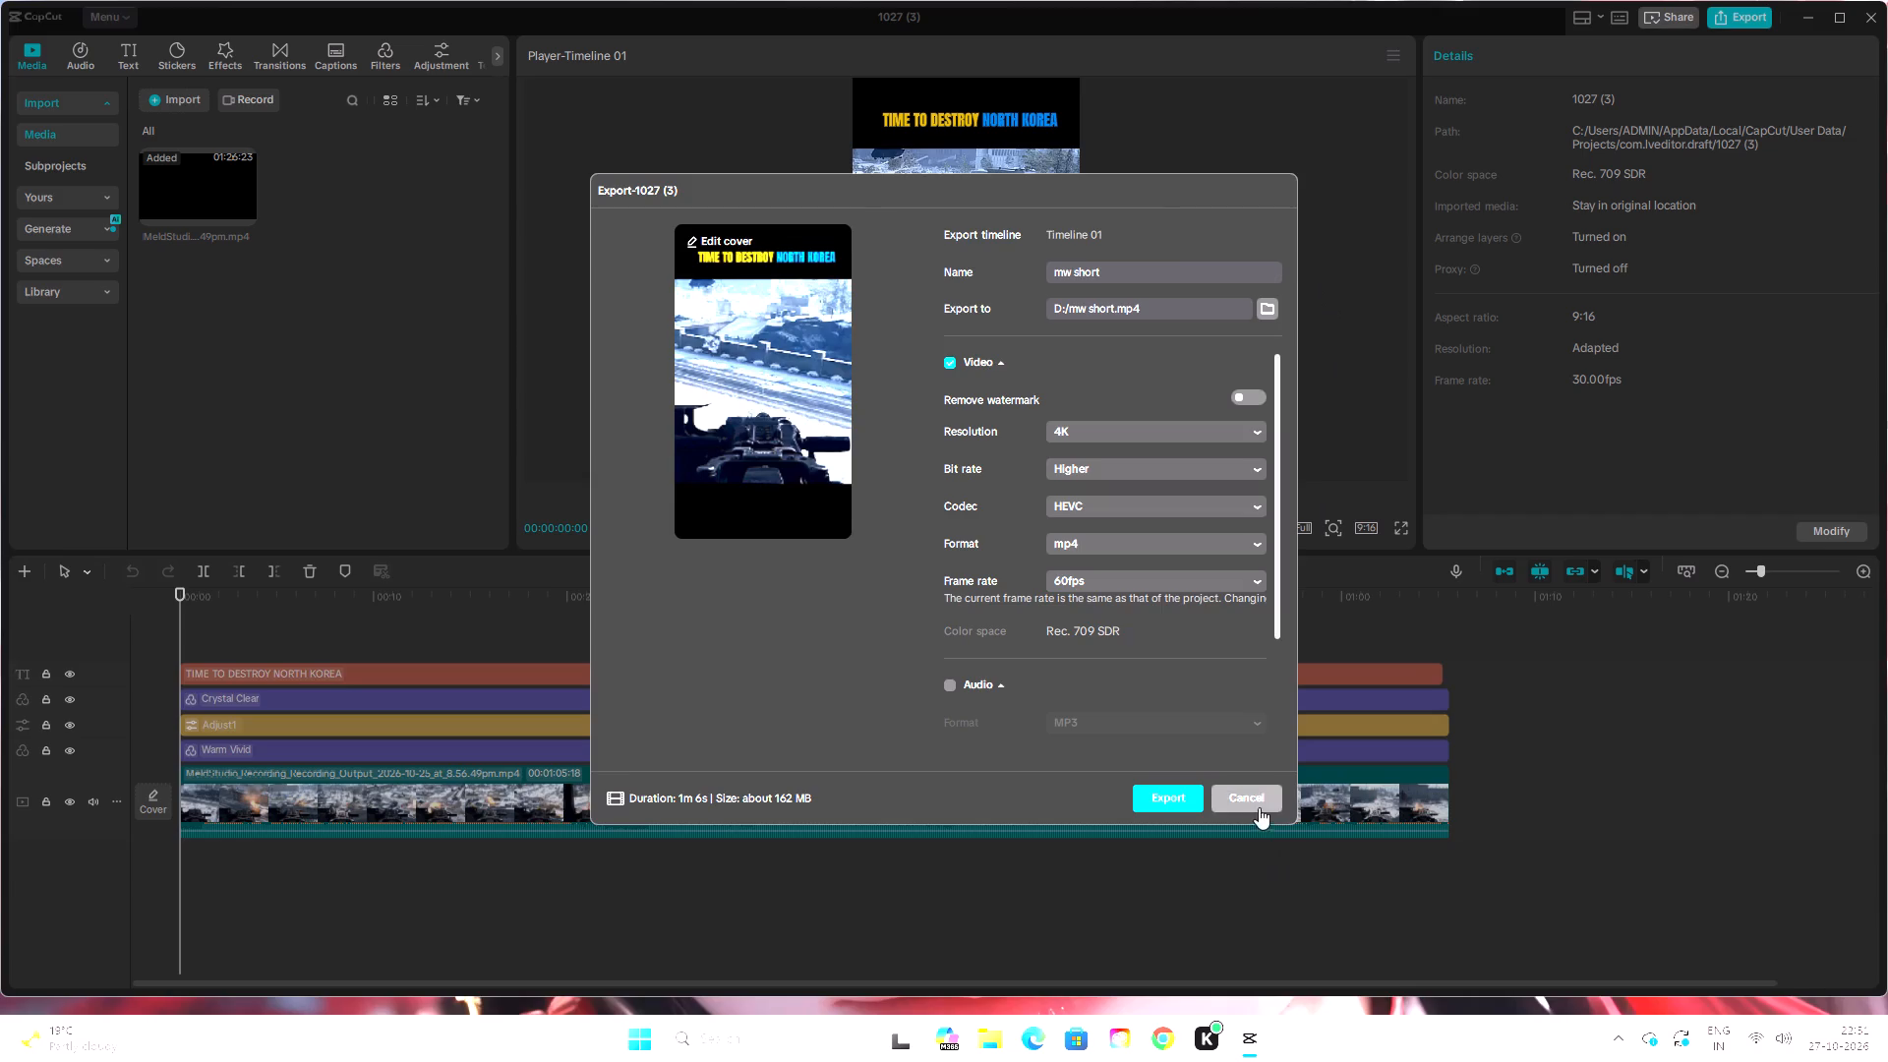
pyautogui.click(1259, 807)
# Bring up the application's main commands.
pyautogui.click(97, 10)
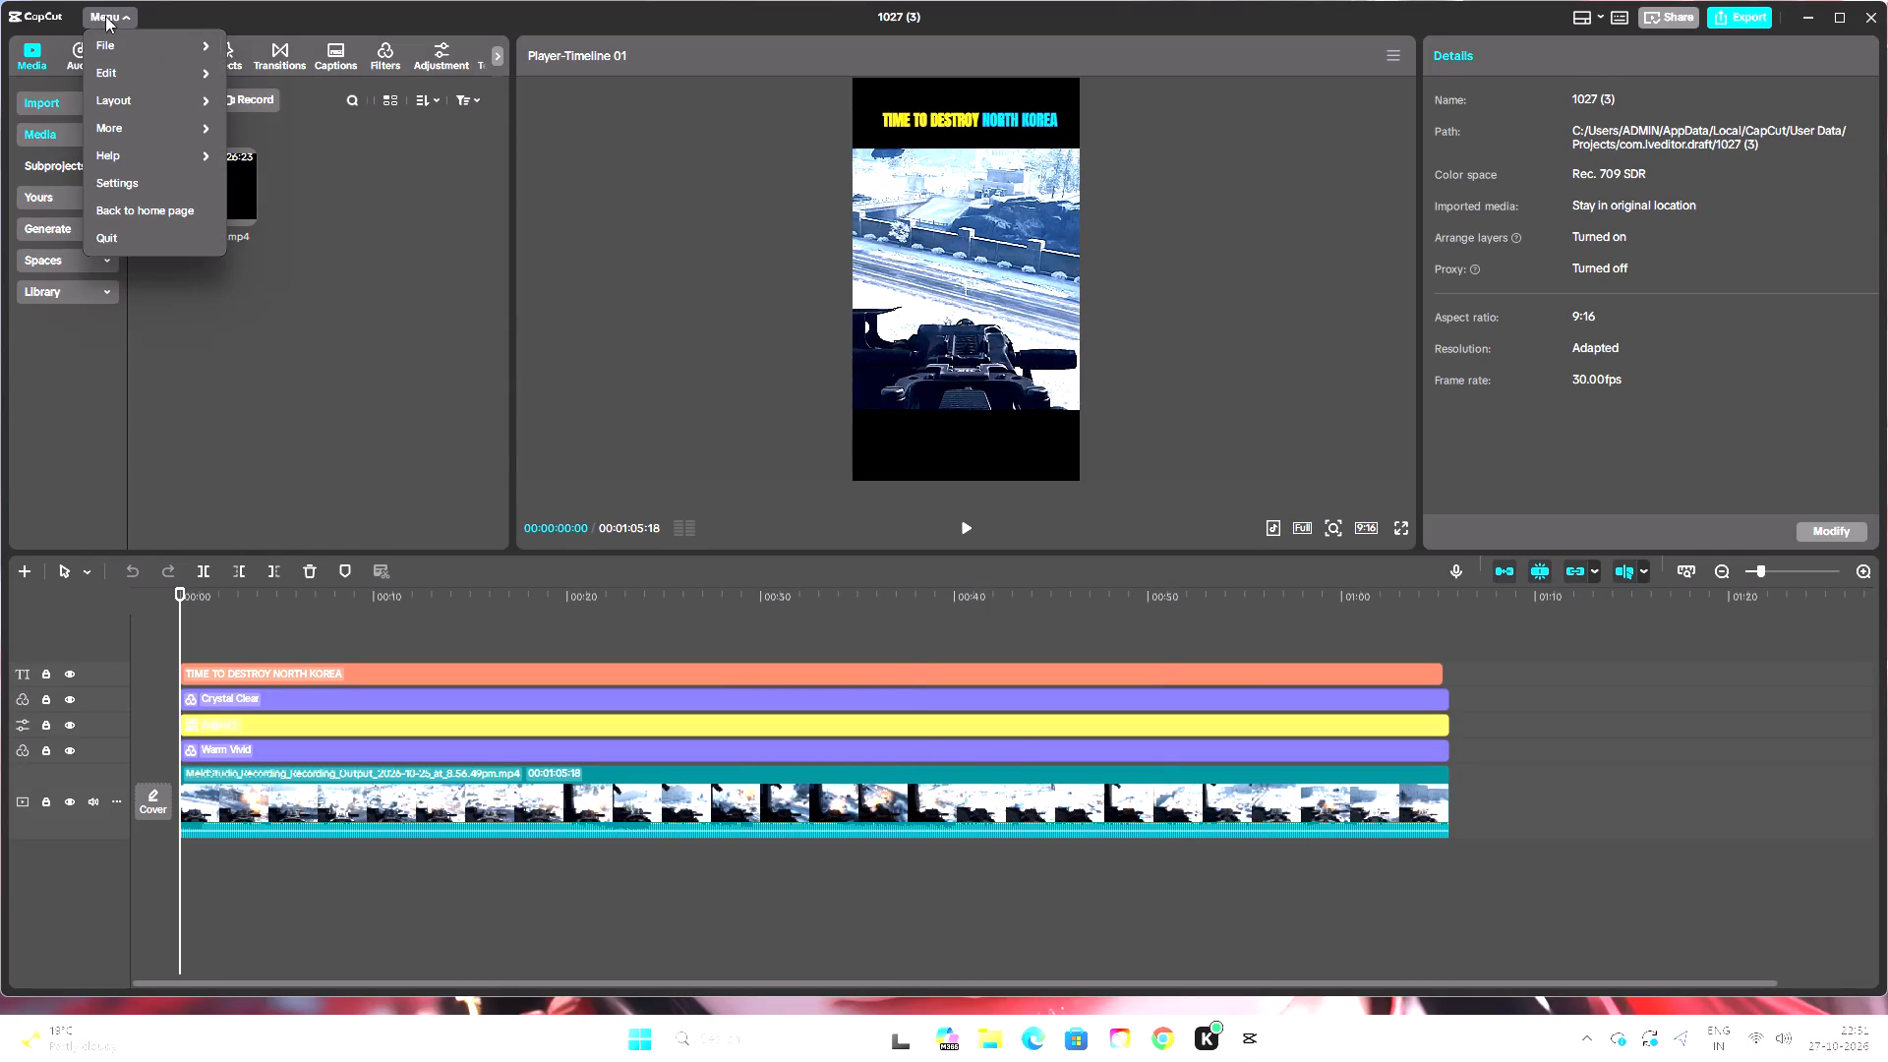
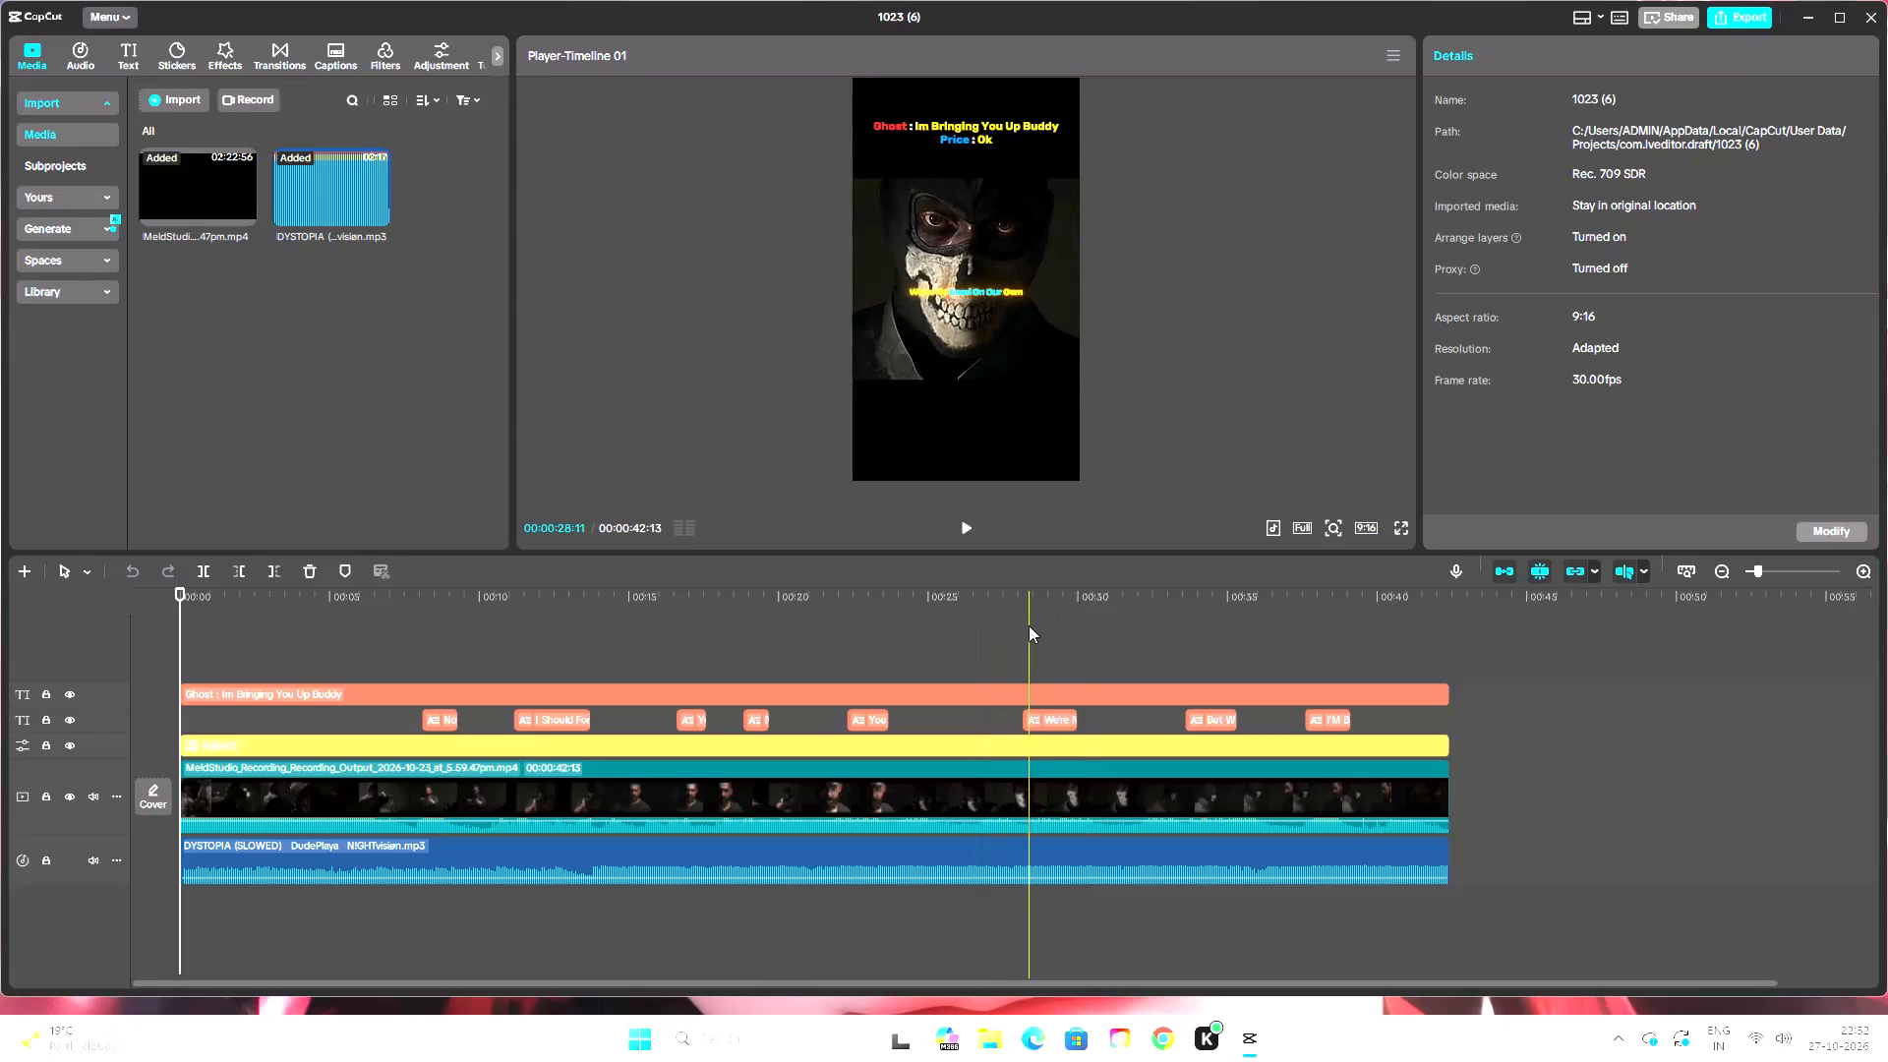
# Bring up the application's main commands, including those for returning to the home page and quitting.
pyautogui.click(111, 19)
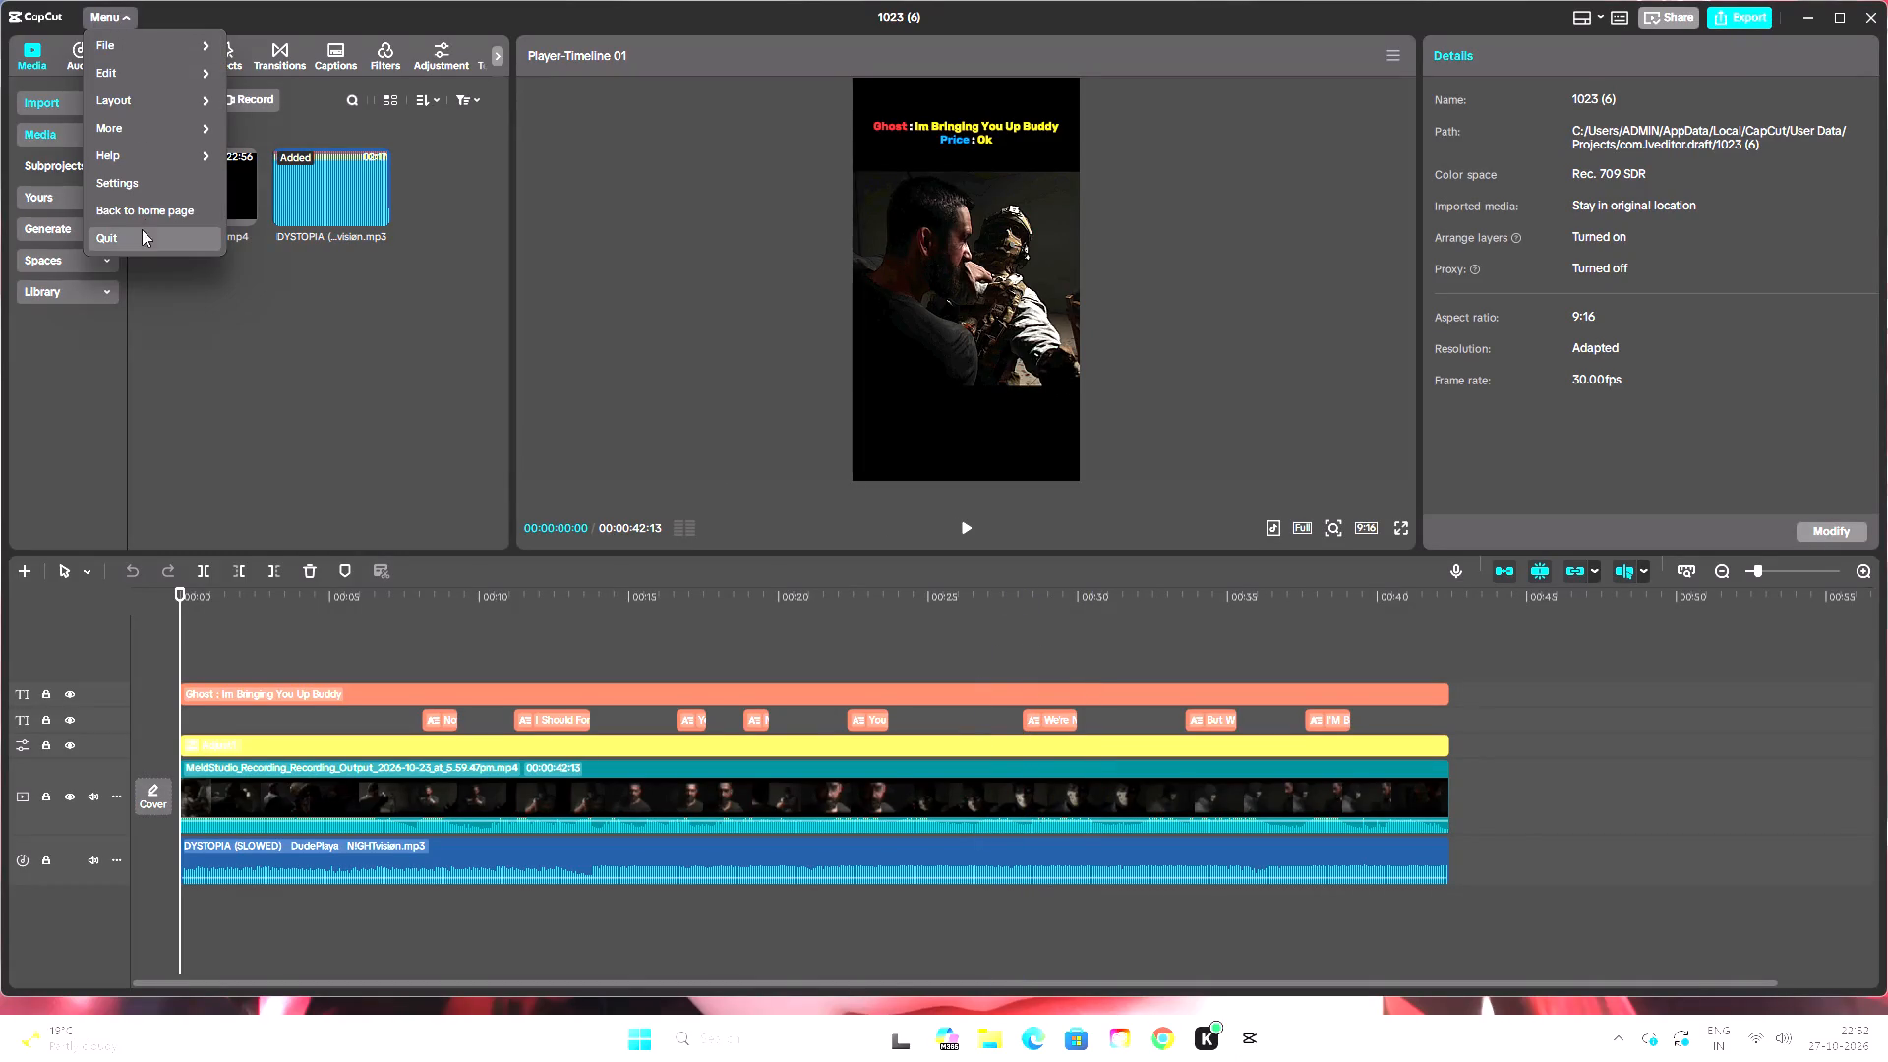
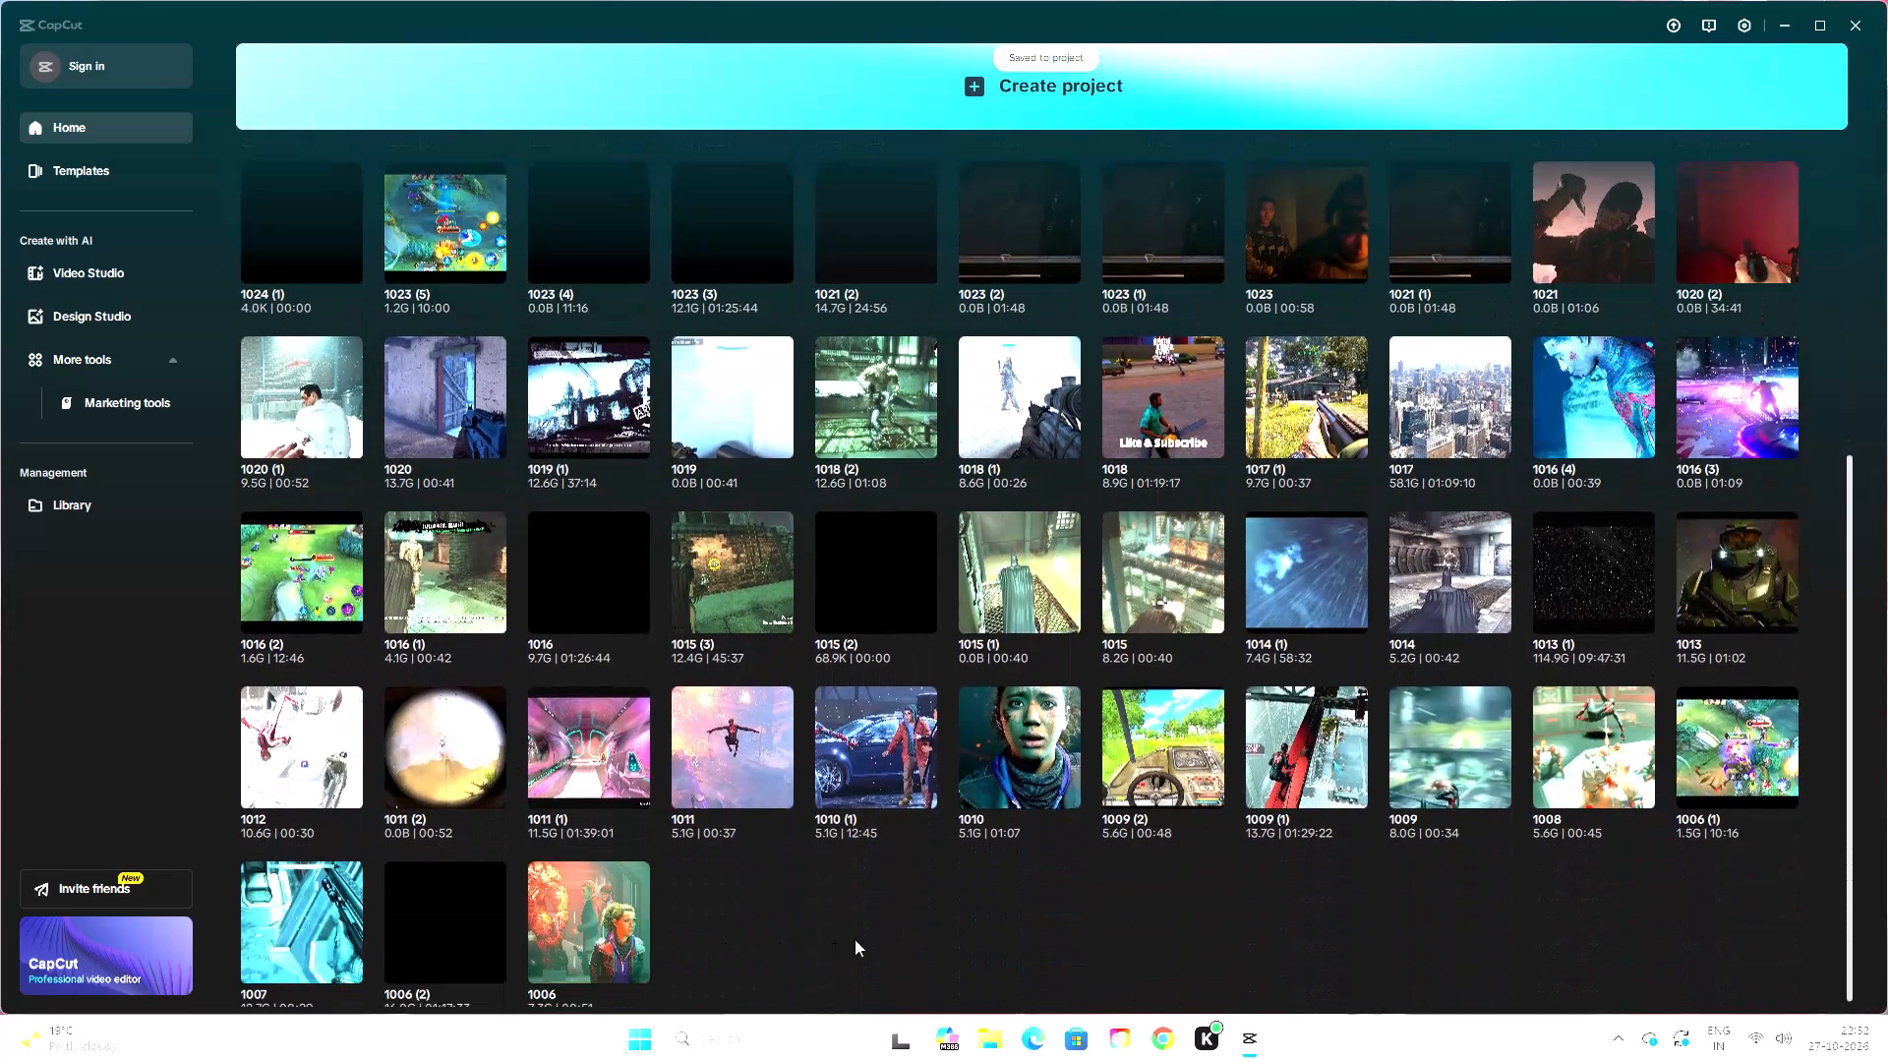
# Move the three oldest projects, 1006, 1006 (2) and 1007, to the Trash.
pyautogui.click(638, 964)
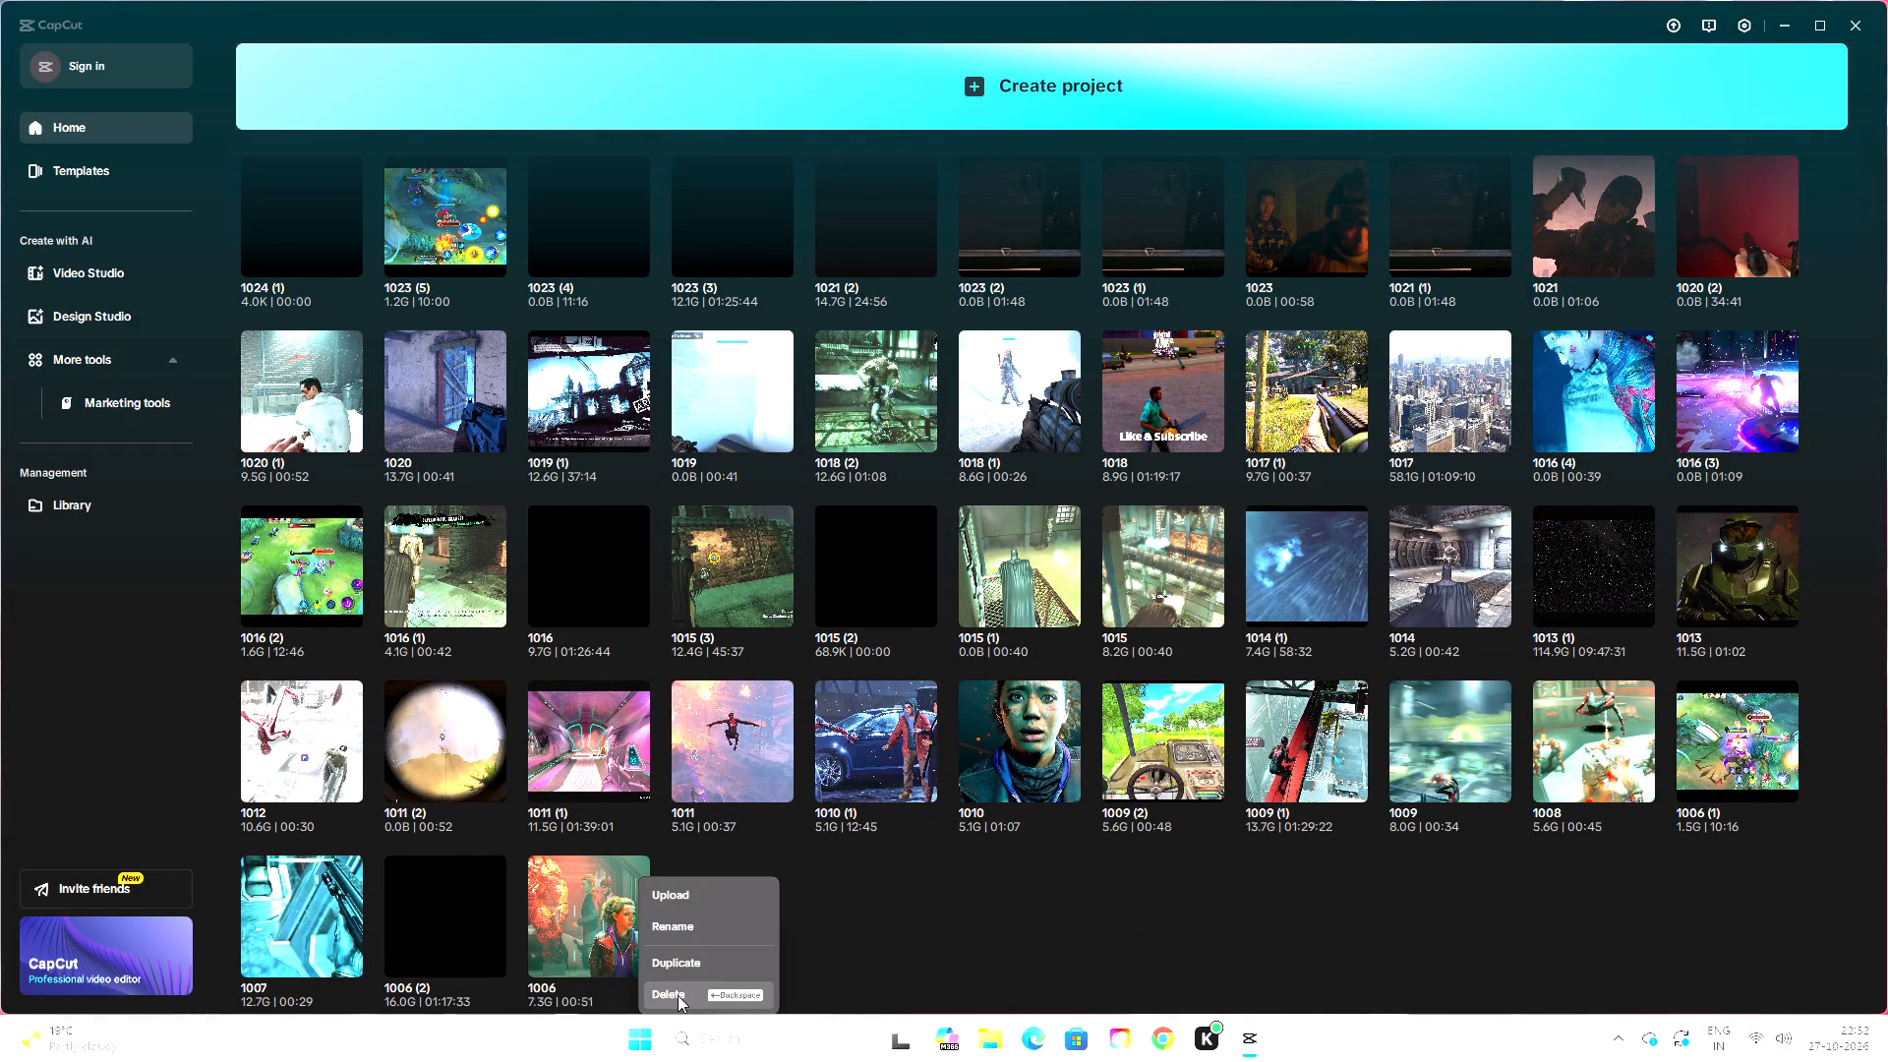
pyautogui.press('BackSpace')
pyautogui.click(881, 580)
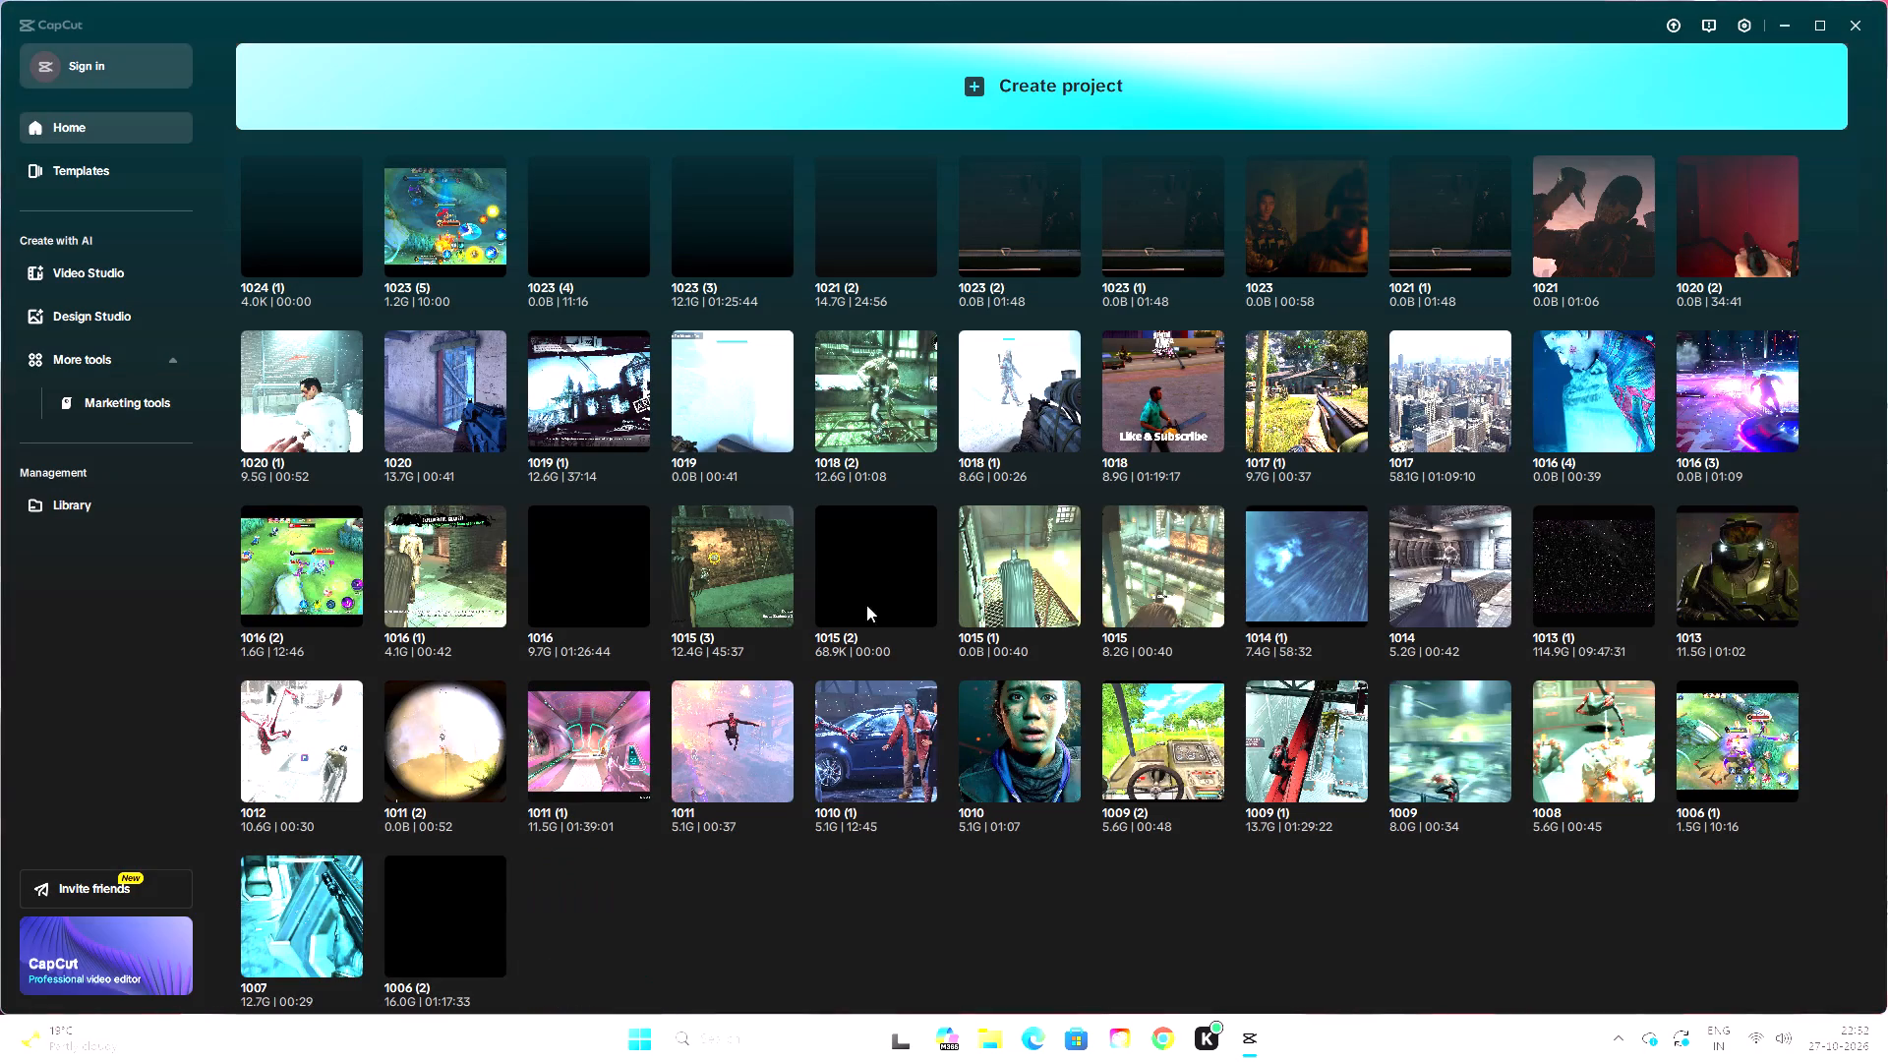
pyautogui.click(496, 965)
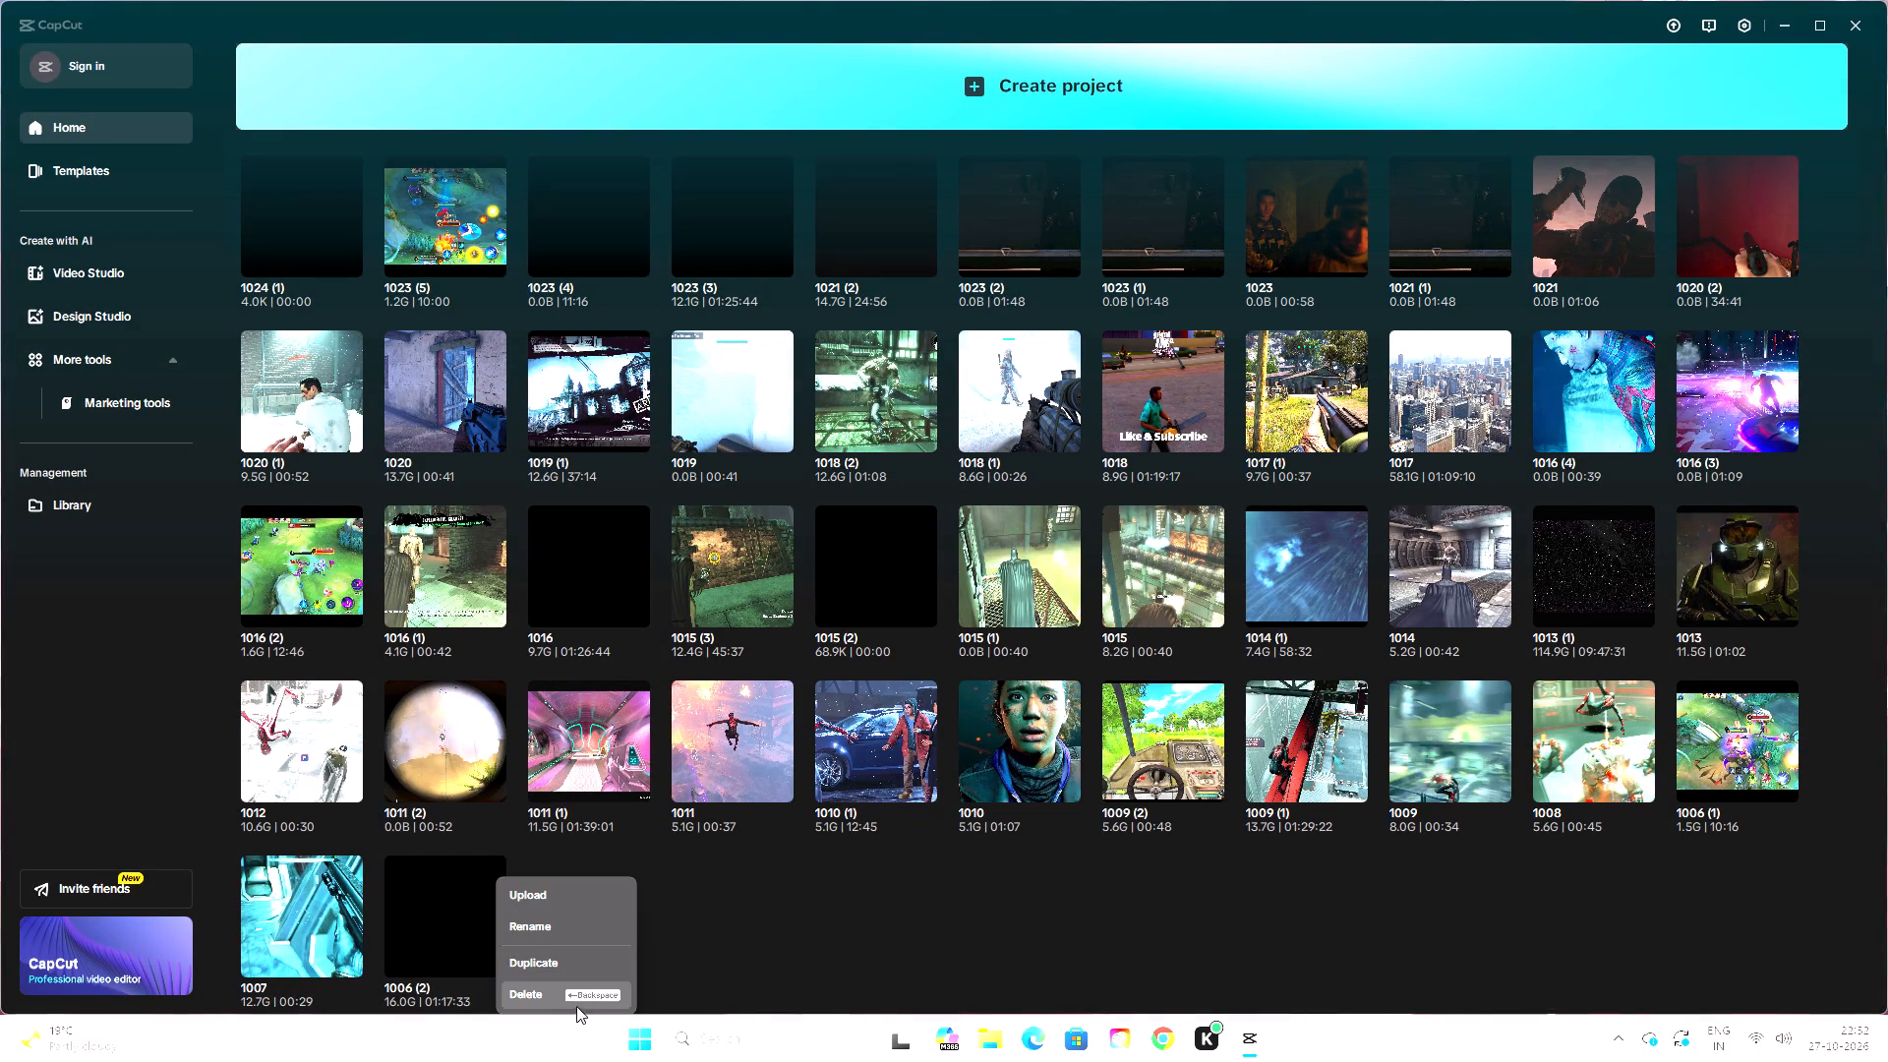
pyautogui.click(569, 994)
pyautogui.press('BackSpace')
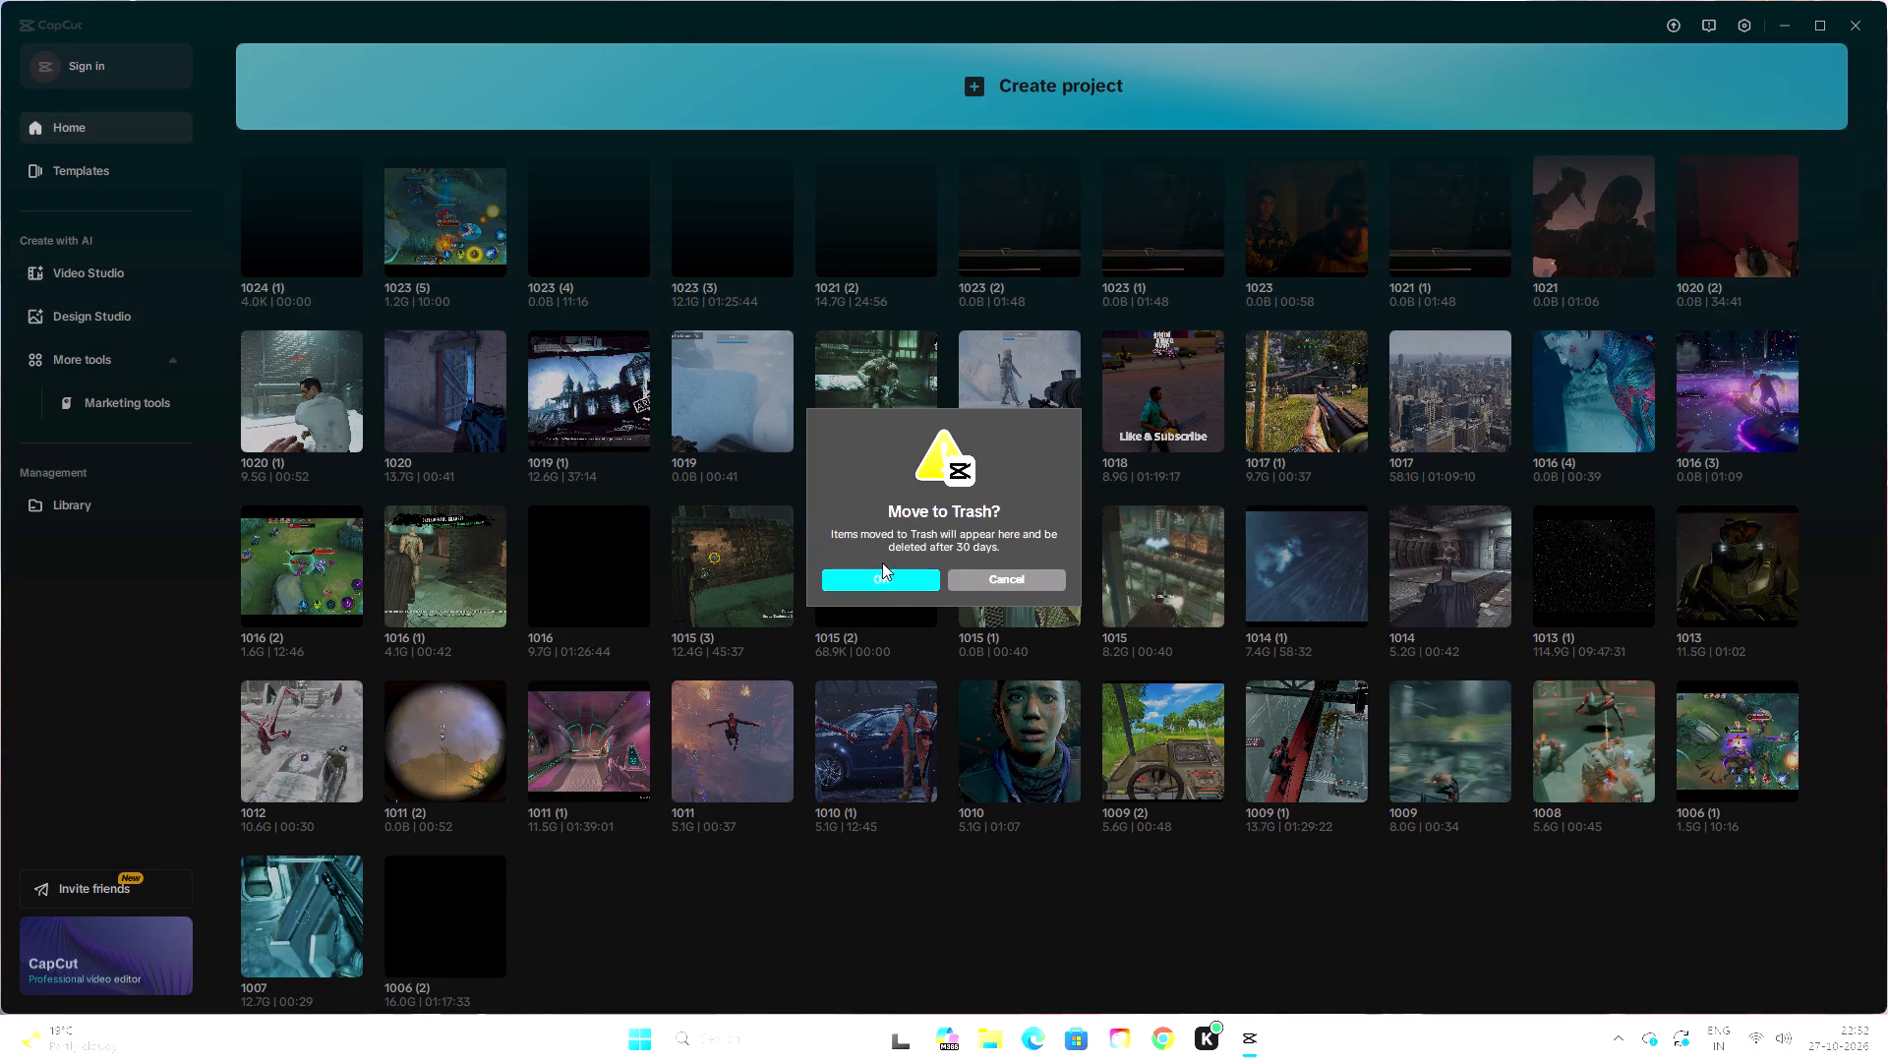
pyautogui.click(883, 580)
pyautogui.click(351, 961)
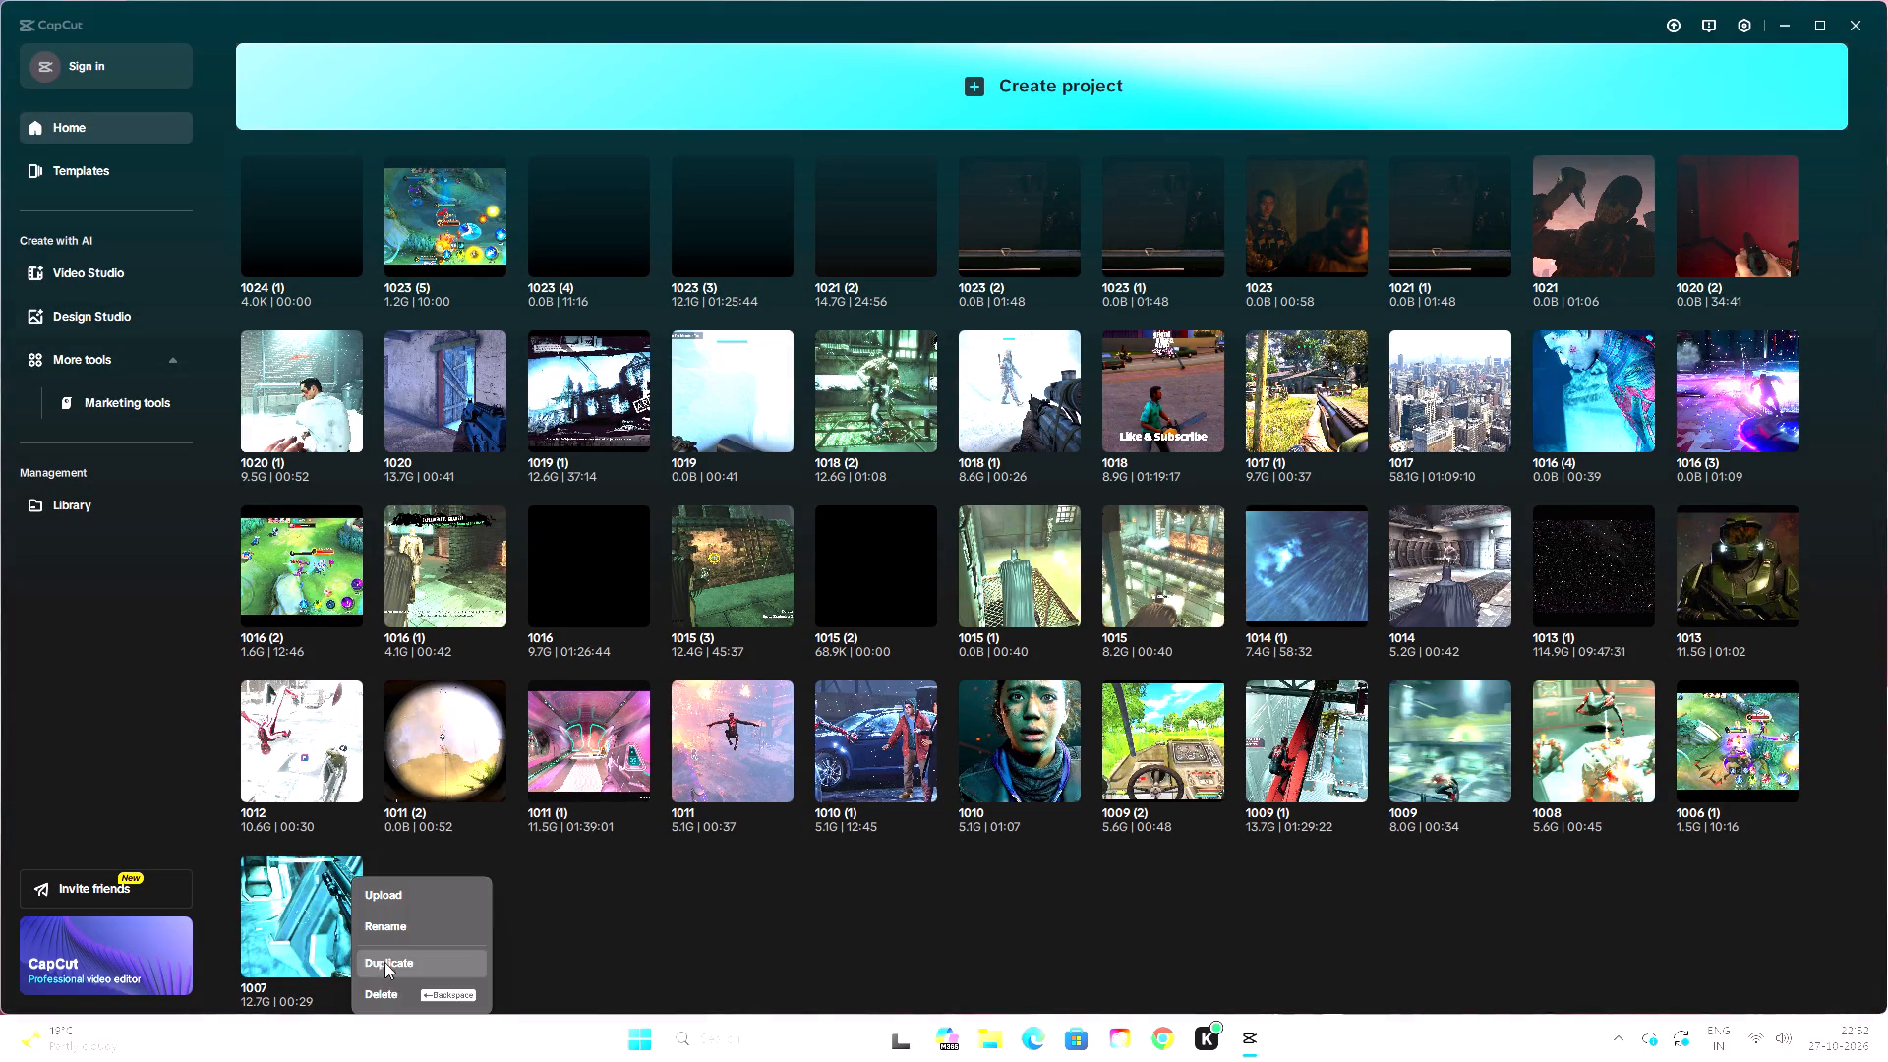
pyautogui.click(395, 991)
pyautogui.press('Return')
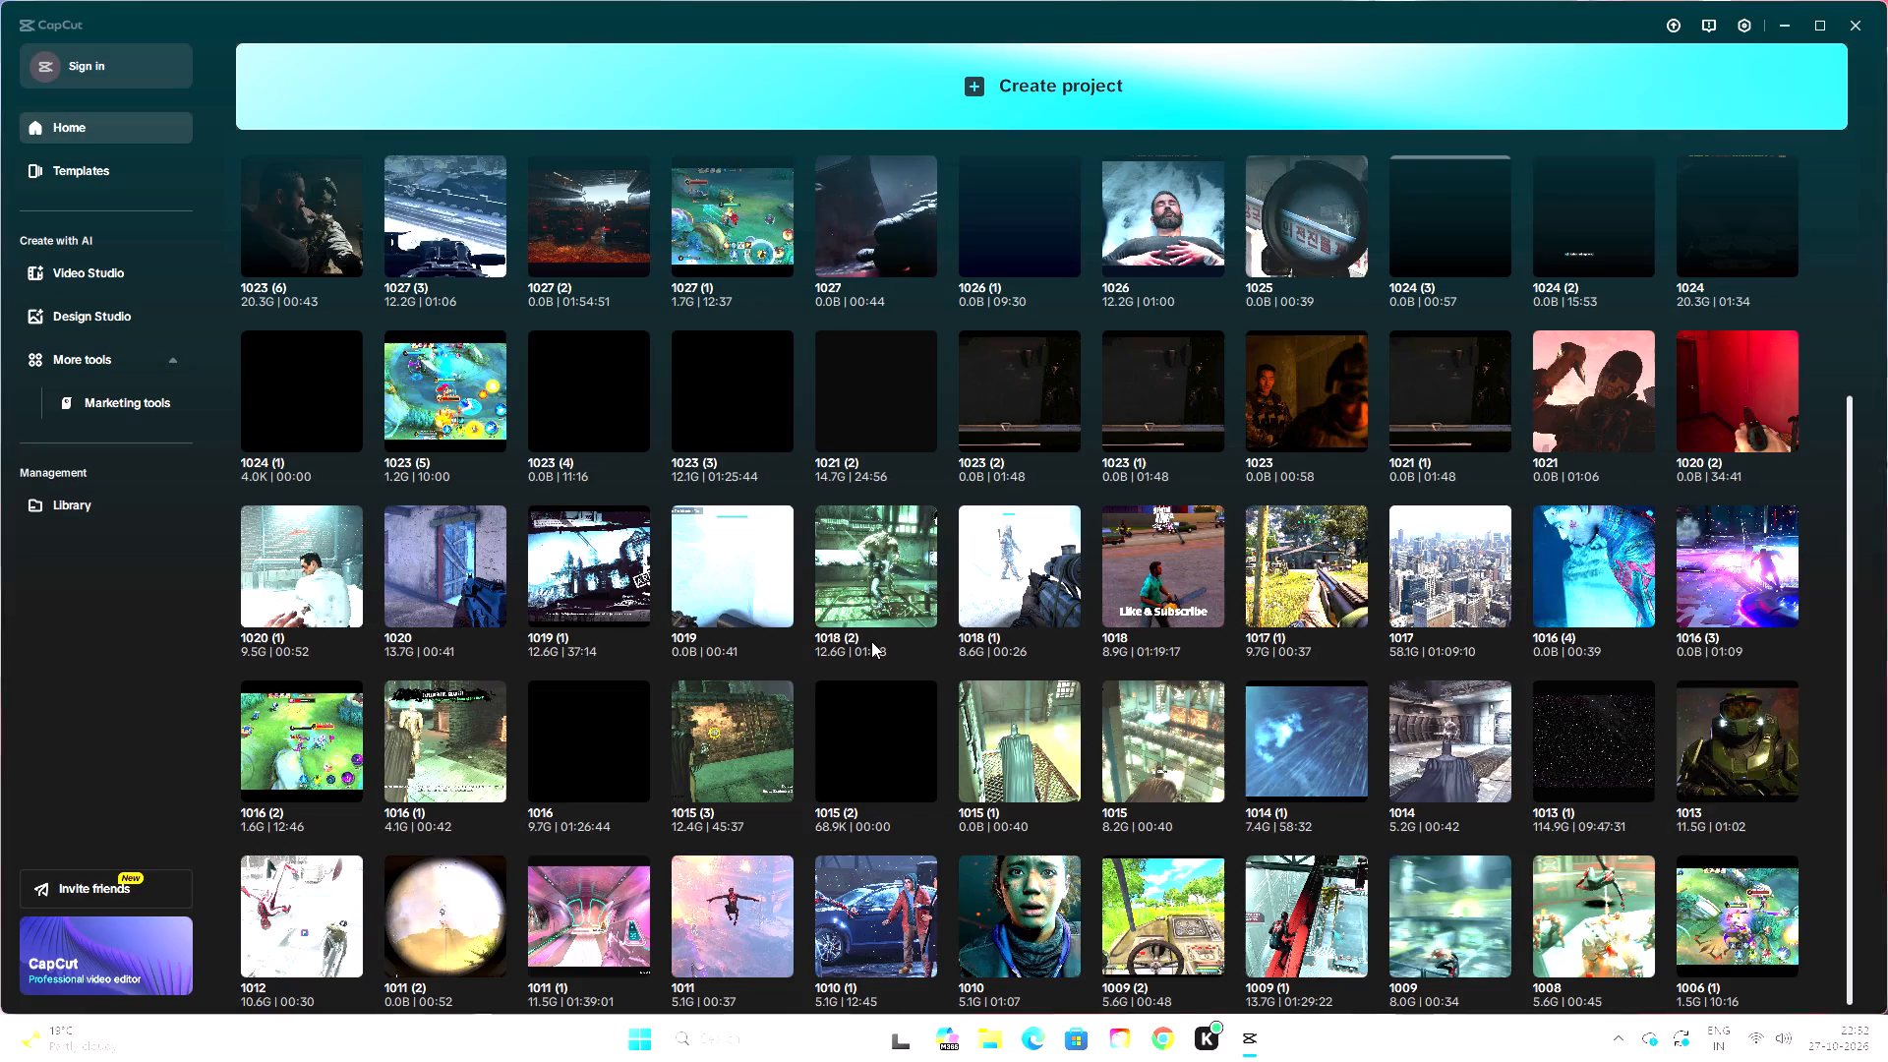
# Permanently delete all the trashed projects: 1007 (1), 1007, 1006 (2), 1006 and 1012 (1).
pyautogui.scroll(-6, 1683, 698)
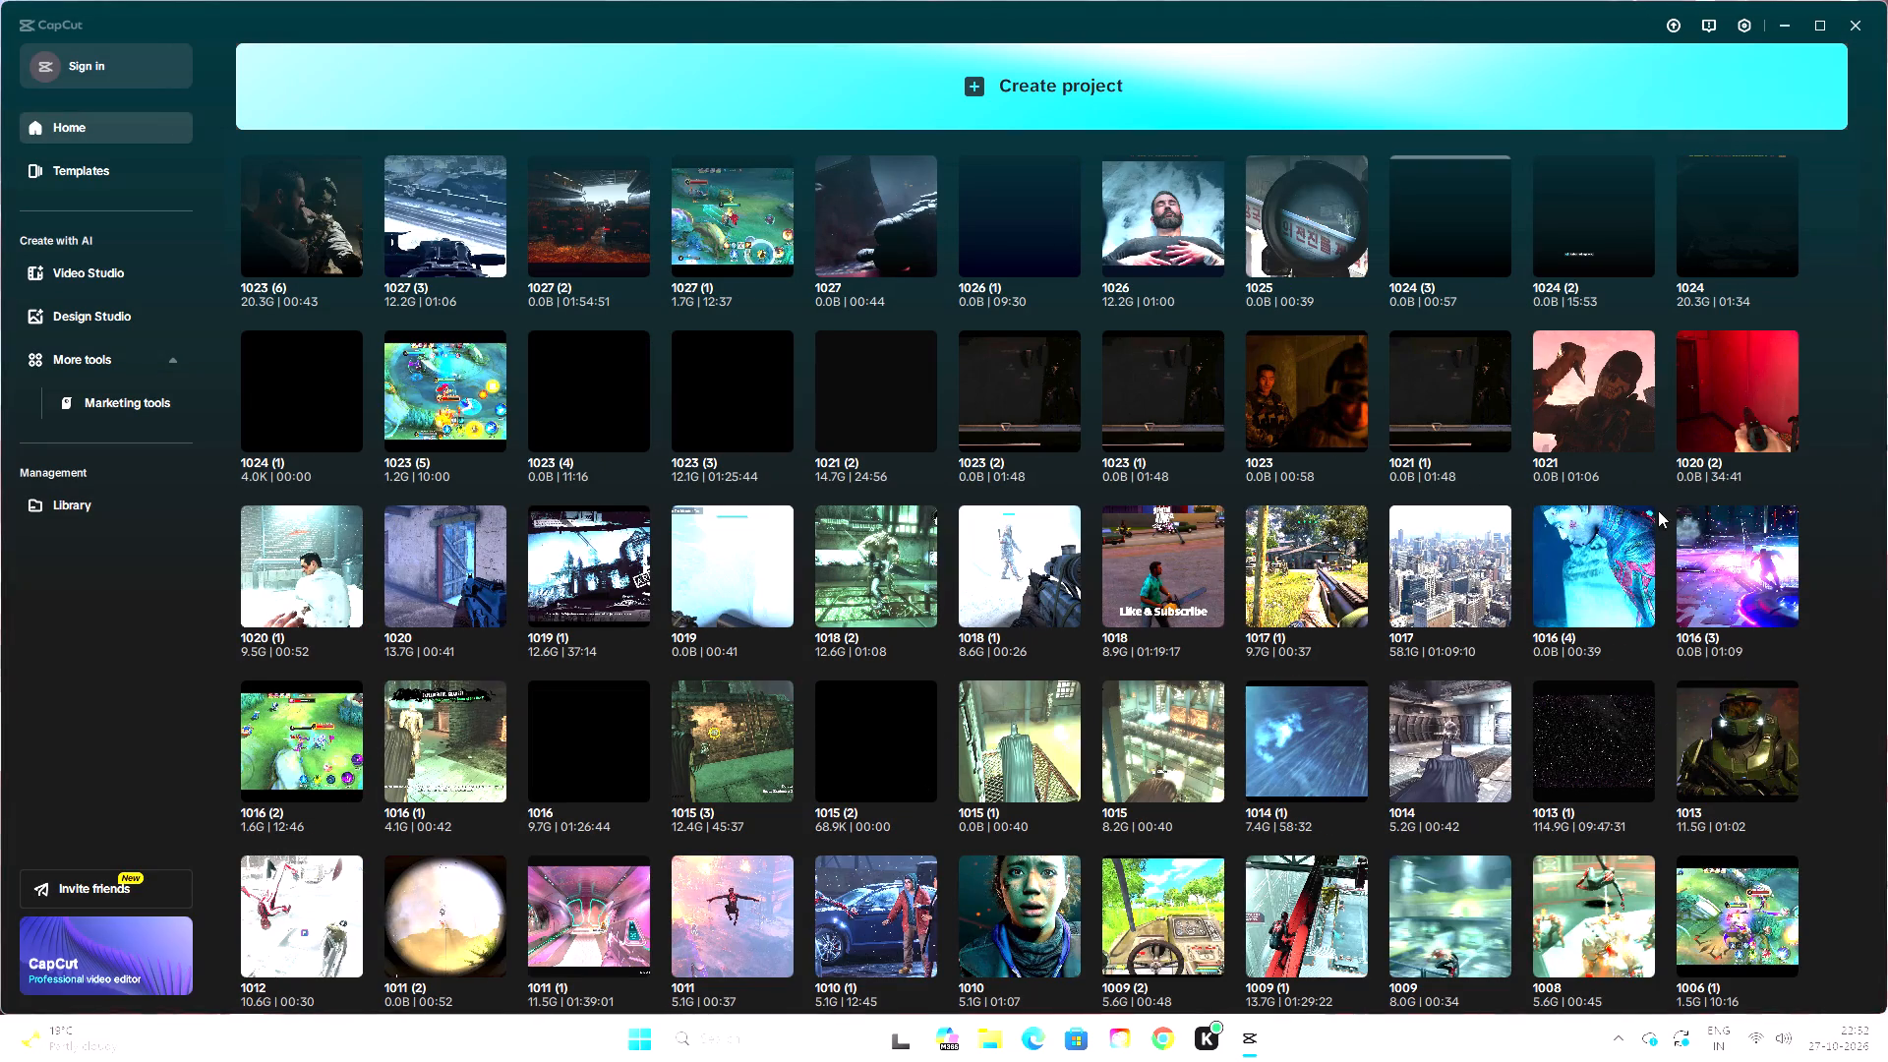
pyautogui.scroll(-4, 1292, 671)
pyautogui.scroll(8, 1221, 715)
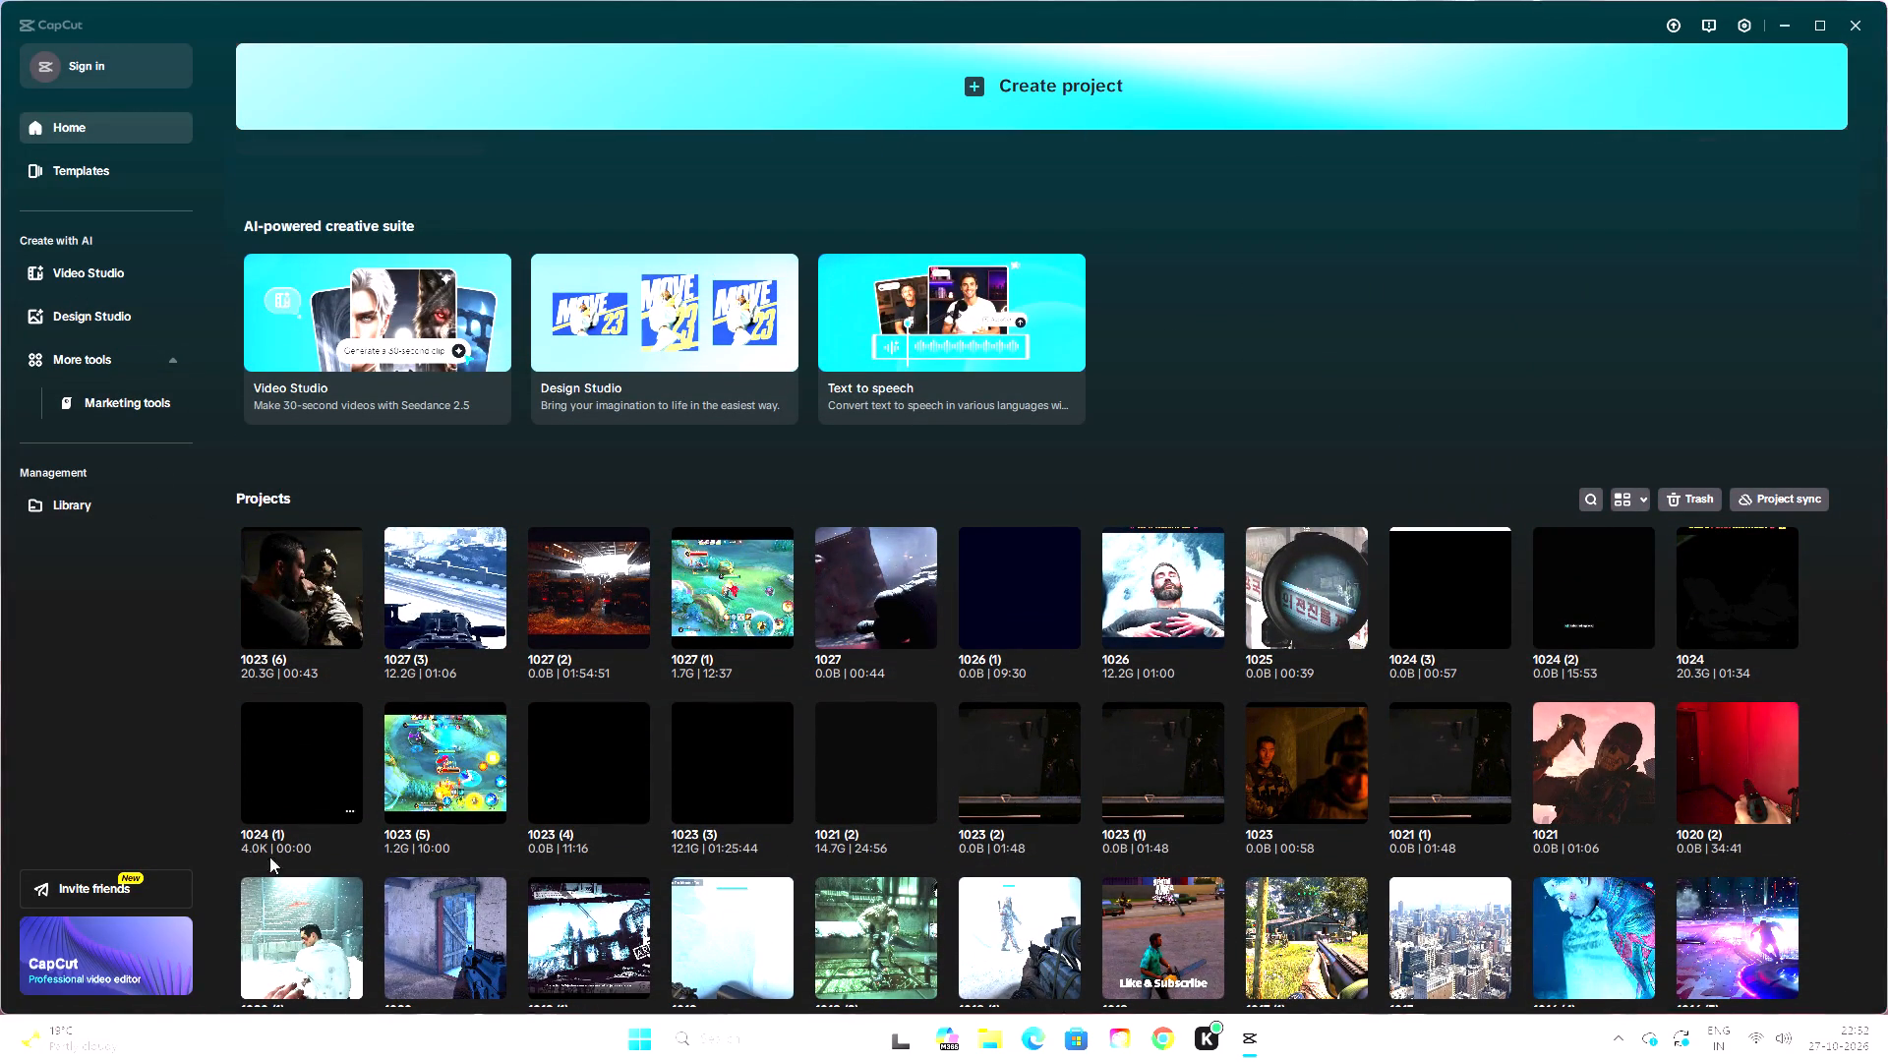
pyautogui.click(1684, 496)
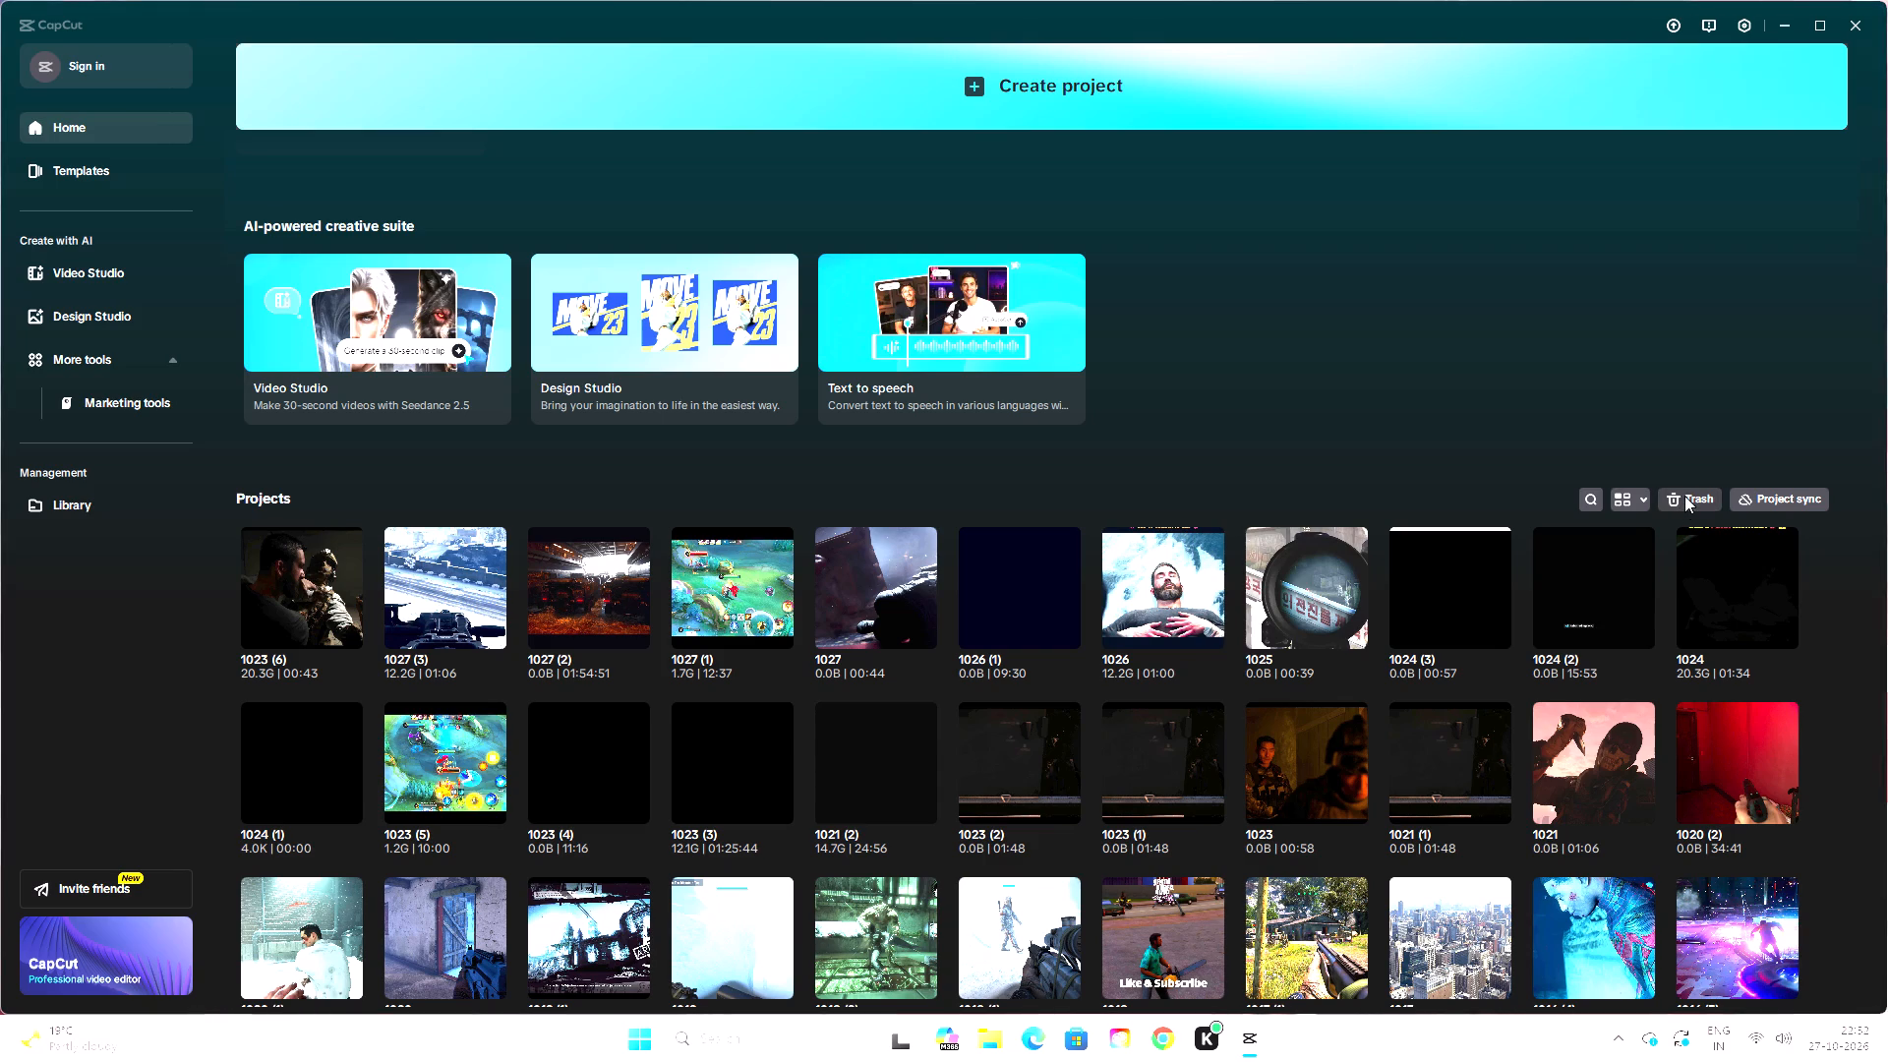
pyautogui.click(793, 630)
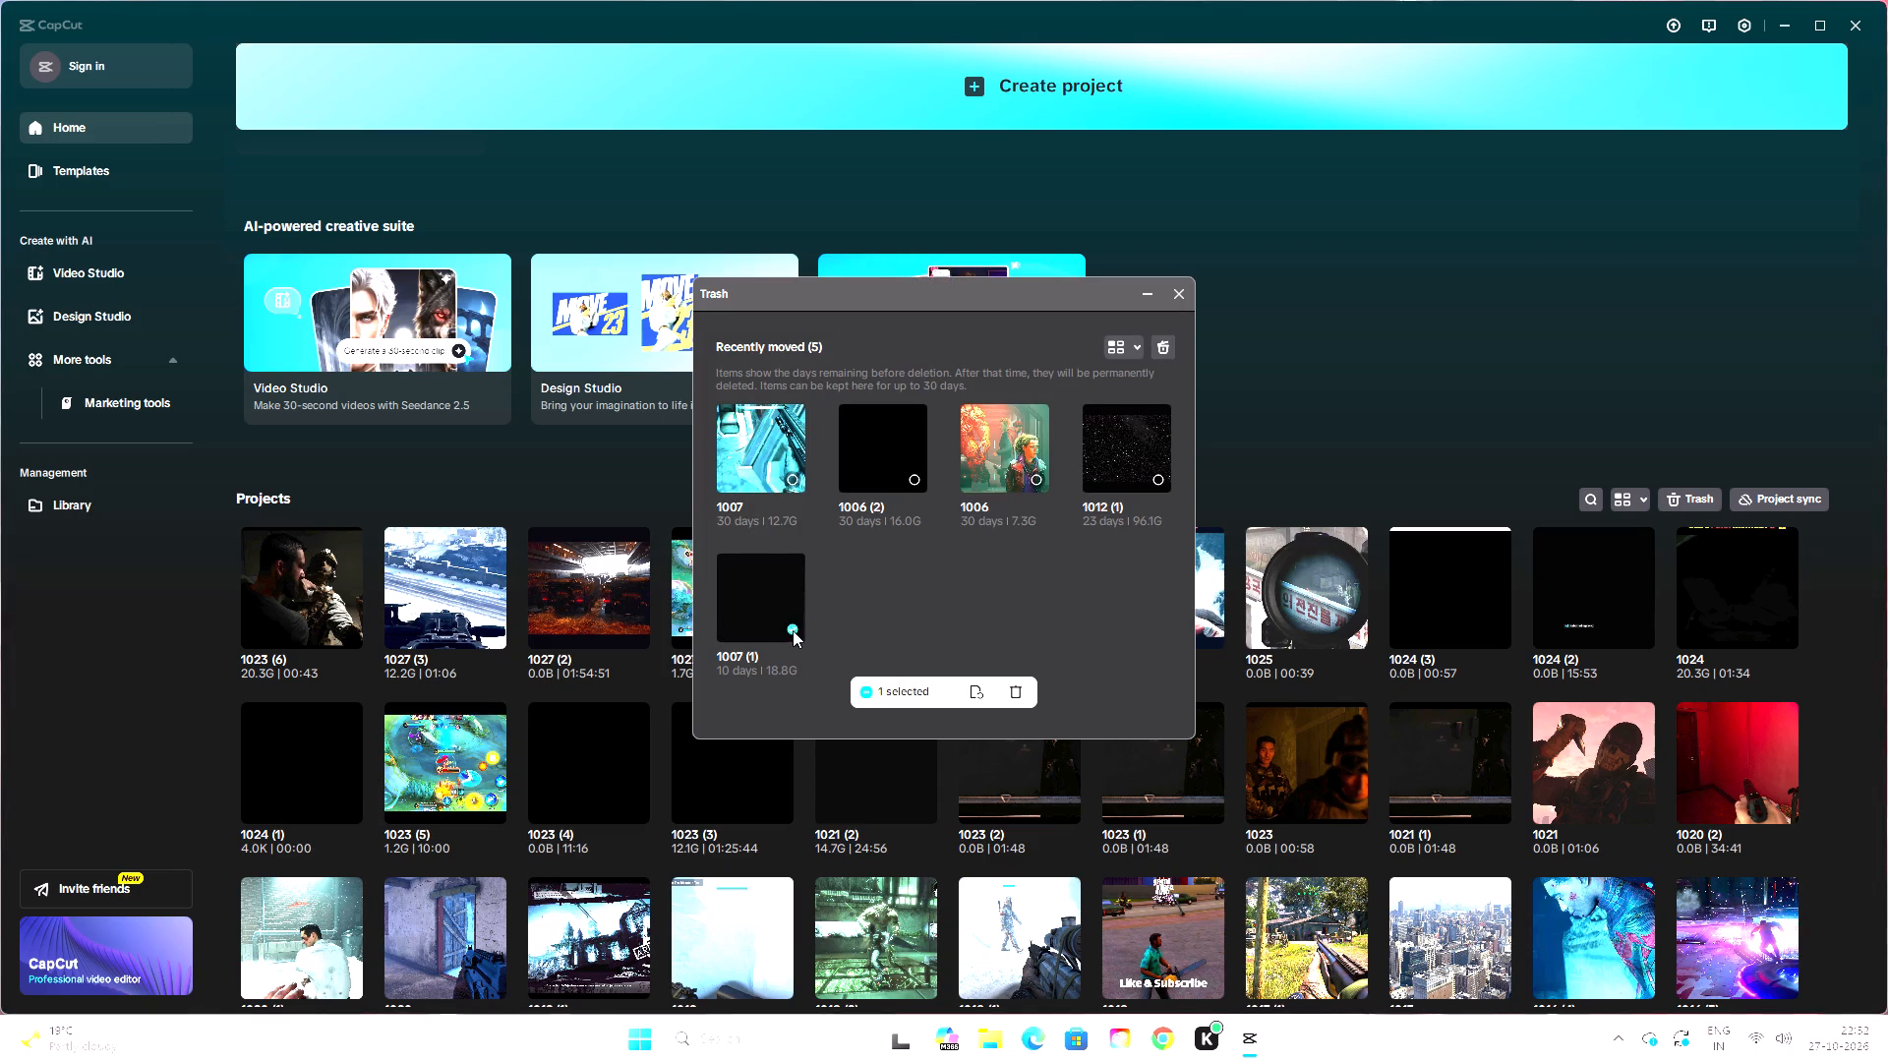
pyautogui.click(793, 482)
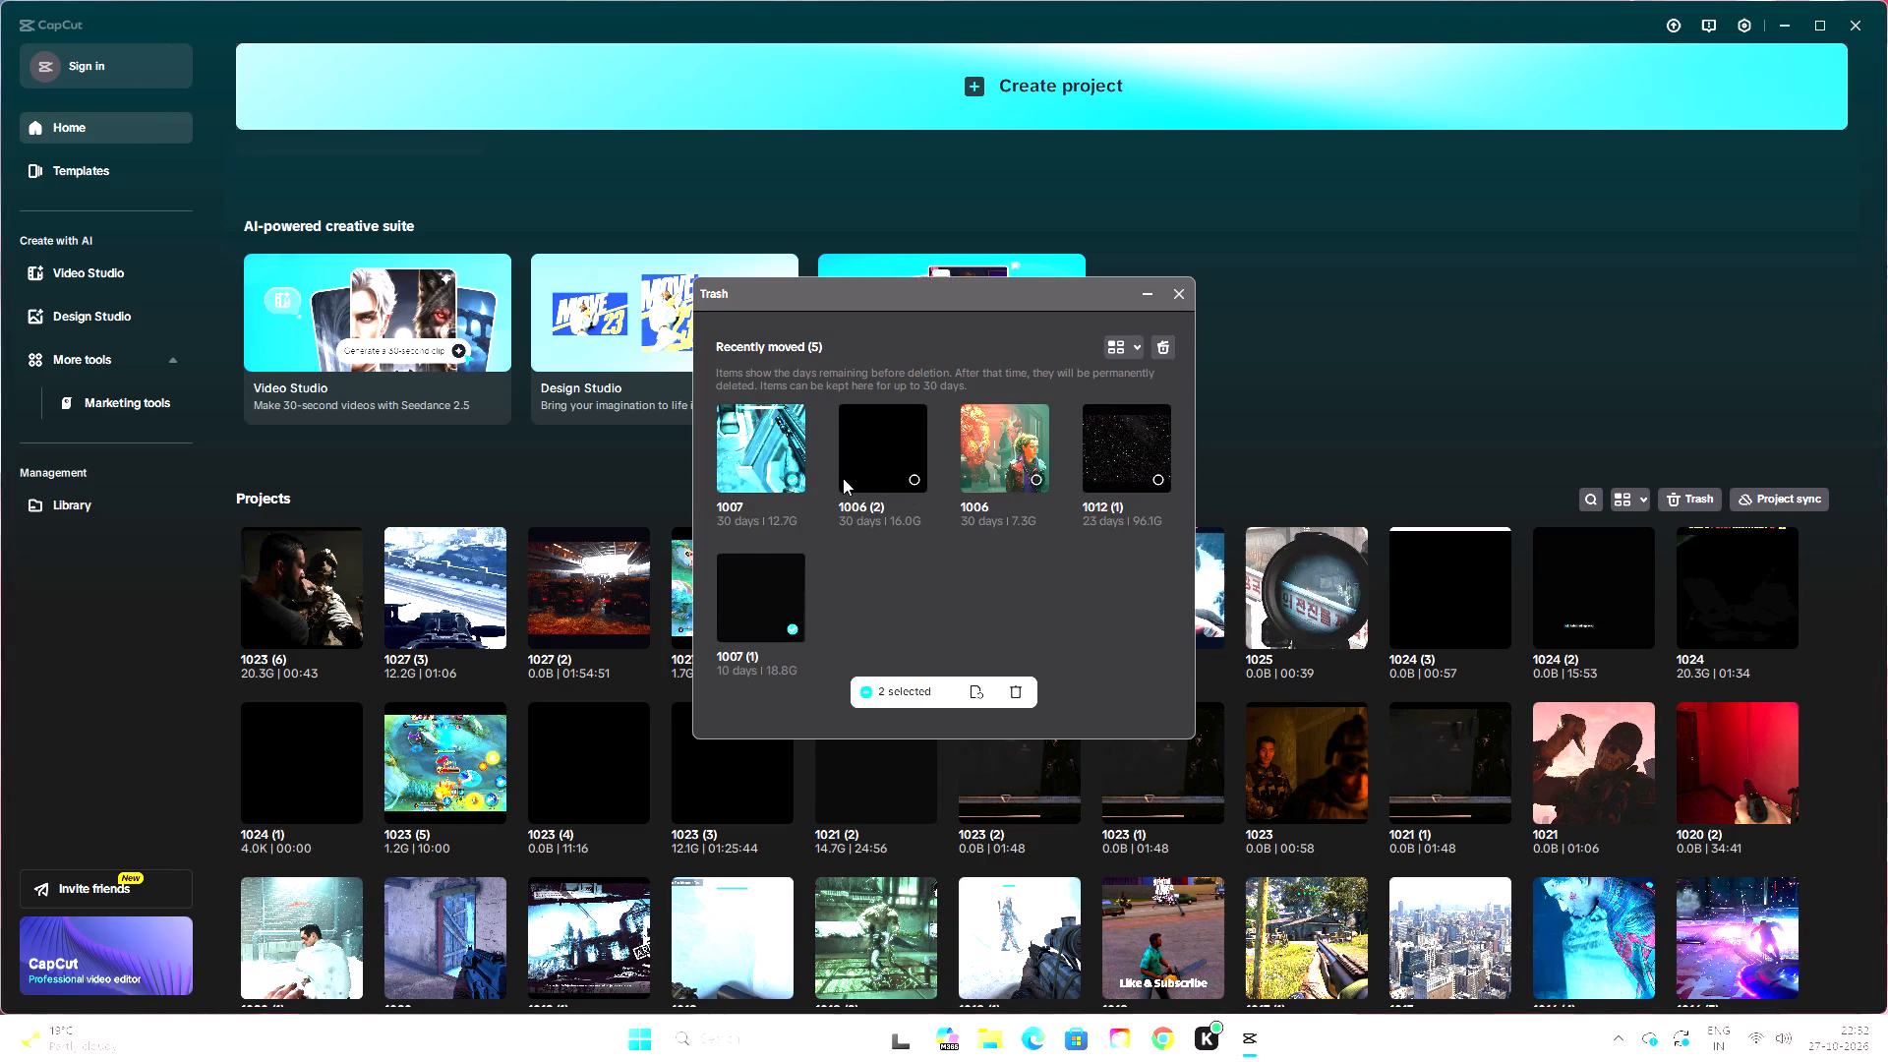
pyautogui.click(914, 481)
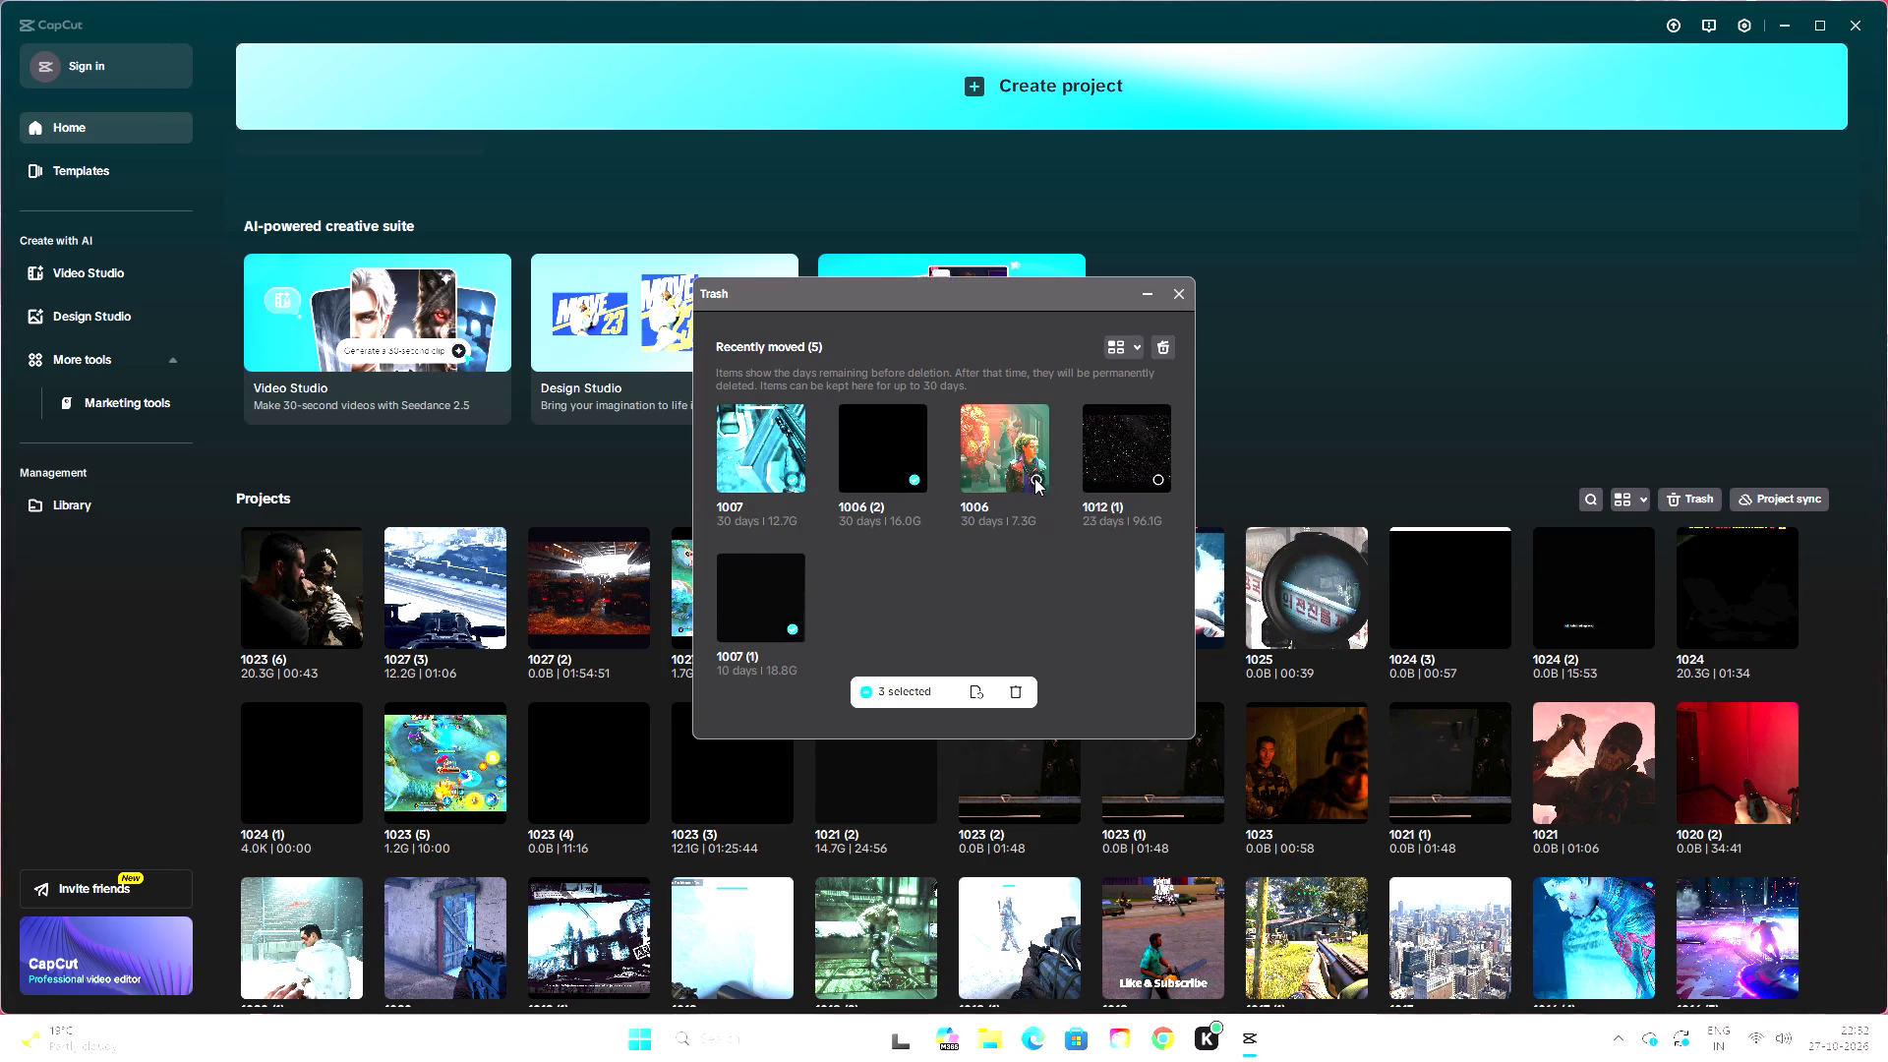
pyautogui.click(1034, 478)
pyautogui.click(1158, 480)
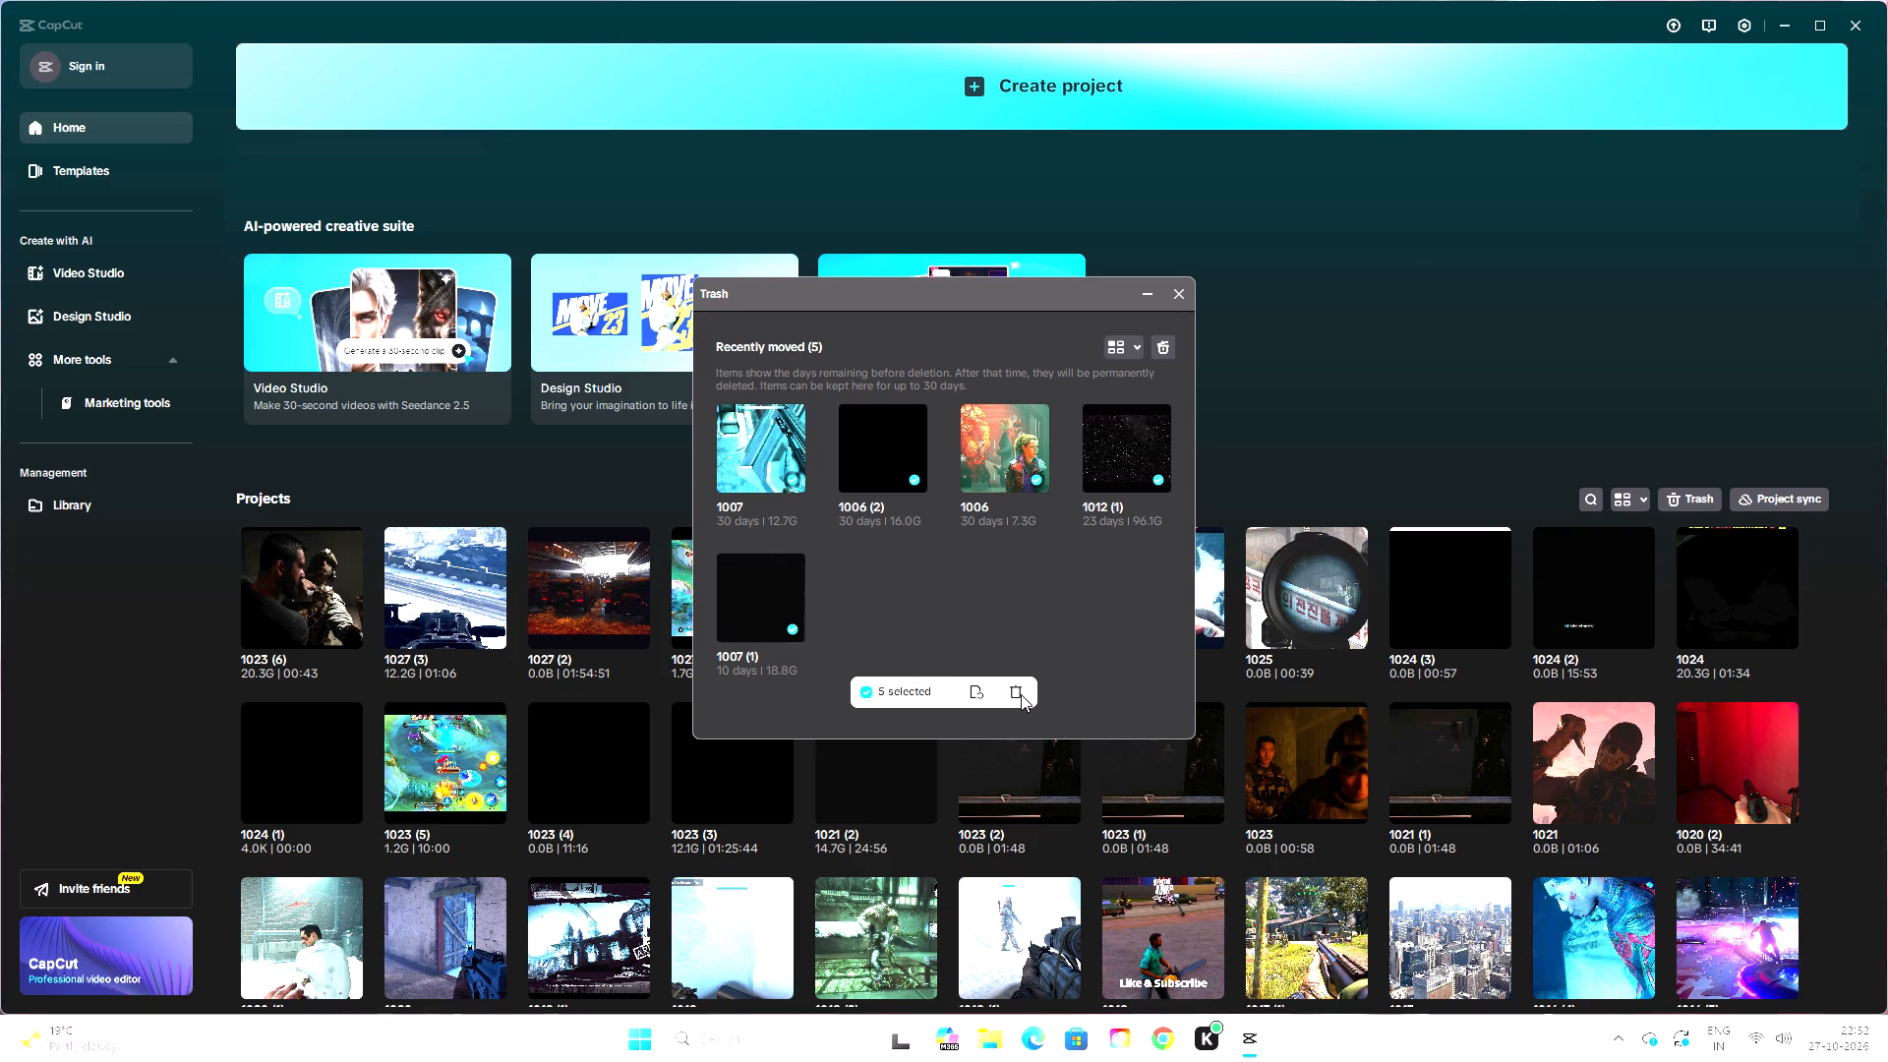
pyautogui.click(1020, 694)
pyautogui.click(888, 574)
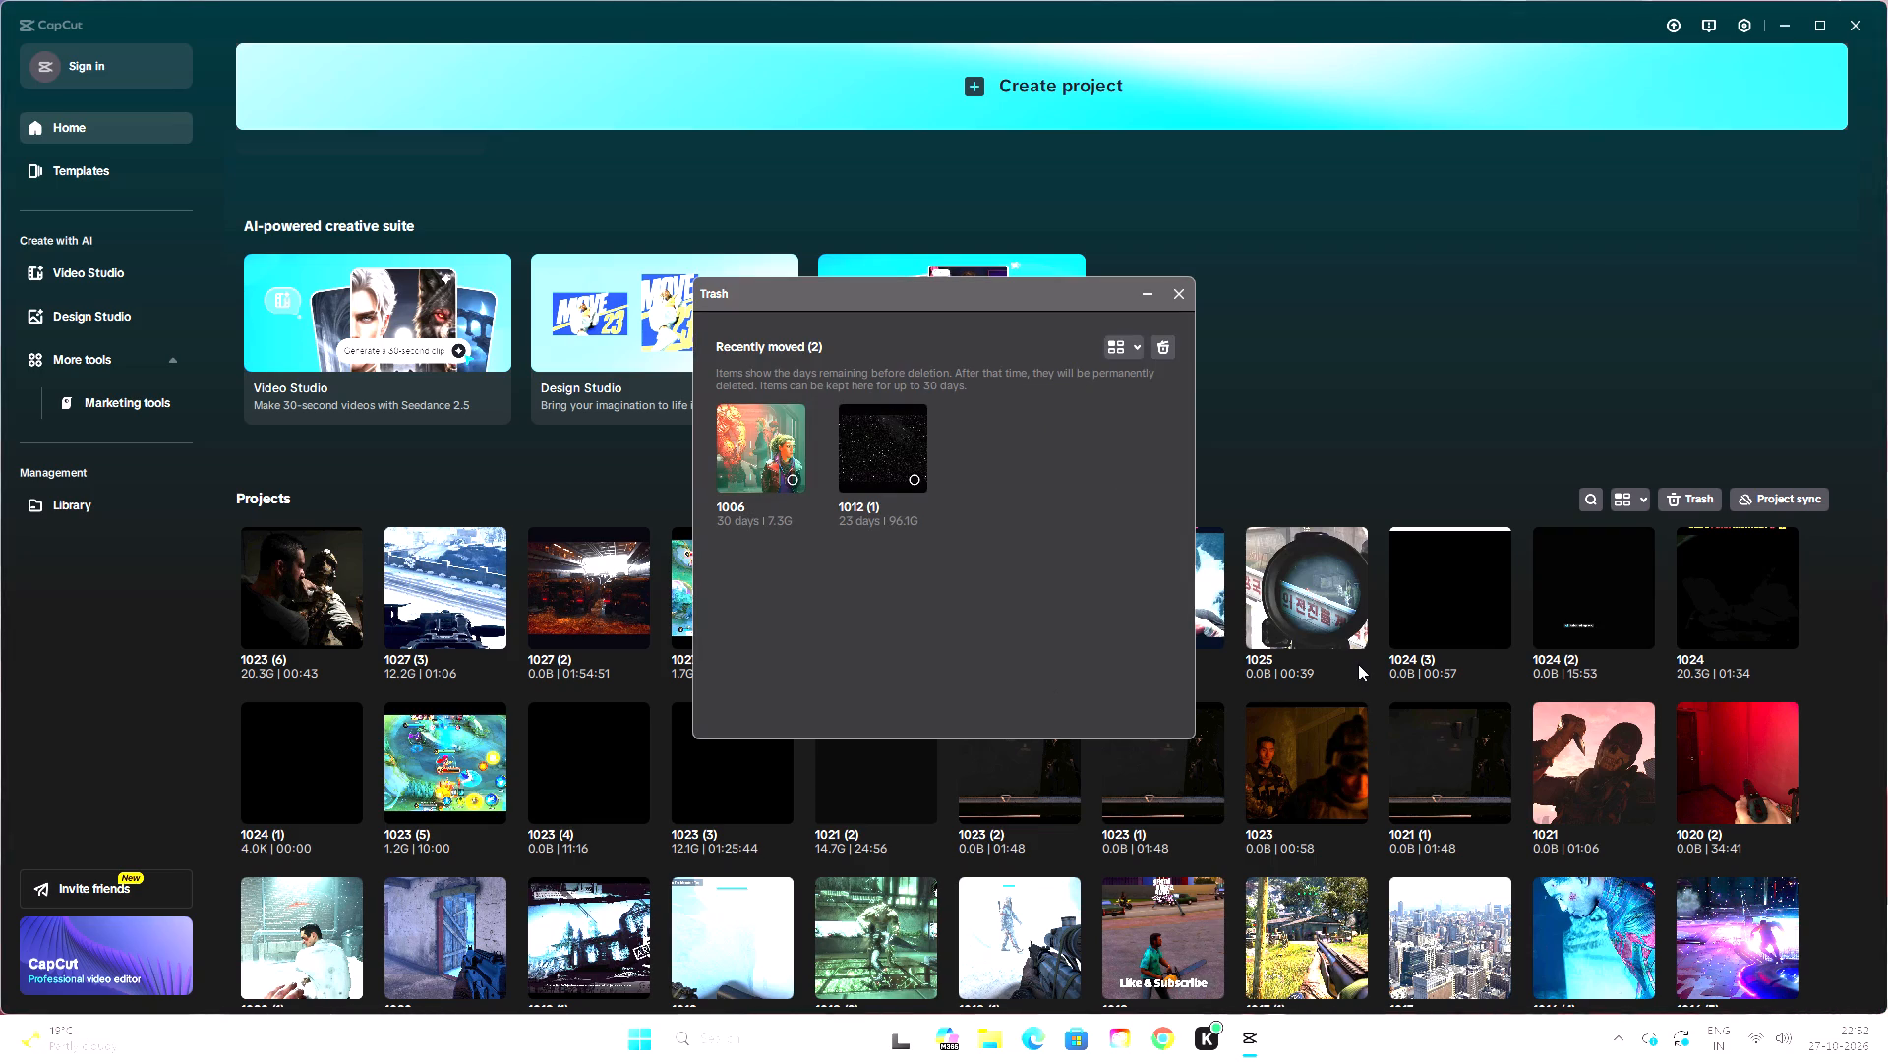
# Permanently delete the remaining trashed projects 1012 (1) and 1006, and close the Trash.
pyautogui.click(916, 480)
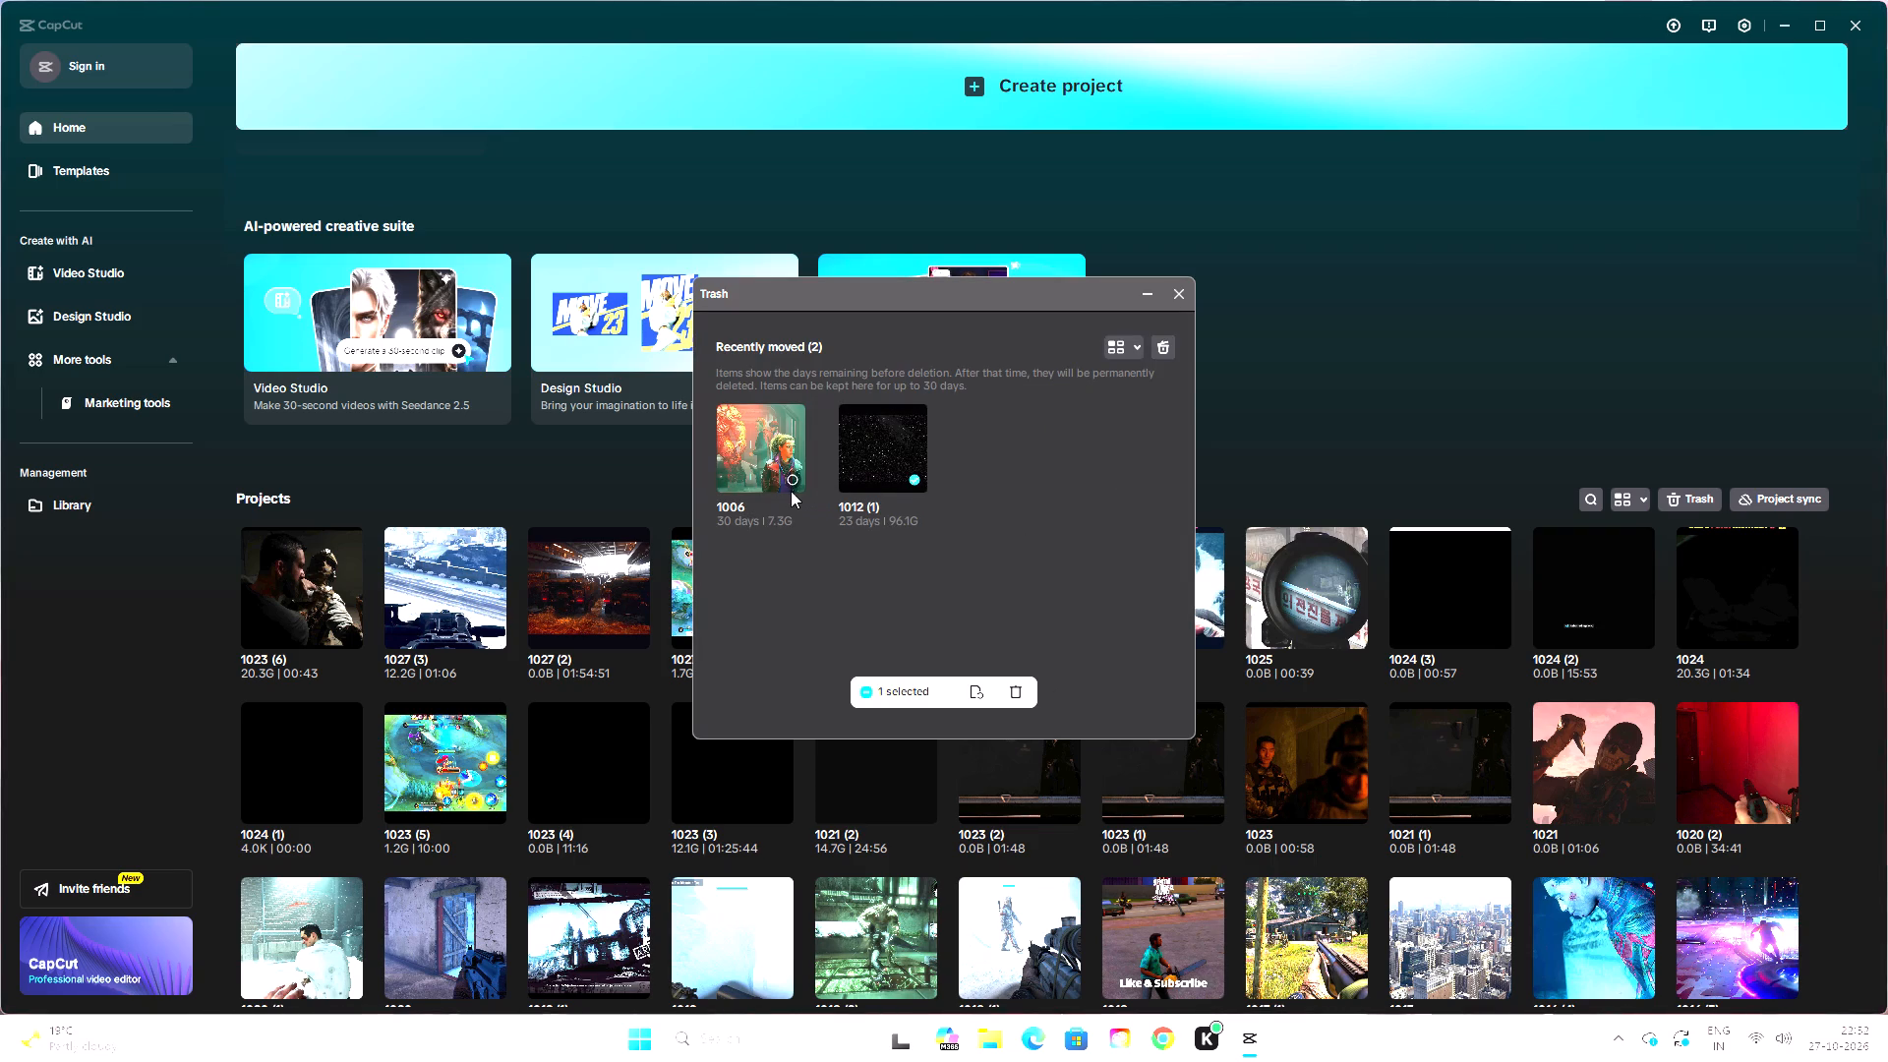
pyautogui.click(791, 482)
pyautogui.click(1010, 689)
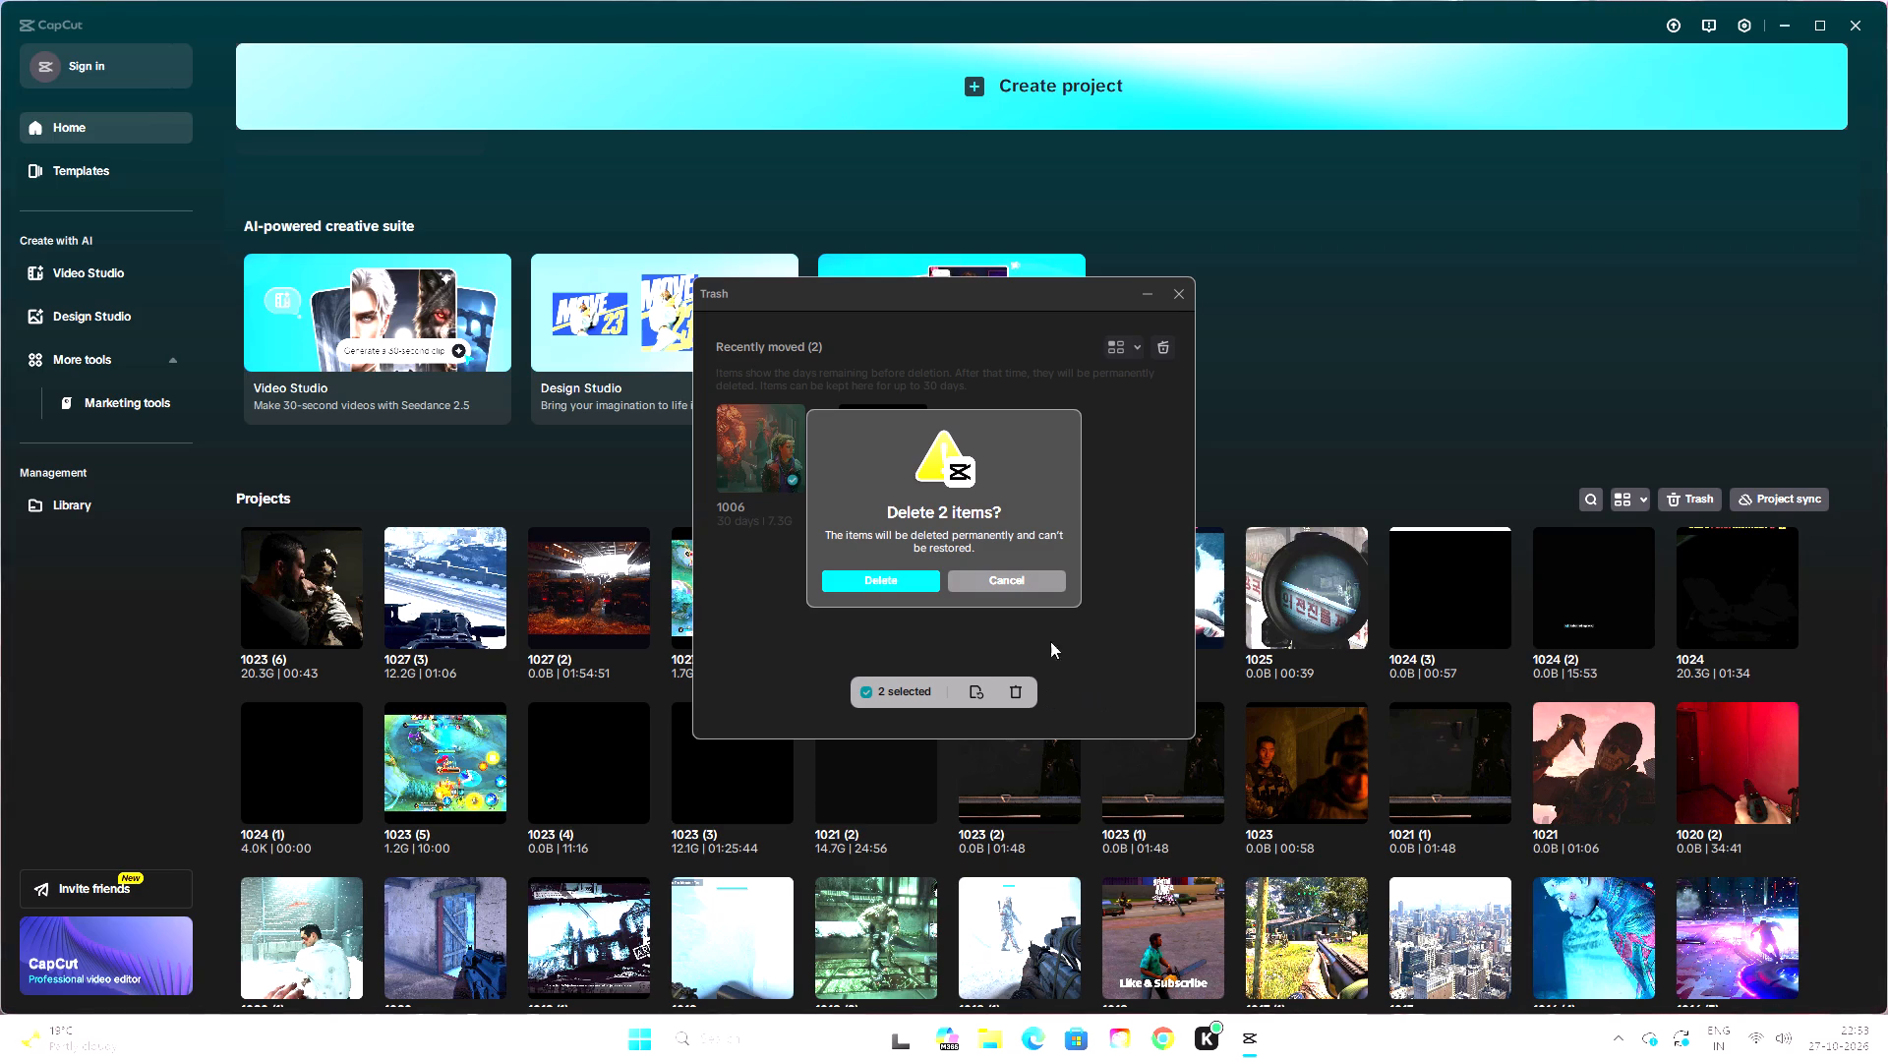
pyautogui.click(908, 580)
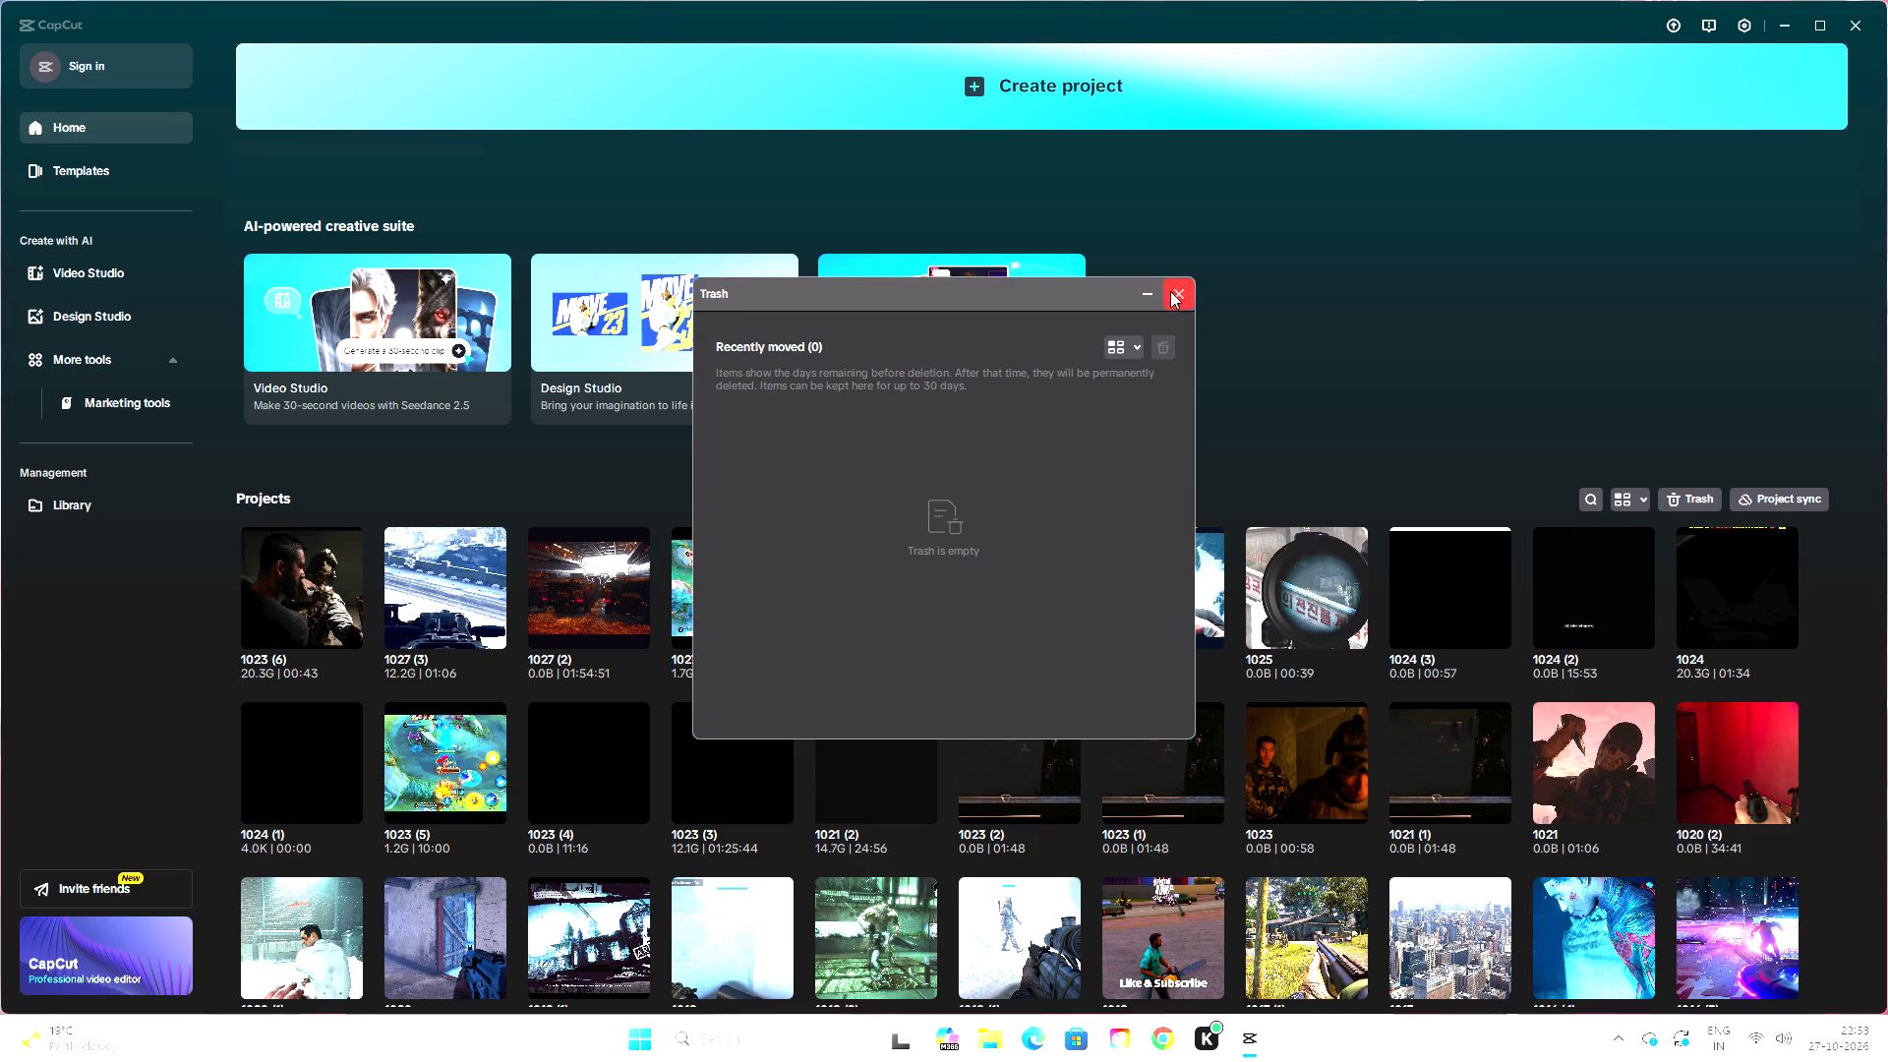
pyautogui.click(1168, 292)
# Move the last two rows of projects, from 1016 (2) through 1006 (1), to the Trash together.
pyautogui.scroll(-8, 1651, 787)
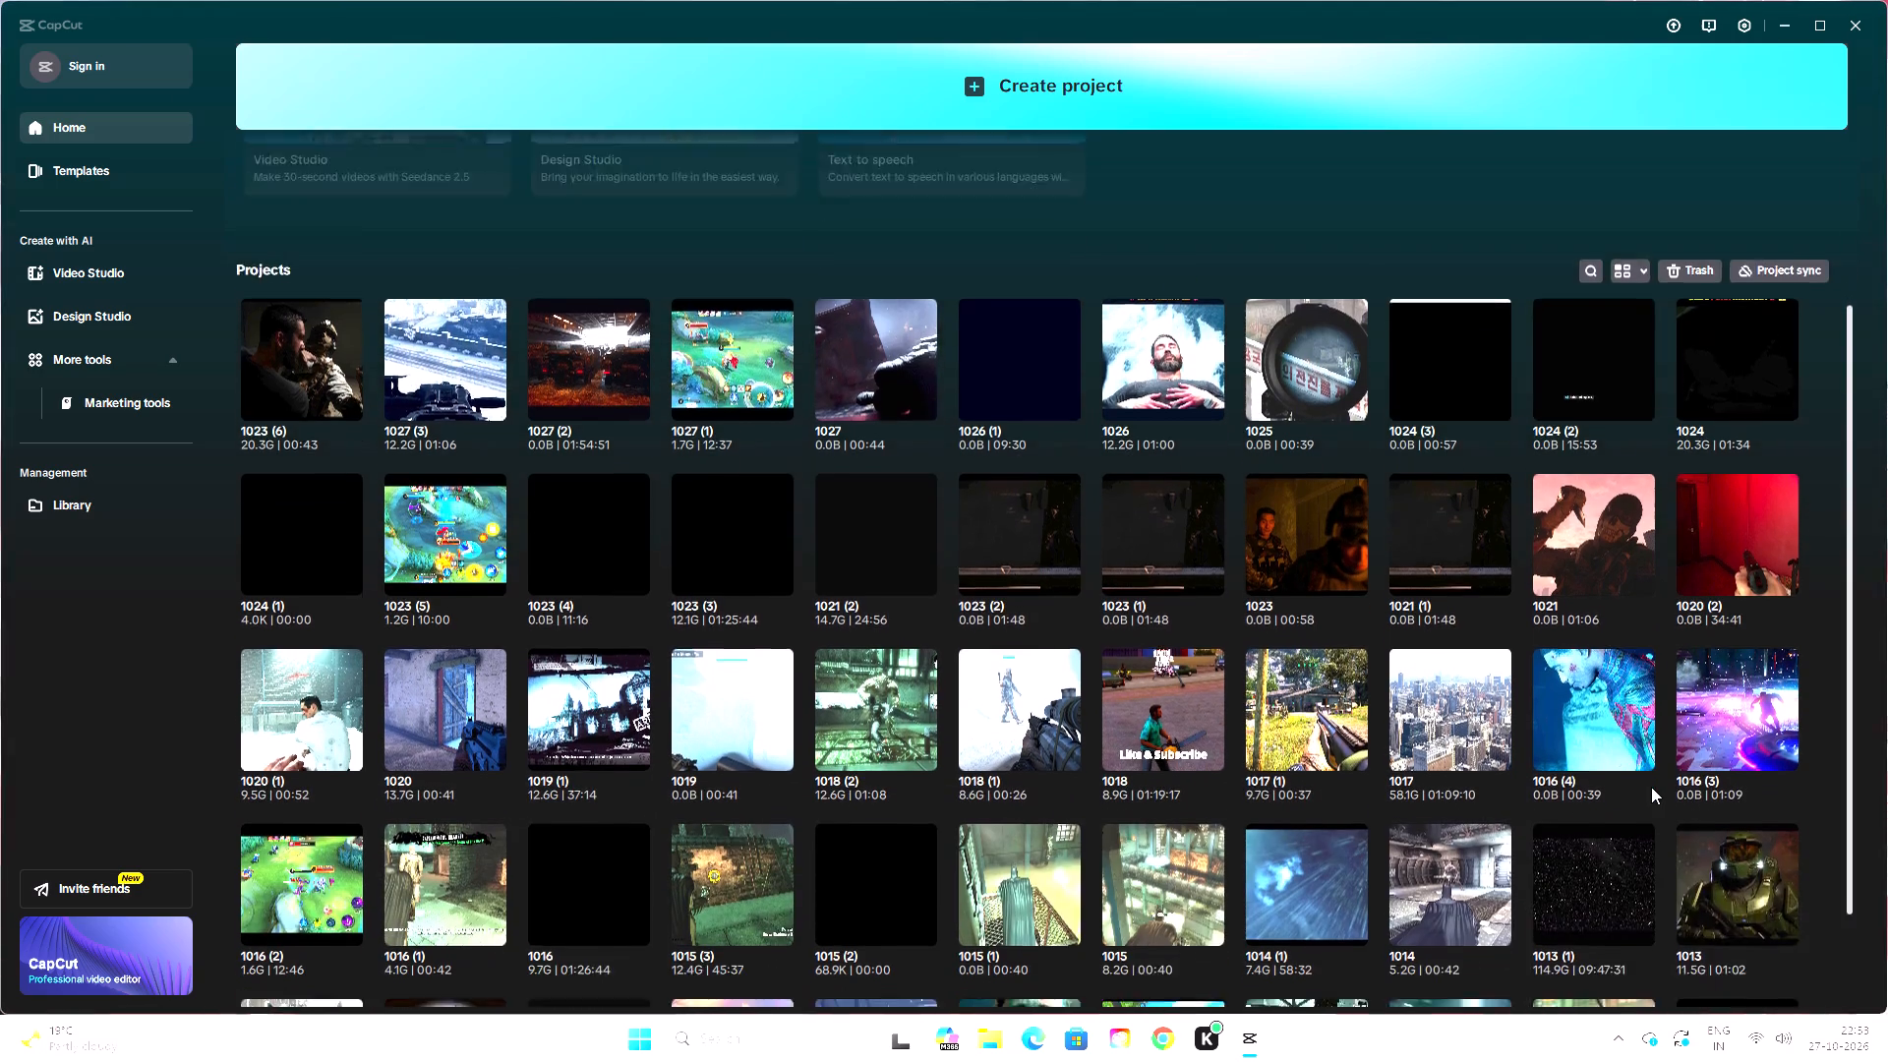
pyautogui.scroll(-6, 1651, 787)
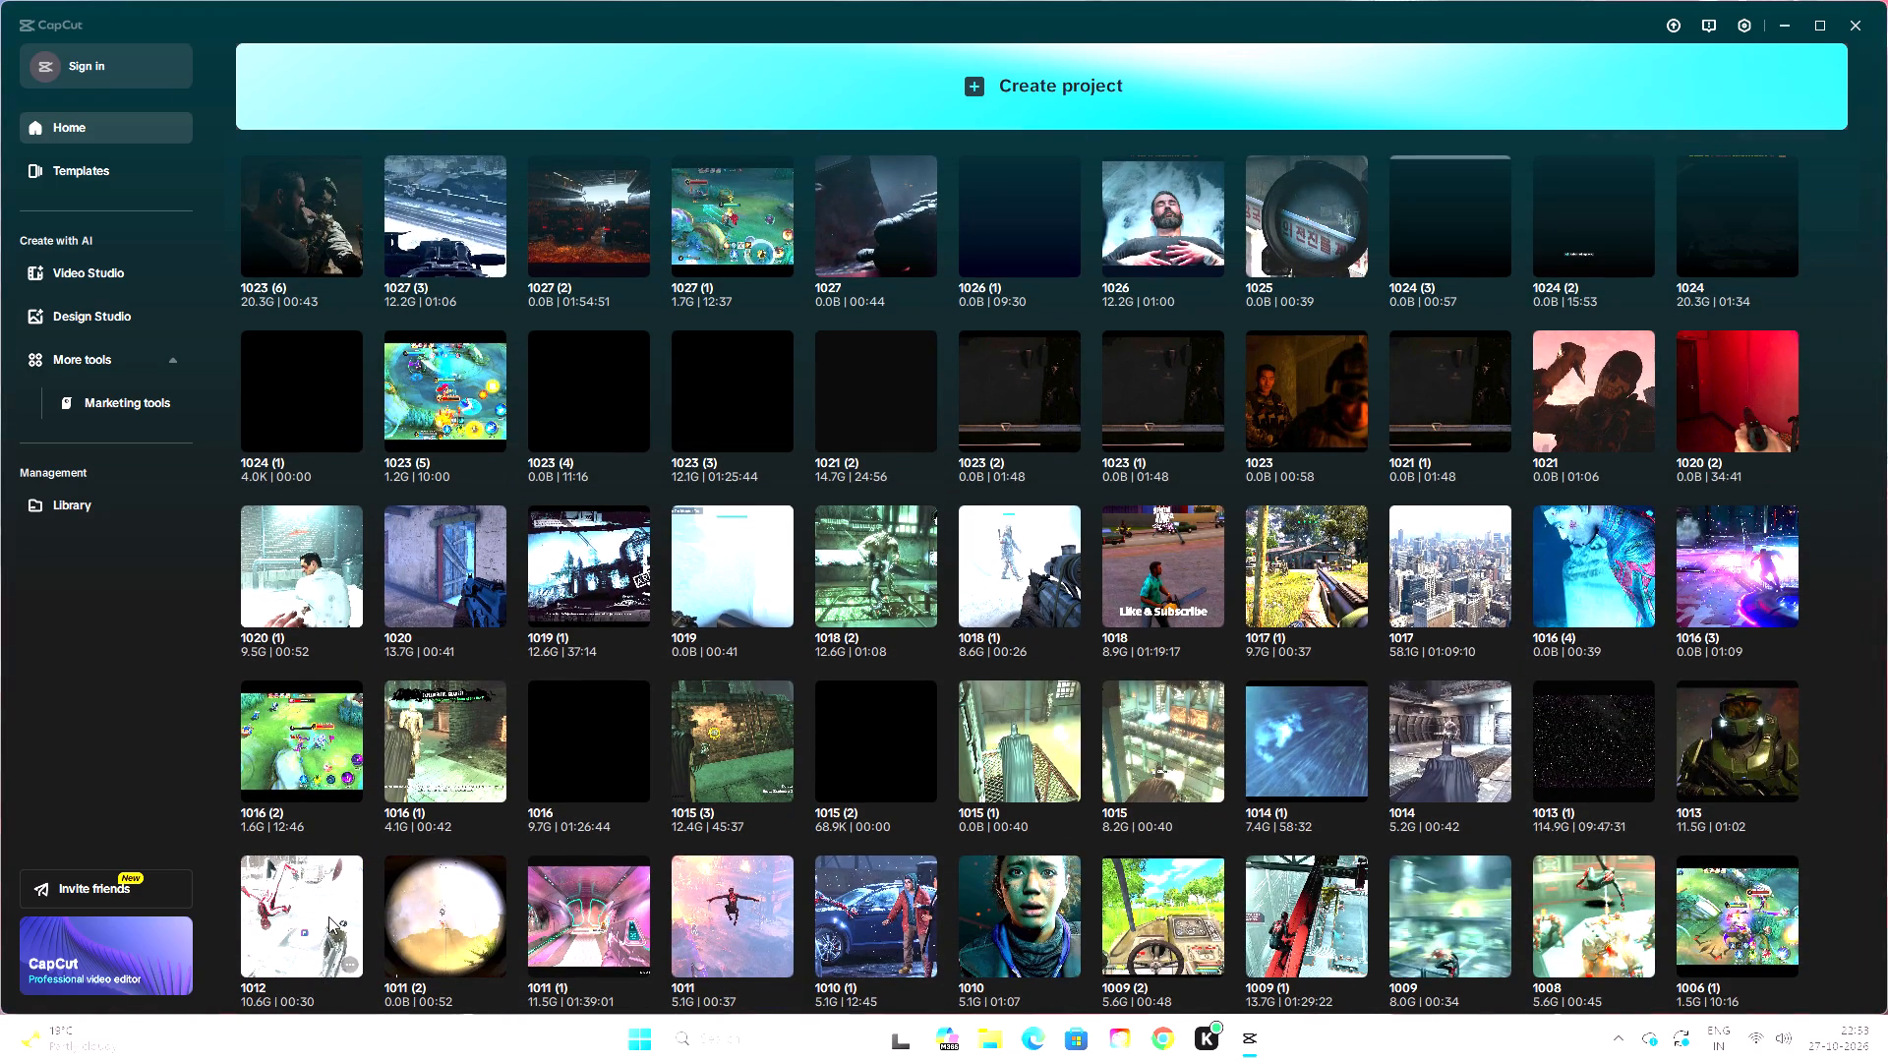
pyautogui.moveTo(328, 916); pyautogui.dragTo(560, 767)
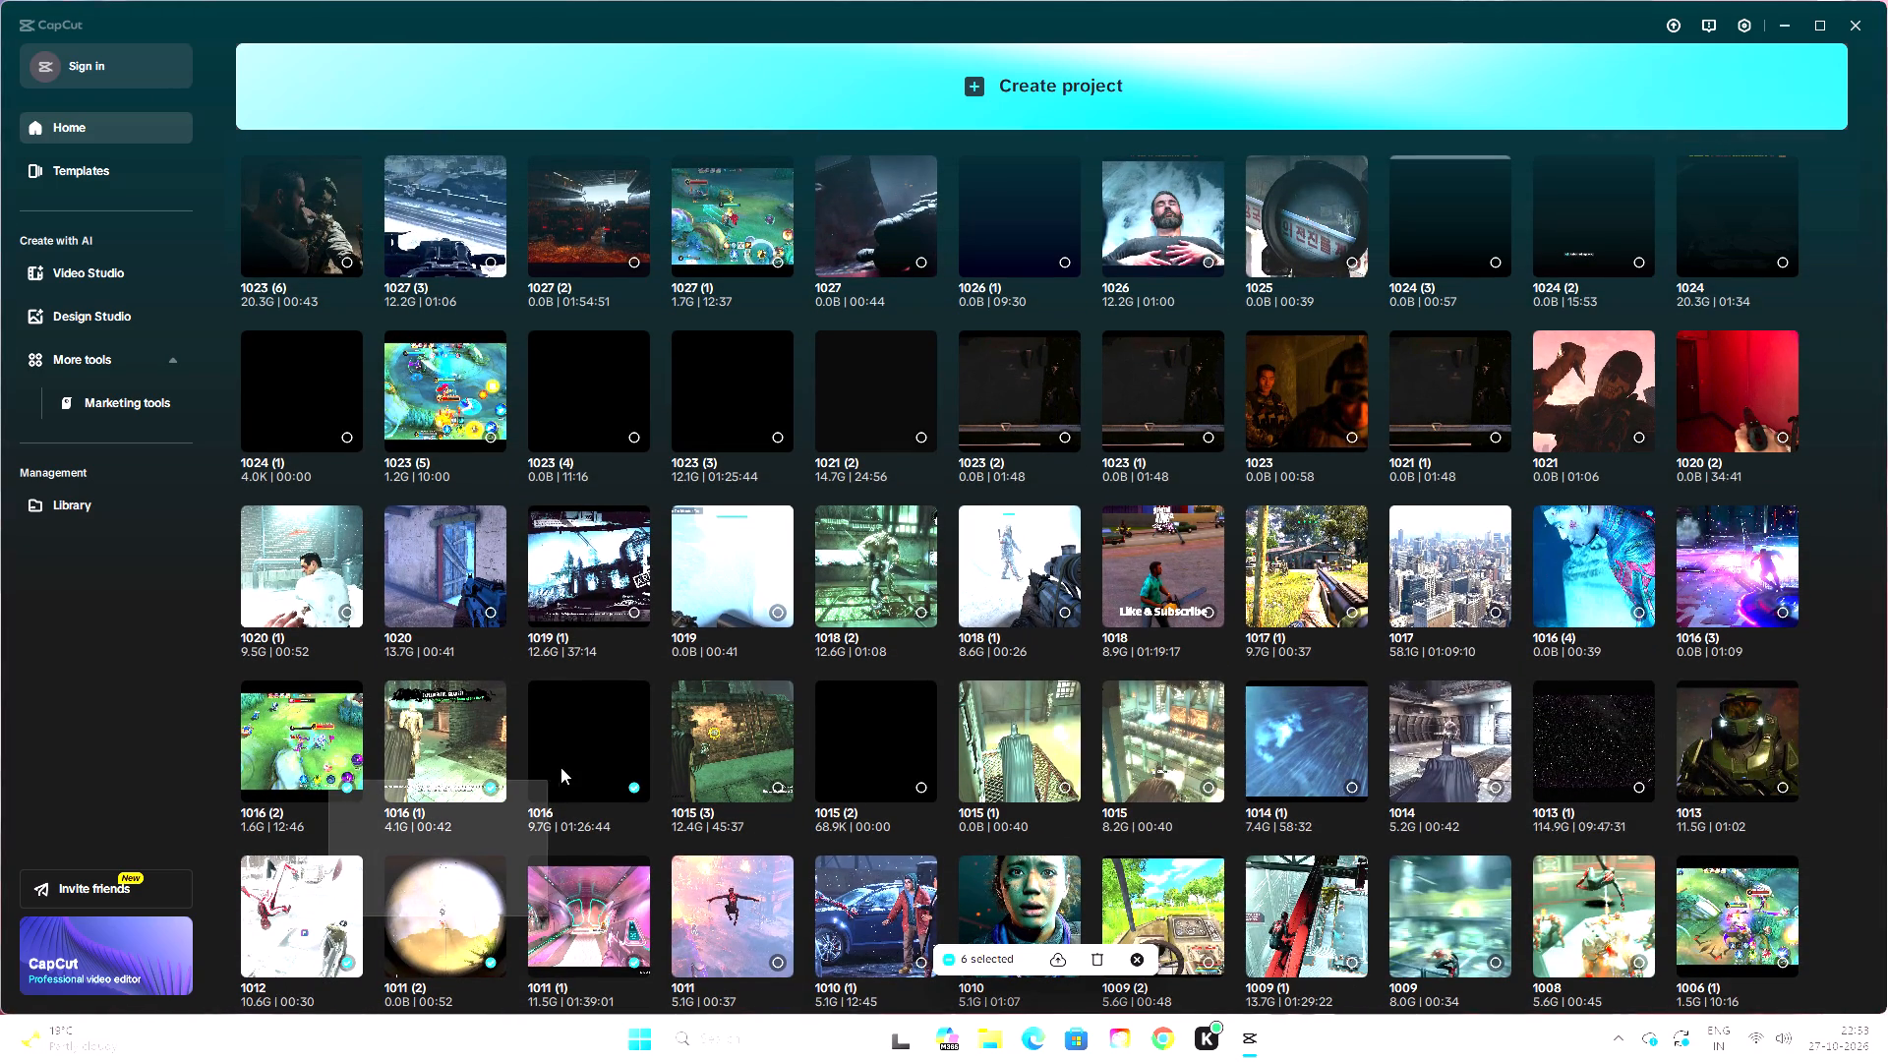
pyautogui.moveTo(560, 767); pyautogui.dragTo(1779, 756)
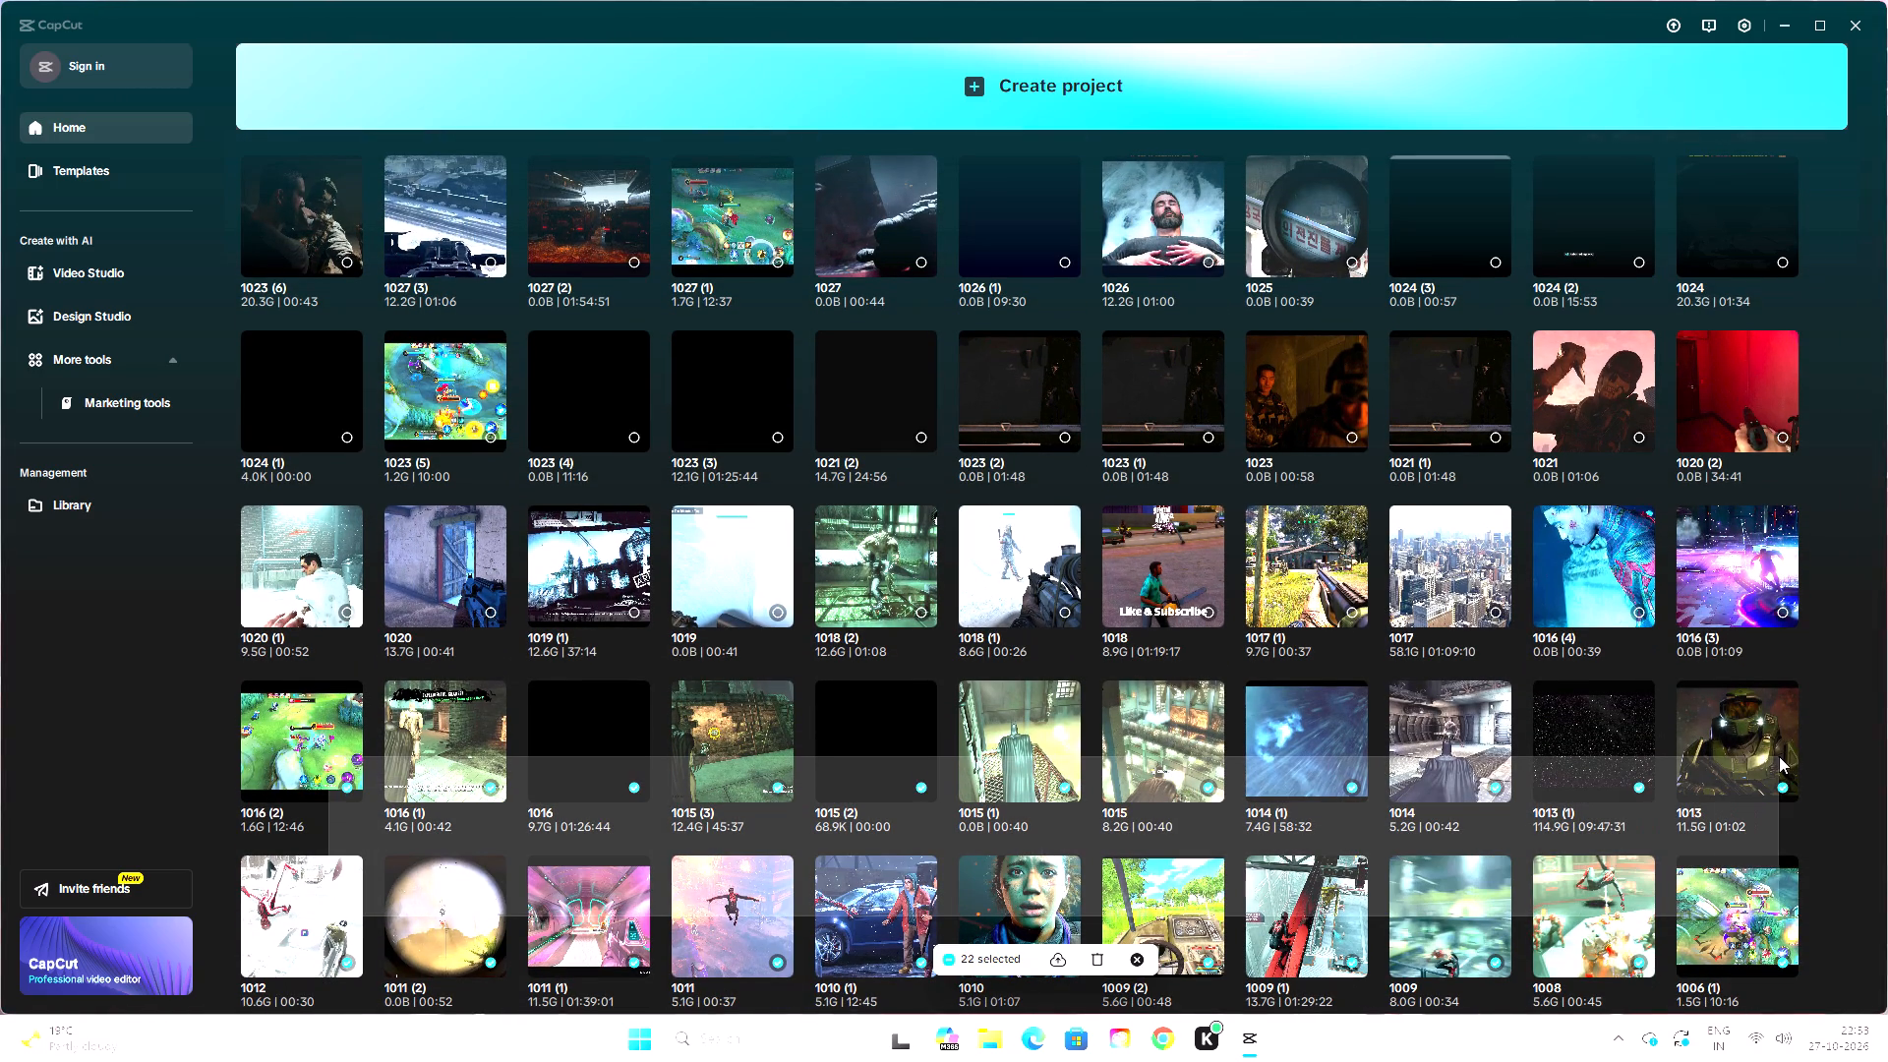
pyautogui.moveTo(1779, 756); pyautogui.dragTo(1795, 756)
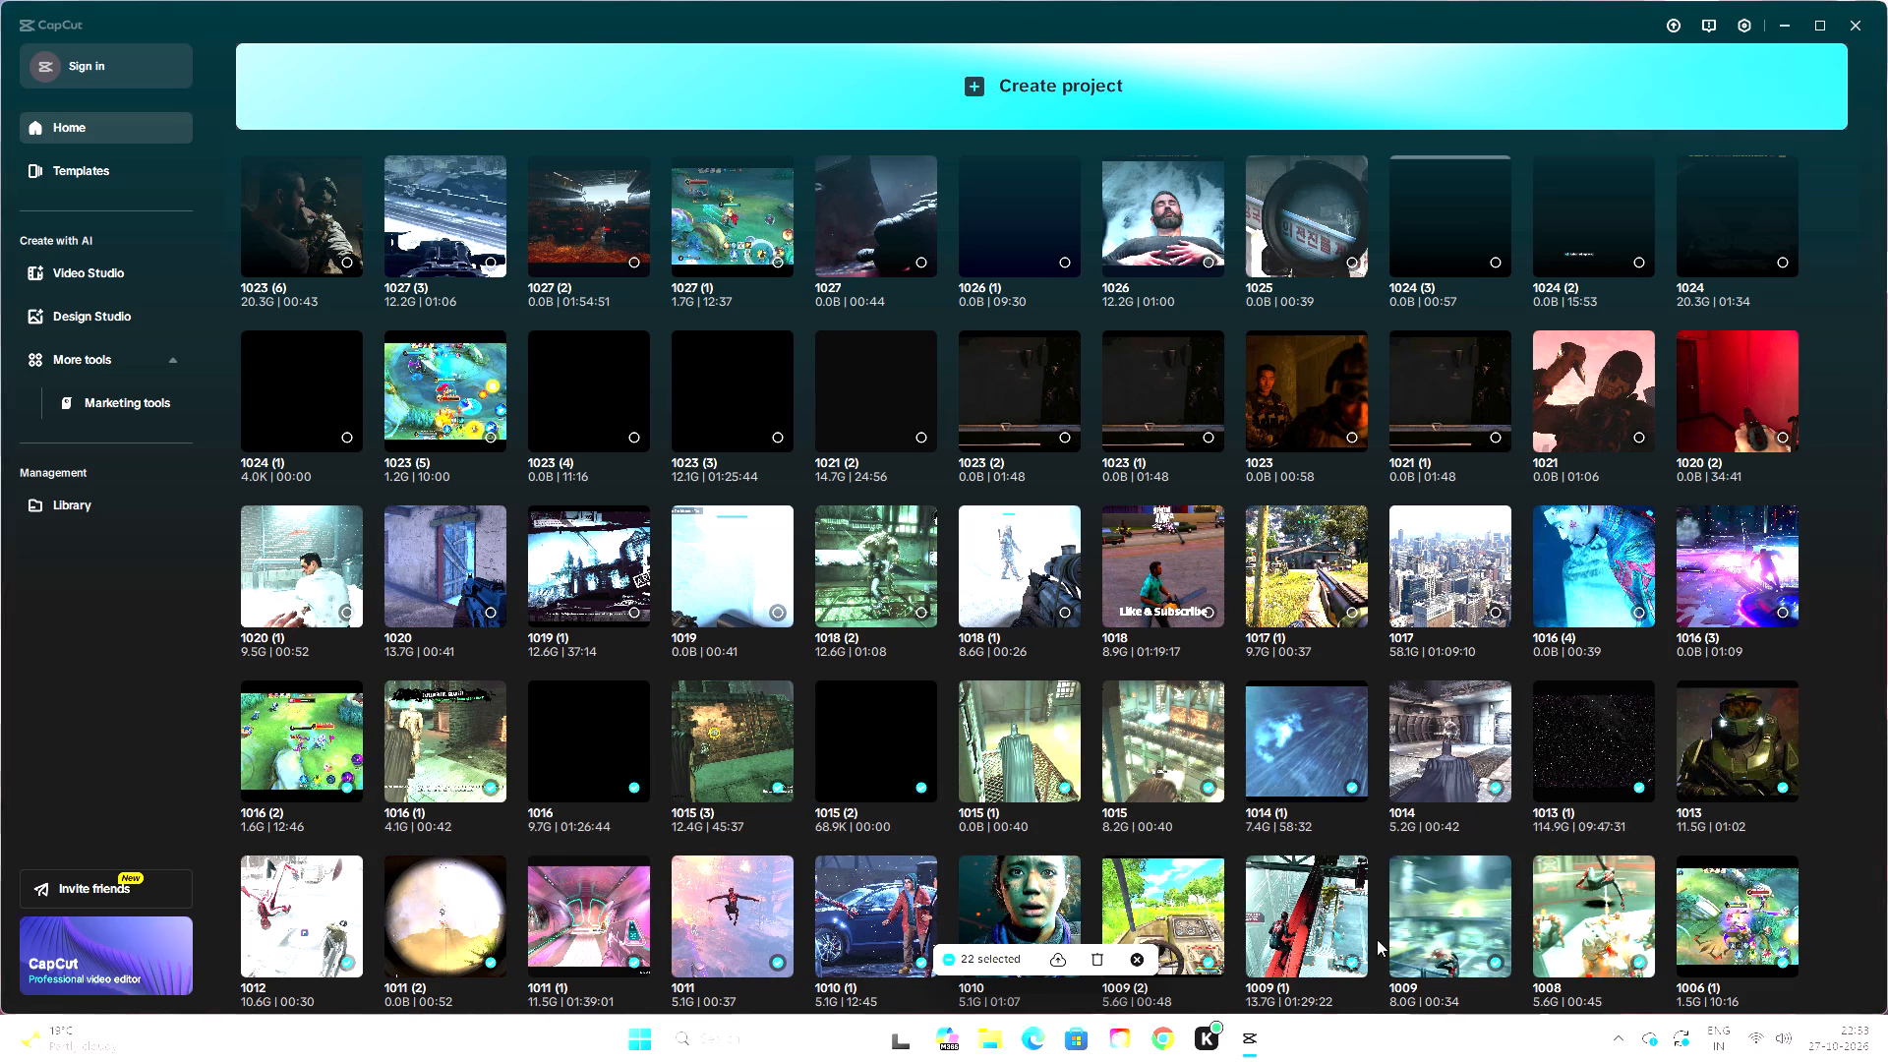
pyautogui.click(1099, 962)
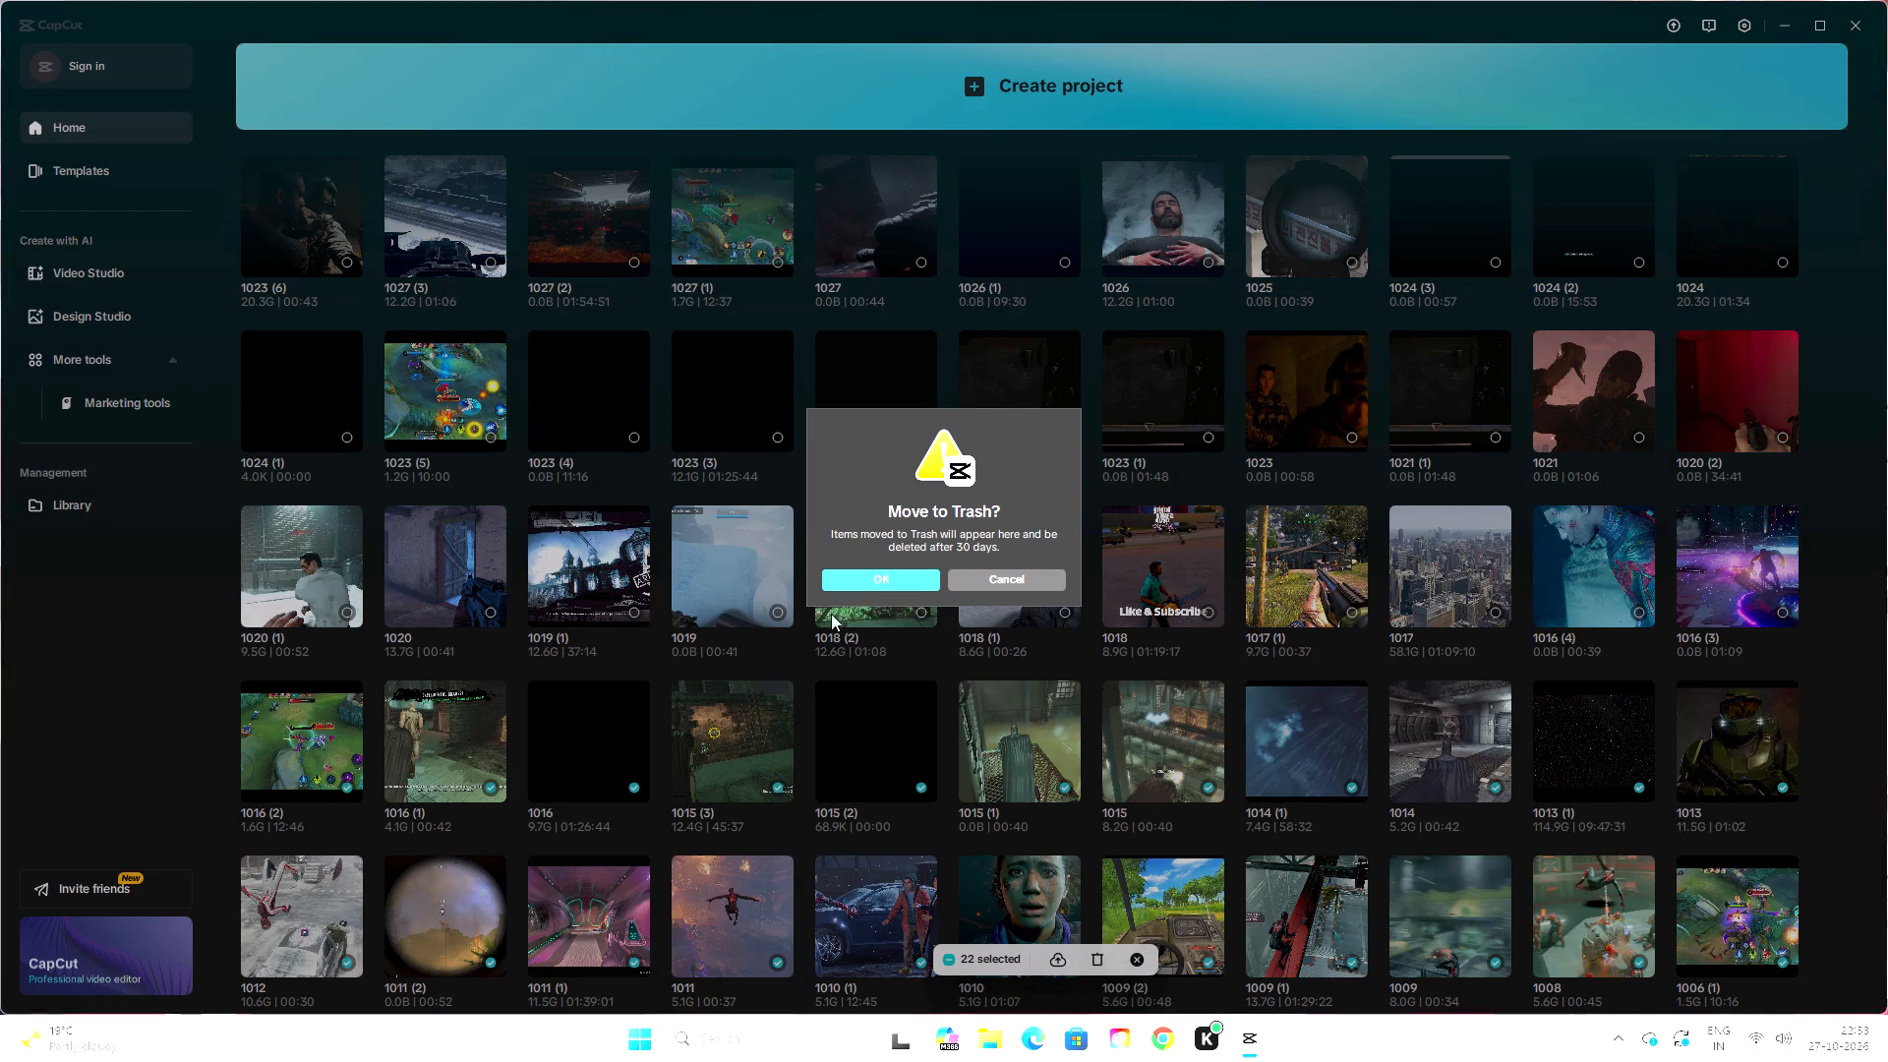
pyautogui.click(878, 582)
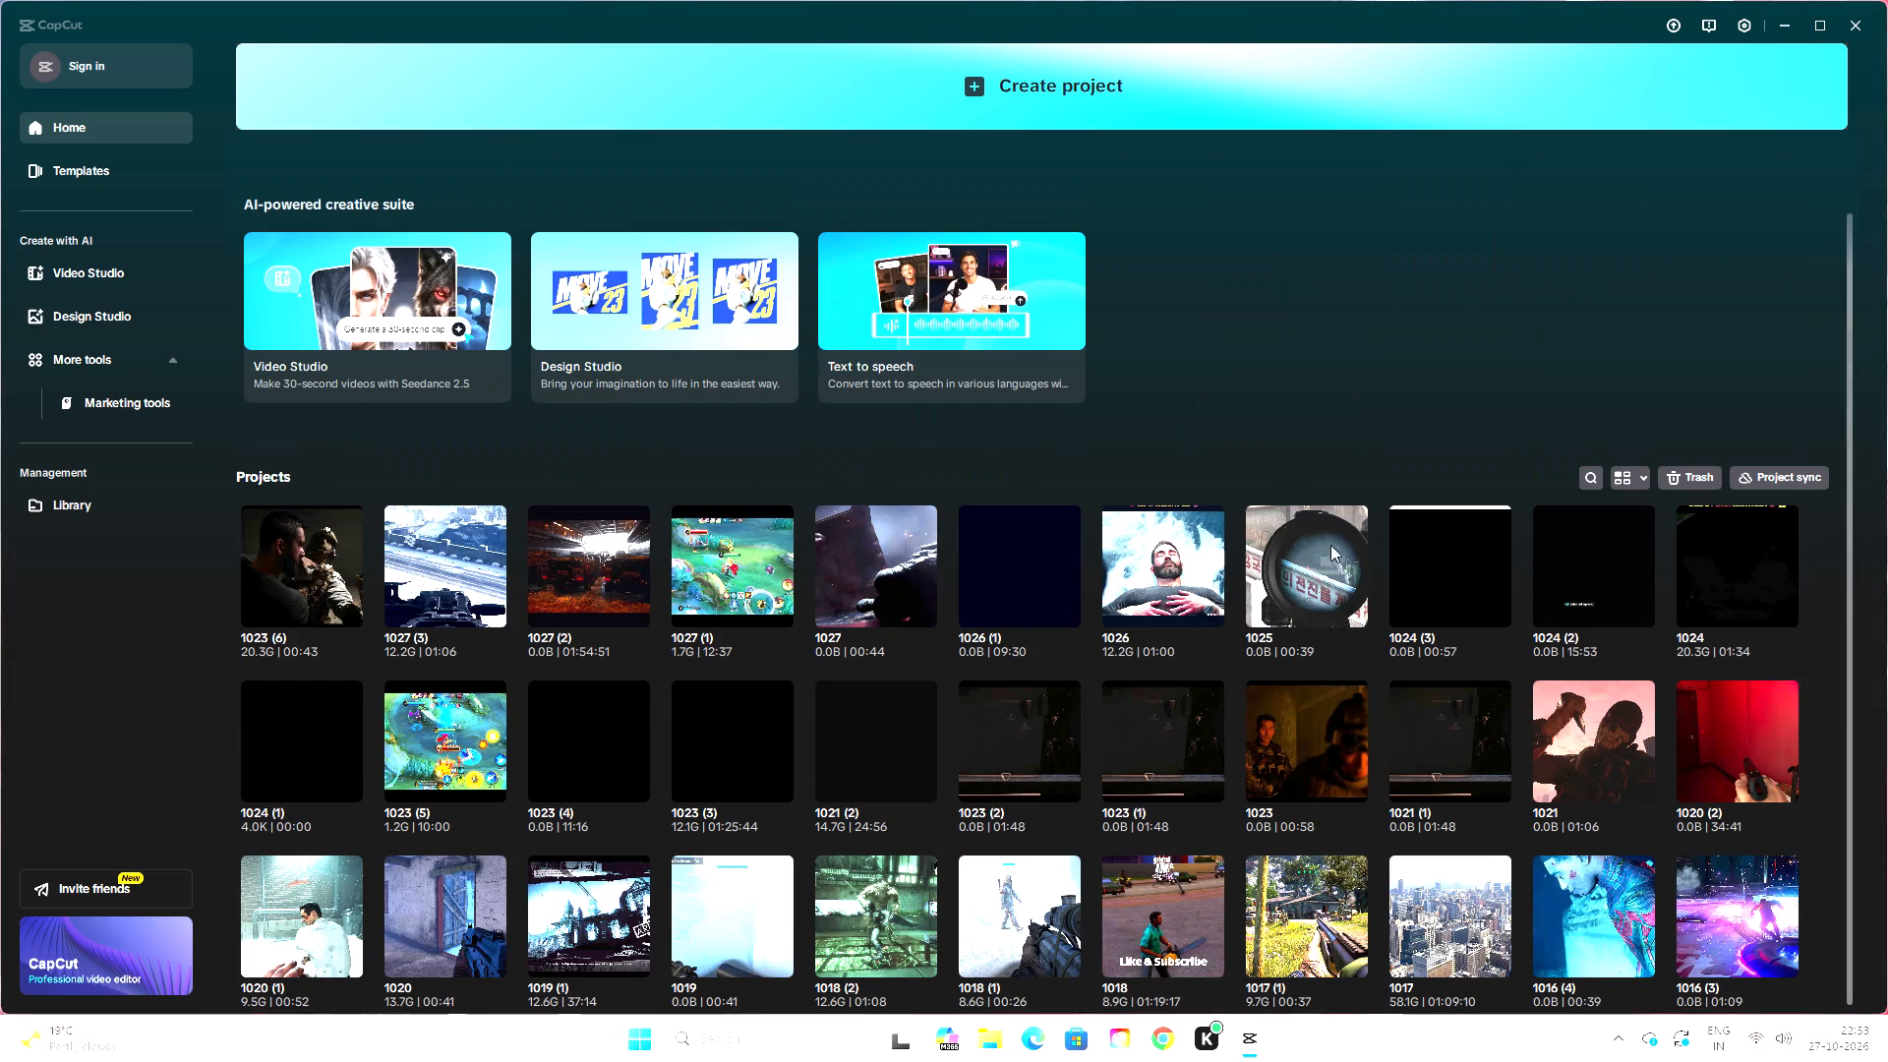
# Open the Trash containing the removed projects.
pyautogui.click(1689, 477)
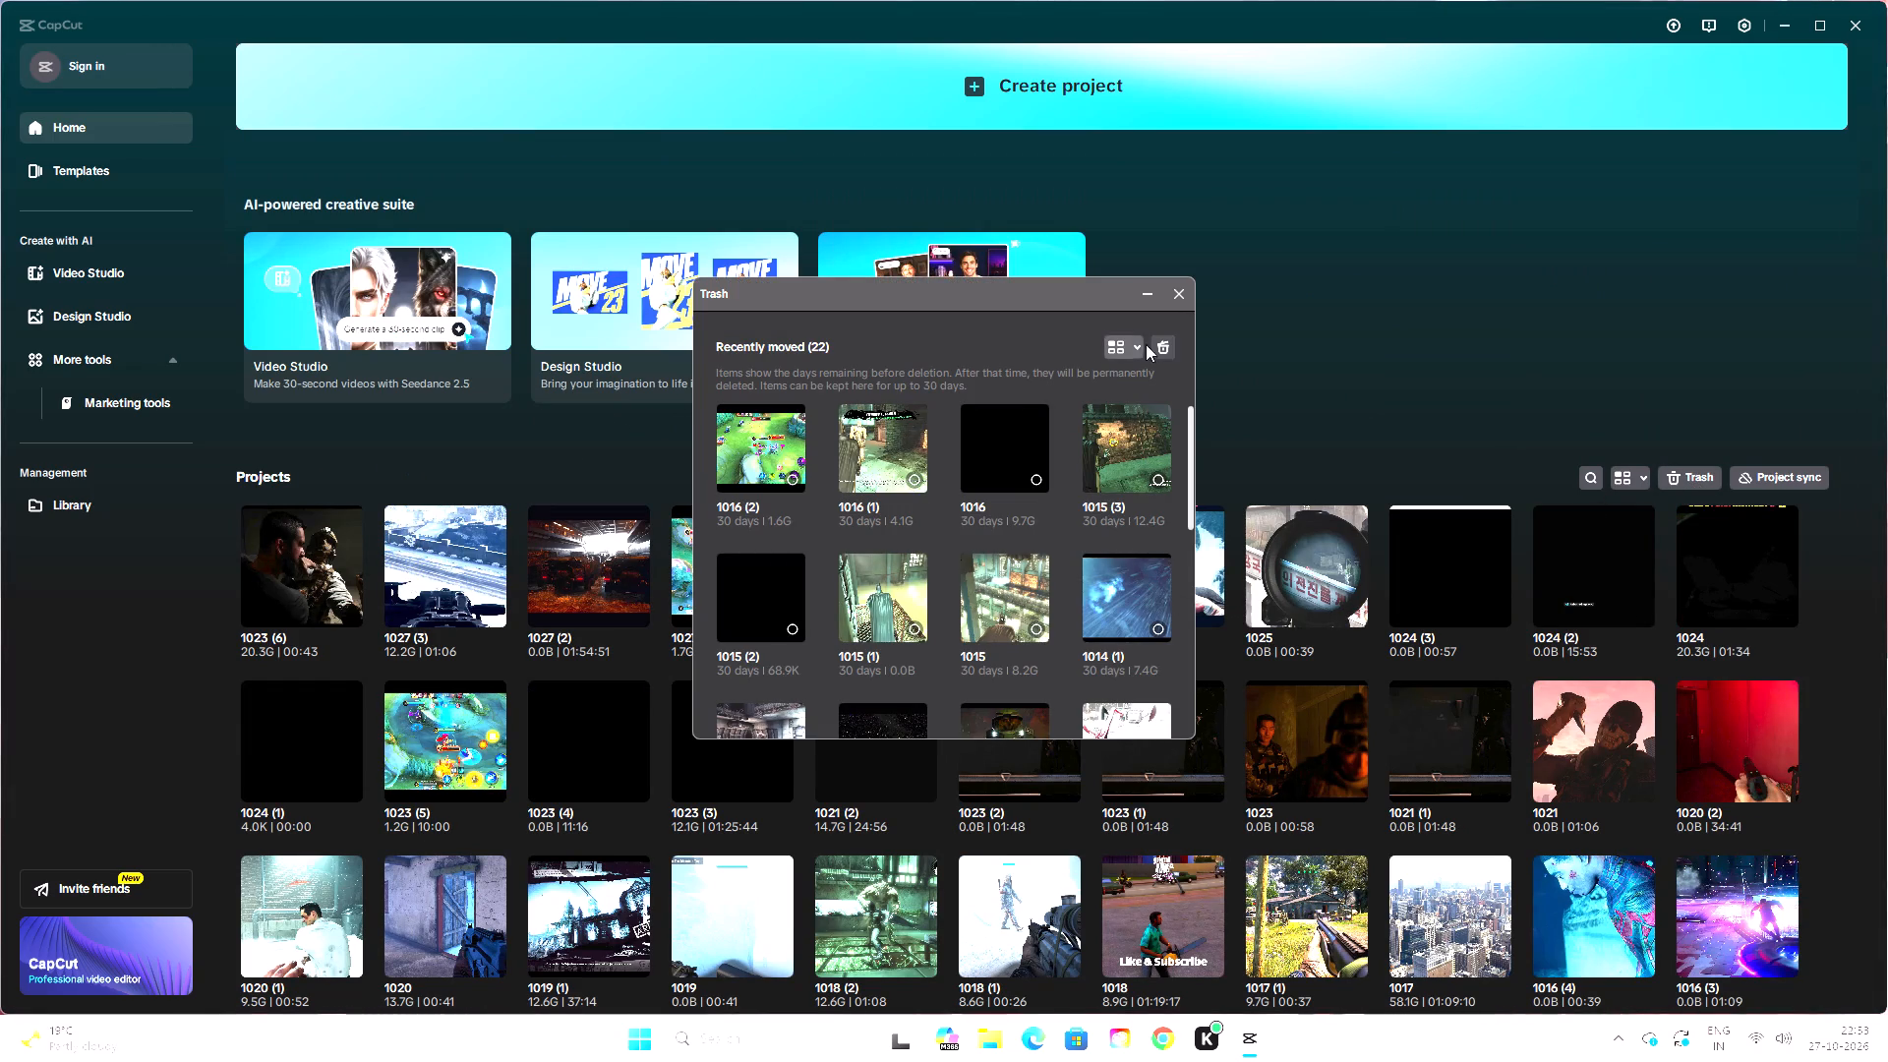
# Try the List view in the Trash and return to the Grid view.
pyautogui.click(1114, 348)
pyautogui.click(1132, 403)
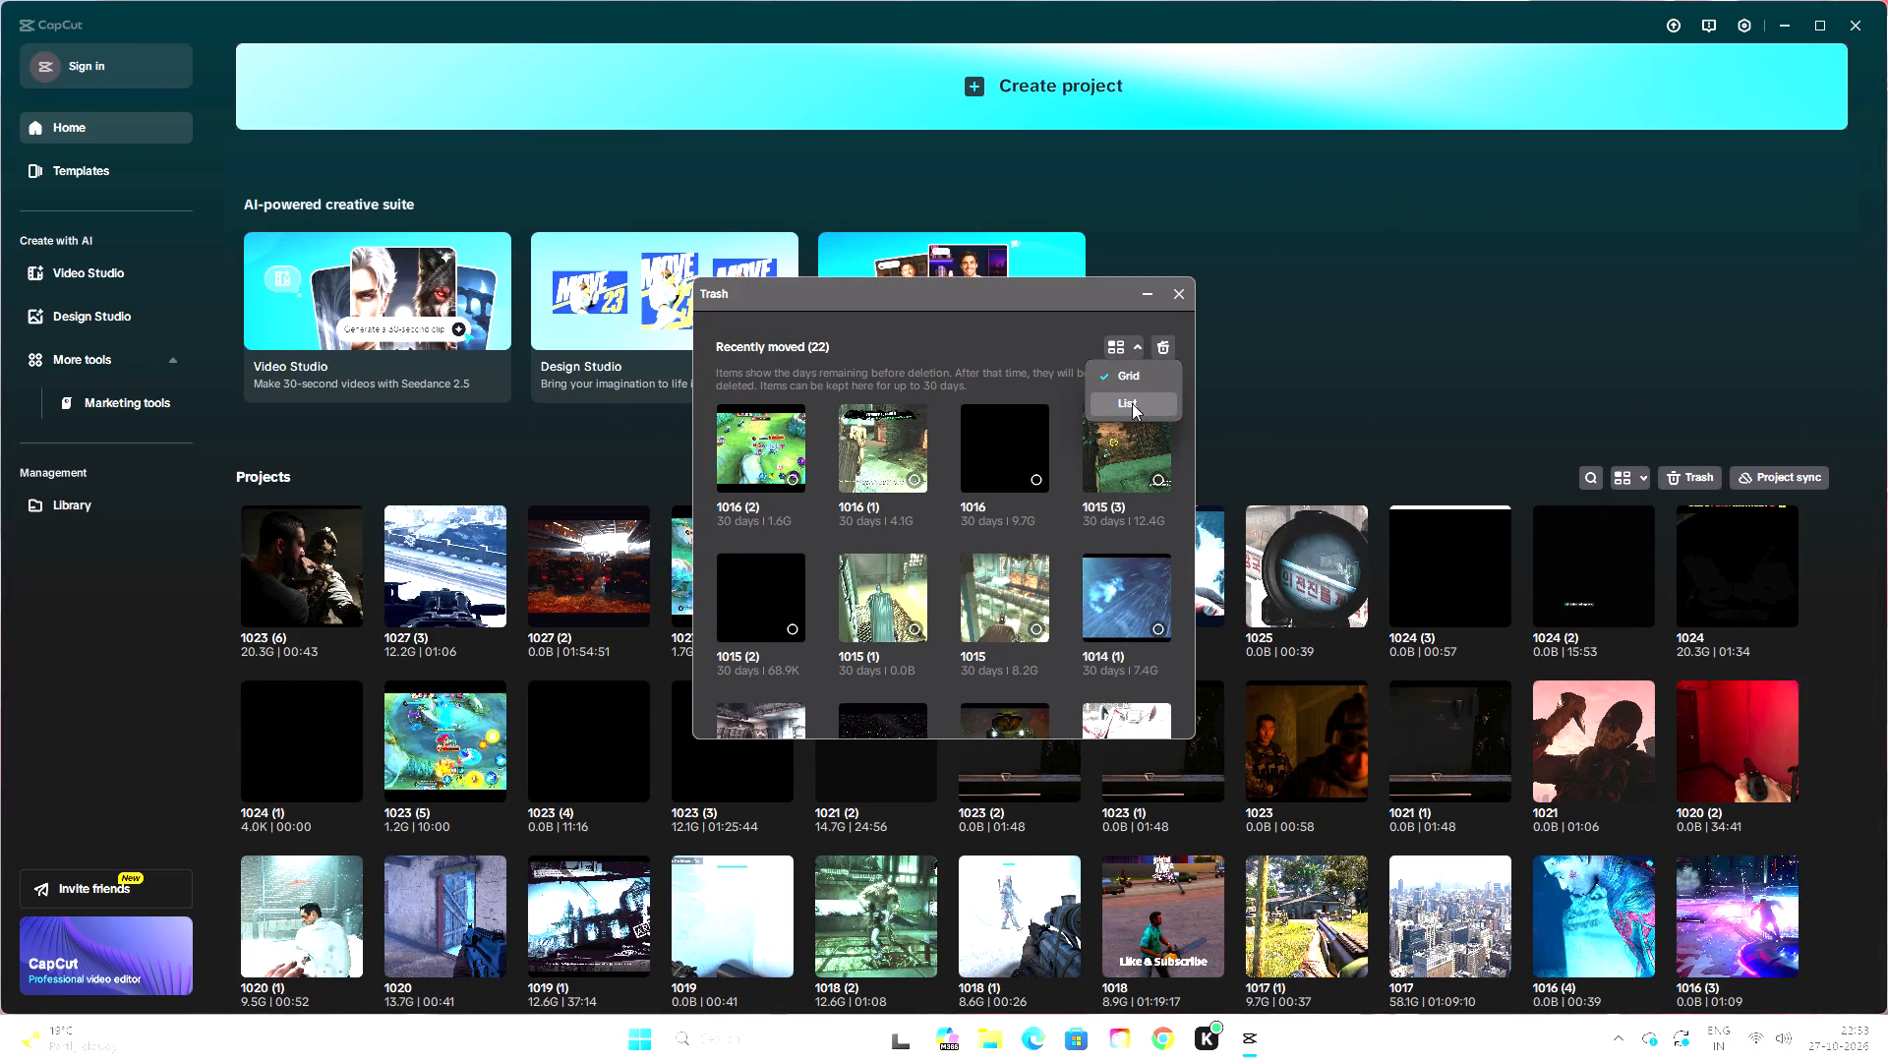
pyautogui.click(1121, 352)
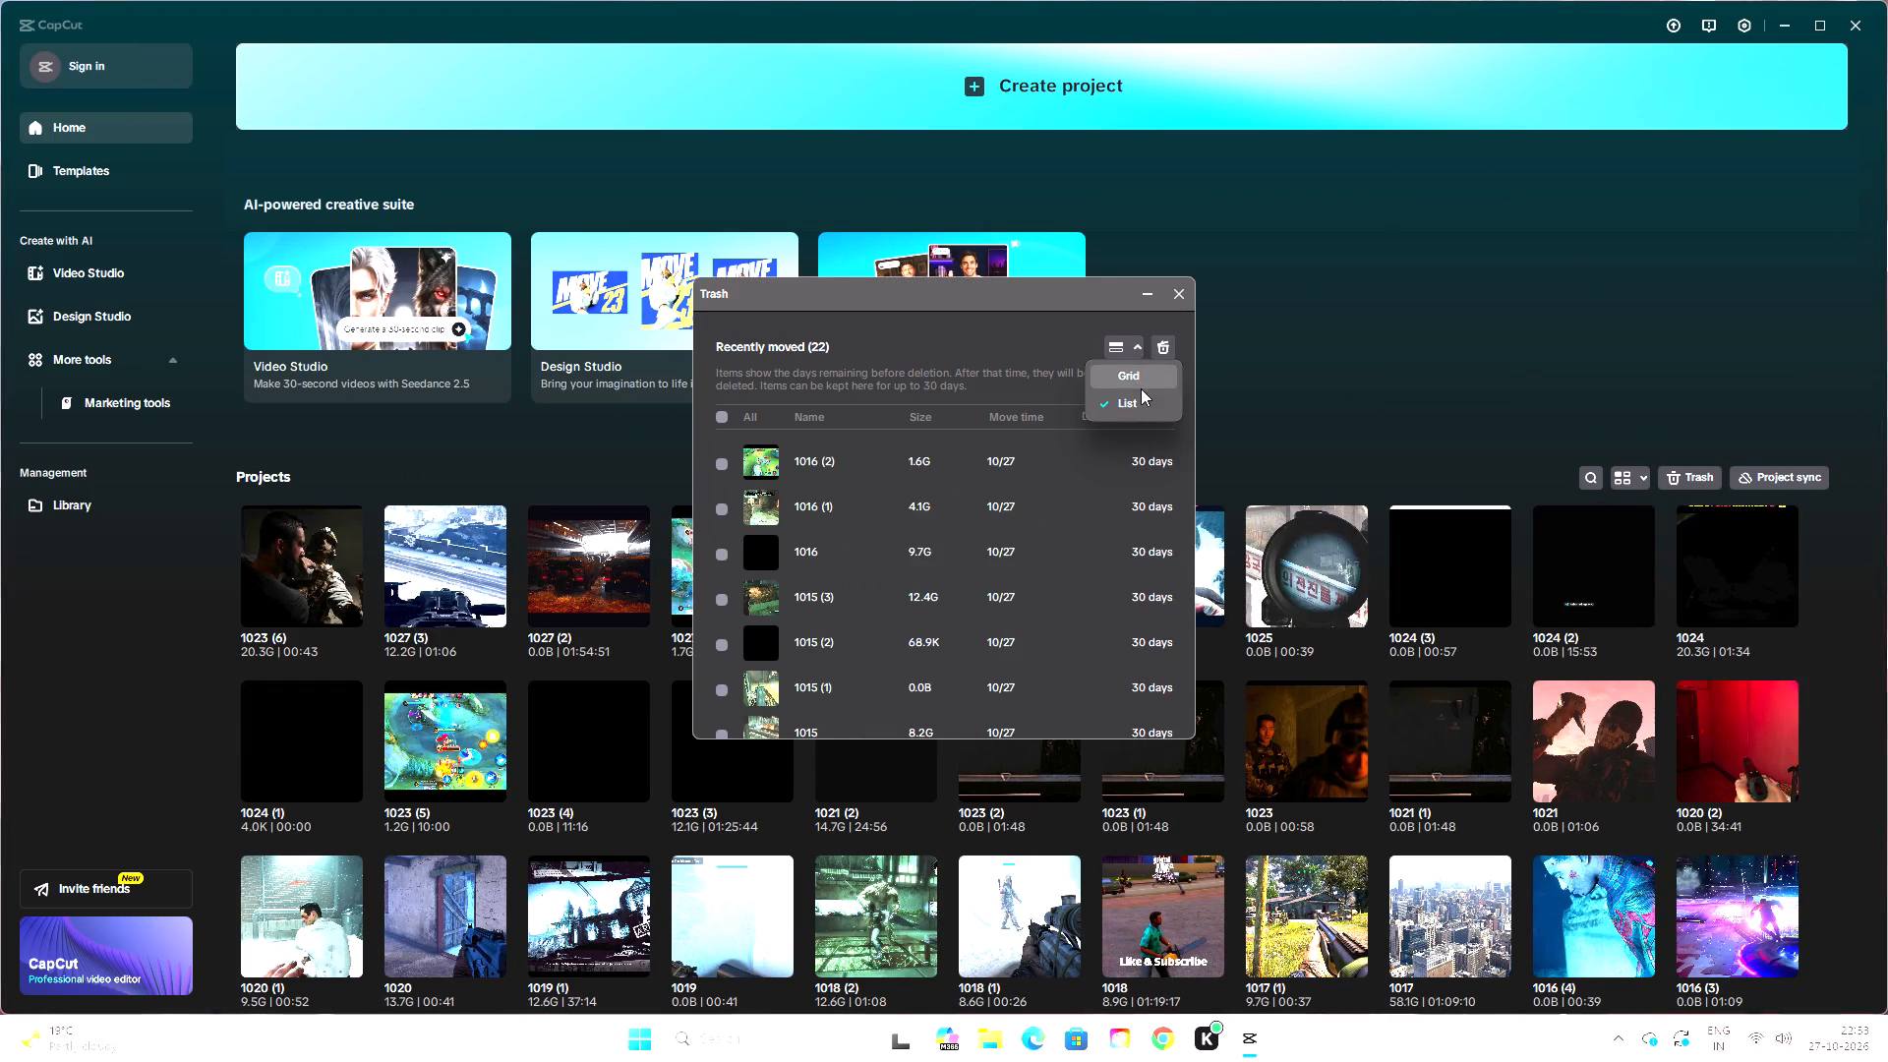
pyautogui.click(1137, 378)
# Select all 22 projects in the Trash and delete them permanently.
pyautogui.moveTo(769, 457); pyautogui.dragTo(1112, 761)
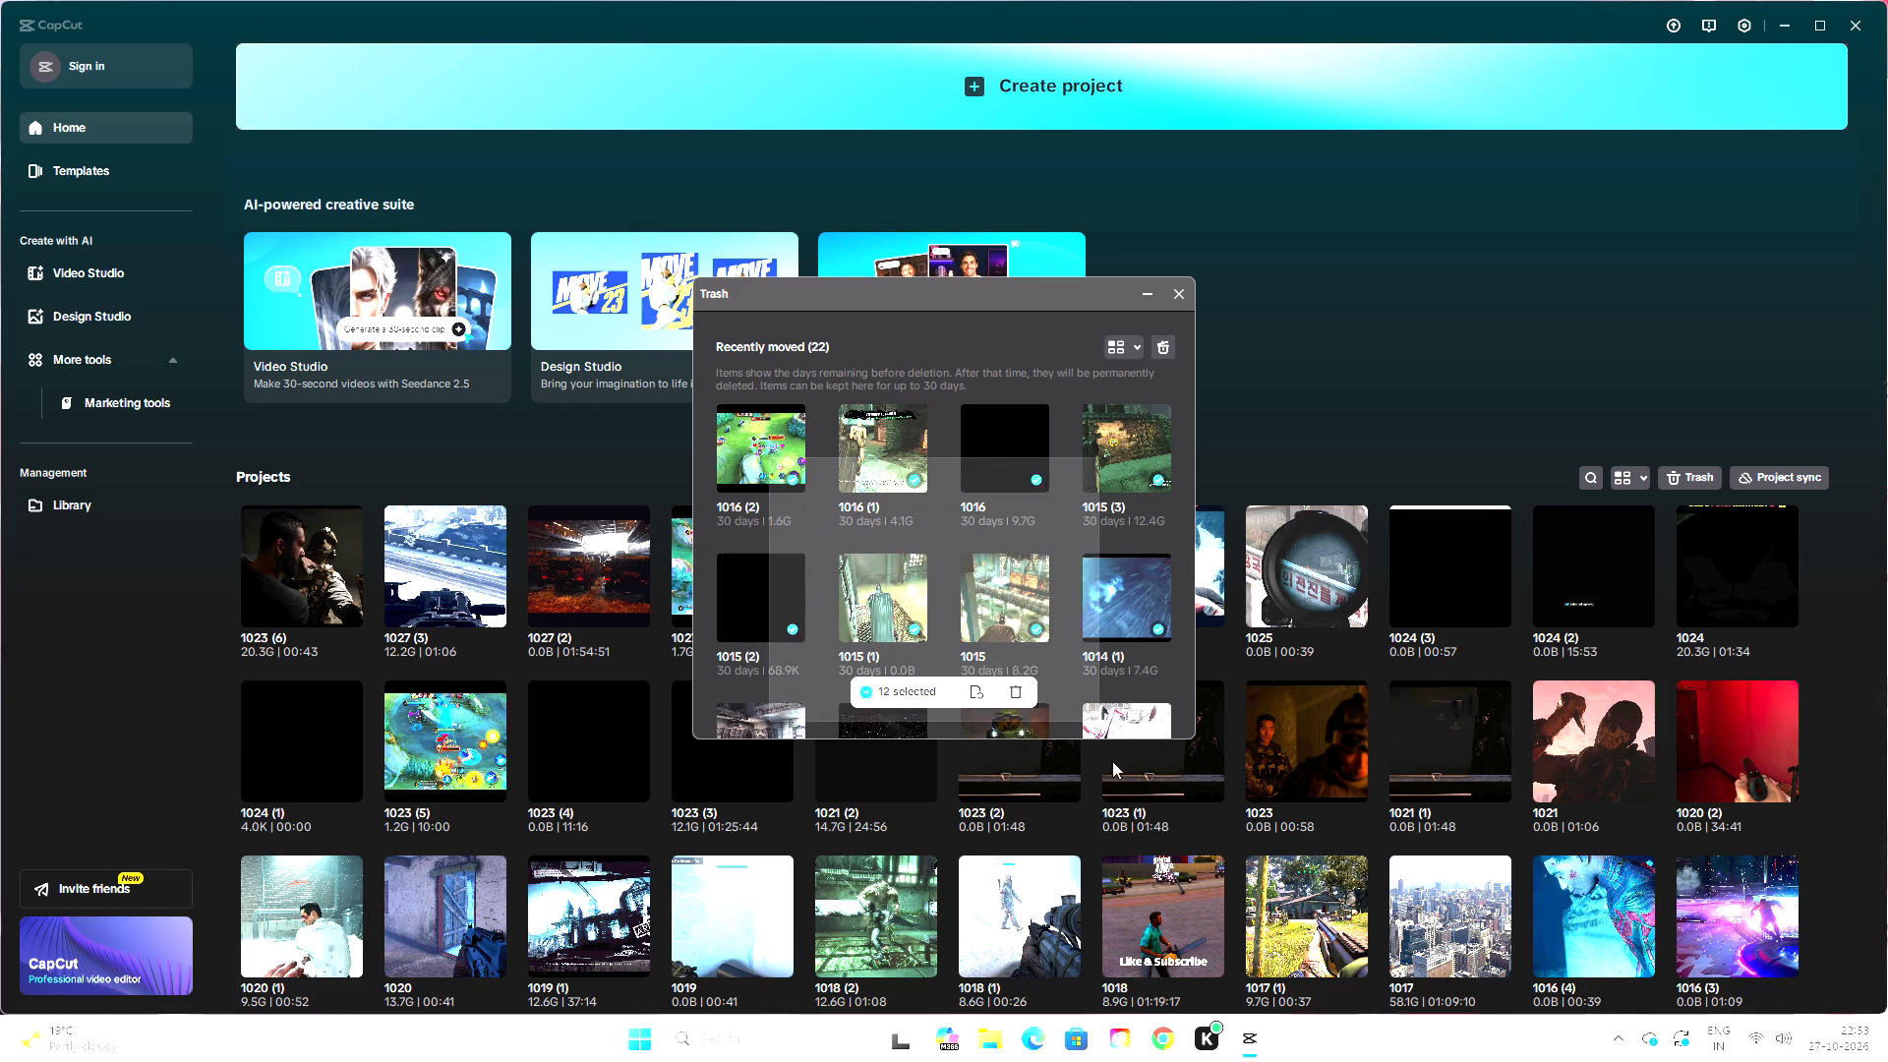
pyautogui.moveTo(1112, 761); pyautogui.dragTo(1215, 772)
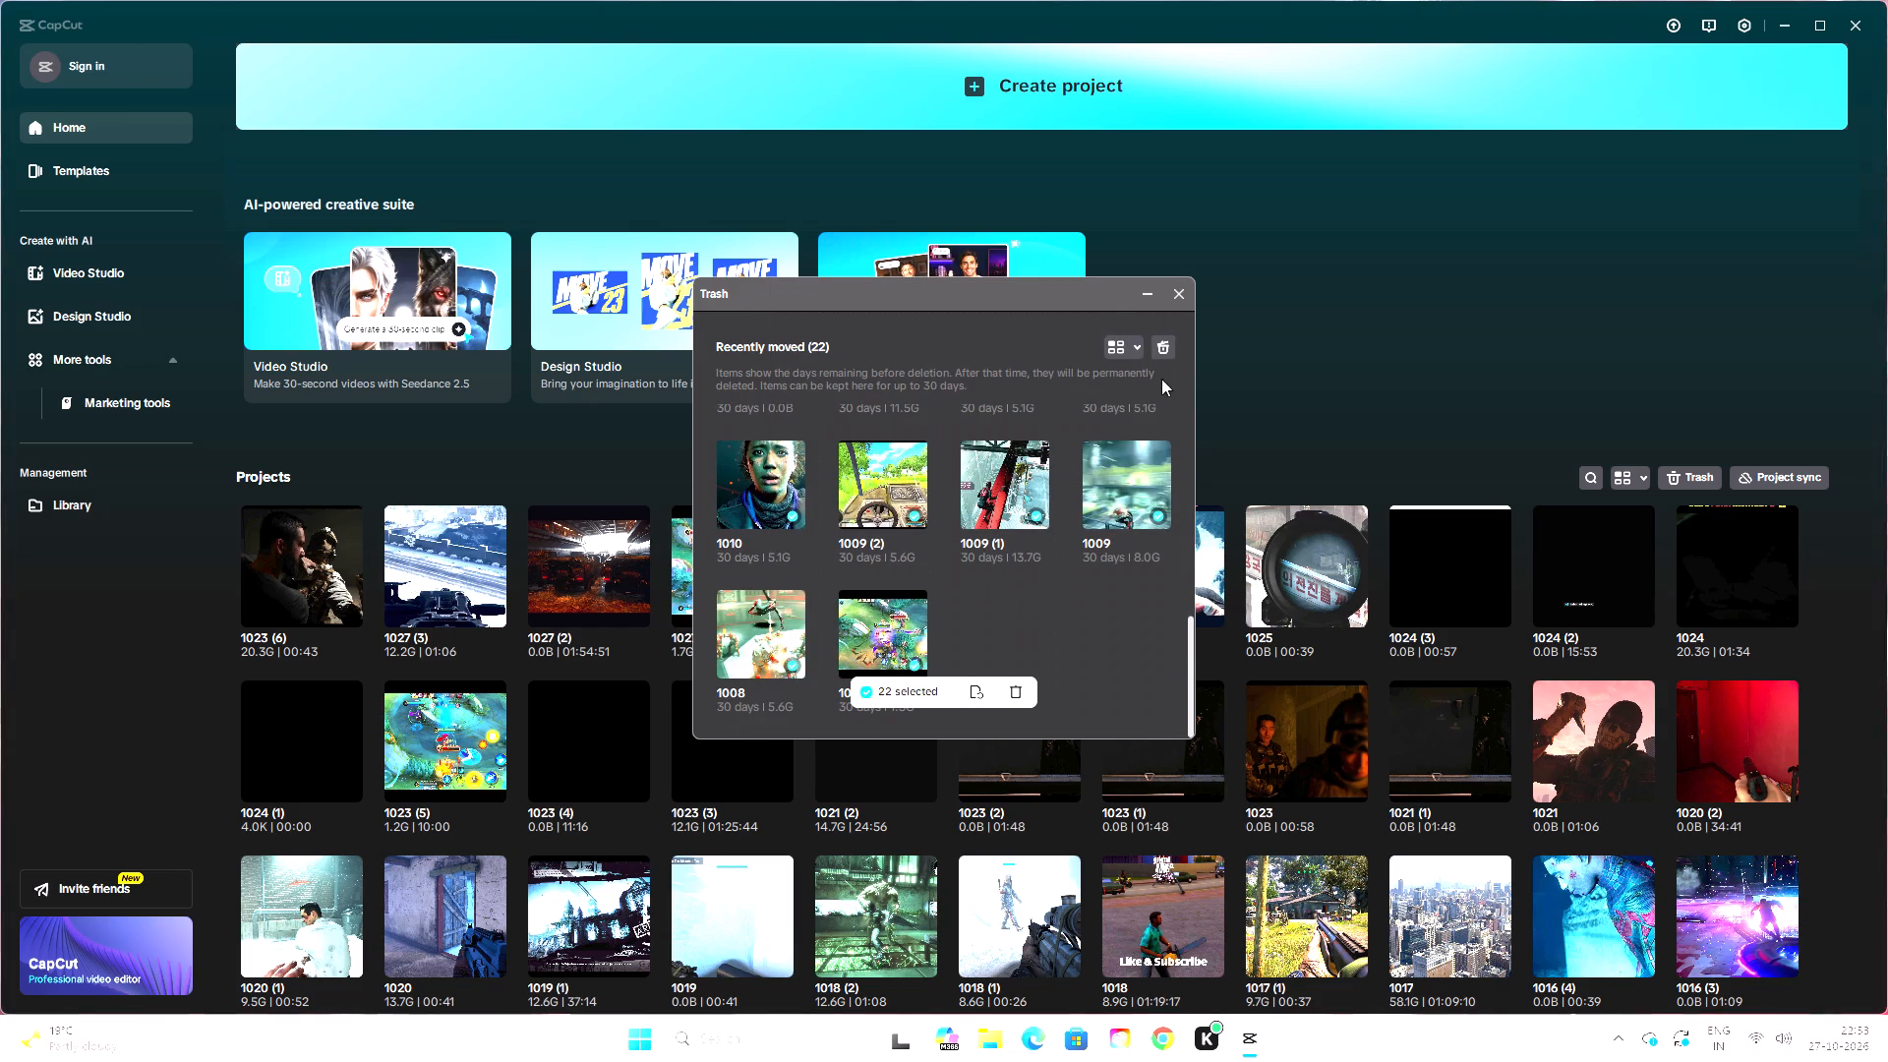
pyautogui.click(1018, 693)
pyautogui.click(893, 577)
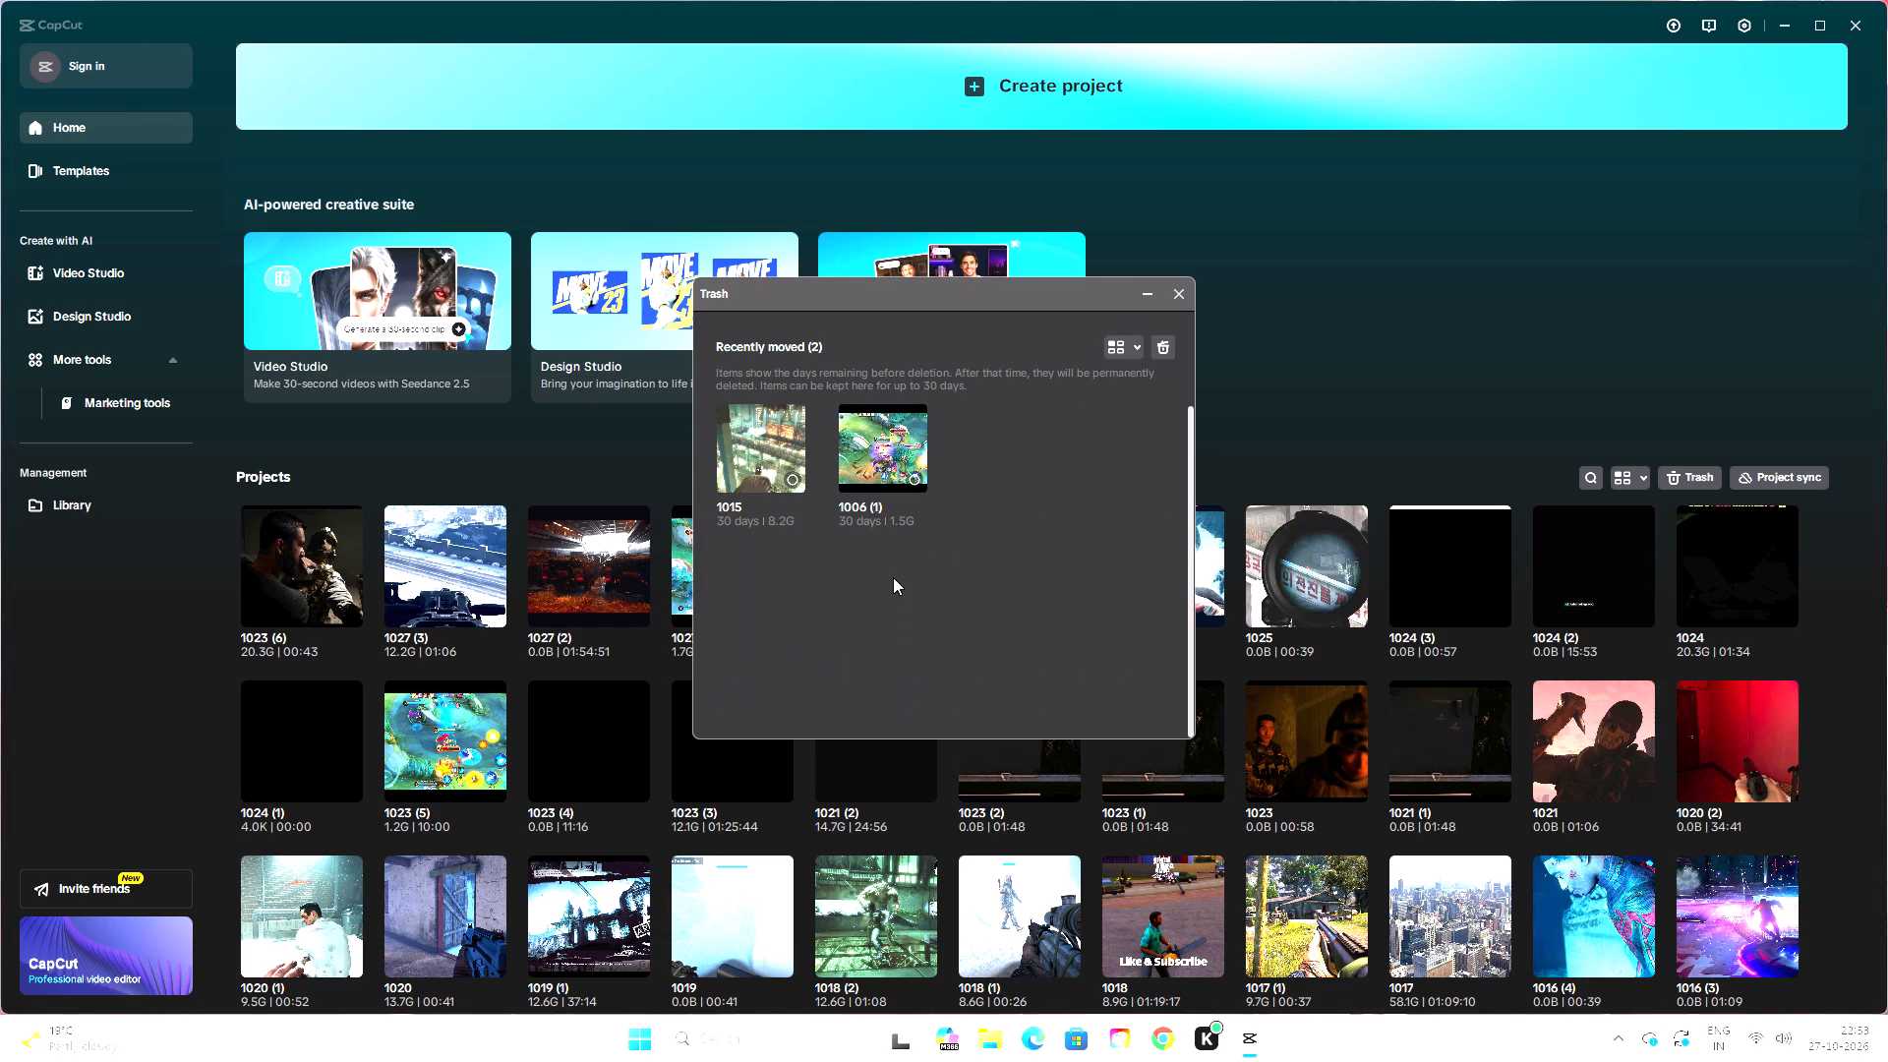
# Permanently delete the remaining trashed projects 1015 and 1006 (1), and close the Trash.
pyautogui.moveTo(757, 421); pyautogui.dragTo(977, 472)
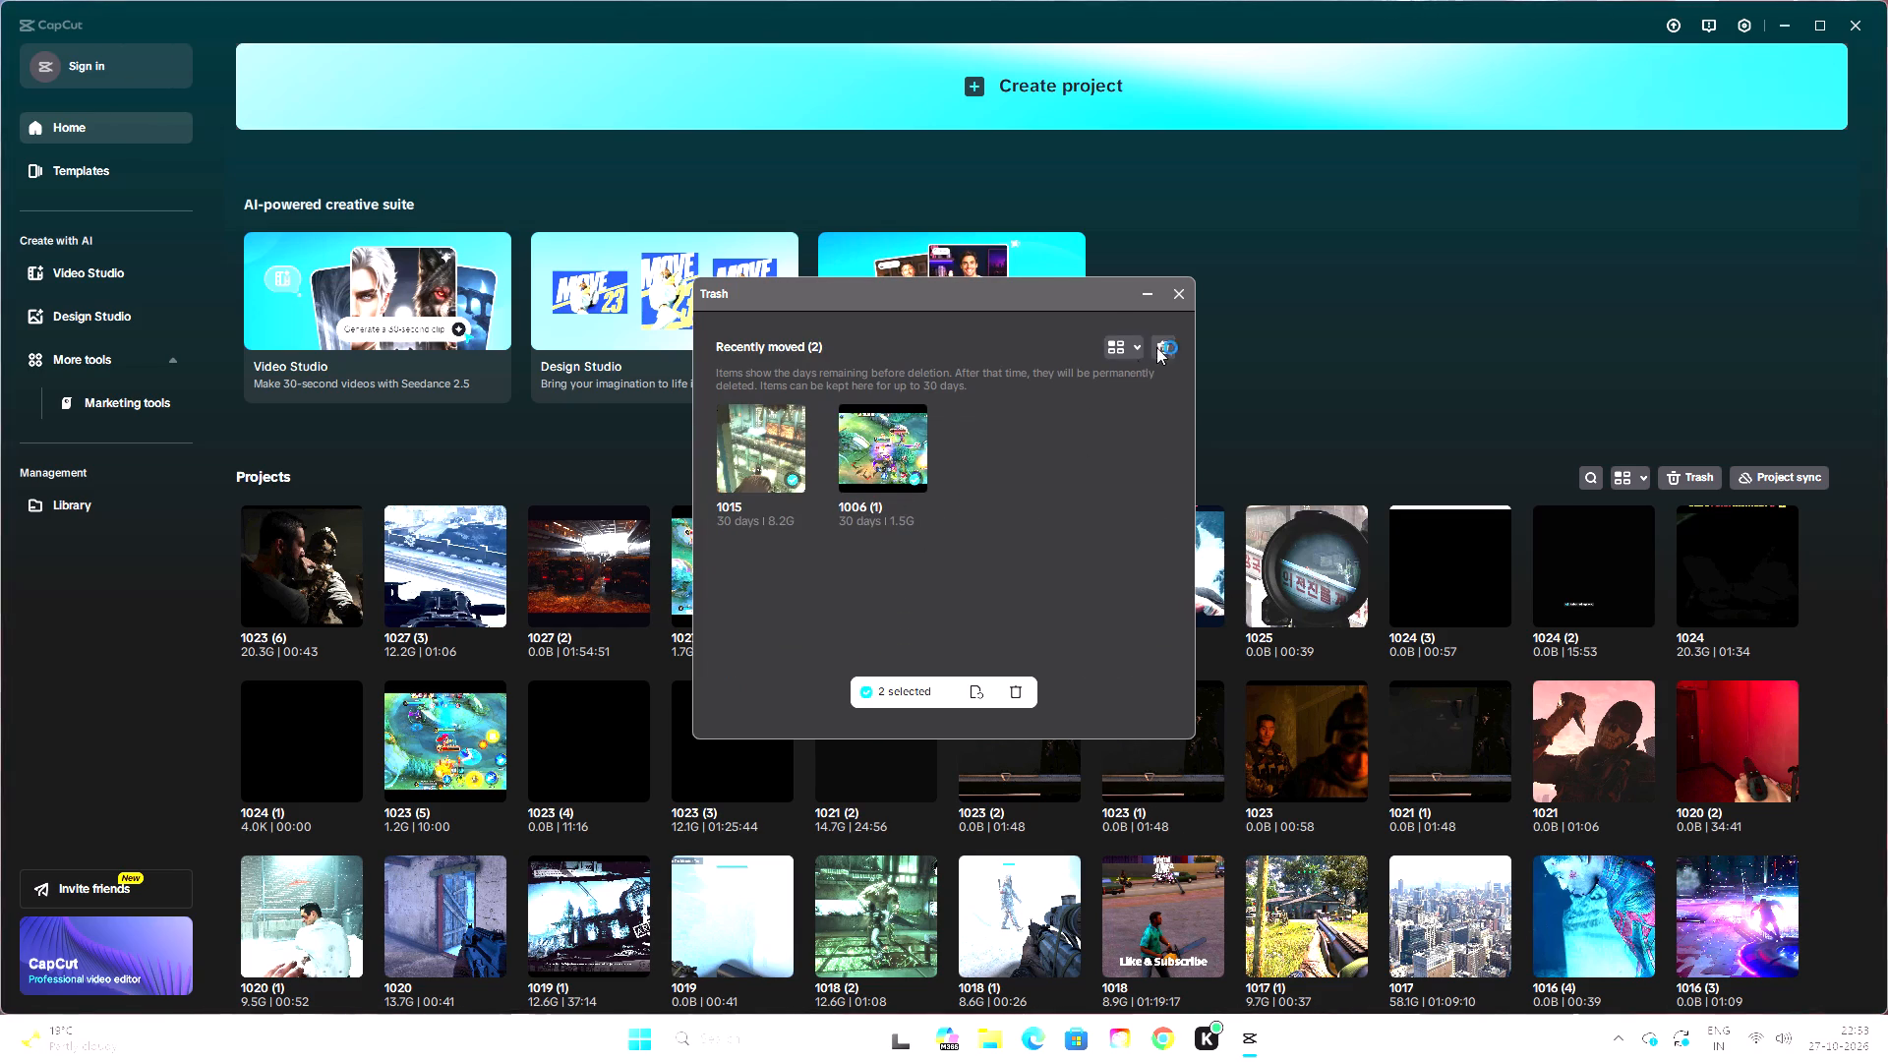
pyautogui.click(1019, 690)
pyautogui.click(907, 579)
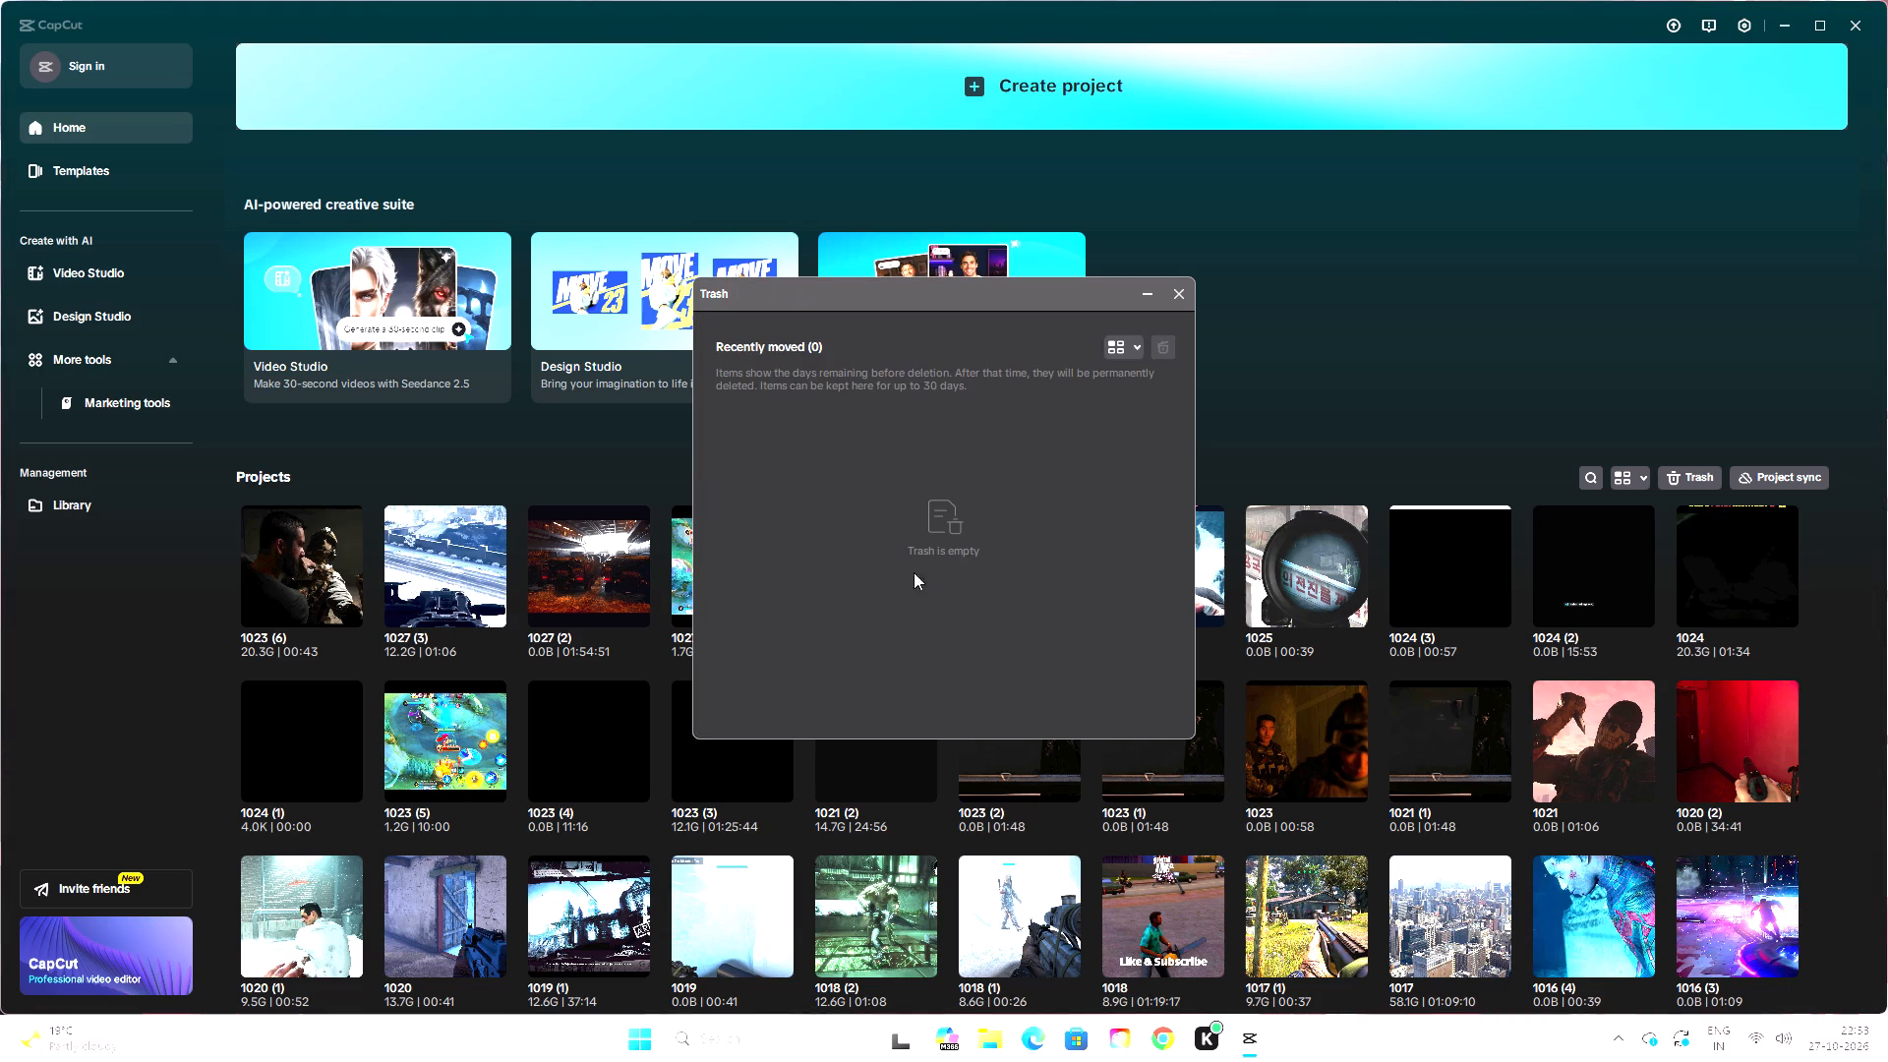
pyautogui.click(1302, 317)
# Open project 1027 (3) from the project list.
pyautogui.scroll(3, 415, 654)
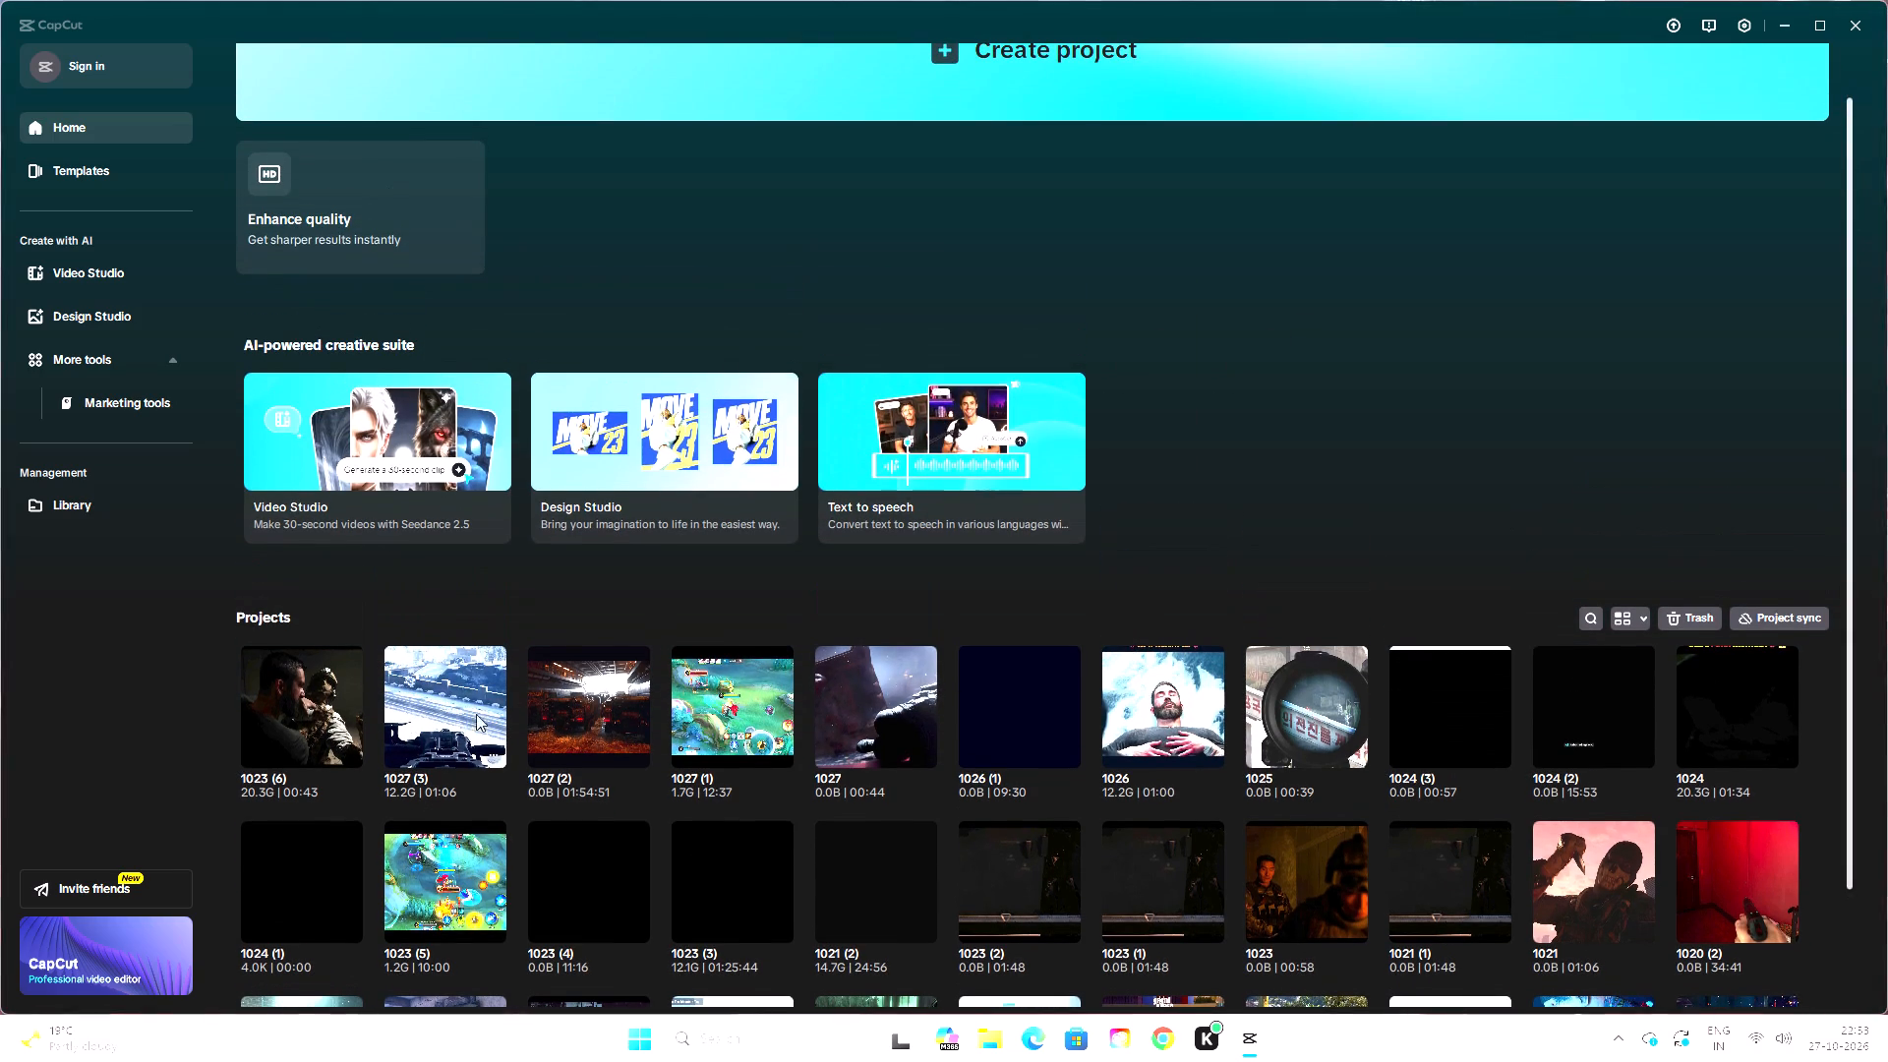
pyautogui.click(435, 716)
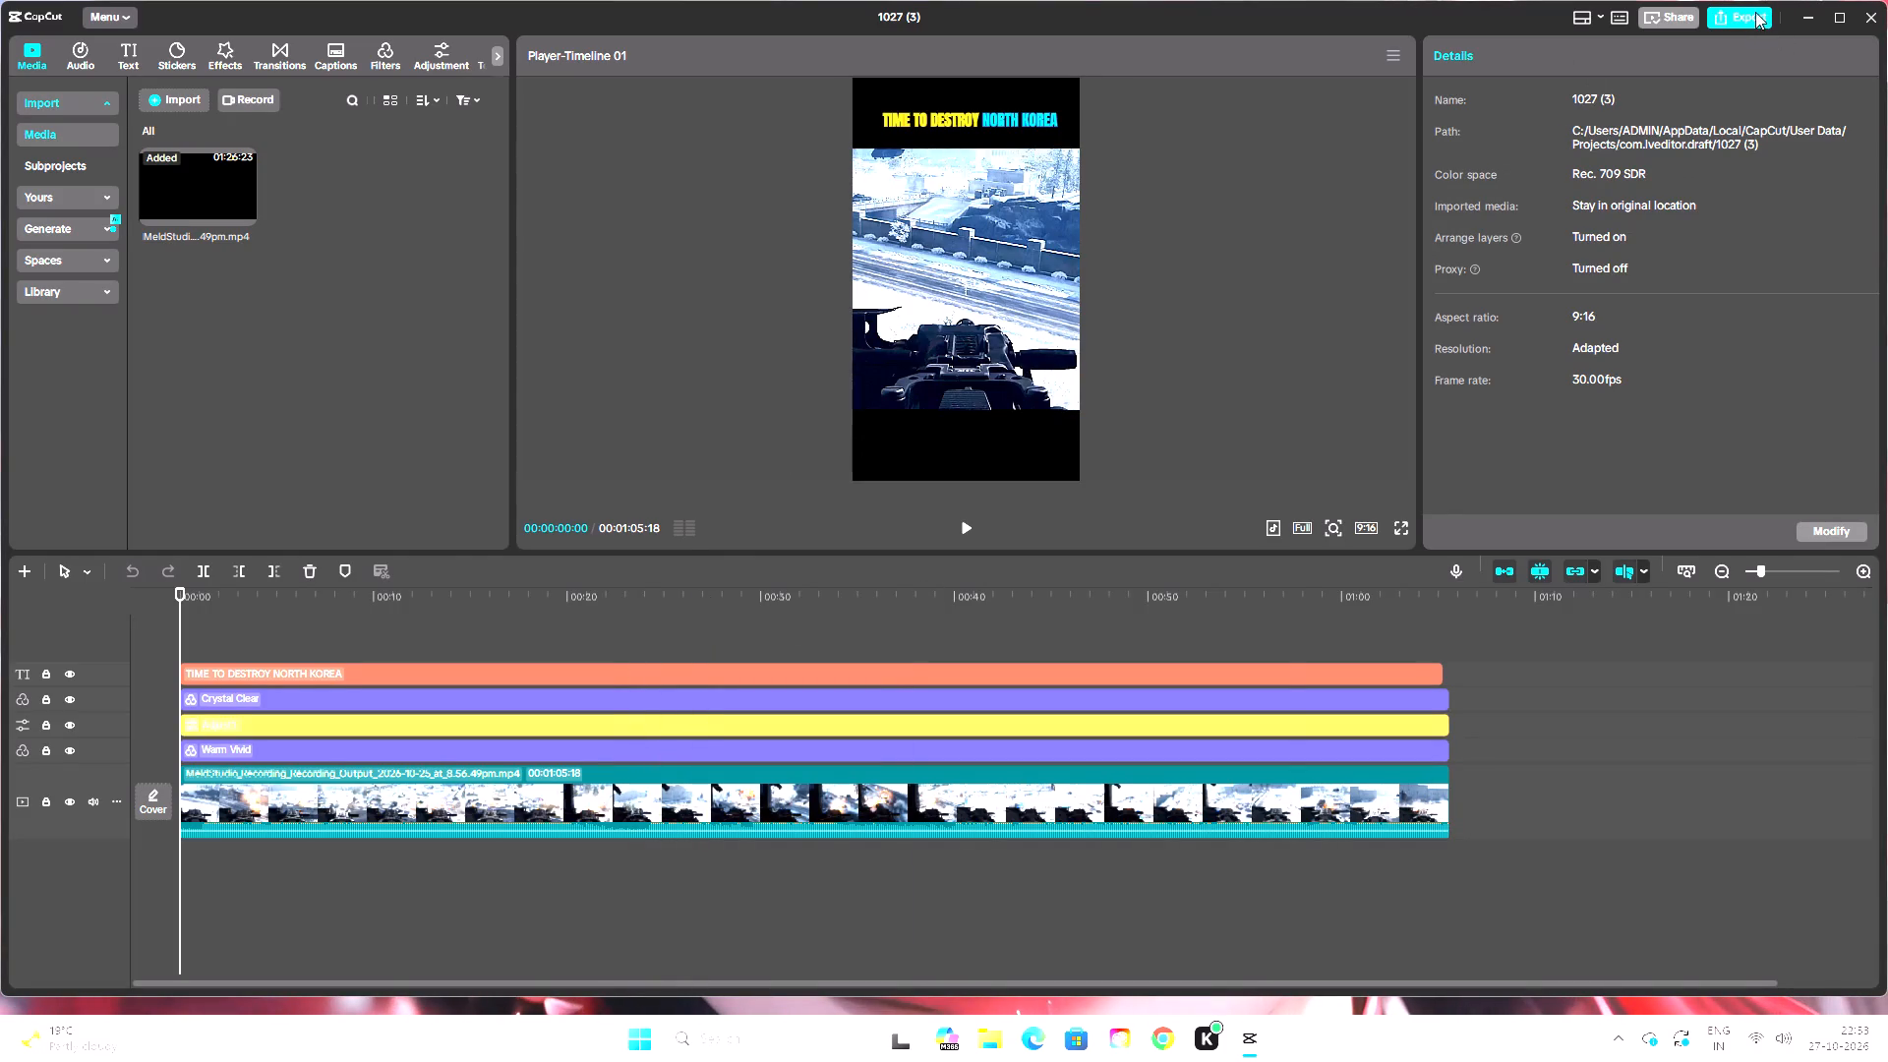
# Open the export settings for the short and set the frame rate to 60fps.
pyautogui.click(1755, 12)
pyautogui.click(1092, 592)
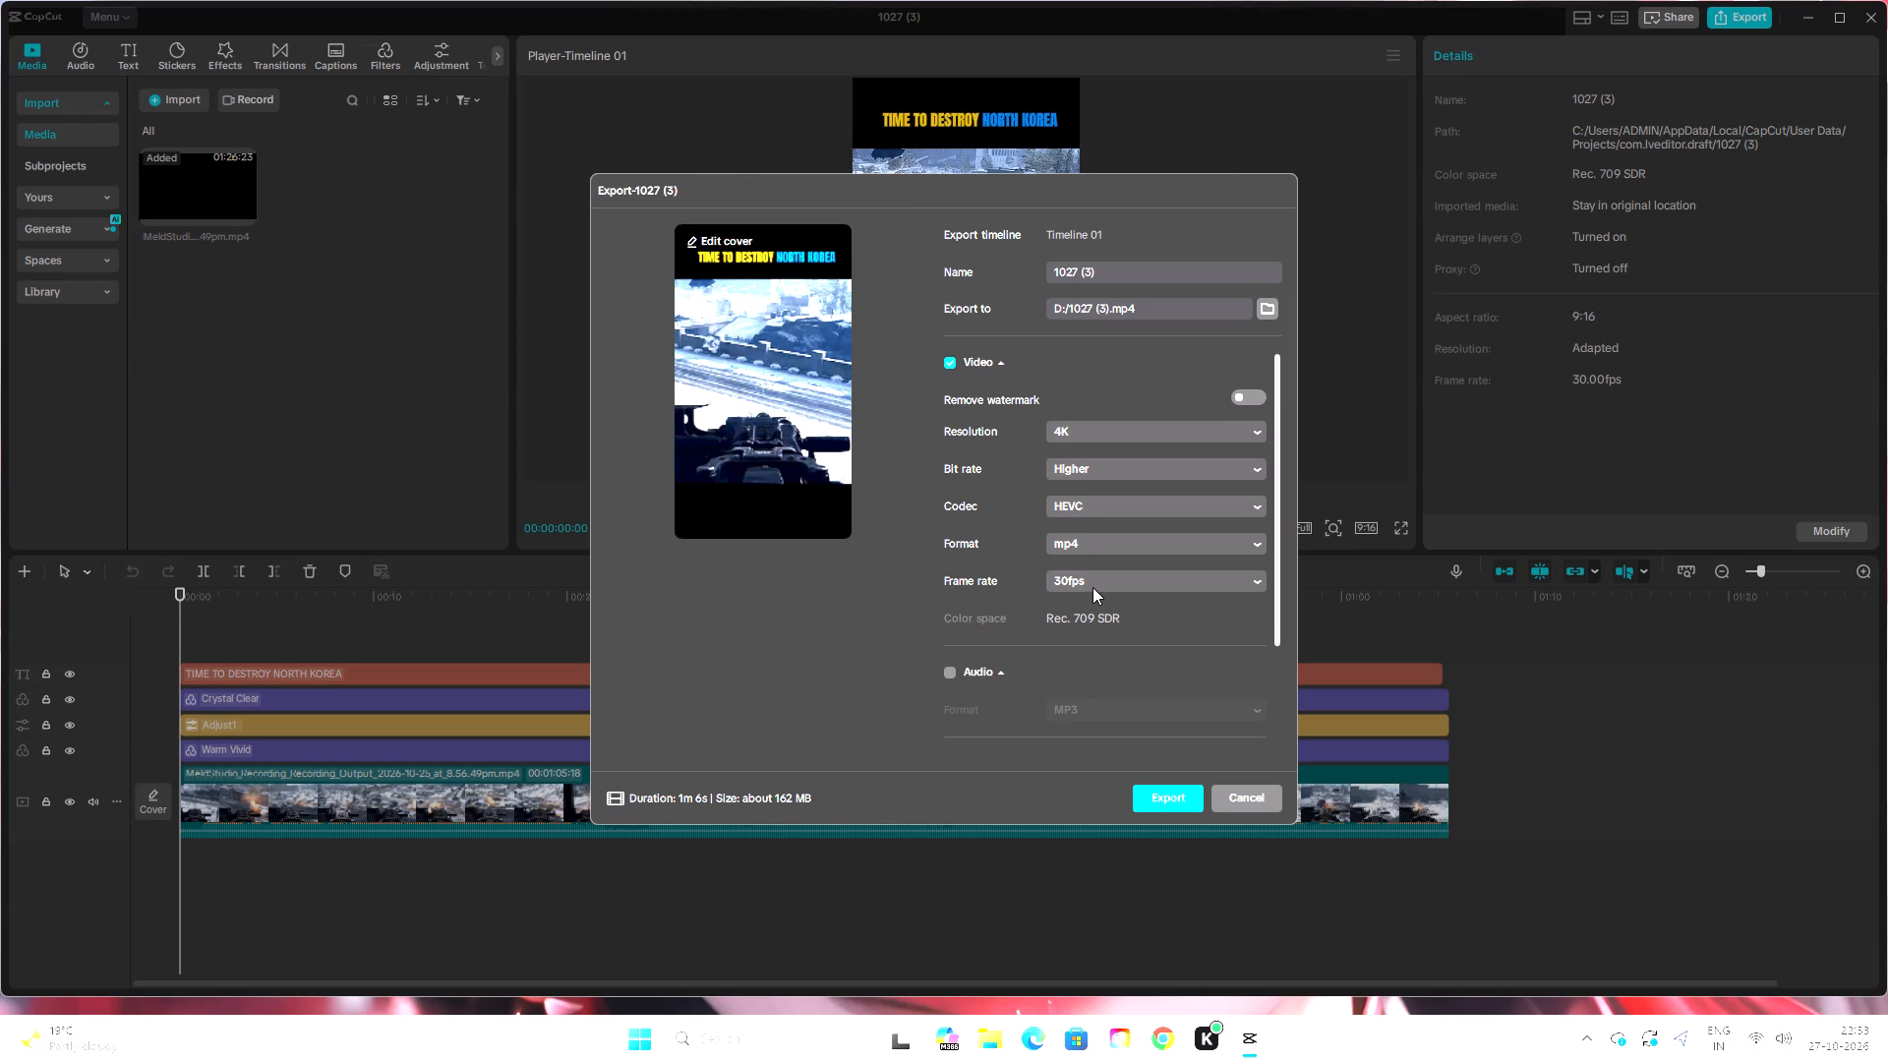
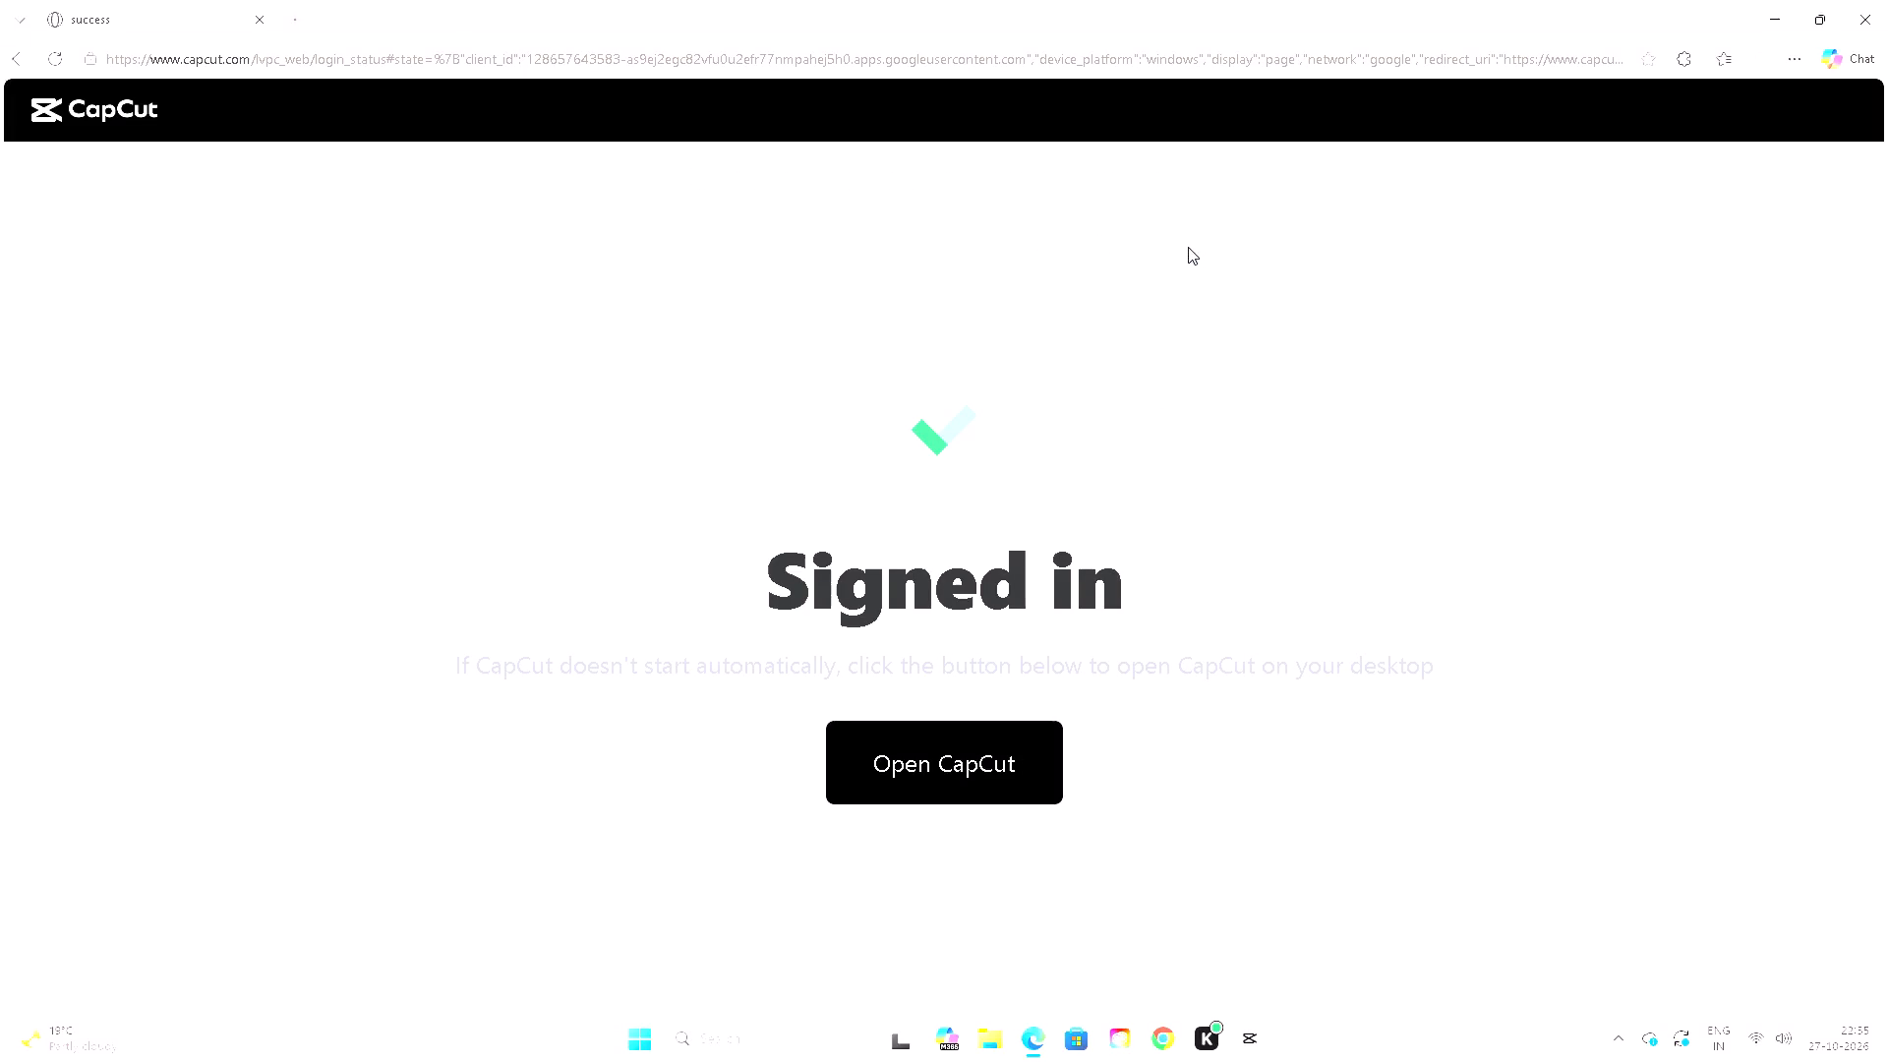
# Switch back to the CapCut desktop app from the browser's sign-in confirmation page.
pyautogui.click(956, 756)
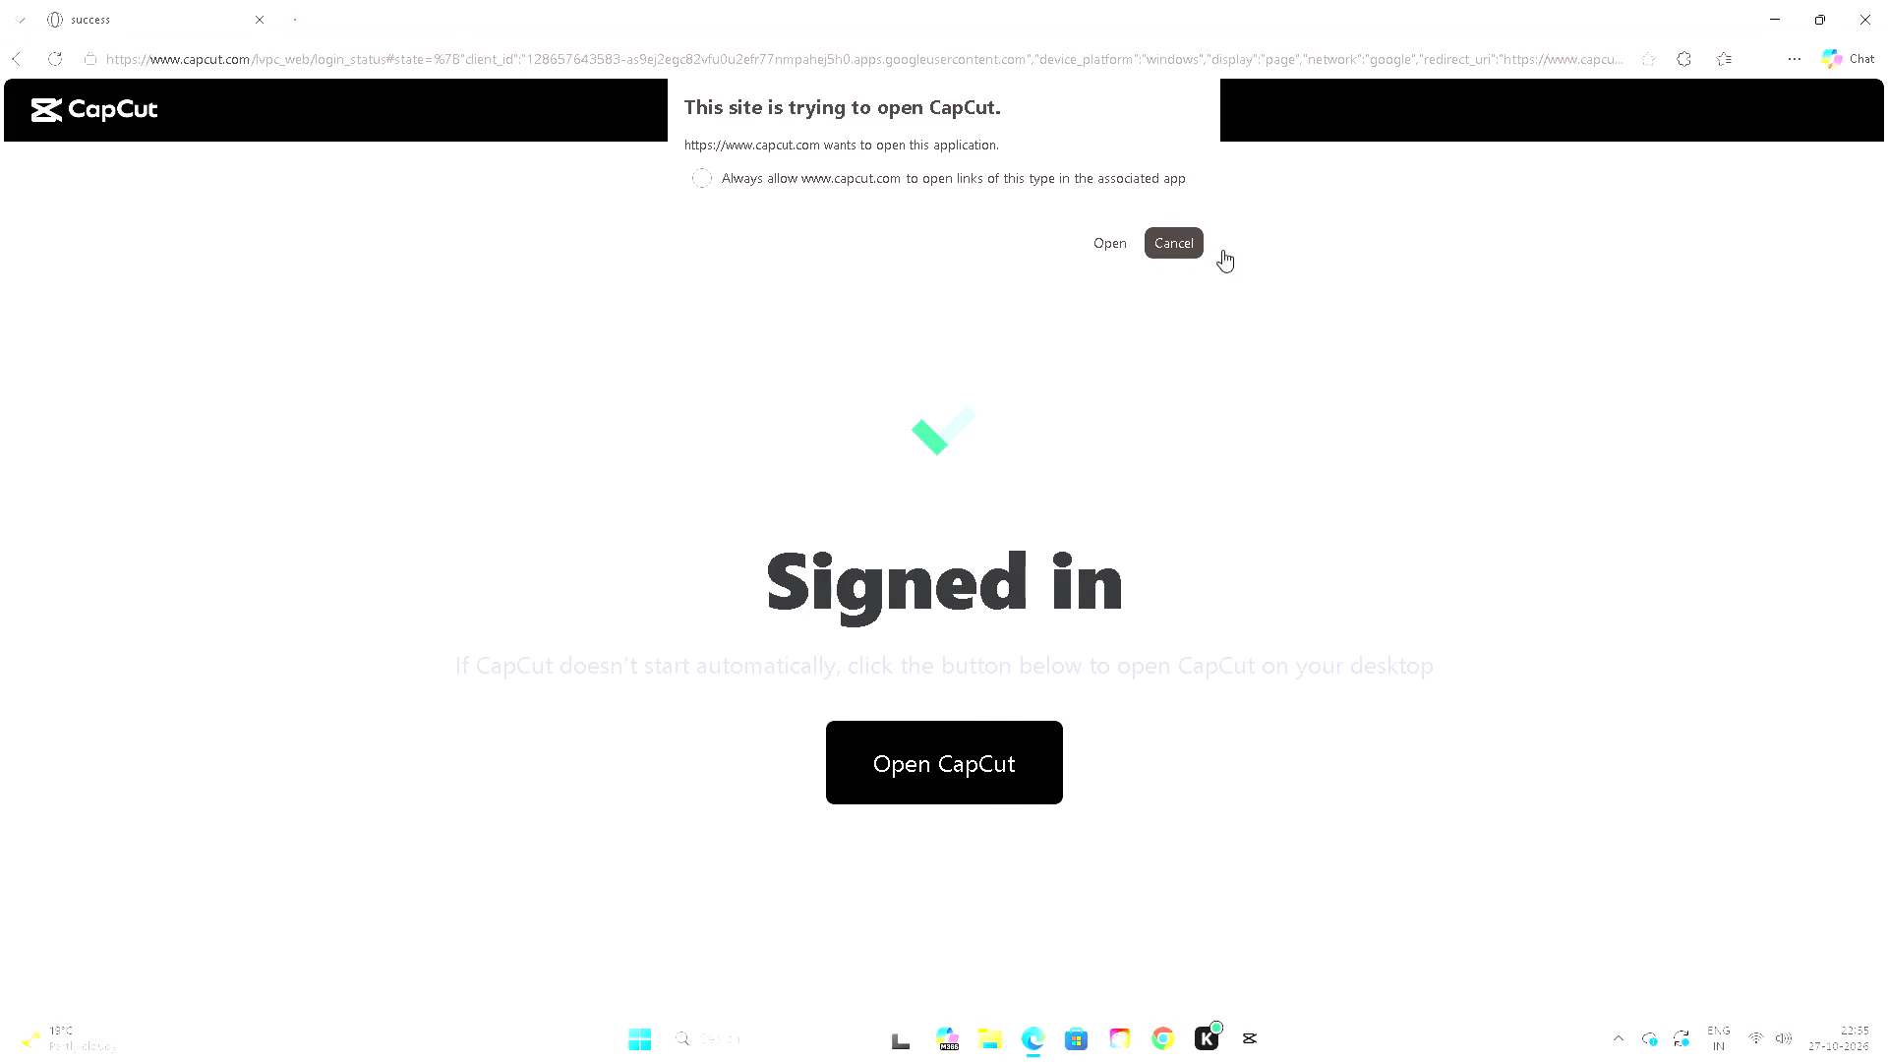
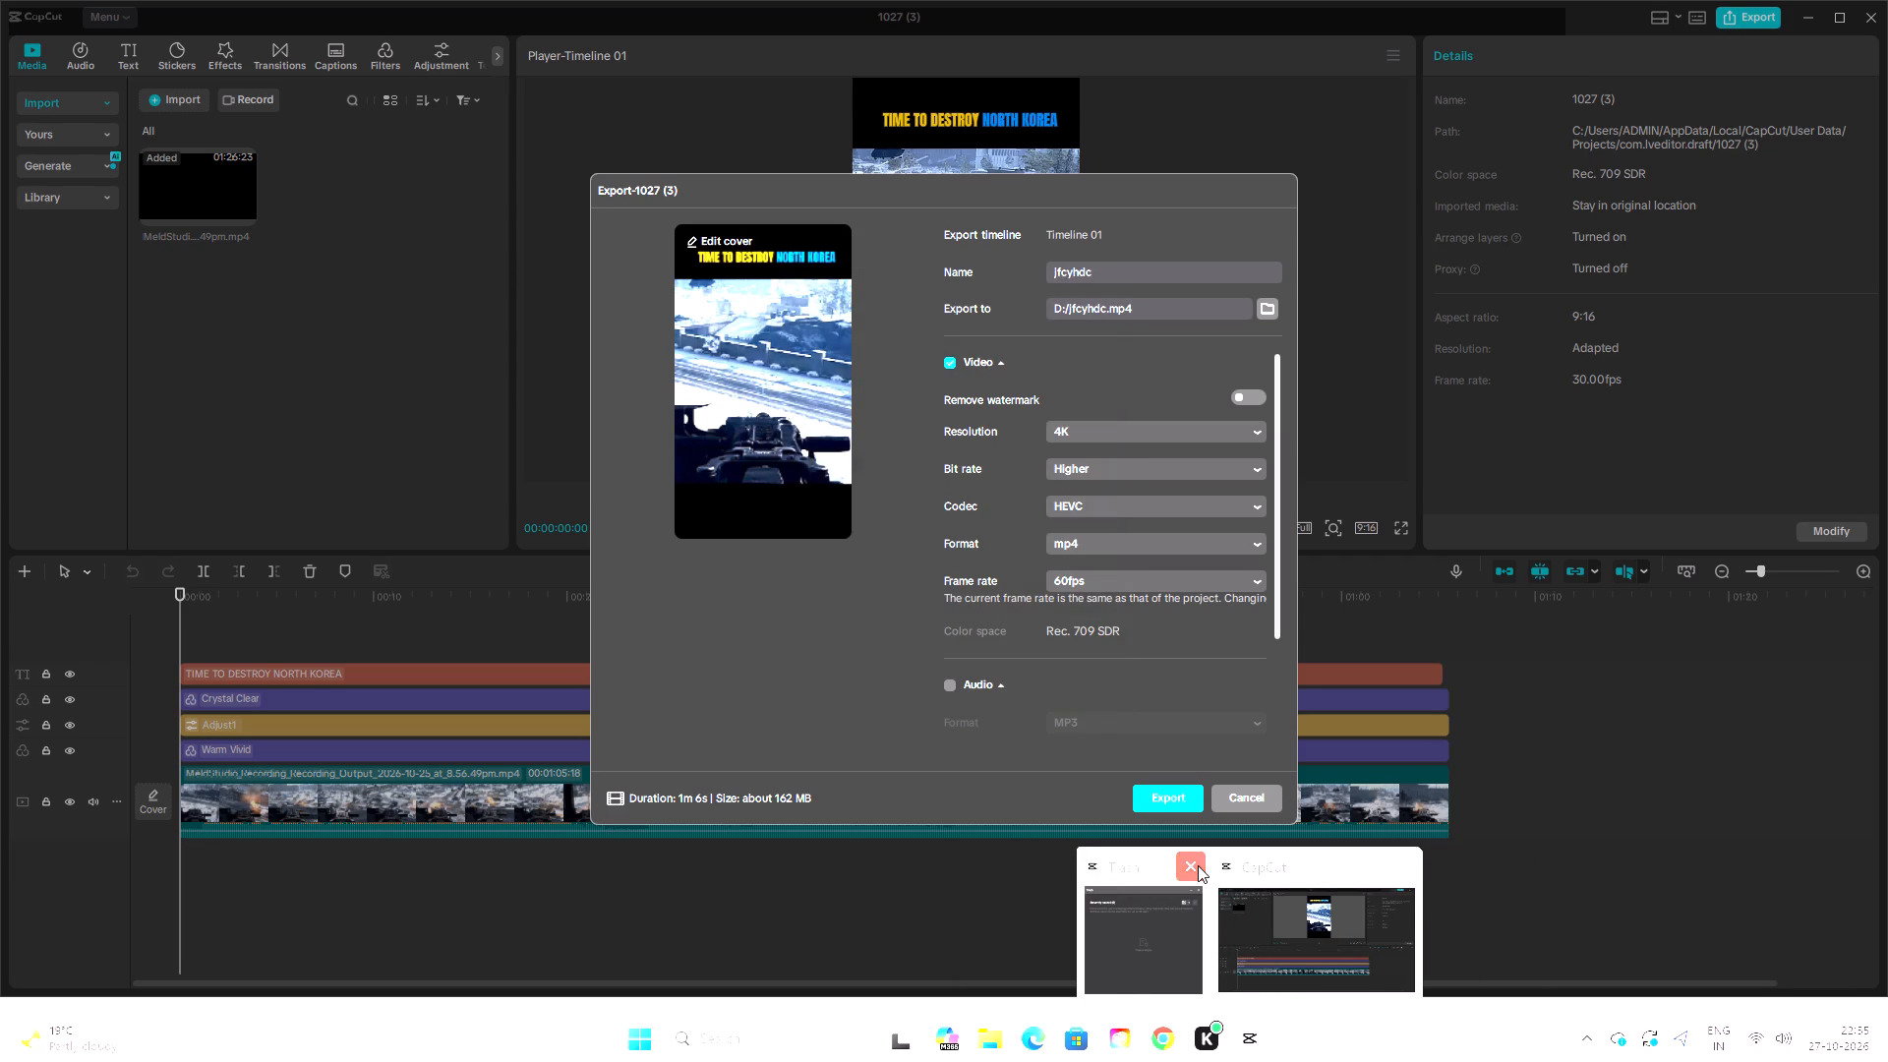
# Export the short as jfcyhdc.mp4 to D: in 4K at 60fps with the HEVC codec, and close the export window without sharing.
pyautogui.click(1213, 896)
pyautogui.click(1179, 800)
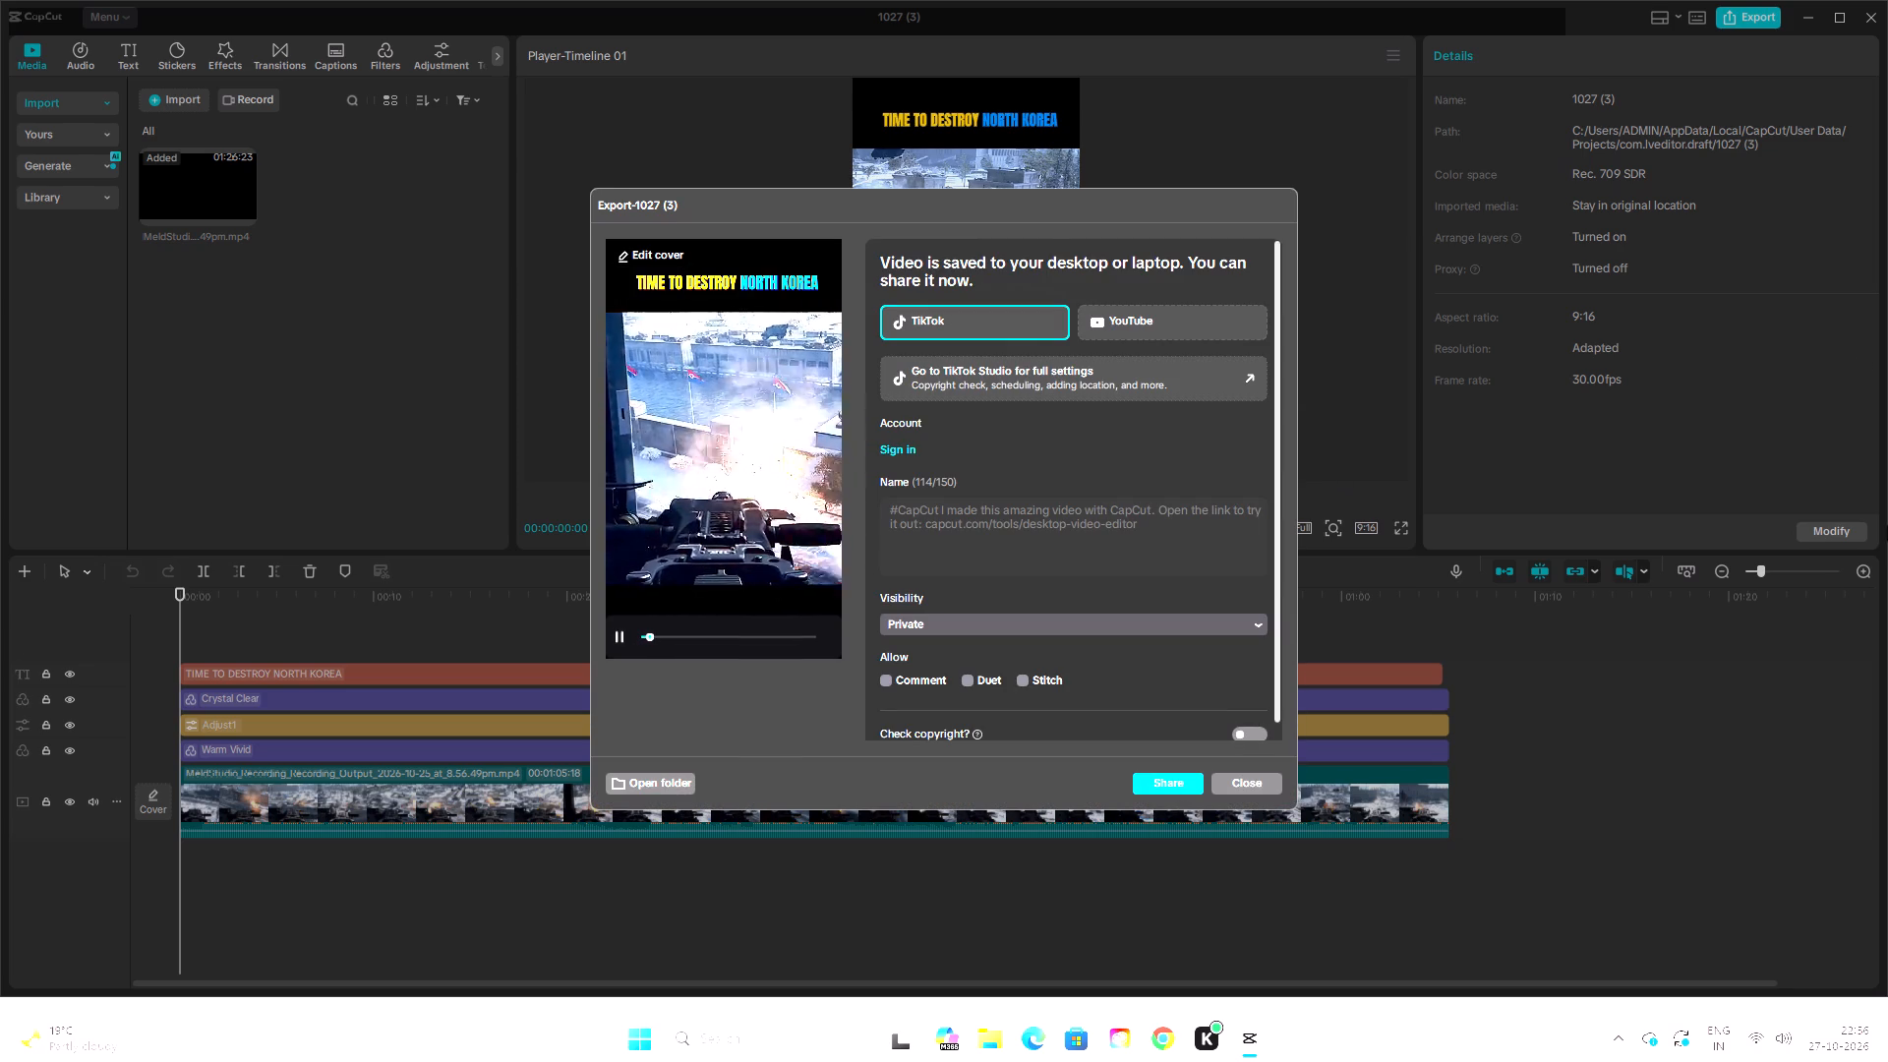
pyautogui.click(1271, 791)
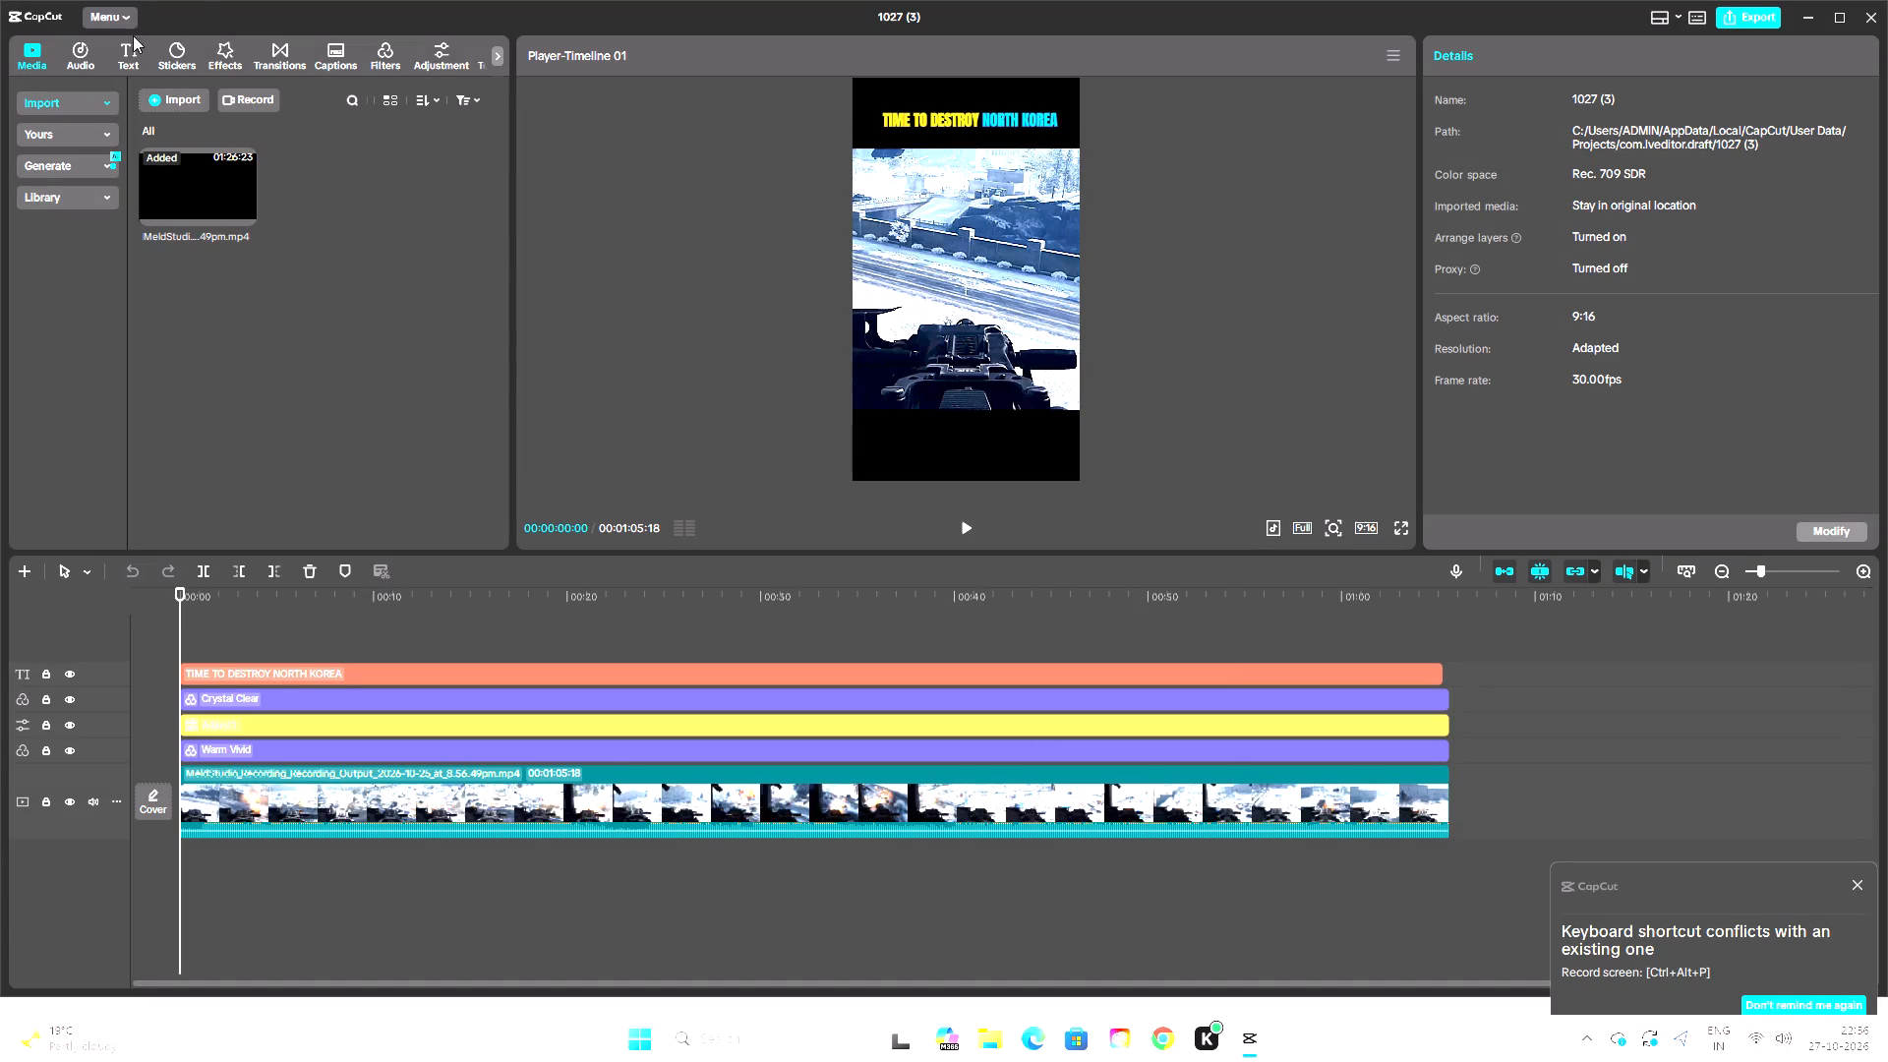
# Leave the editor of project 1027 (3).
pyautogui.click(118, 24)
pyautogui.click(131, 255)
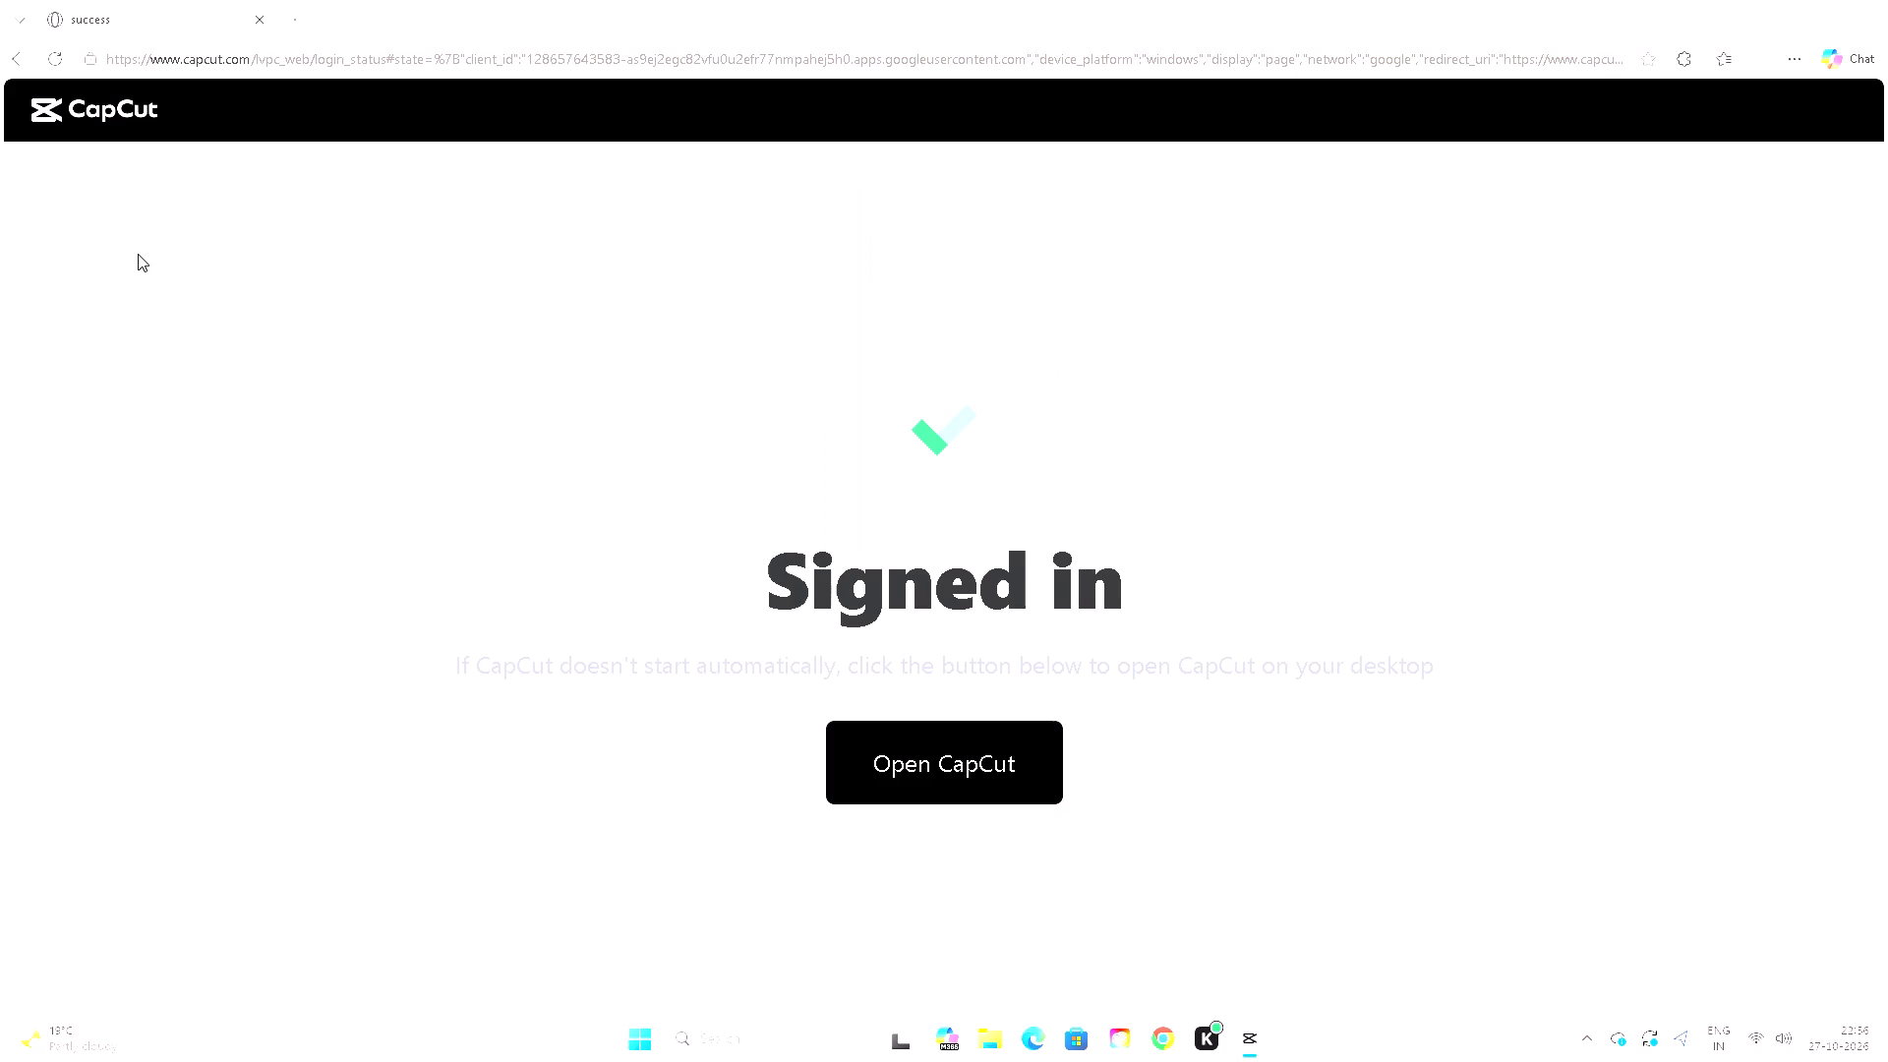